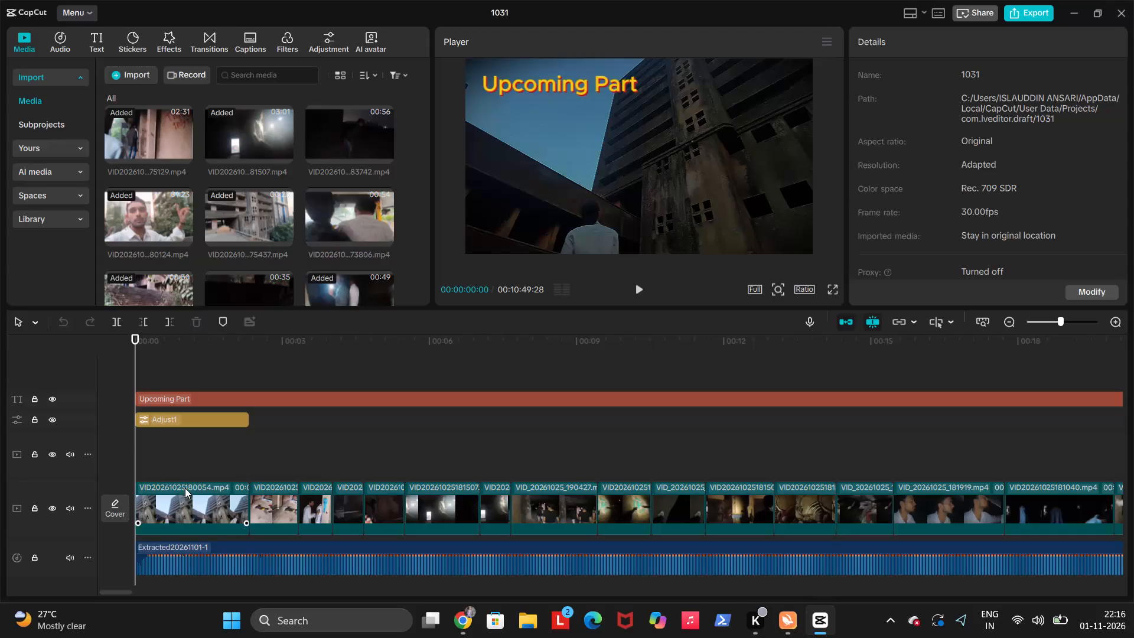
Preview the opening clips from the start of the timeline, and place the playhead at the start of the third clip.
click(142, 448)
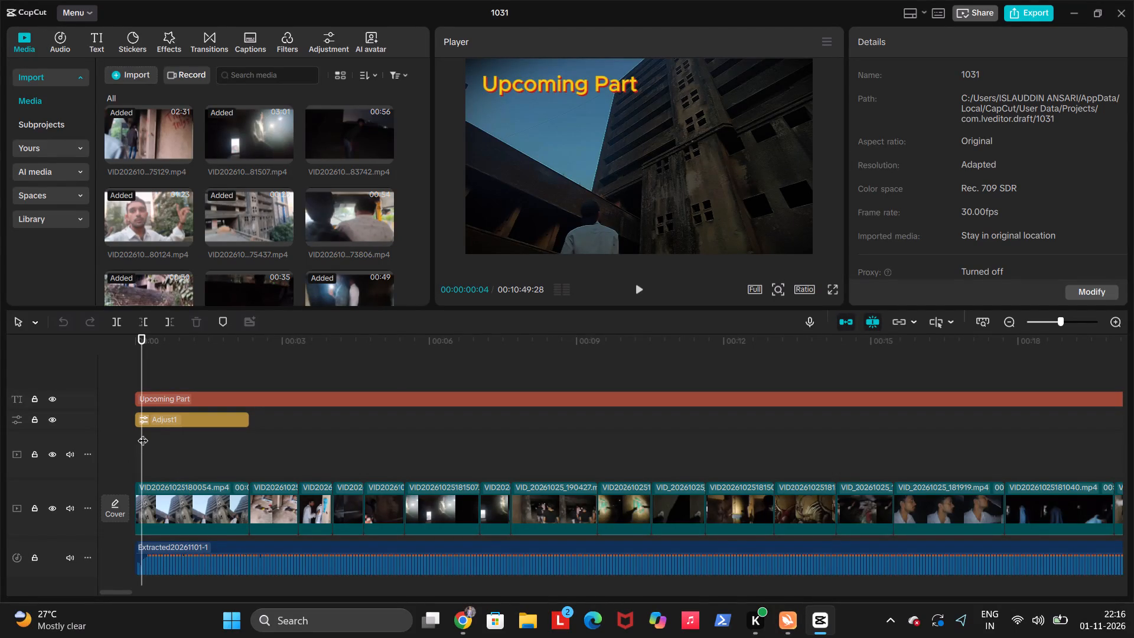
click(145, 423)
click(142, 419)
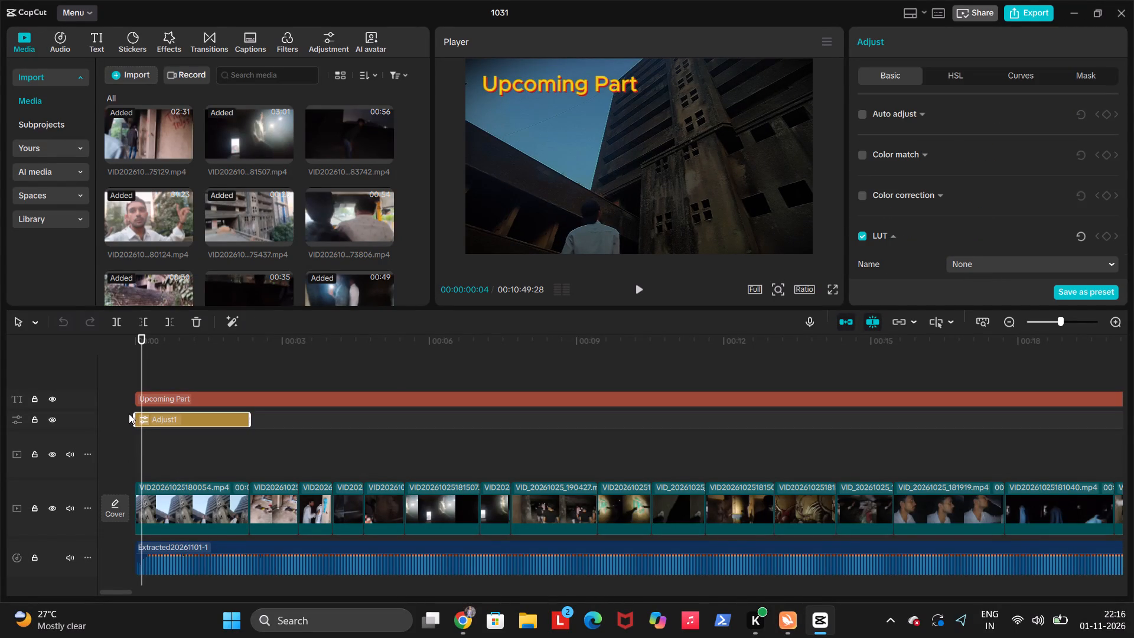
drag(136, 418, 129, 419)
click(142, 399)
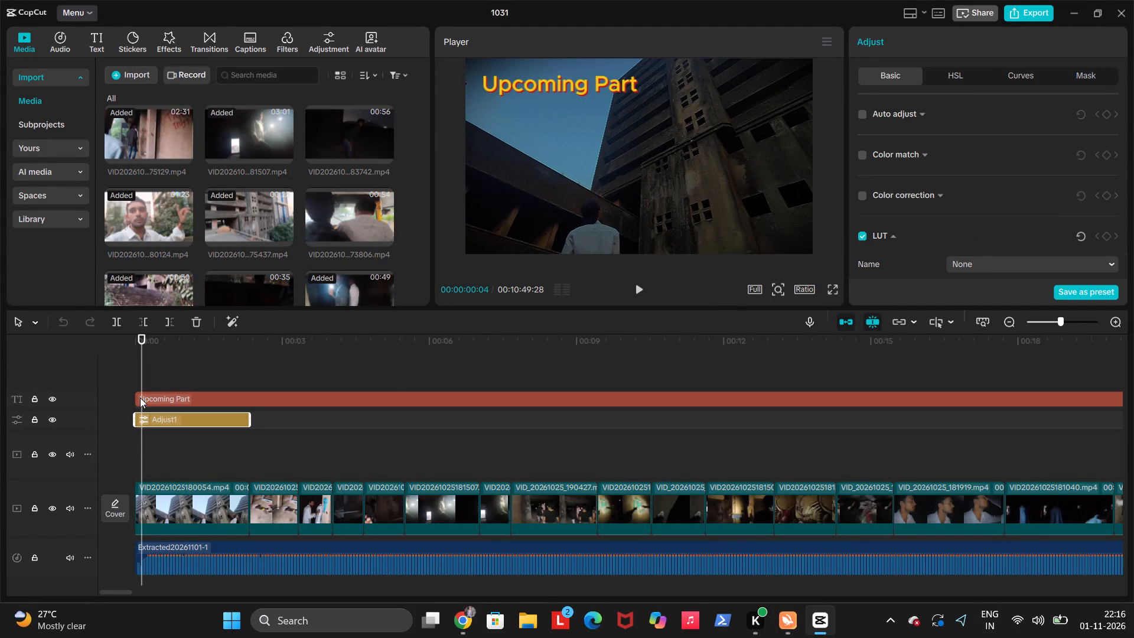
click(135, 397)
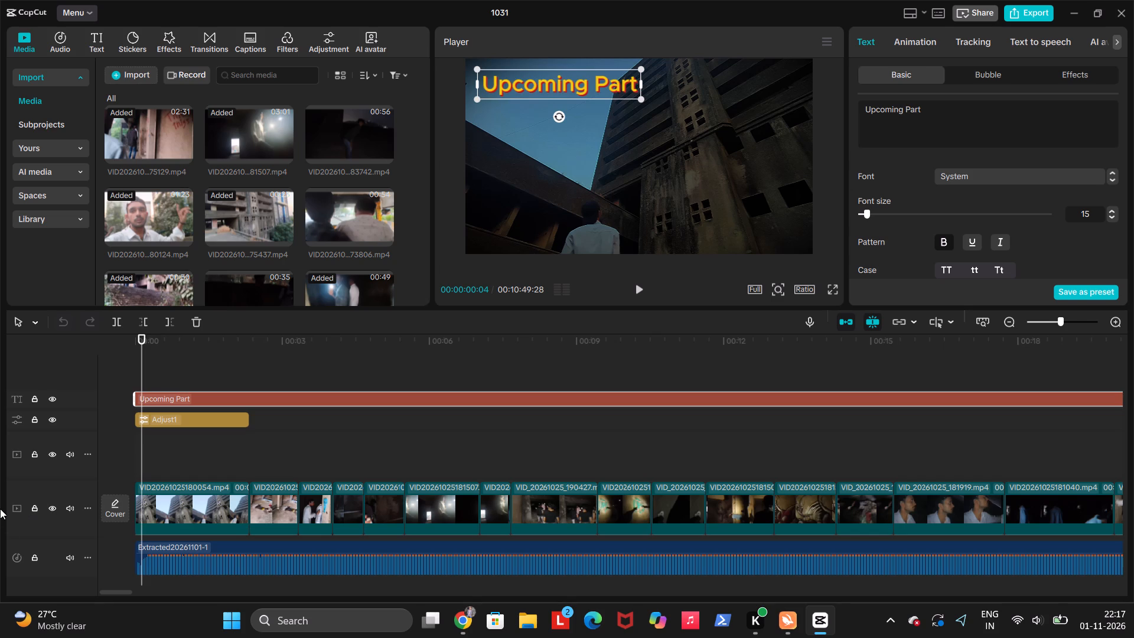
drag(144, 468, 135, 468)
key(space)
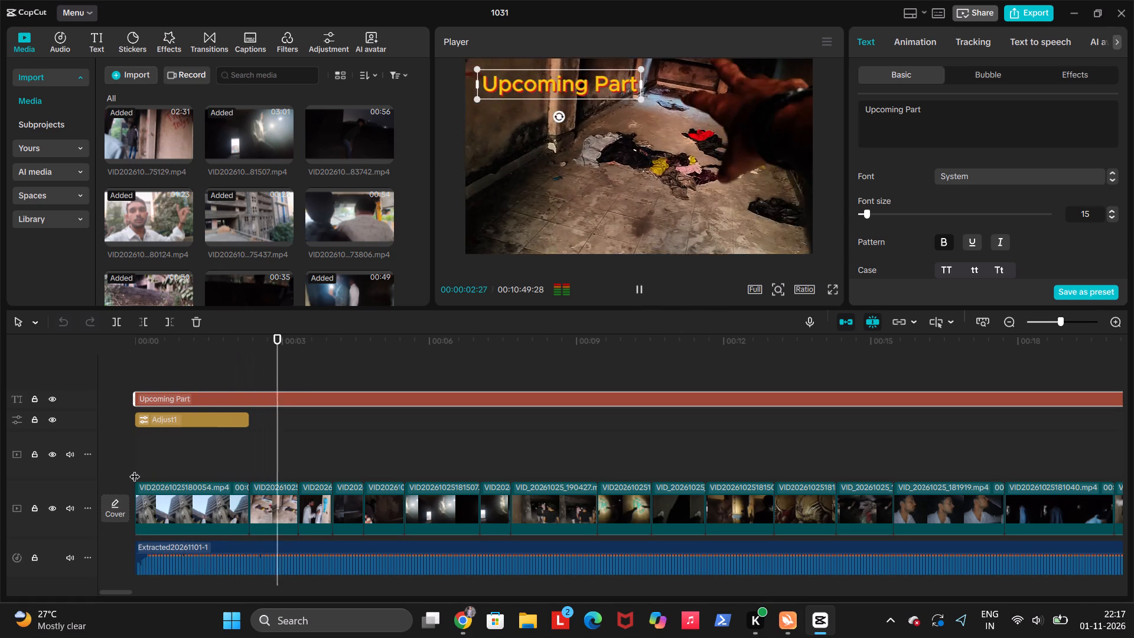
key(space)
key(space)
key(space)
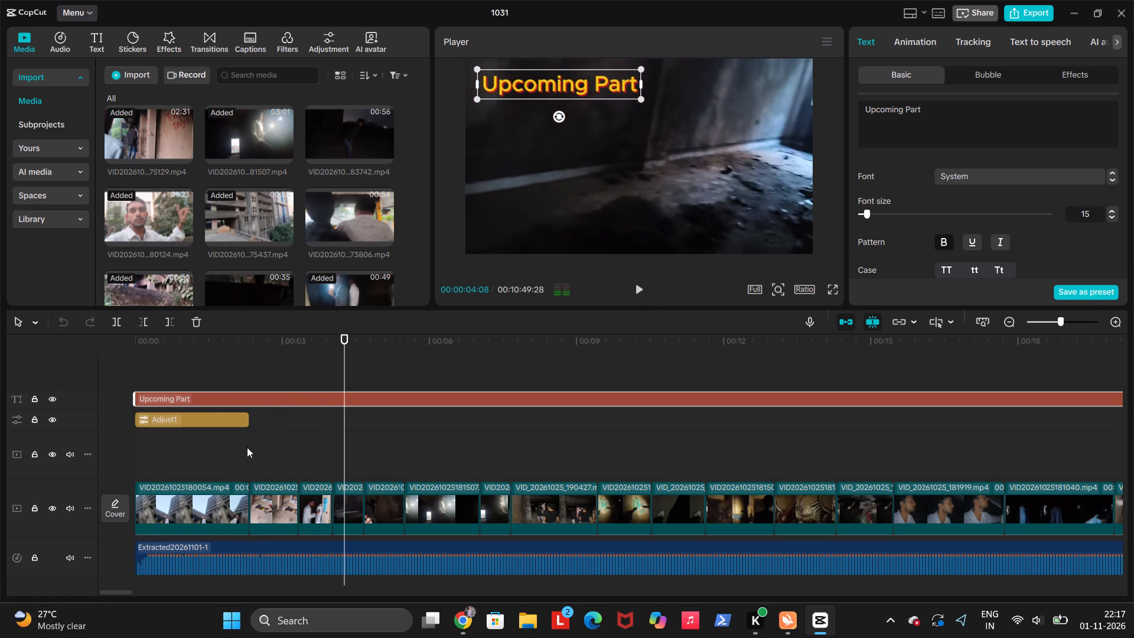
key(Up)
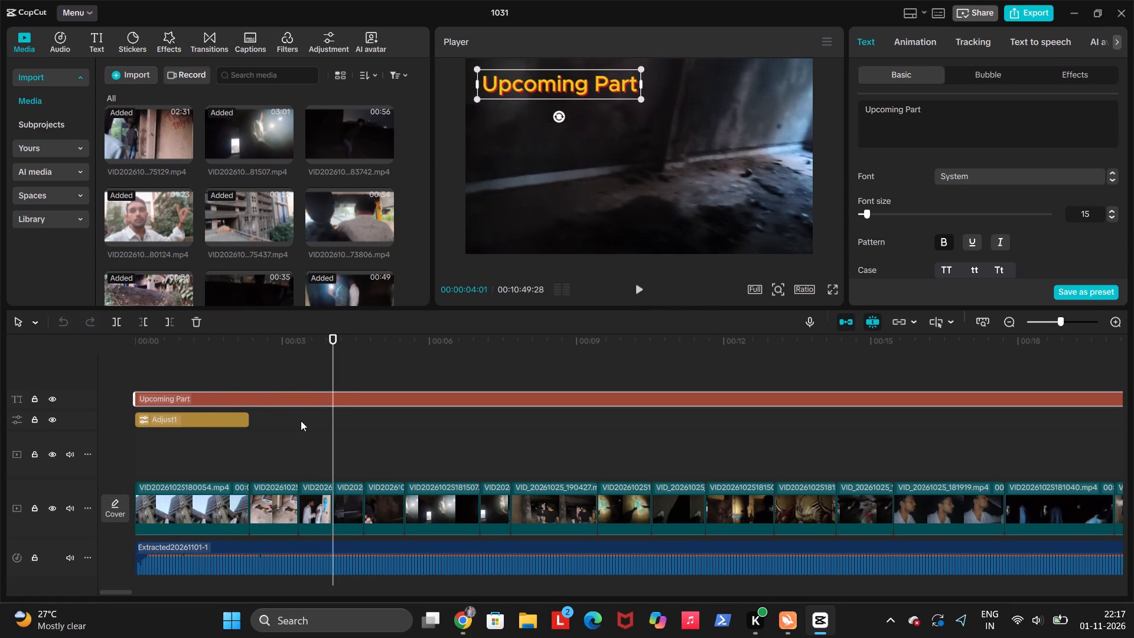
key(Up)
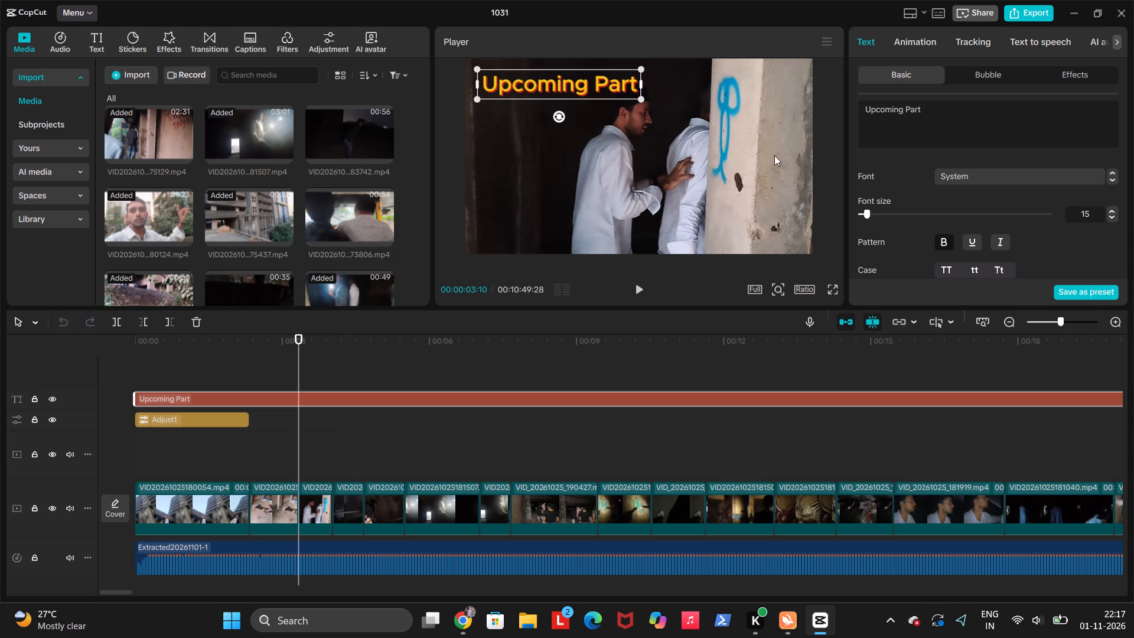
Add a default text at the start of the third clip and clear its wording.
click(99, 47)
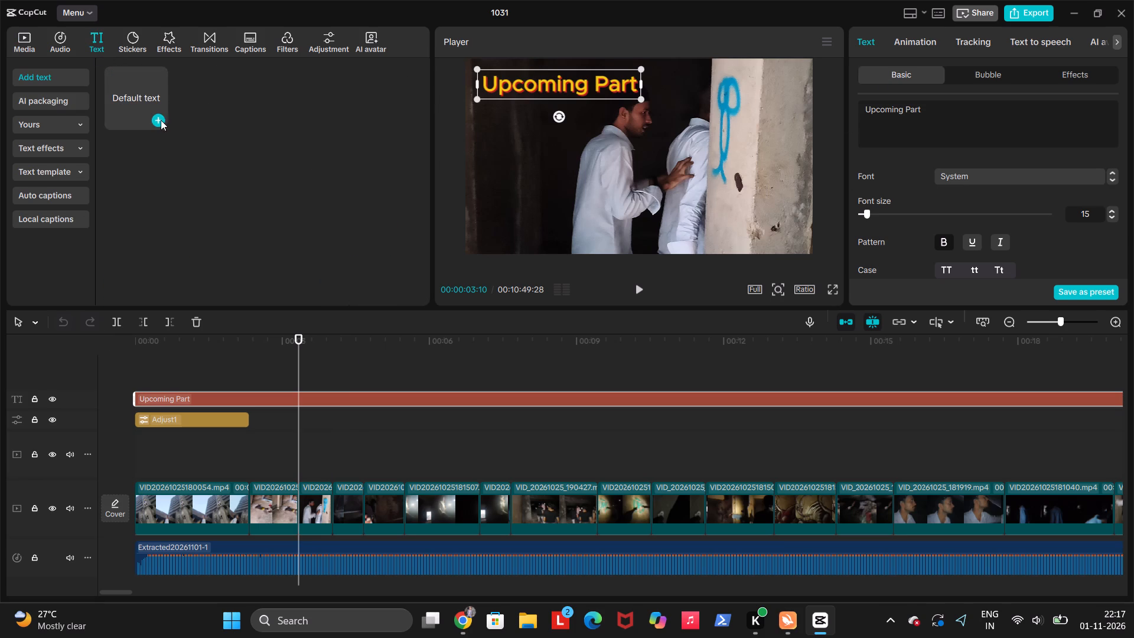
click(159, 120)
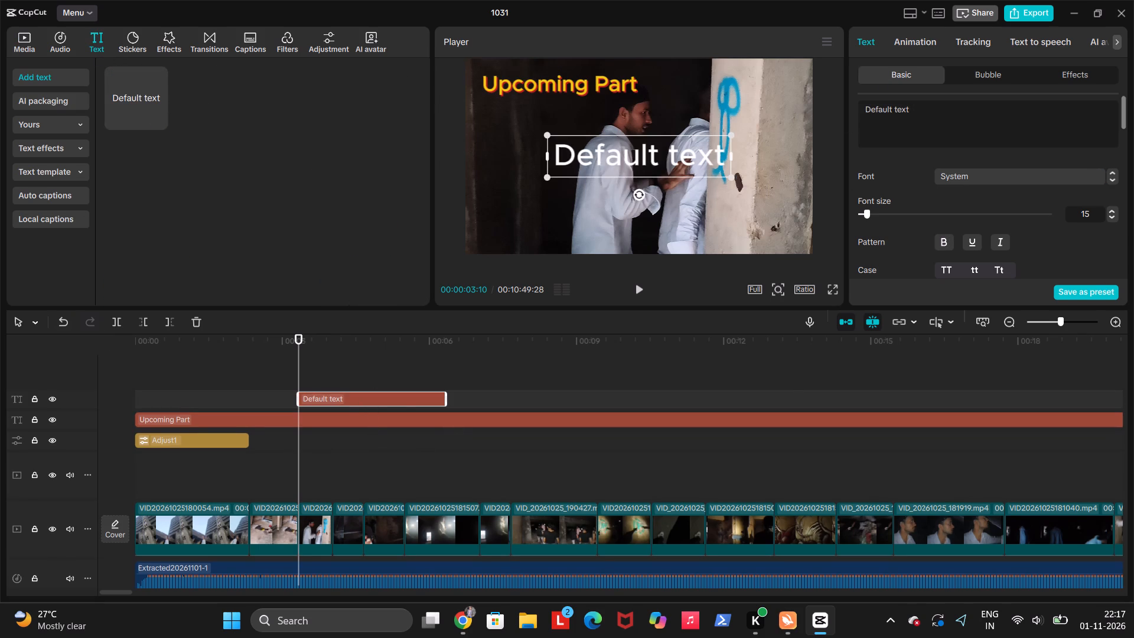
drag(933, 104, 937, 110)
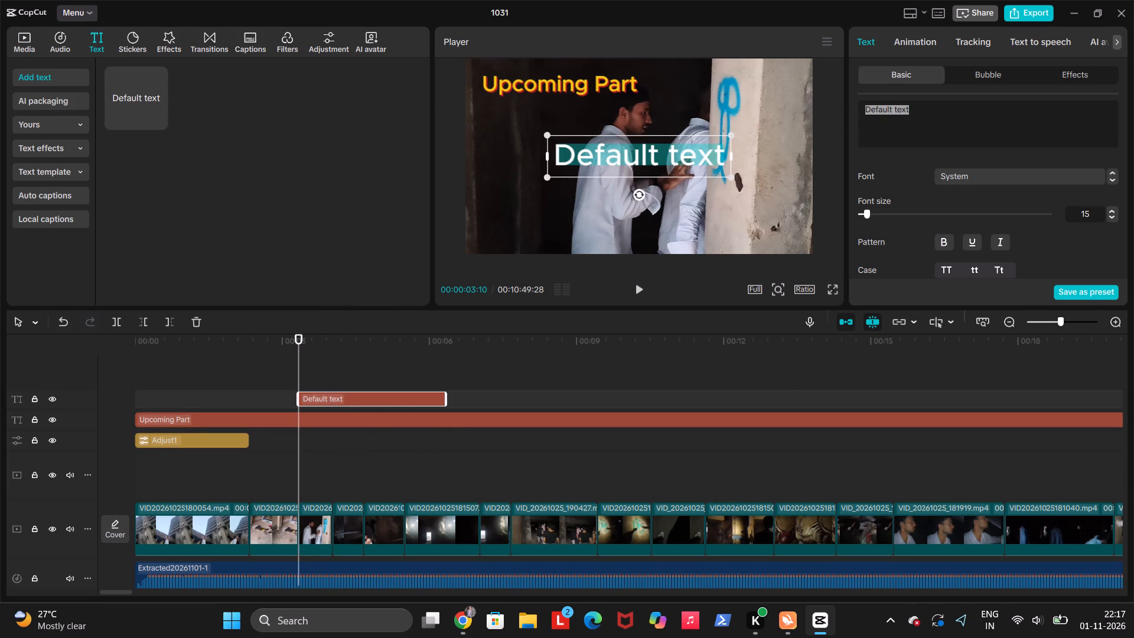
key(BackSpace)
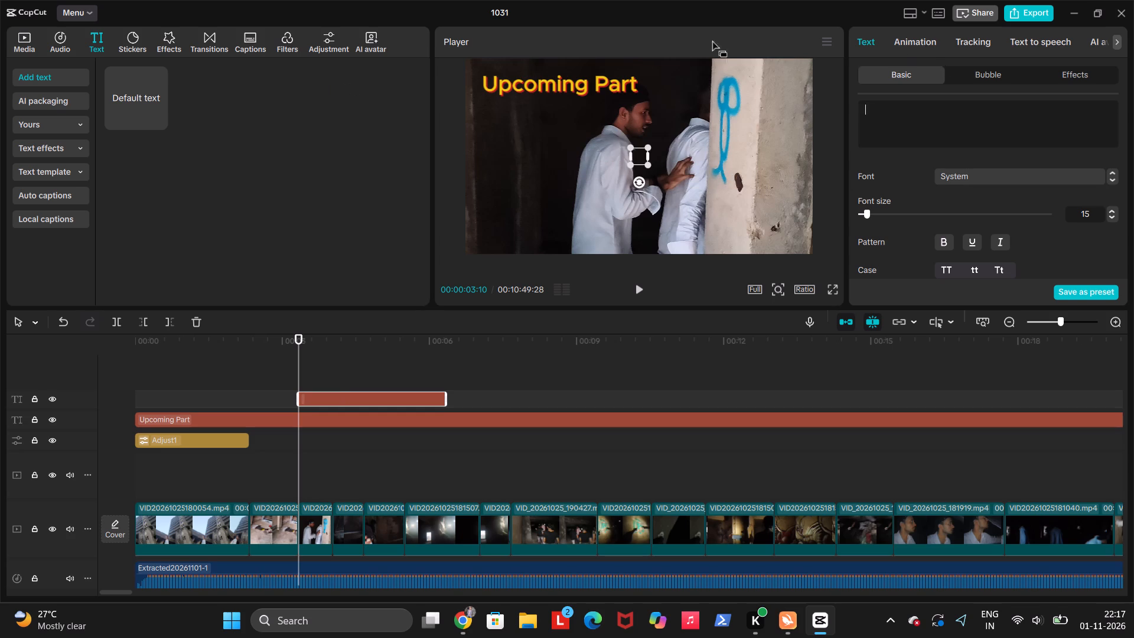
Add a custom adjustment layer at the start of the third clip.
click(327, 44)
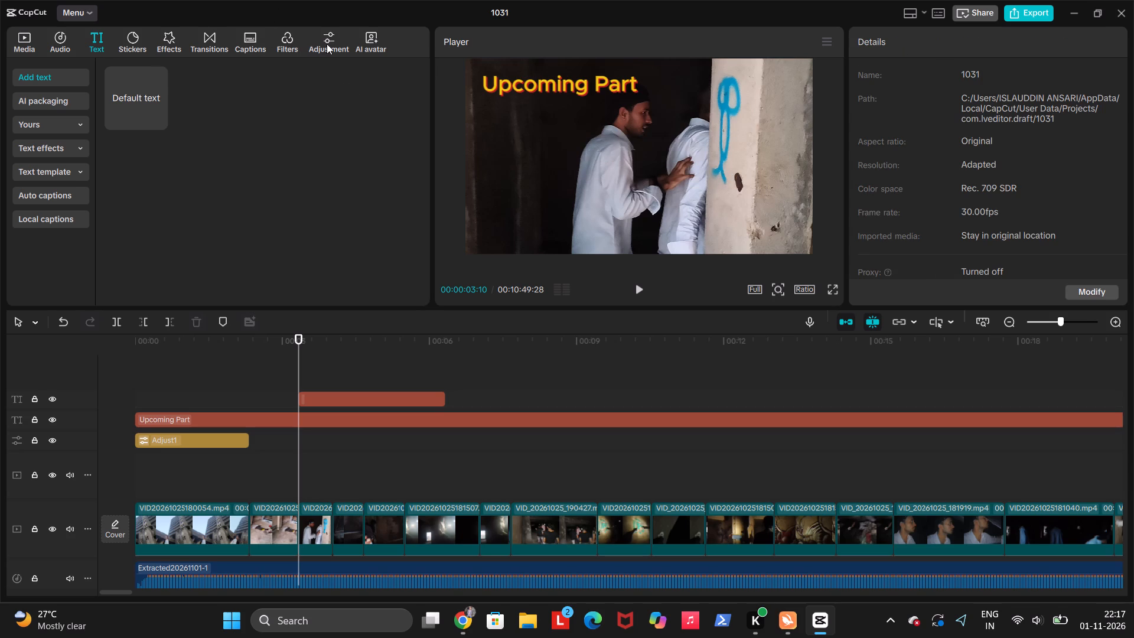
click(159, 122)
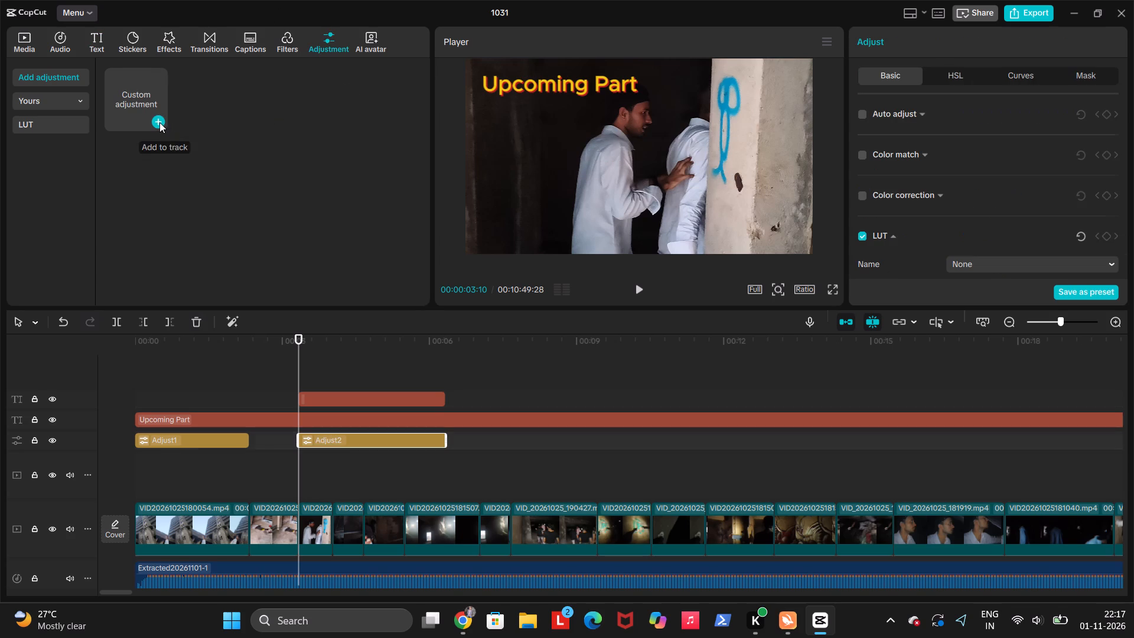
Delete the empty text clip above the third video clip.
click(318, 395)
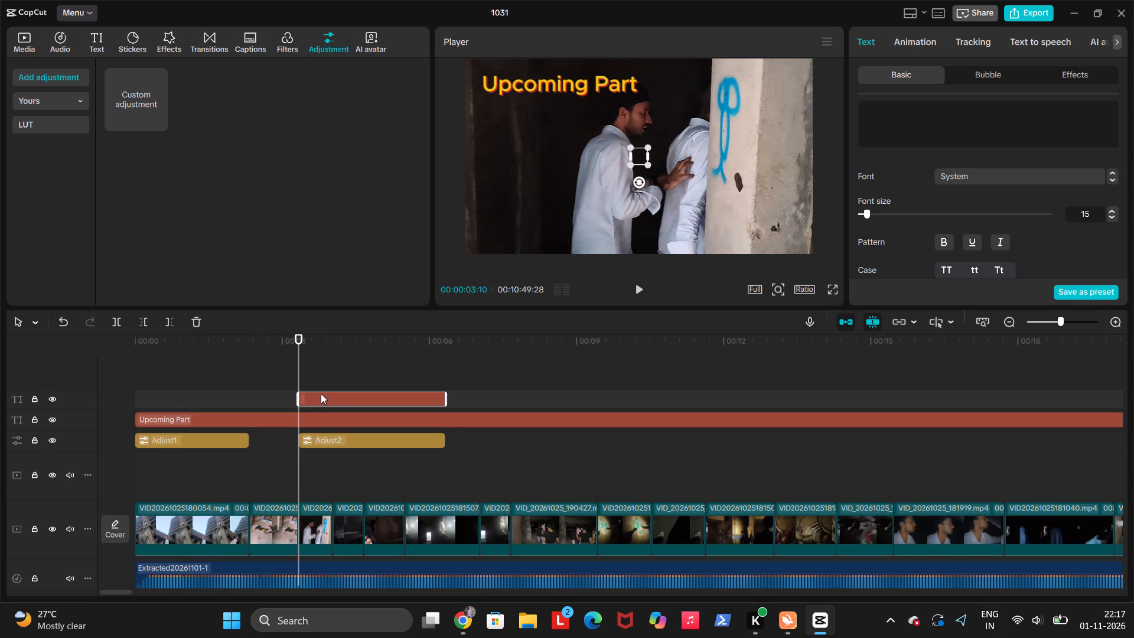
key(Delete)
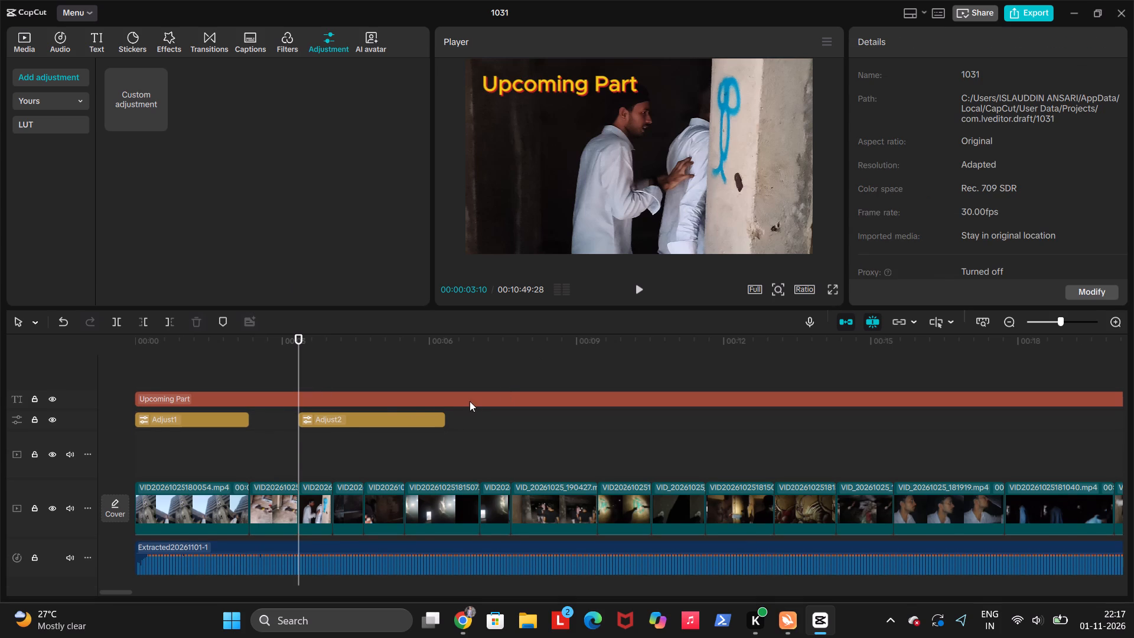
Set the second adjustment layer's temperature to 10 and tint to -9, and raise its saturation slightly.
click(395, 419)
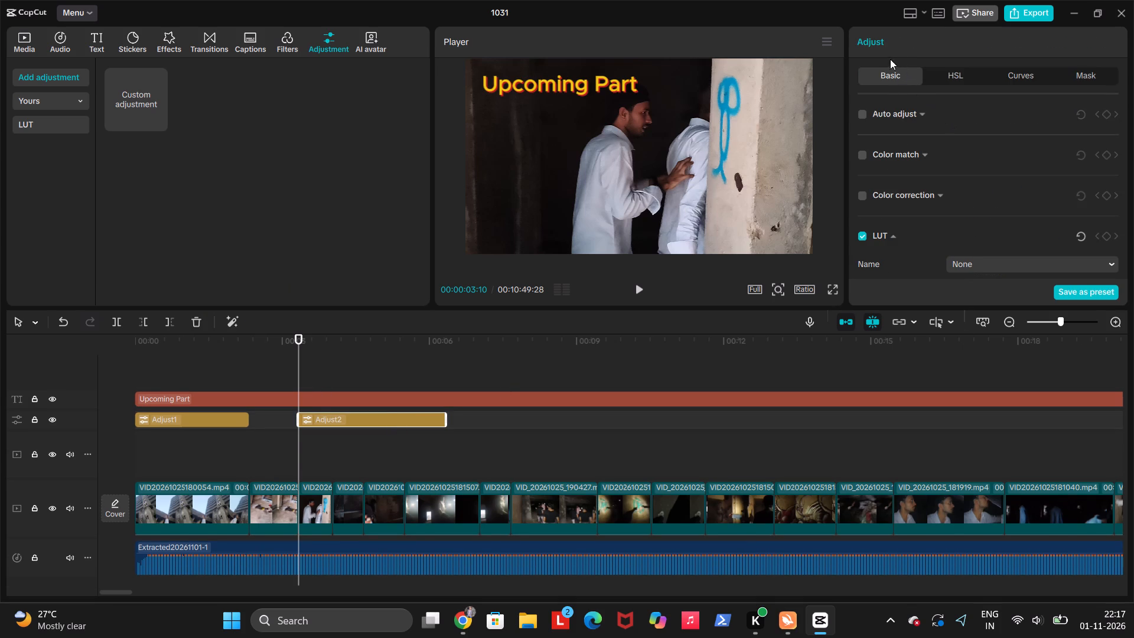
key(space)
key(space)
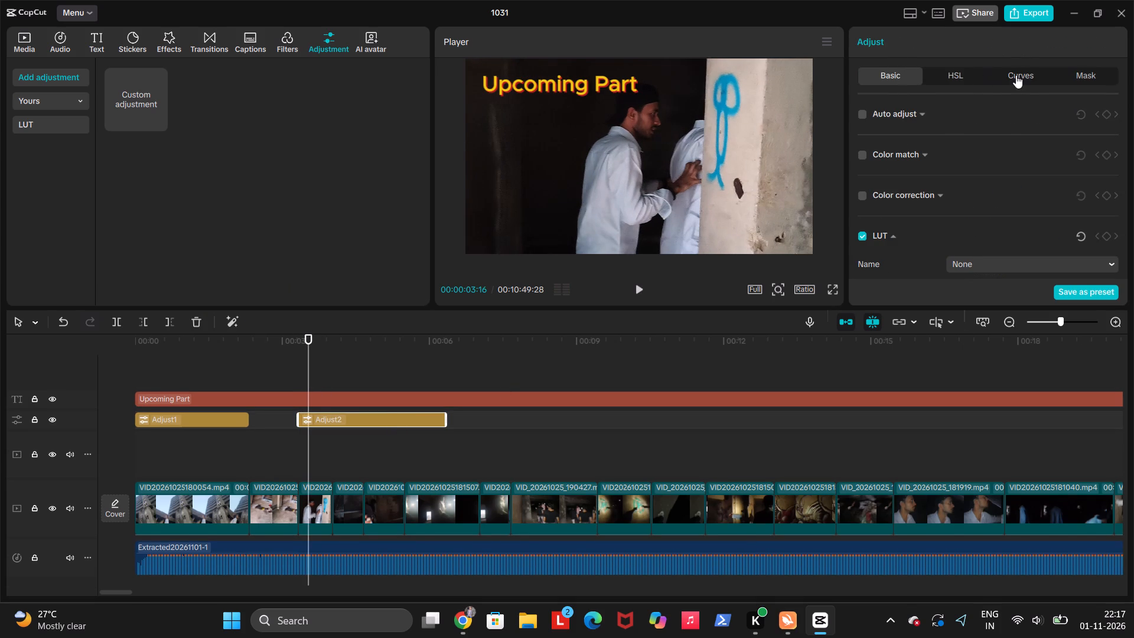
scroll(927, 130, left, 1)
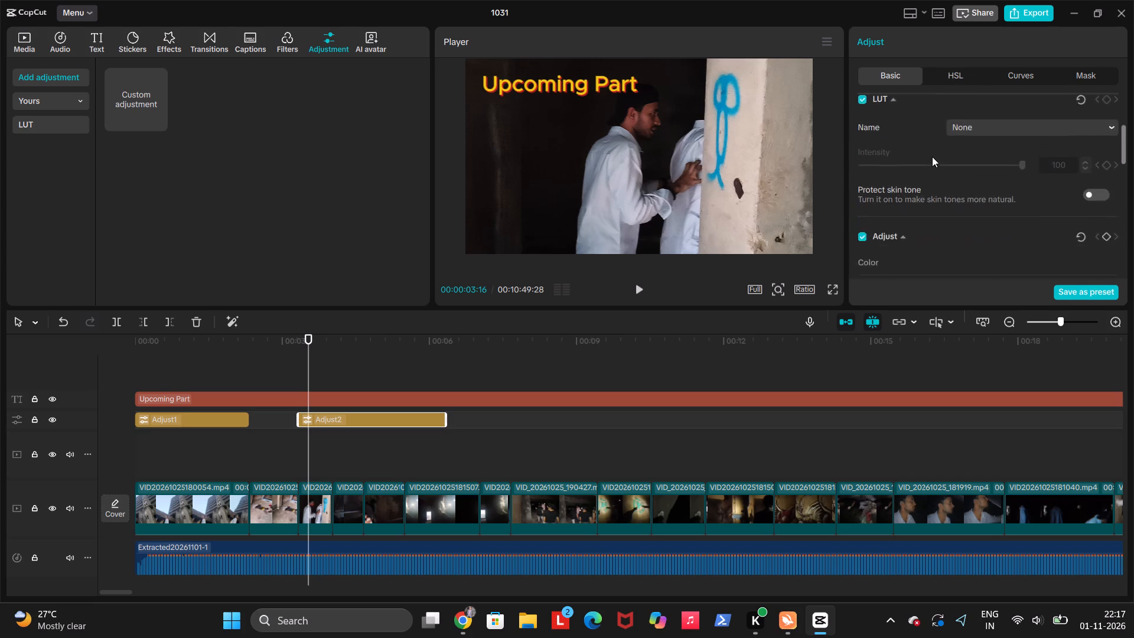
scroll(932, 157, left, 1)
click(956, 162)
scroll(956, 162, left, 1)
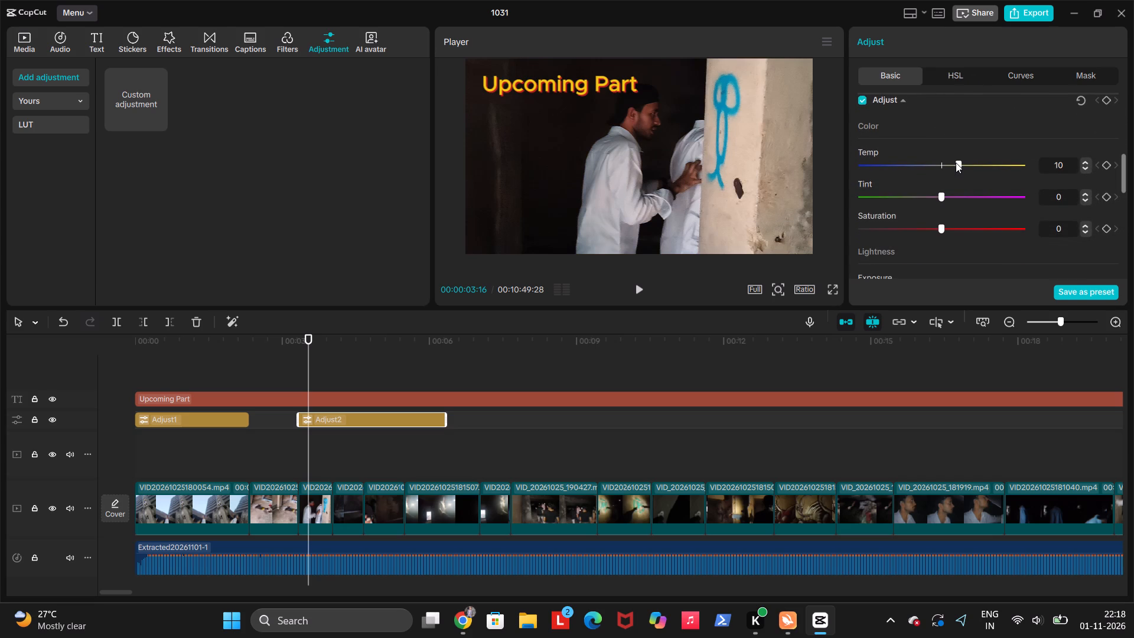
scroll(954, 167, left, 1)
click(924, 194)
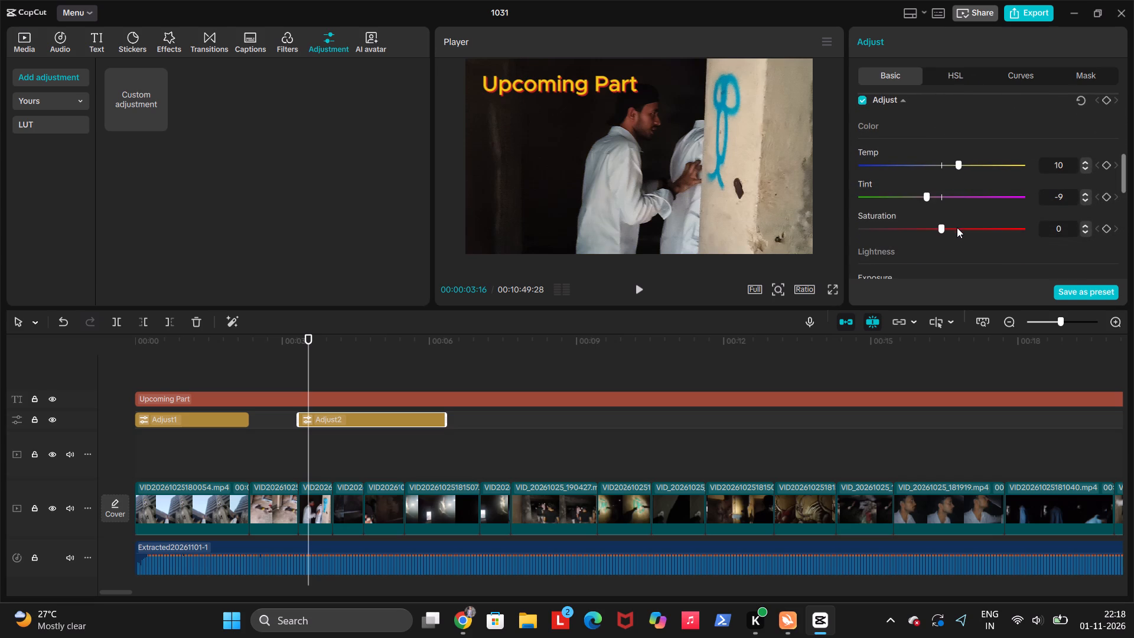
click(957, 227)
click(963, 228)
Set the second adjustment layer's exposure to -8 and contrast to 7.
scroll(963, 228, left, 1)
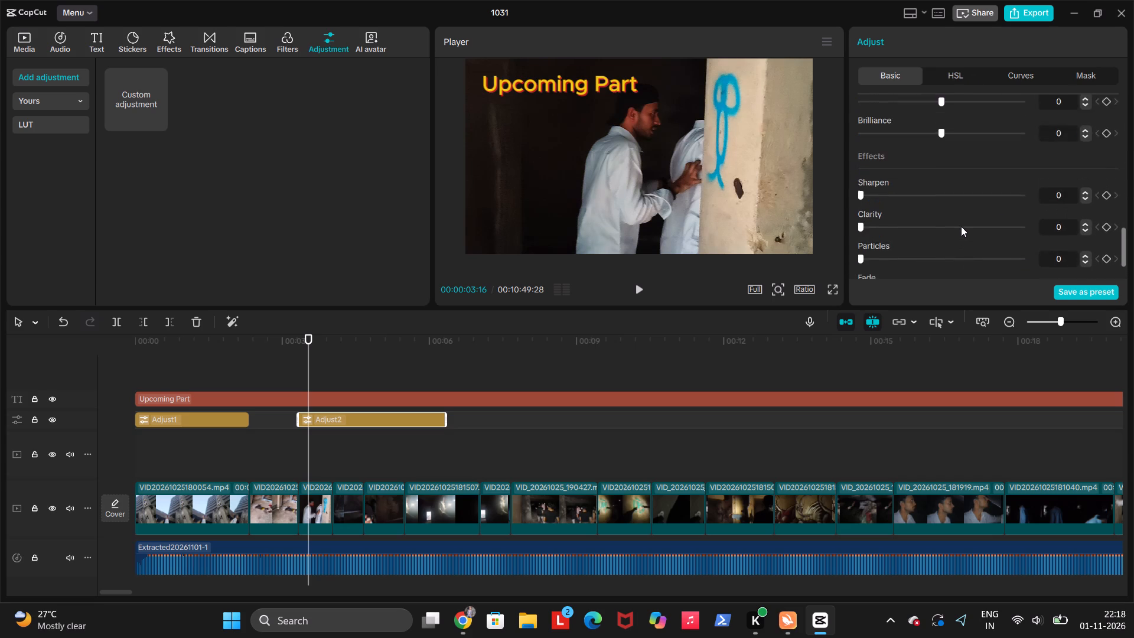
scroll(961, 226, left, 1)
click(922, 155)
scroll(922, 155, left, 1)
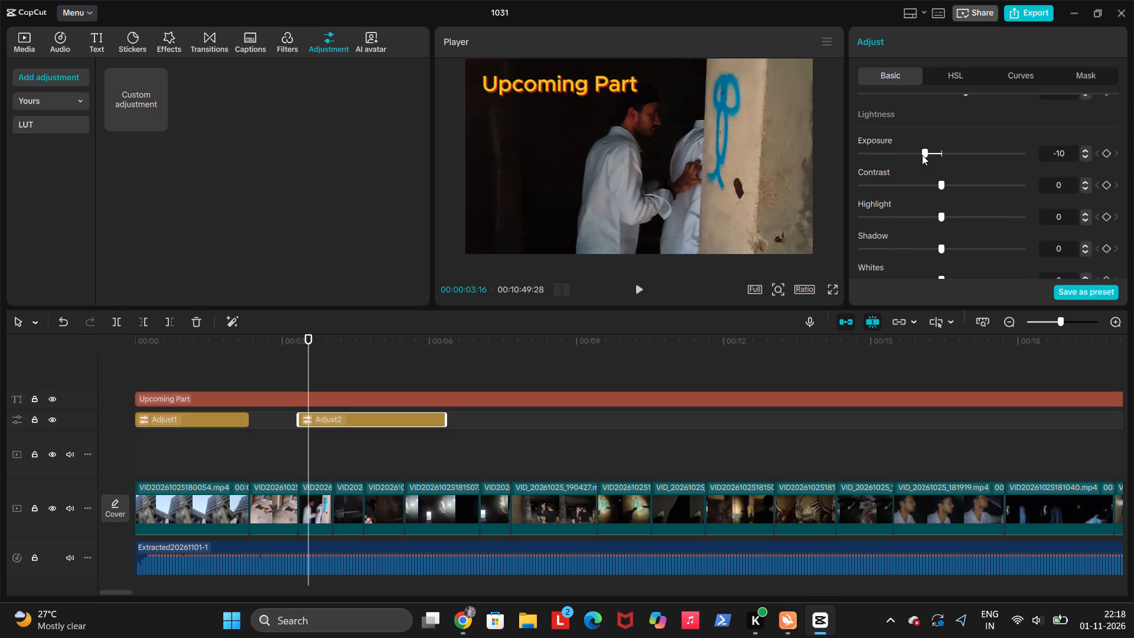
scroll(922, 155, left, 1)
double_click(930, 155)
scroll(930, 155, left, 1)
click(928, 155)
scroll(927, 155, left, 1)
click(926, 154)
scroll(942, 183, left, 1)
click(954, 184)
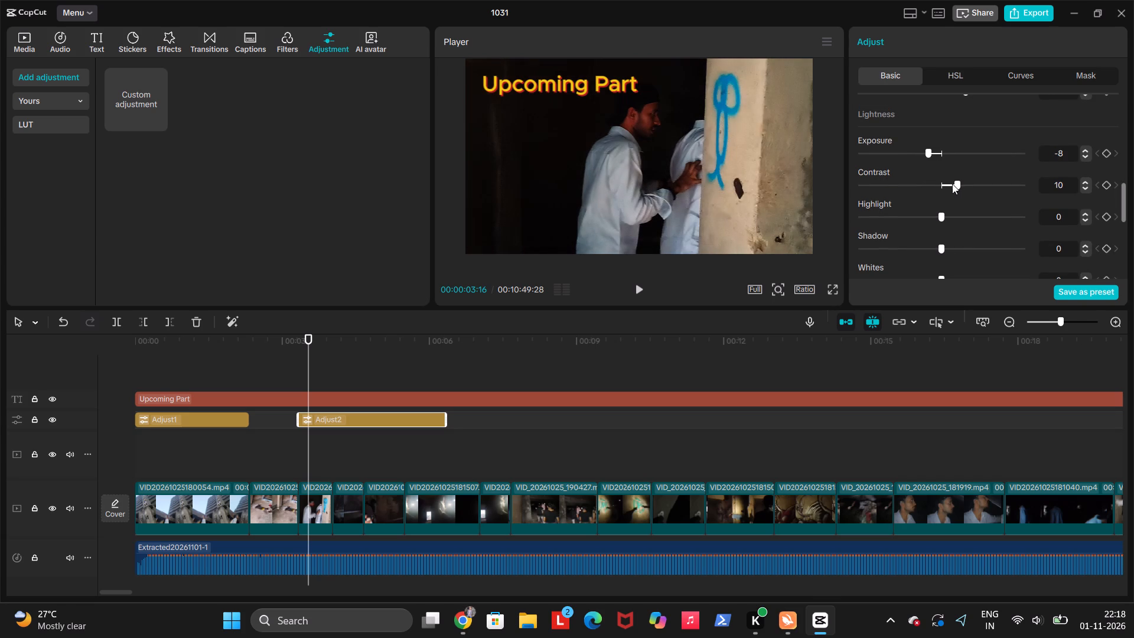
click(946, 184)
click(950, 184)
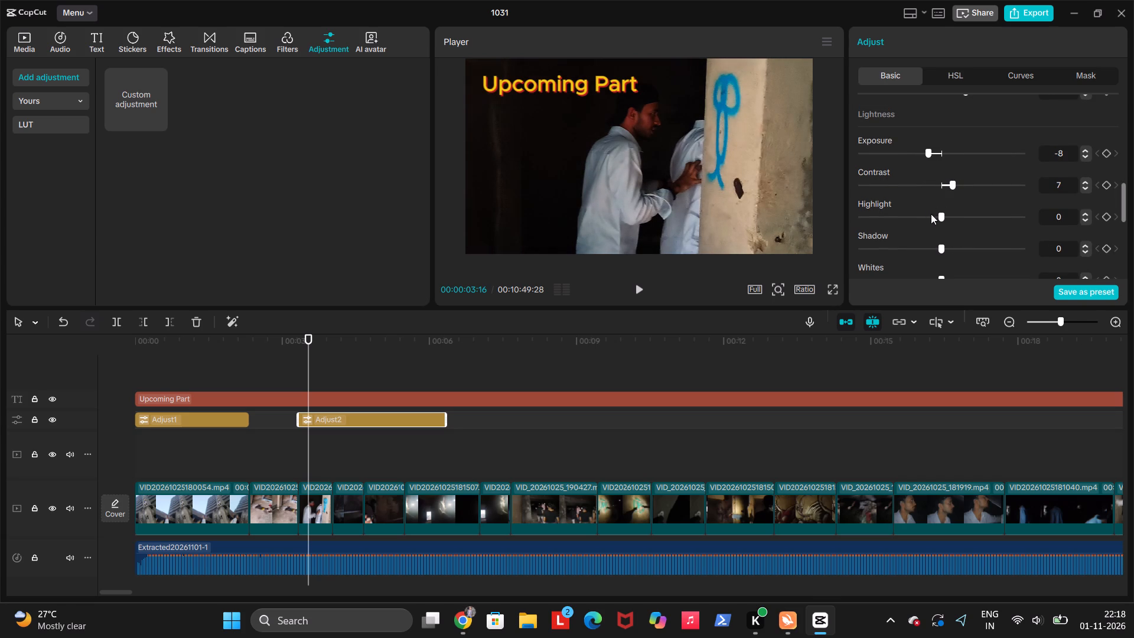
Set the second adjustment layer's highlight to -5 and brilliance to -7.
click(931, 214)
scroll(938, 218, down, 1)
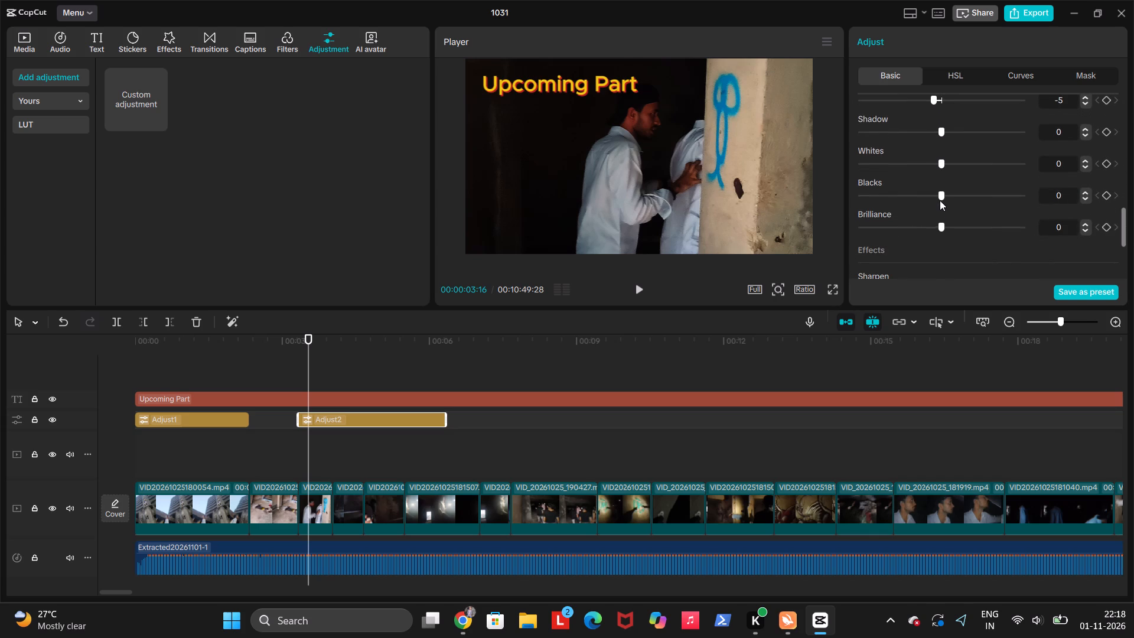
scroll(940, 200, down, 2)
click(928, 223)
Set the second adjustment layer's sharpen effect to 5 and clarity to 41.
scroll(934, 224, down, 1)
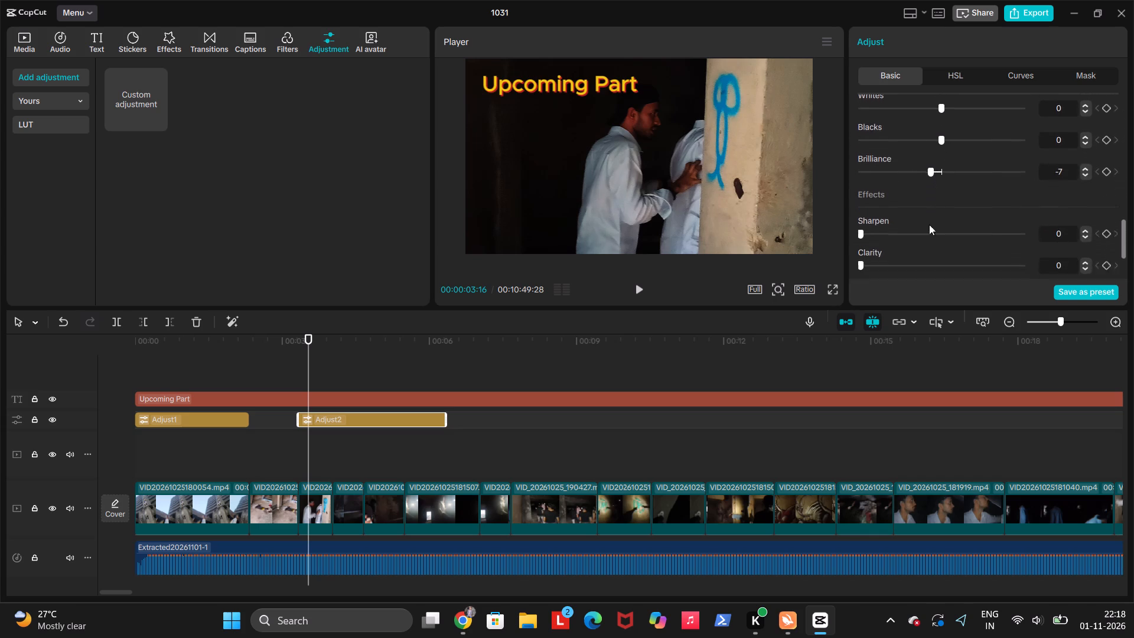
scroll(929, 224, down, 1)
scroll(878, 174, down, 1)
click(868, 147)
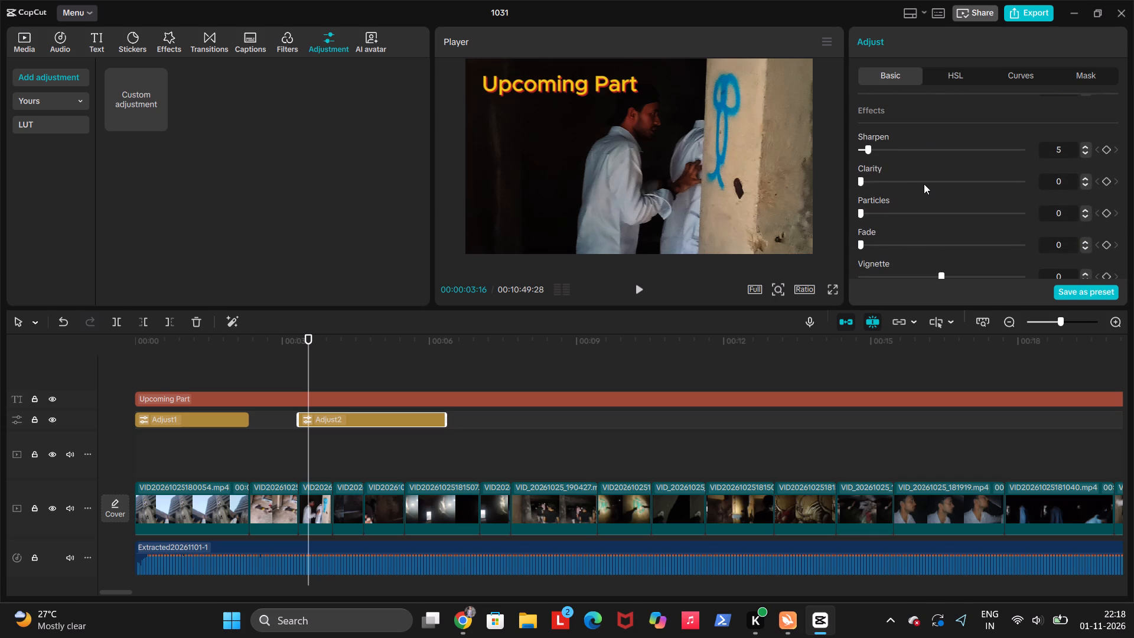
scroll(924, 184, down, 1)
click(924, 184)
scroll(924, 184, down, 1)
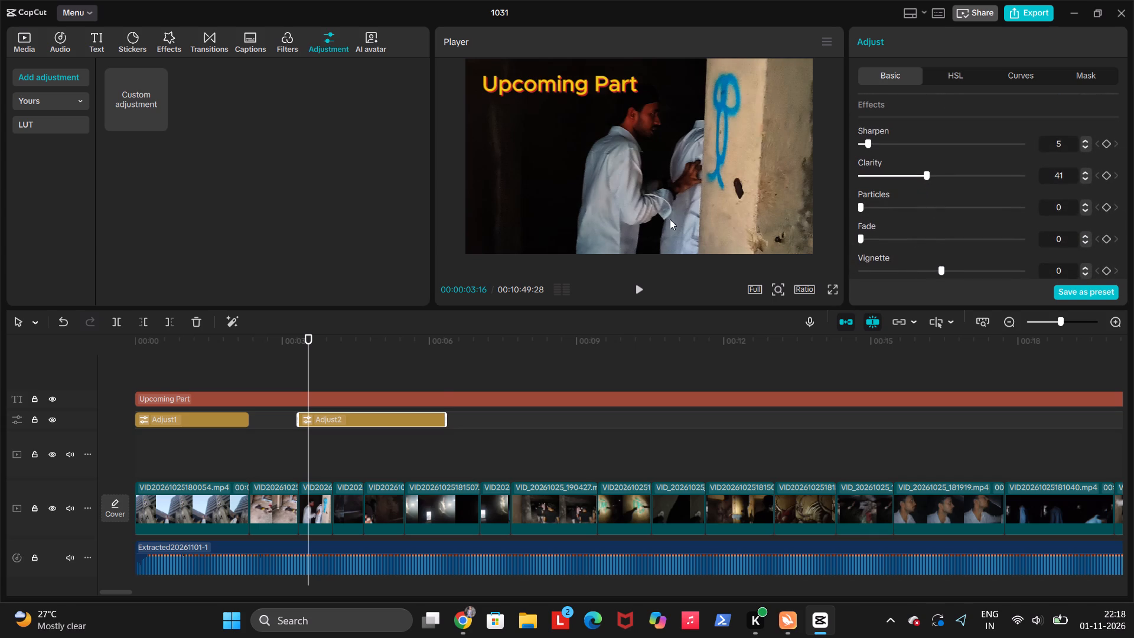
Play through the graded clips and trim the second adjustment layer's end to the end of the fifth clip, at about 00:00:05:15.
key(space)
key(space)
key(space)
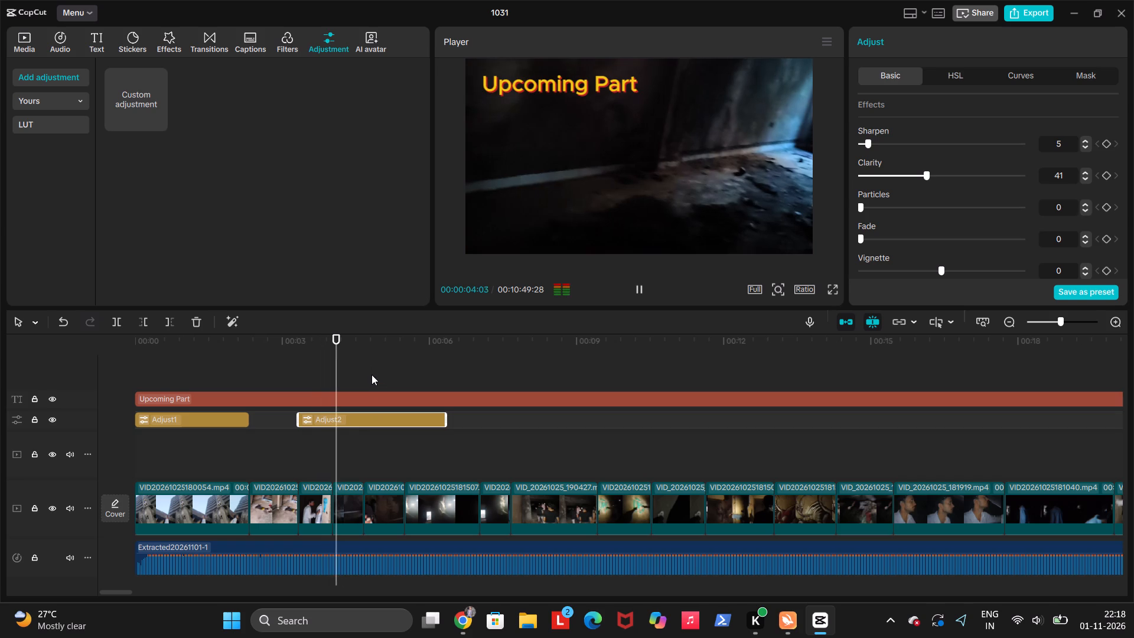
key(space)
key(space)
key(space)
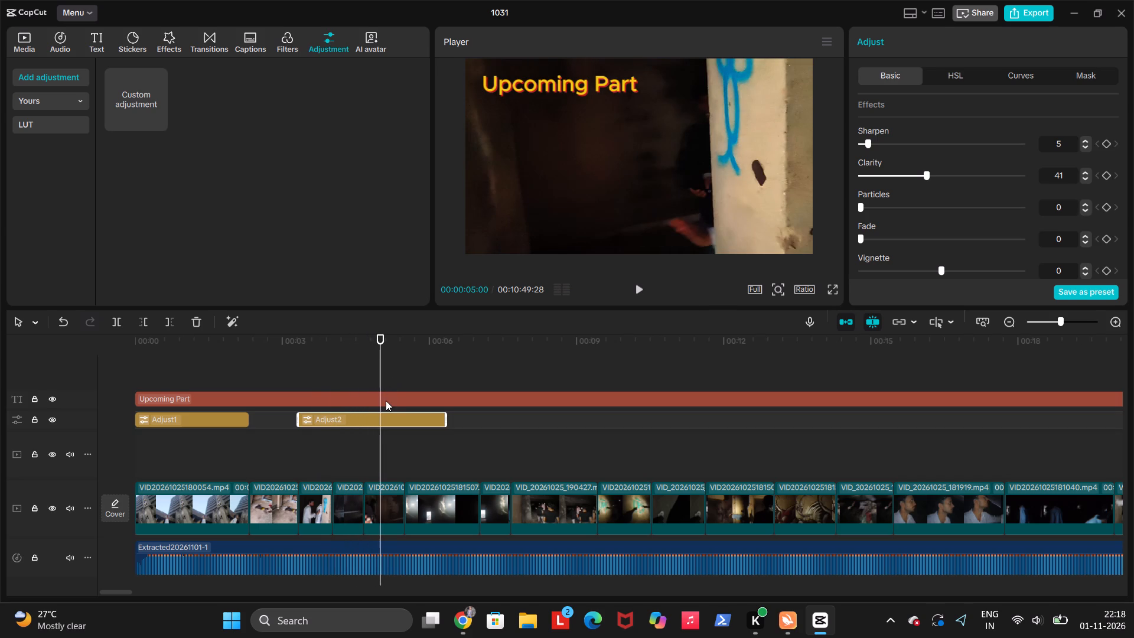
key(space)
key(space)
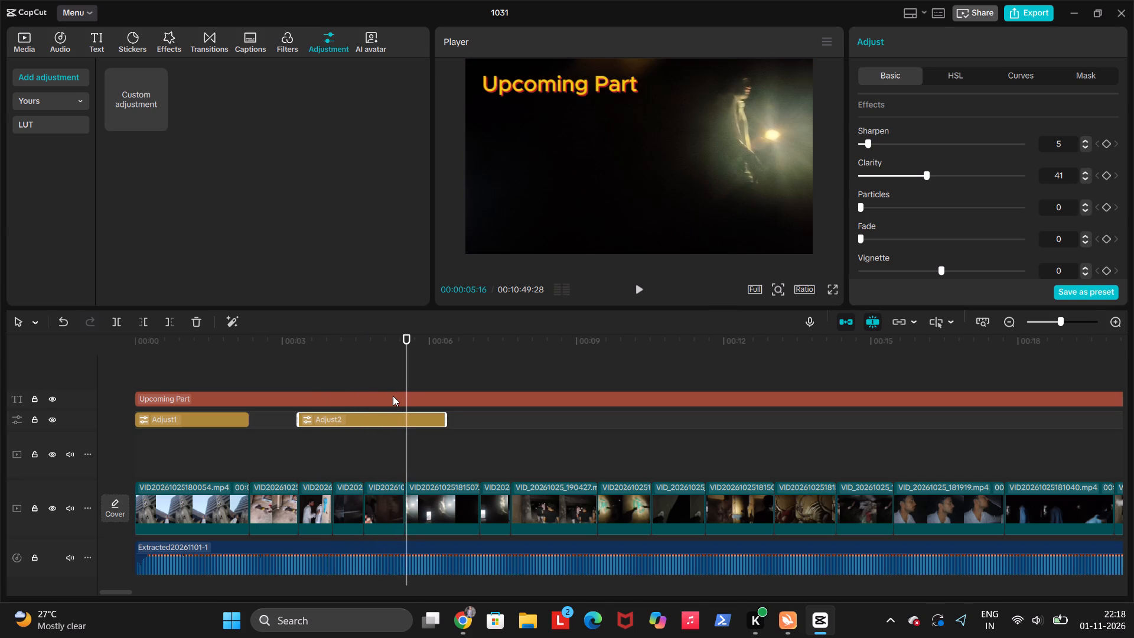
key(Up)
key(w)
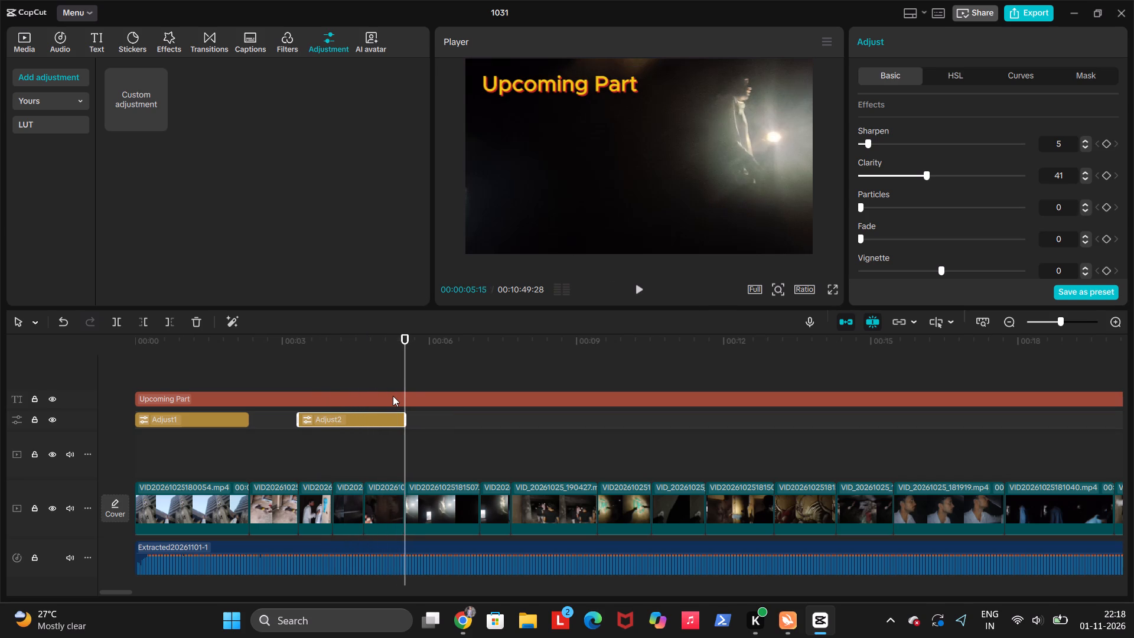
On the third clip's luma curve, add a point in the highlights and raise it to brighten the image.
click(325, 453)
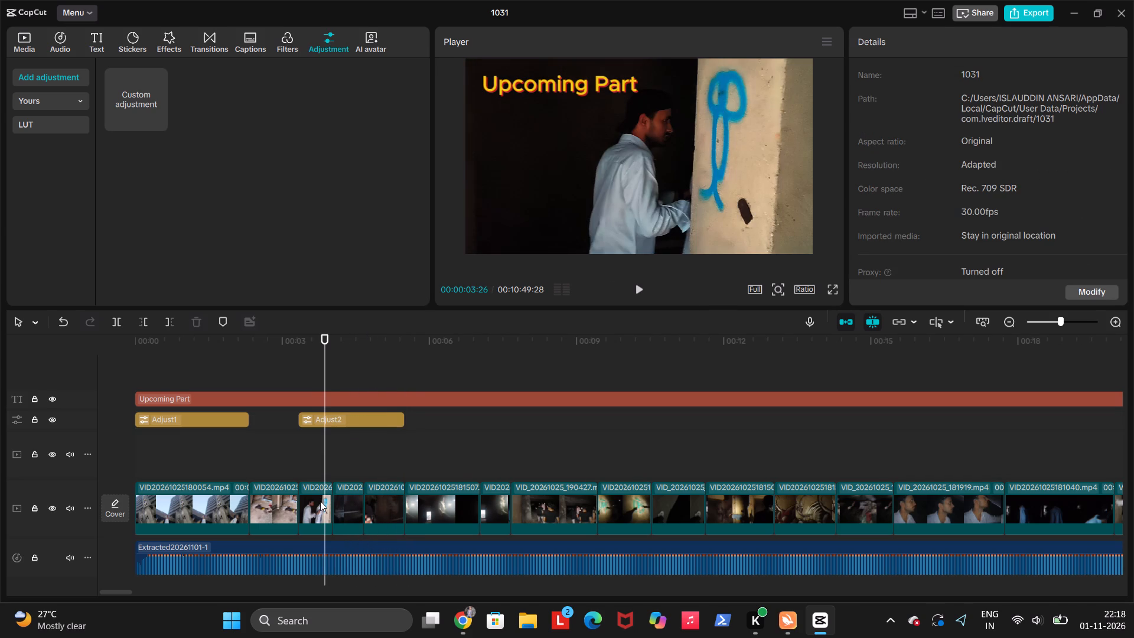
click(320, 501)
key(space)
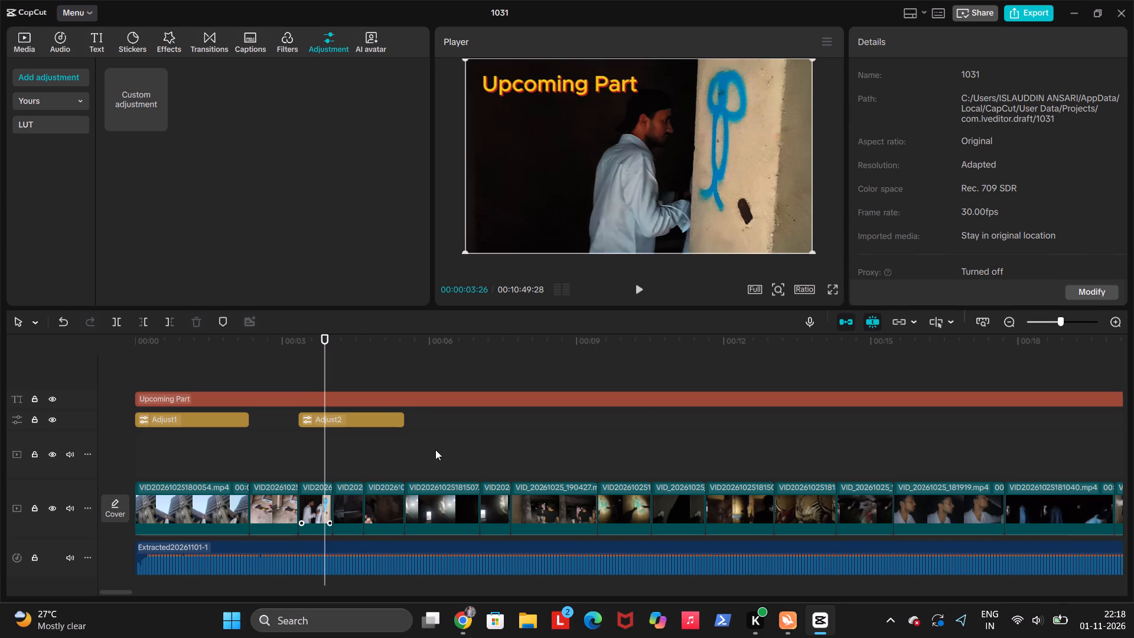
click(333, 481)
key(space)
click(318, 463)
click(322, 494)
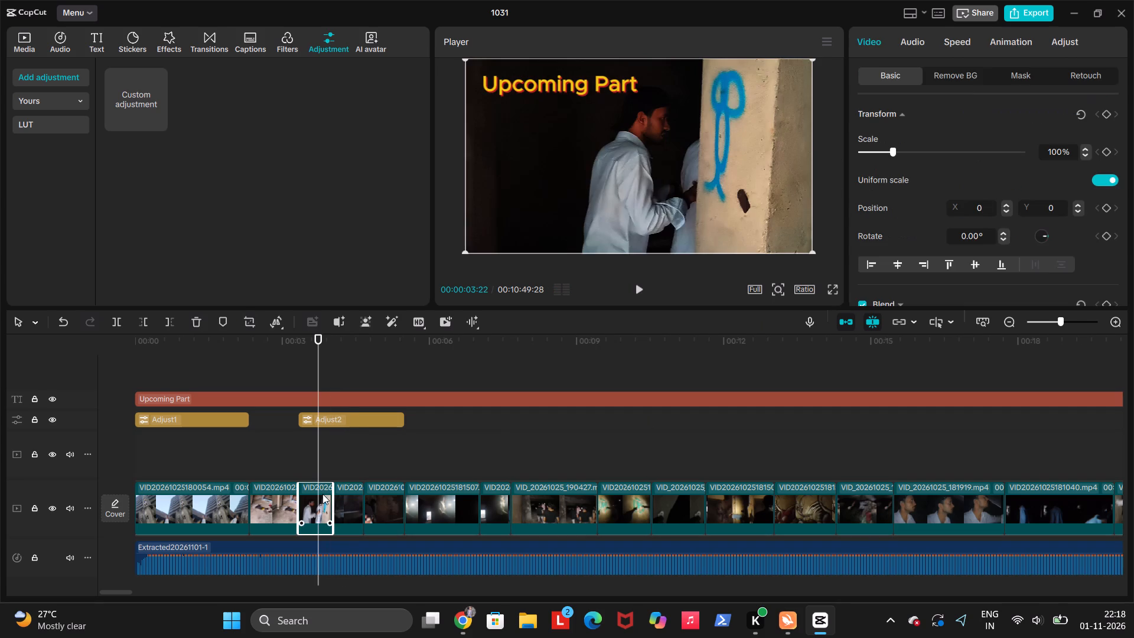
click(1012, 74)
click(1059, 38)
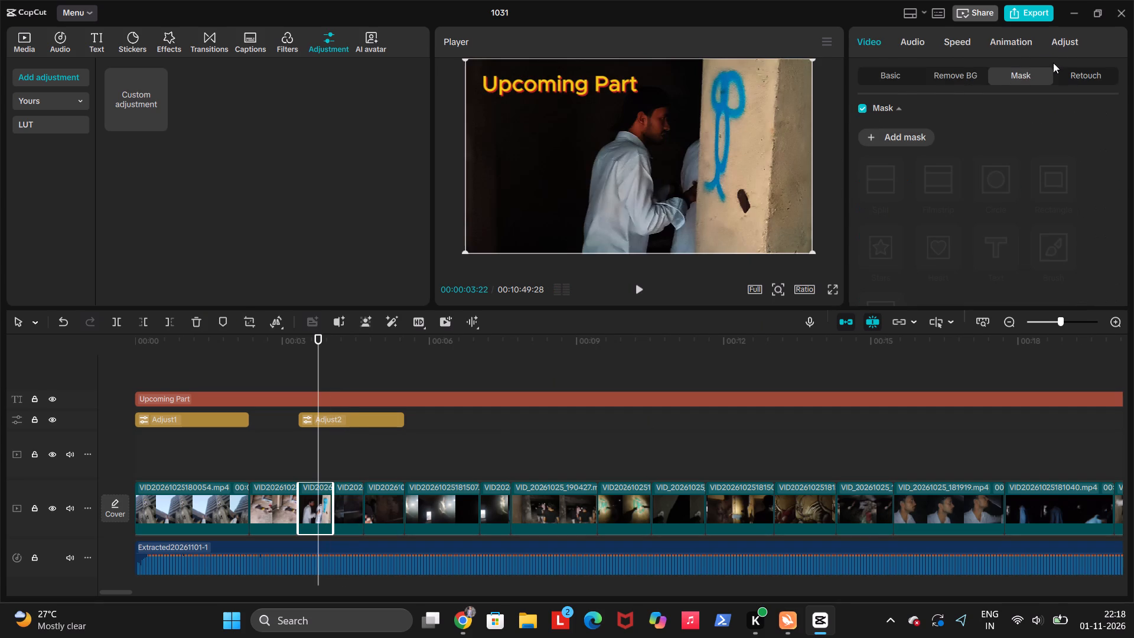
click(1024, 74)
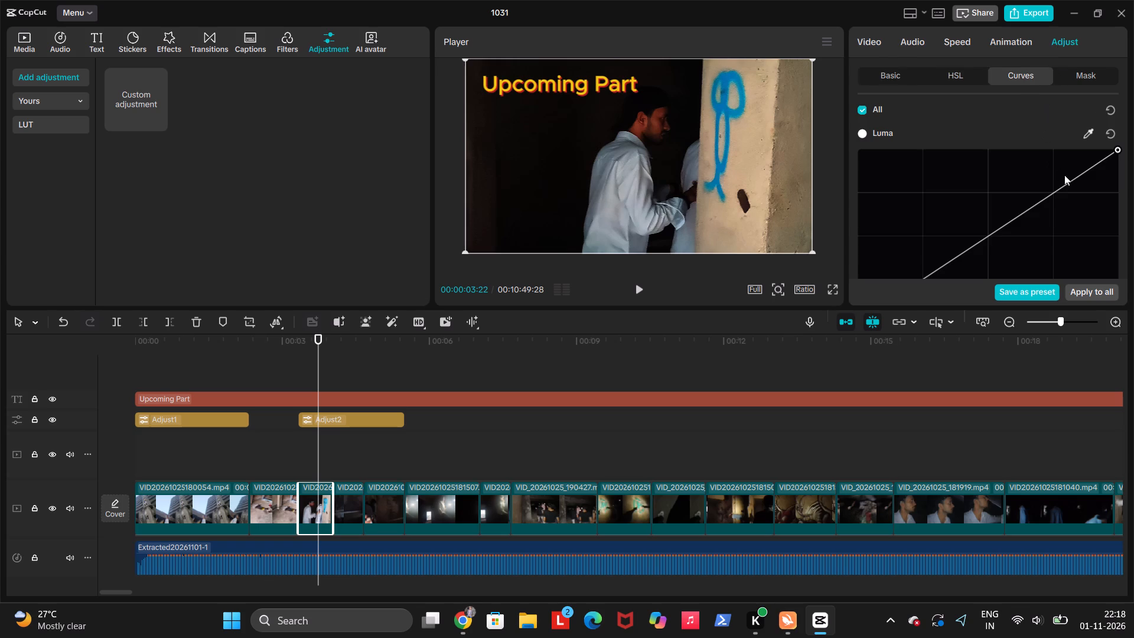
drag(1073, 180, 1081, 187)
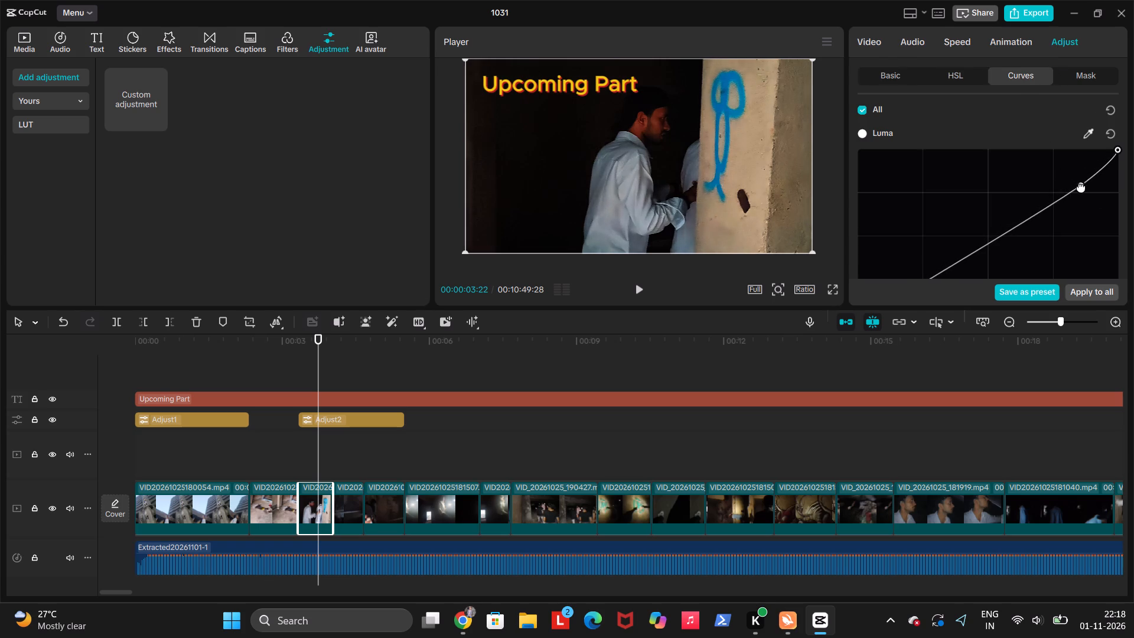
drag(1081, 187, 1055, 161)
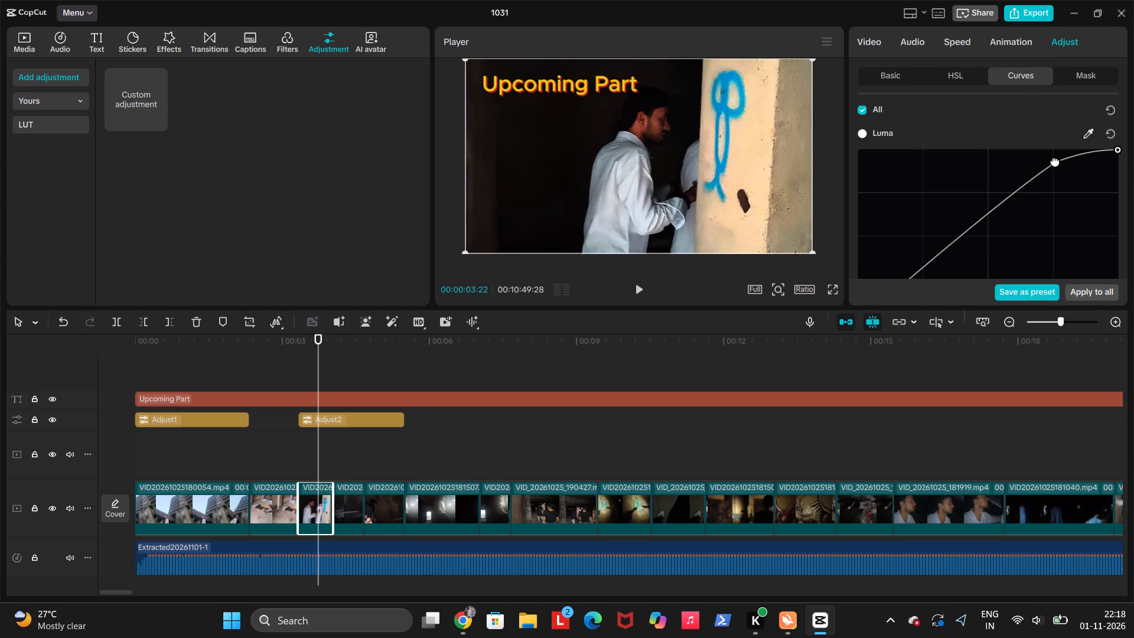
drag(1055, 161, 1062, 164)
Add shadow and midtone points to the third clip's luma curve, lowering the shadows to form a gentle S-curve.
drag(957, 242, 984, 254)
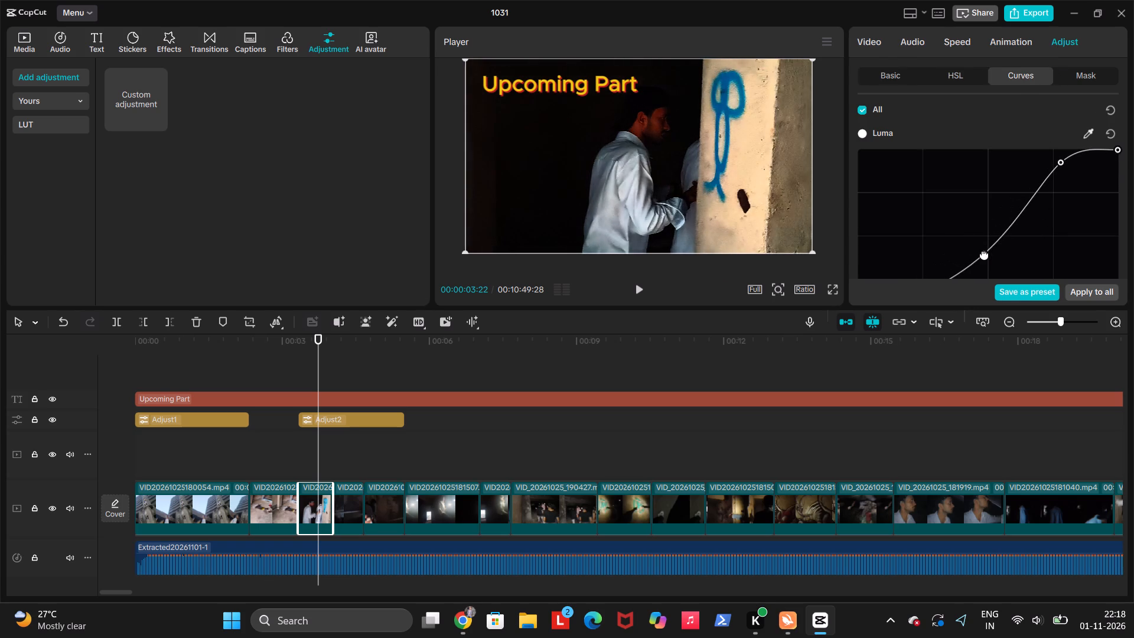
drag(984, 254, 974, 255)
click(1013, 215)
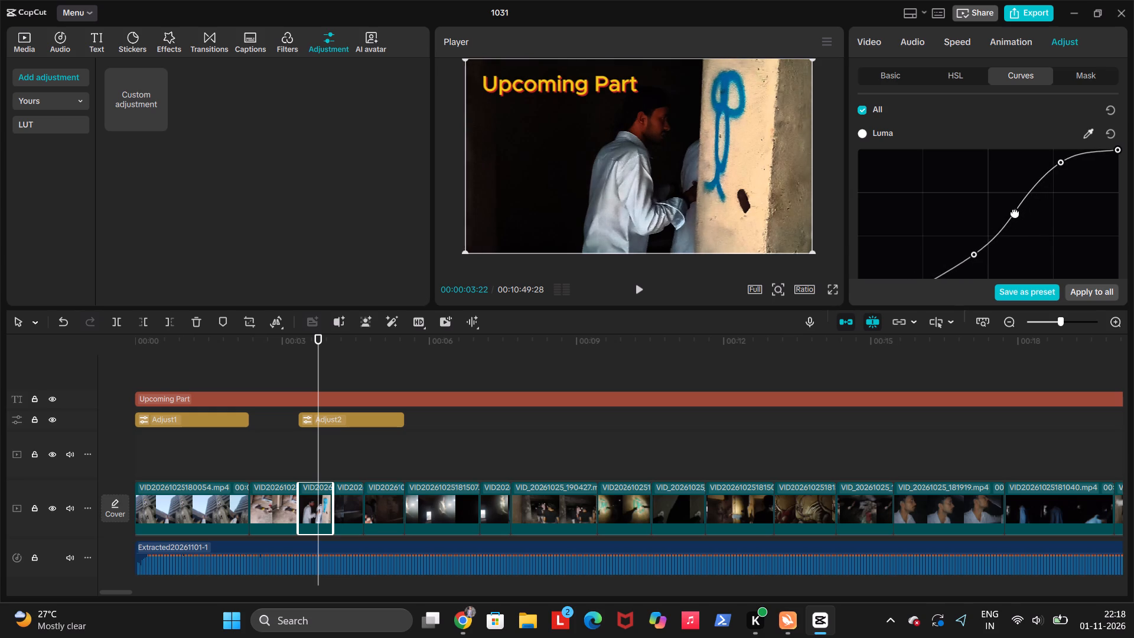
drag(975, 255, 949, 271)
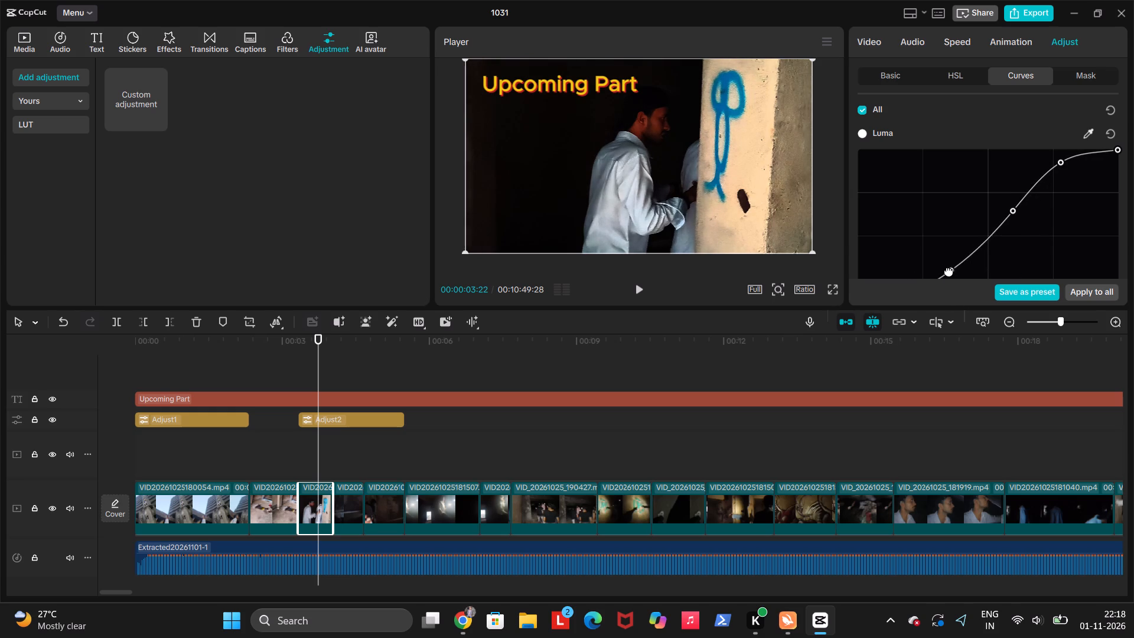
drag(949, 271, 946, 272)
click(978, 245)
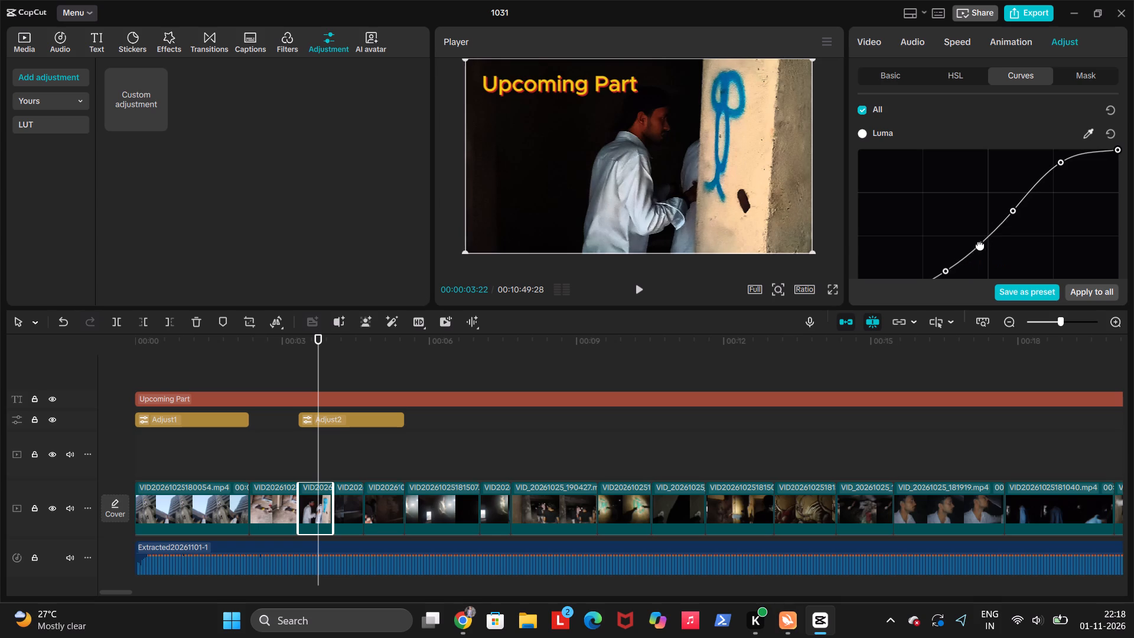
Play back from the third clip into the sixth to review the regraded third clip and the cut after the second adjustment layer.
click(301, 369)
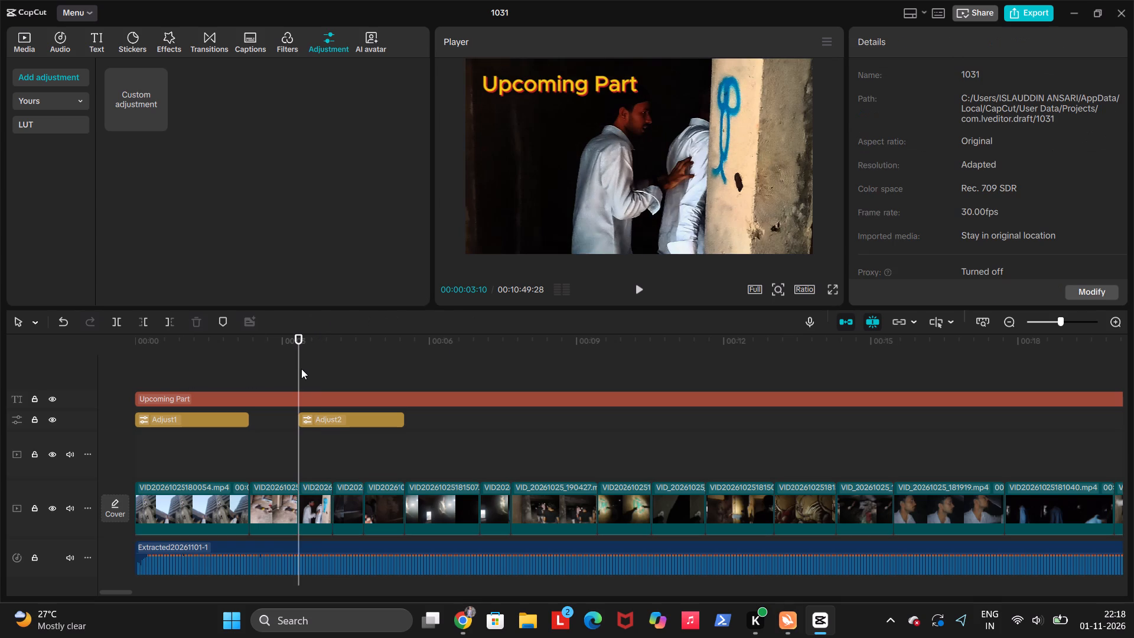
key(space)
key(space)
key(space)
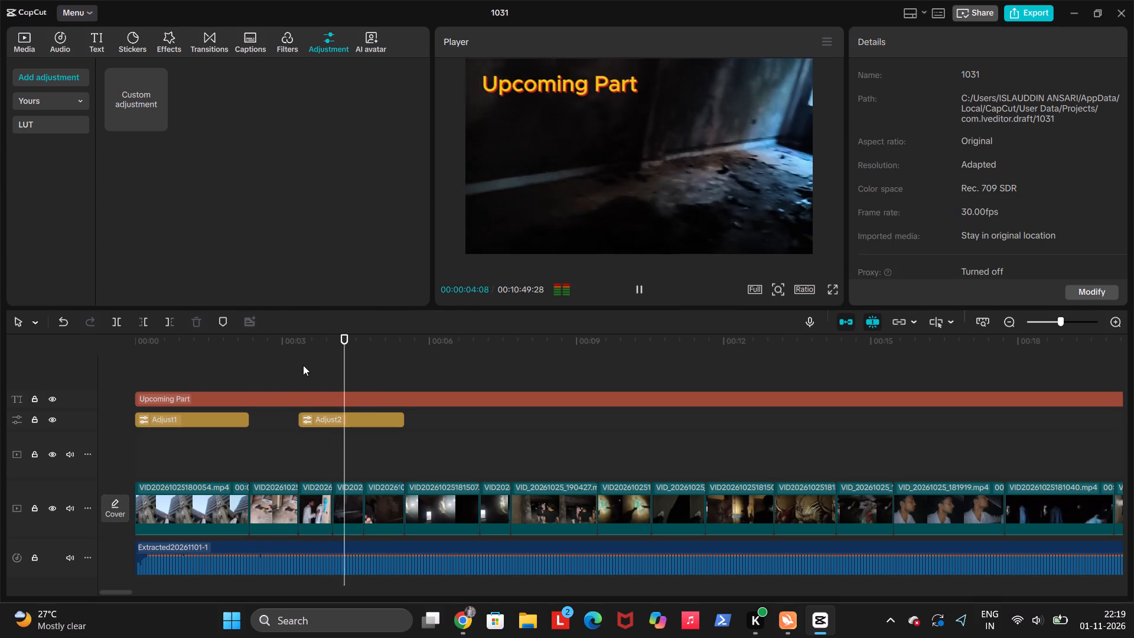
key(space)
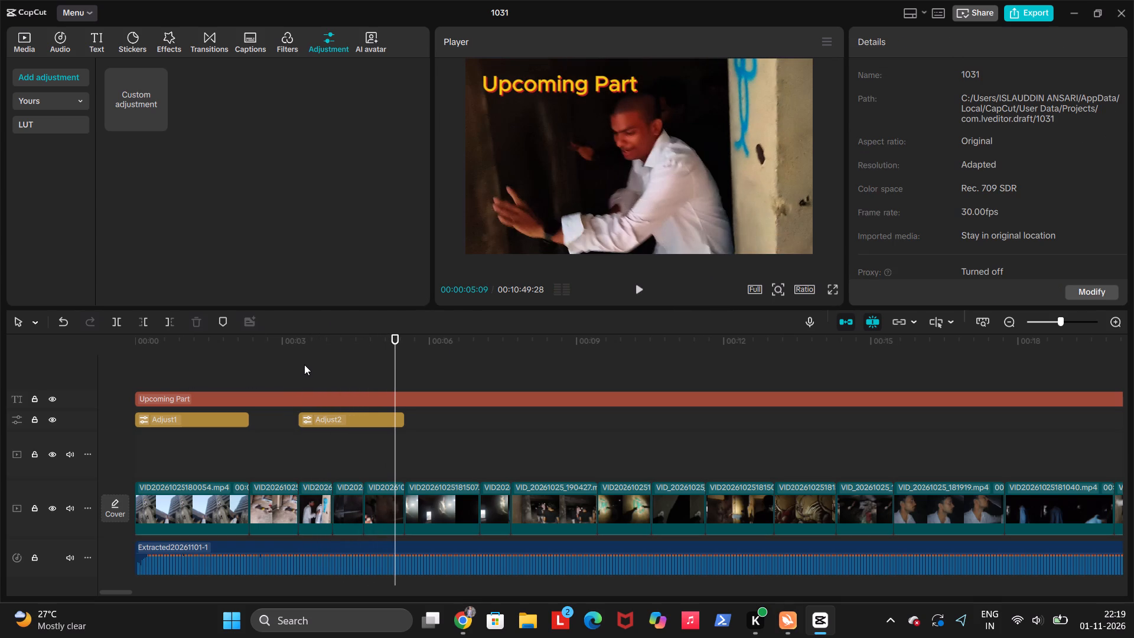
key(space)
key(space)
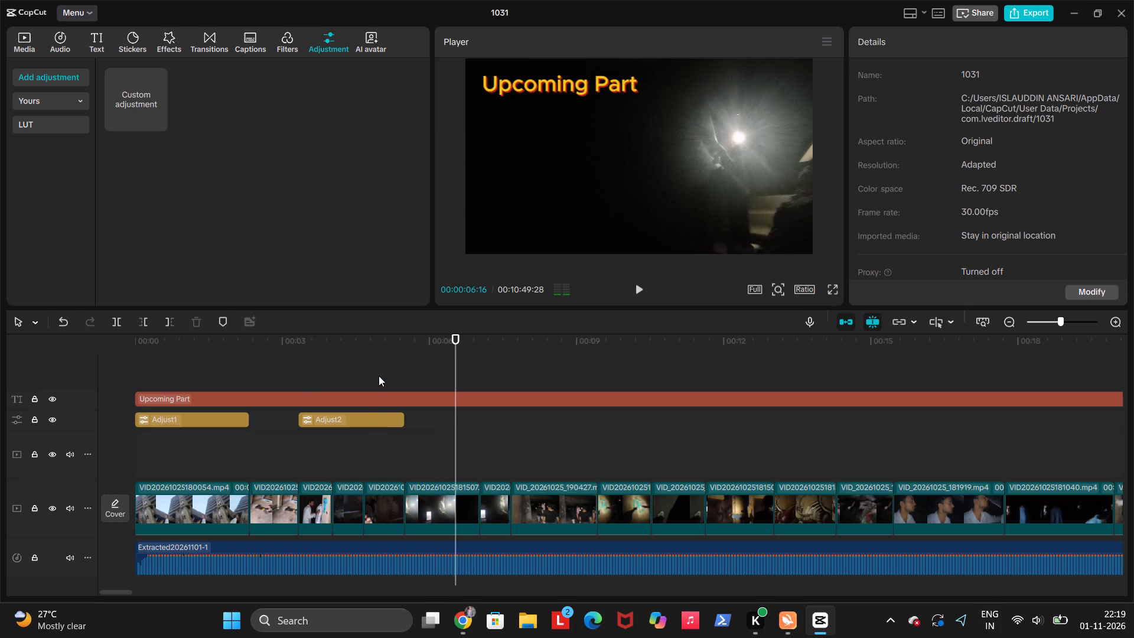
click(392, 374)
key(space)
key(space)
click(404, 369)
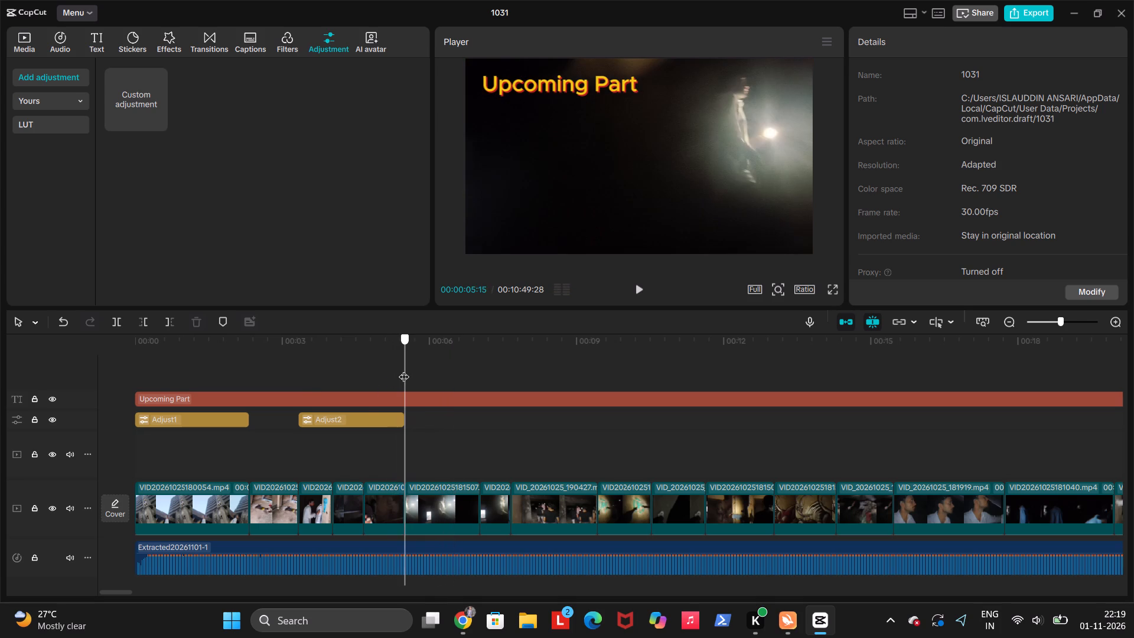
Replay the first and second clips repeatedly to examine the grading and the timing of the cut between them.
click(252, 359)
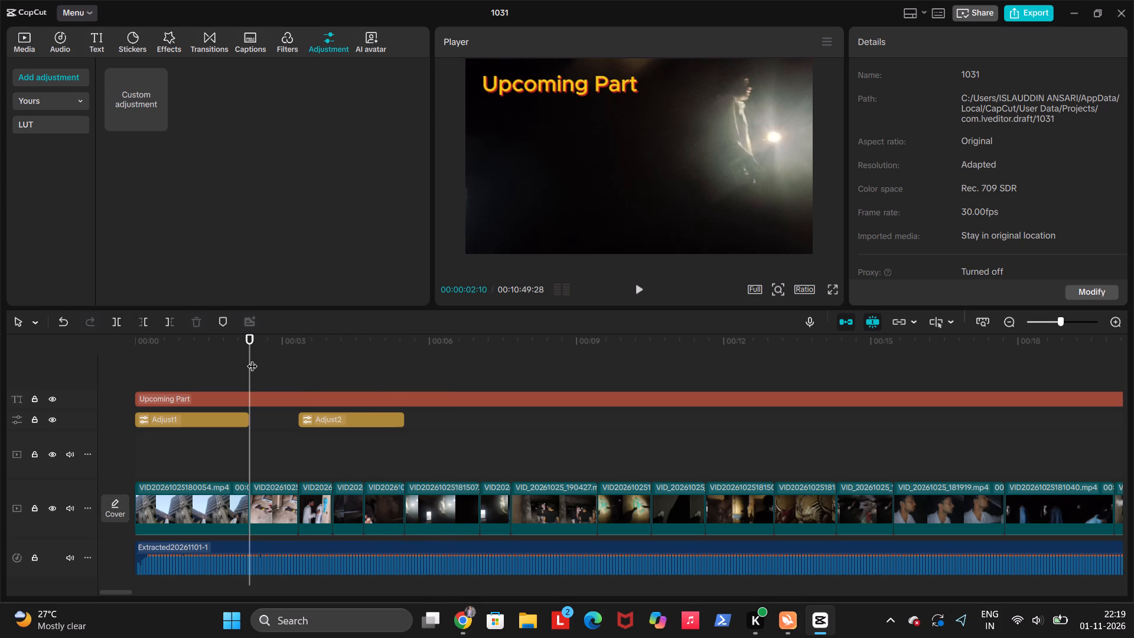
click(193, 368)
key(space)
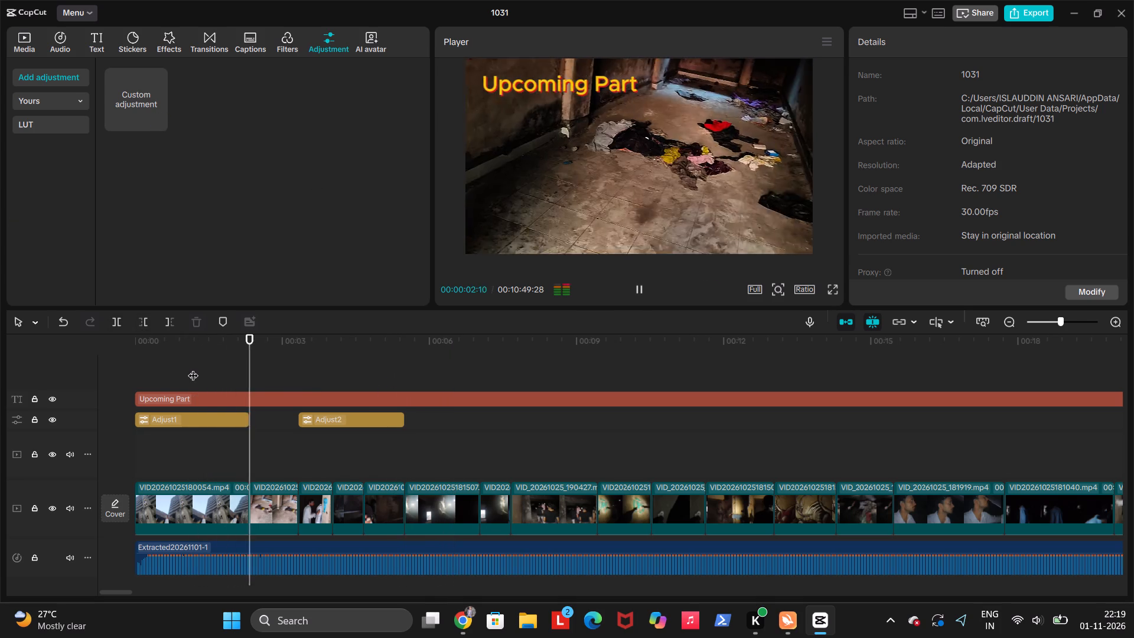
key(space)
click(210, 365)
key(space)
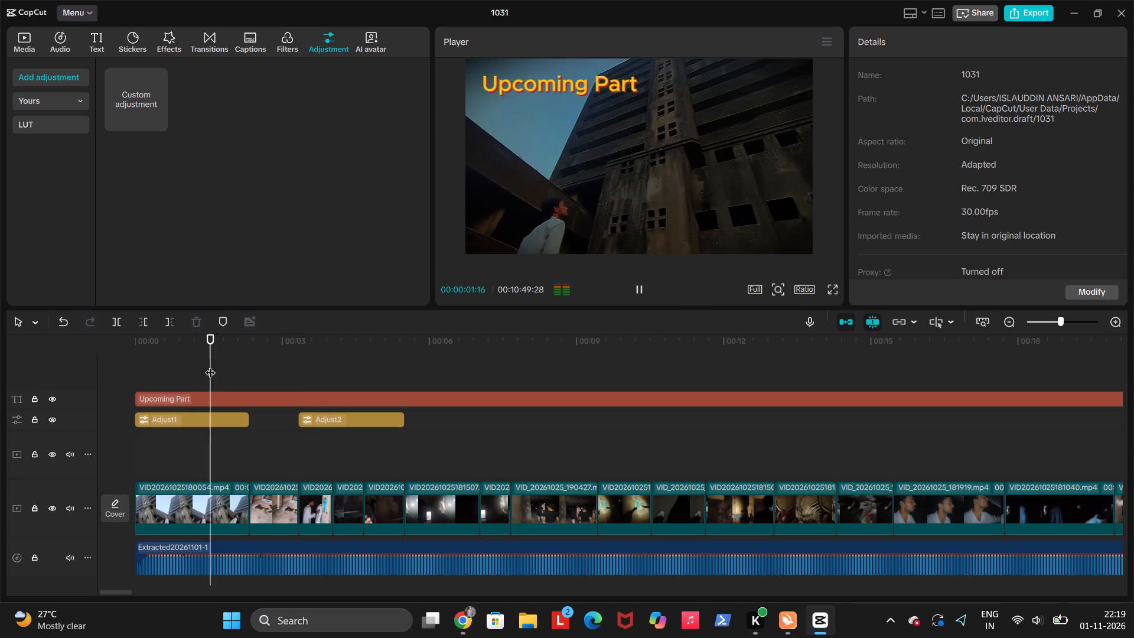
key(space)
key(space)
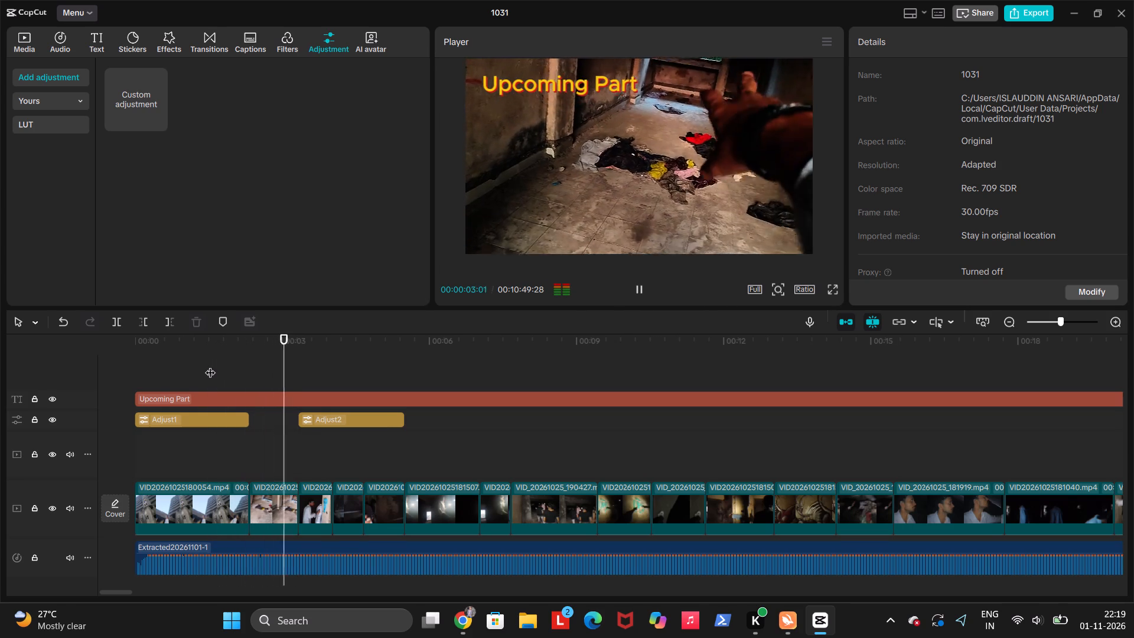
key(space)
click(225, 369)
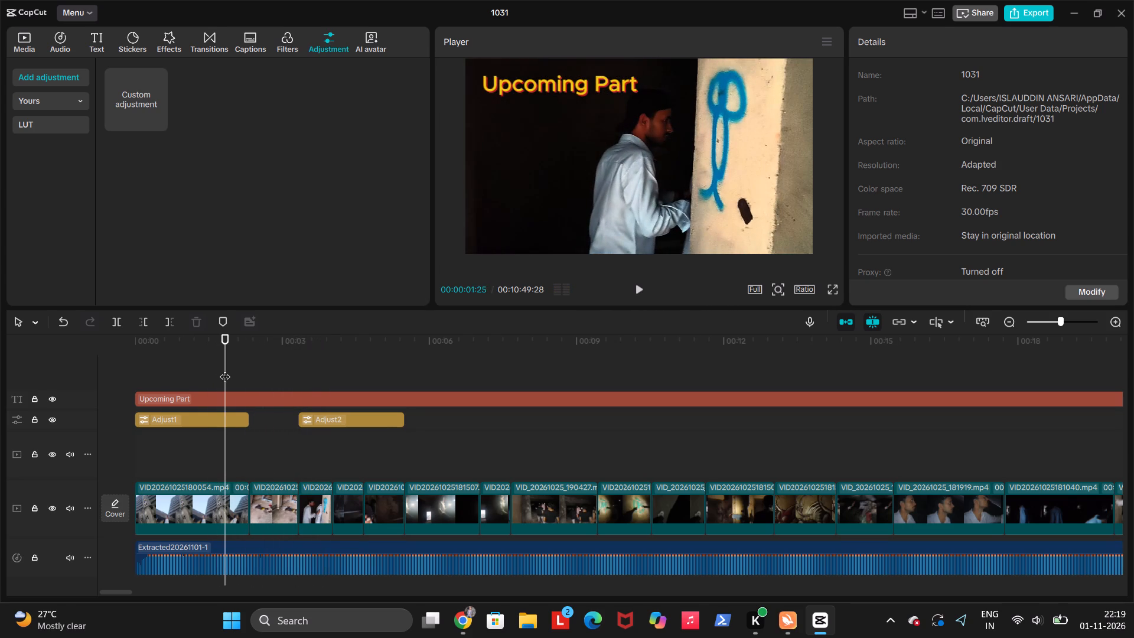
key(space)
key(space)
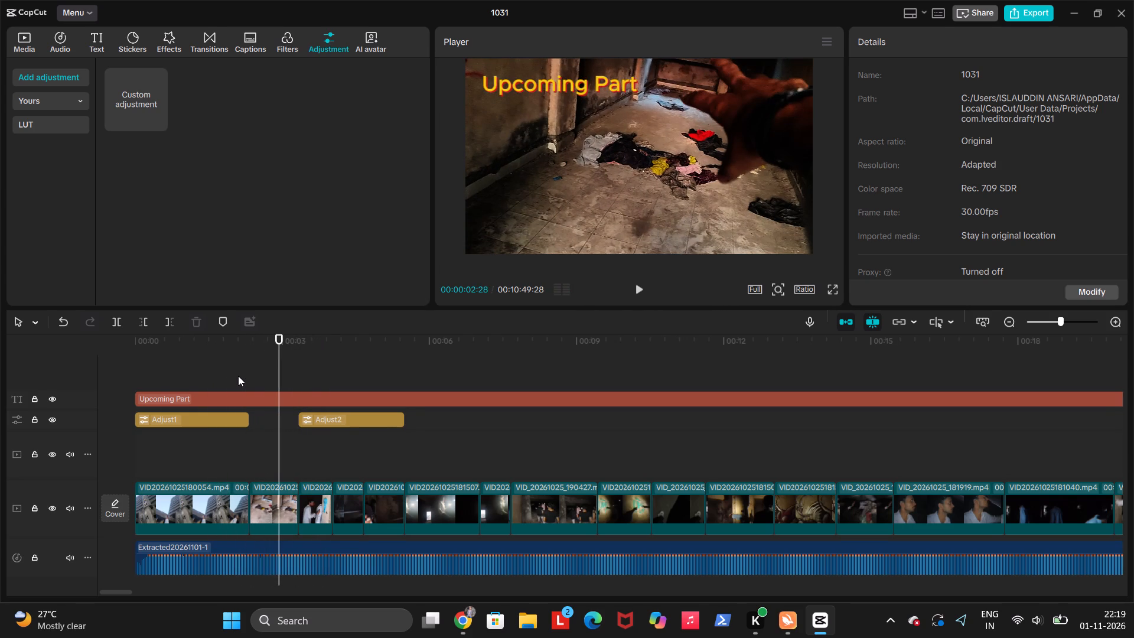
key(space)
key(space)
click(242, 375)
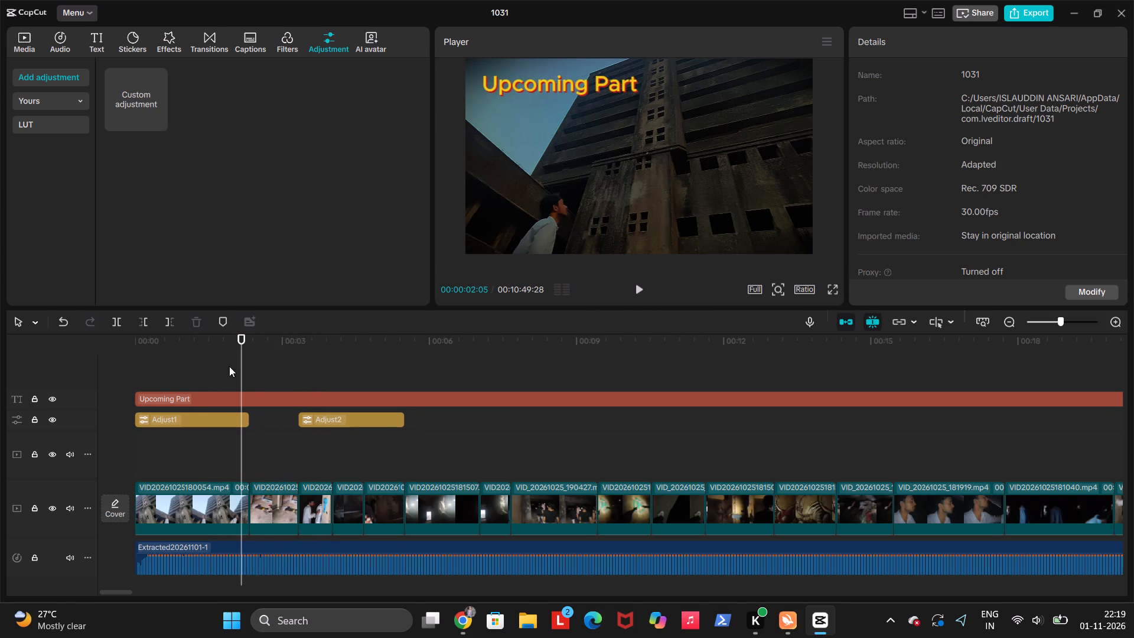
click(154, 360)
drag(154, 360, 105, 367)
key(space)
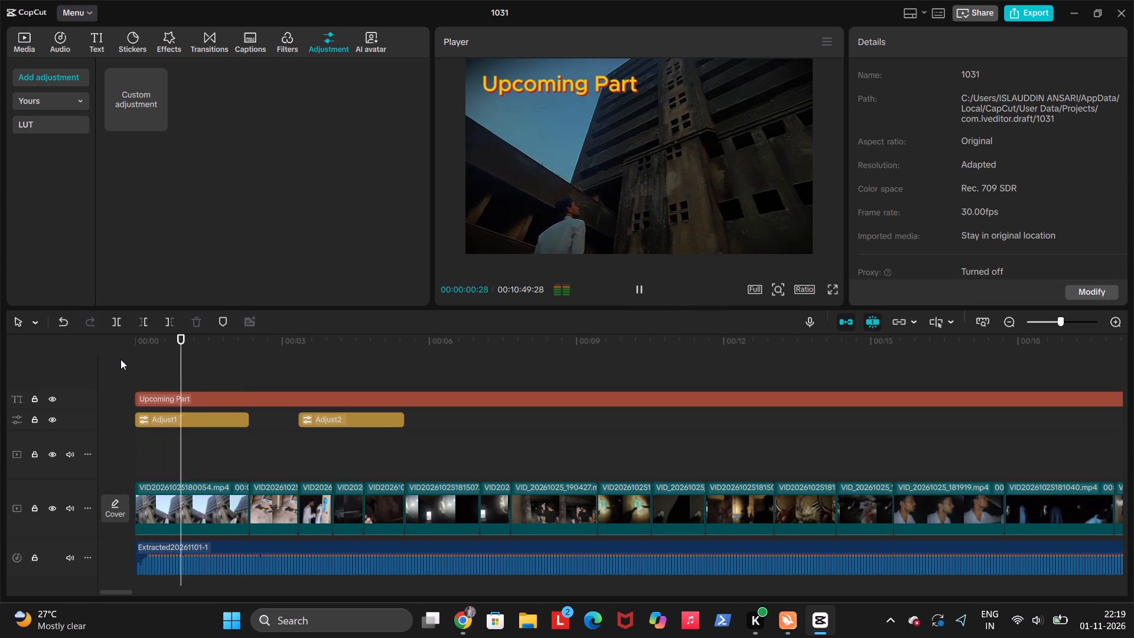
key(space)
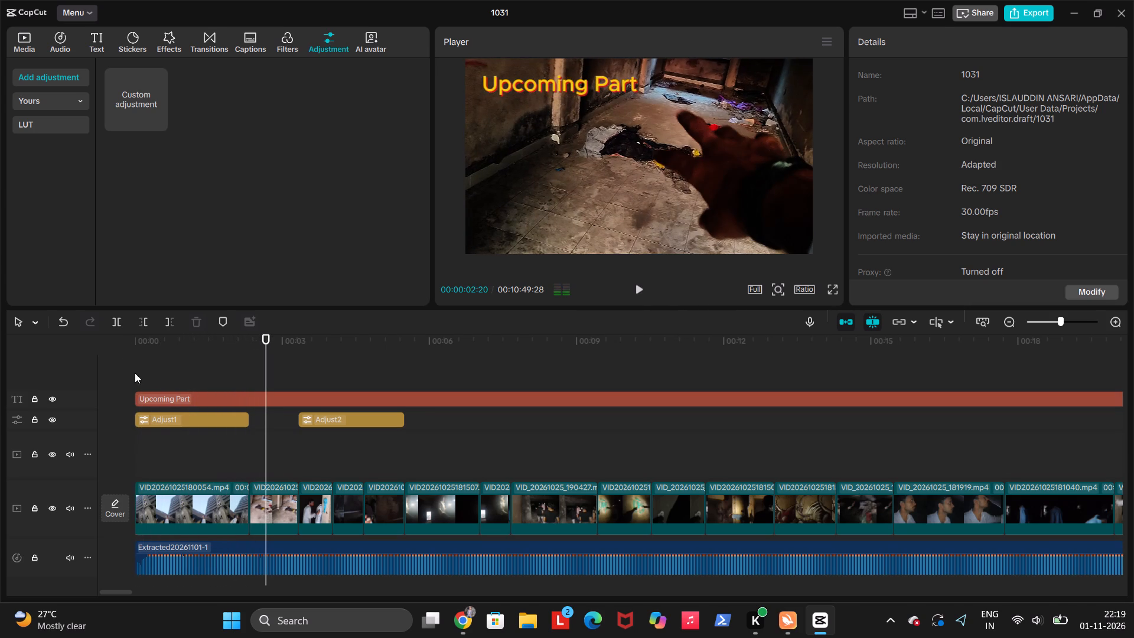
Extend the first clip's end to the playhead at 00:00:02:20.
click(227, 503)
drag(247, 501, 260, 502)
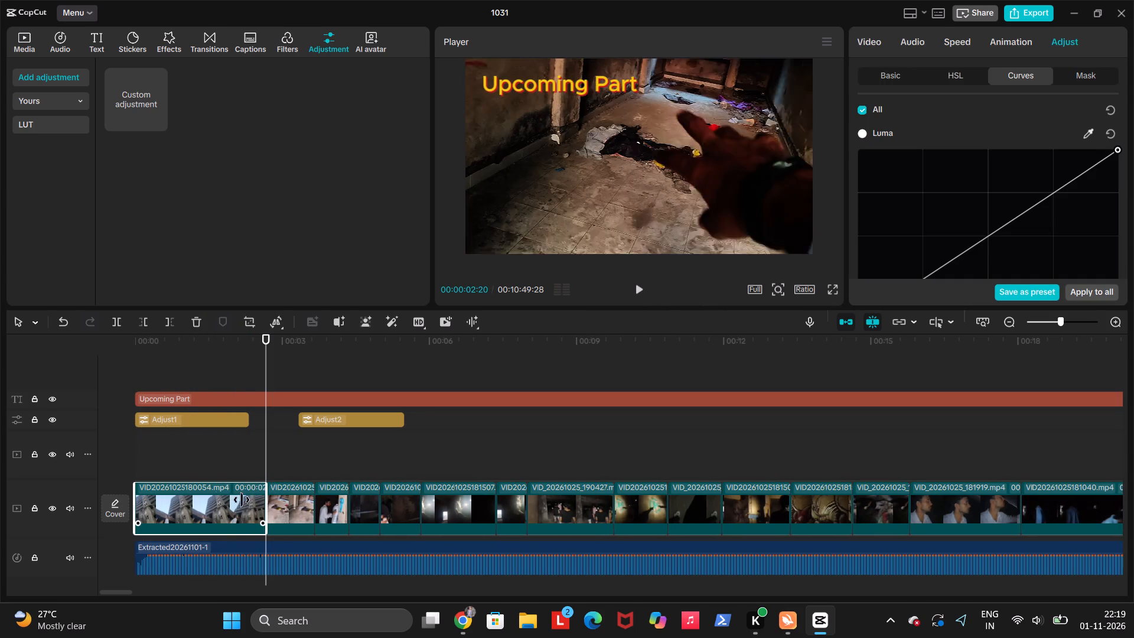
Replay the opening and extend the first adjustment layer's end to match the first clip's end at about 00:00:02:20.
click(178, 455)
drag(178, 455, 163, 455)
click(163, 455)
drag(163, 455, 88, 454)
key(space)
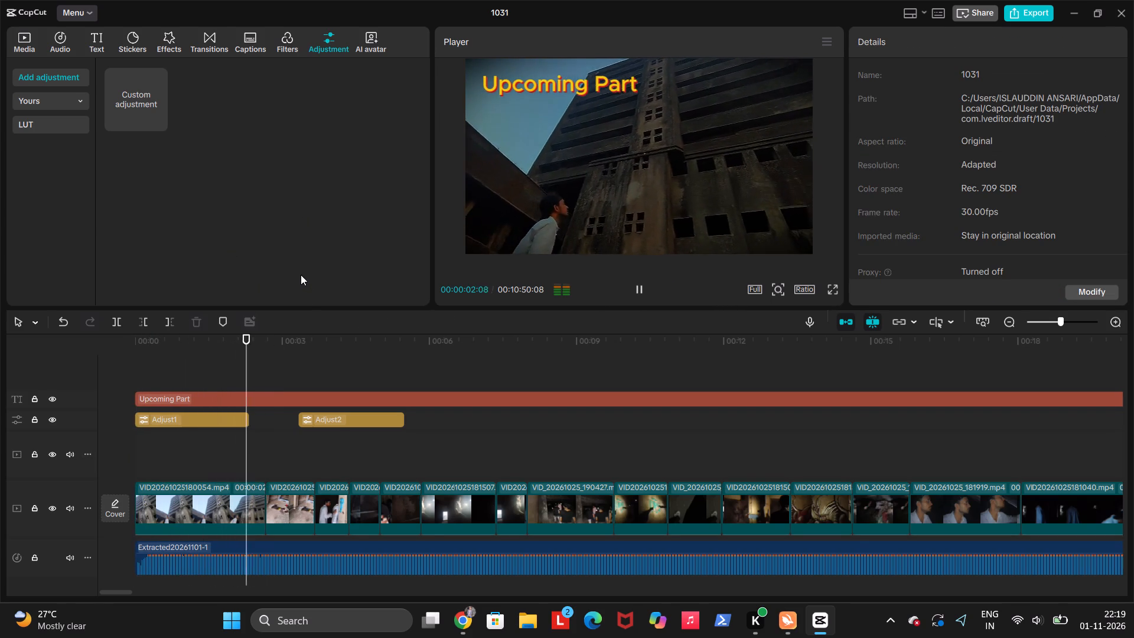
key(space)
click(242, 428)
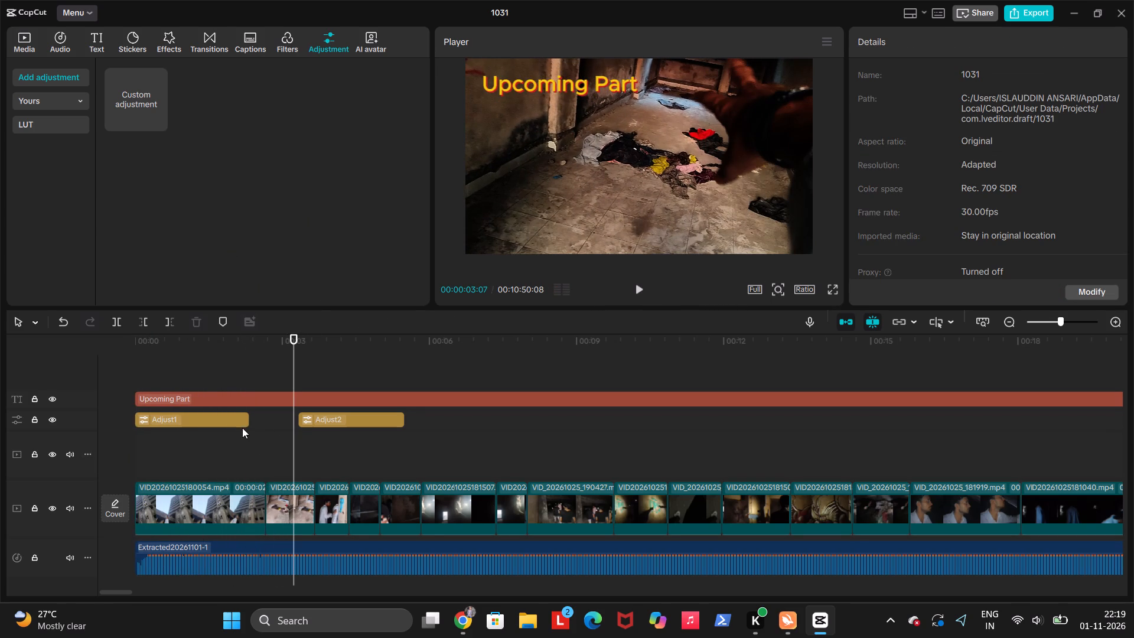
click(245, 422)
drag(250, 420, 260, 425)
Play from the start and trim the second clip's end to the start of the second adjustment layer, at 00:00:03:10.
click(201, 375)
drag(201, 375, 138, 377)
key(space)
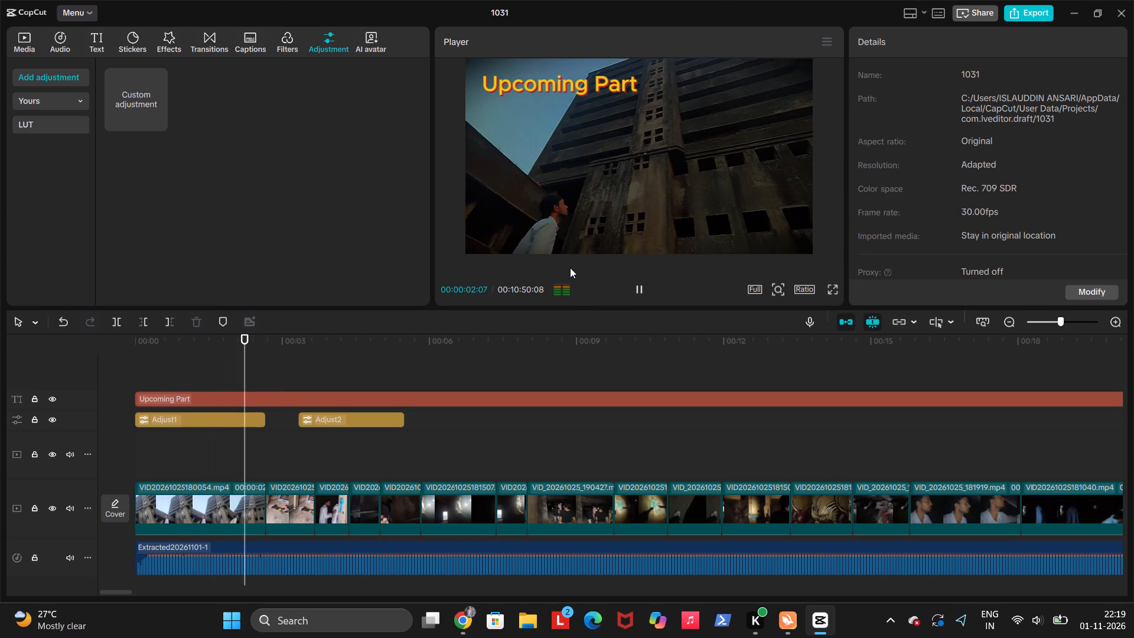
key(space)
key(space)
key(space)
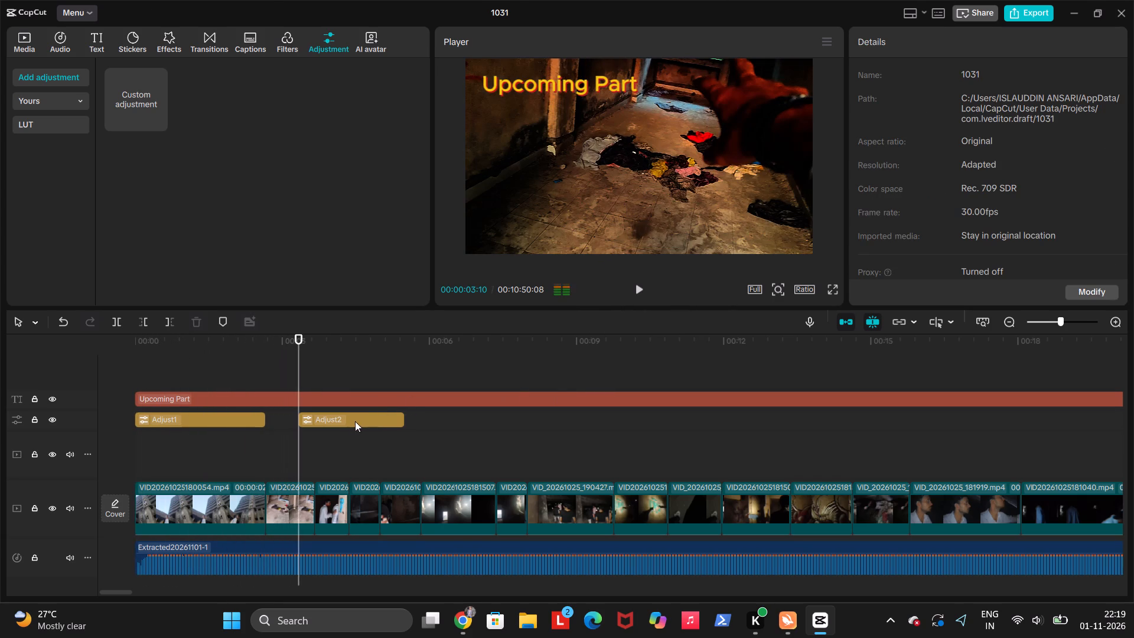
key(w)
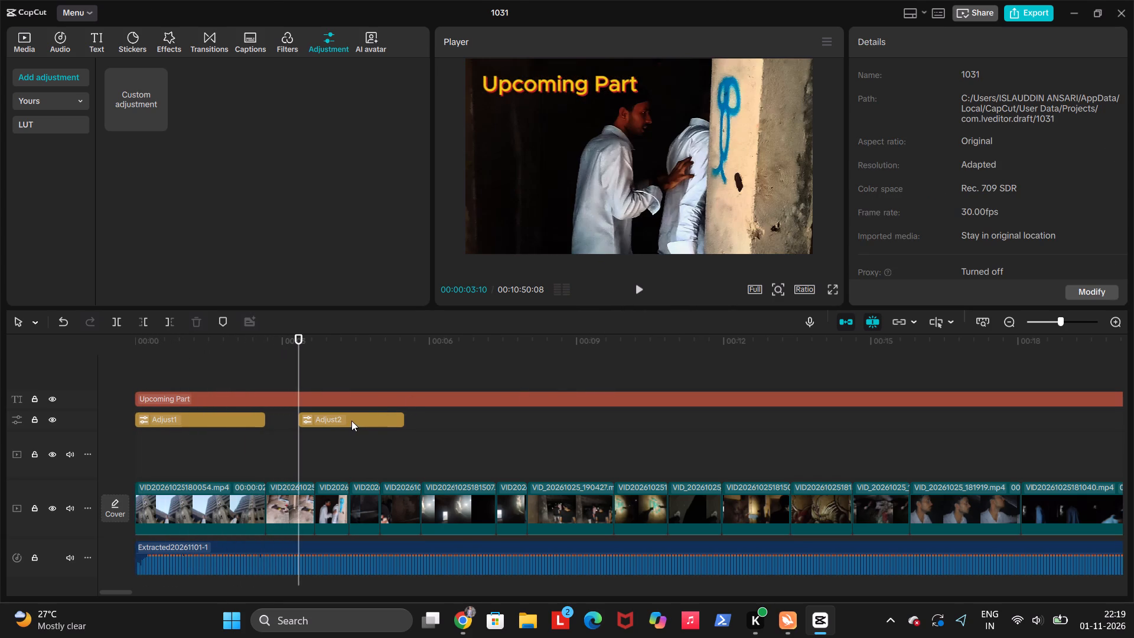
Play back the third to fifth clips to check the retimed cuts under the second adjustment layer.
click(273, 460)
click(269, 461)
key(space)
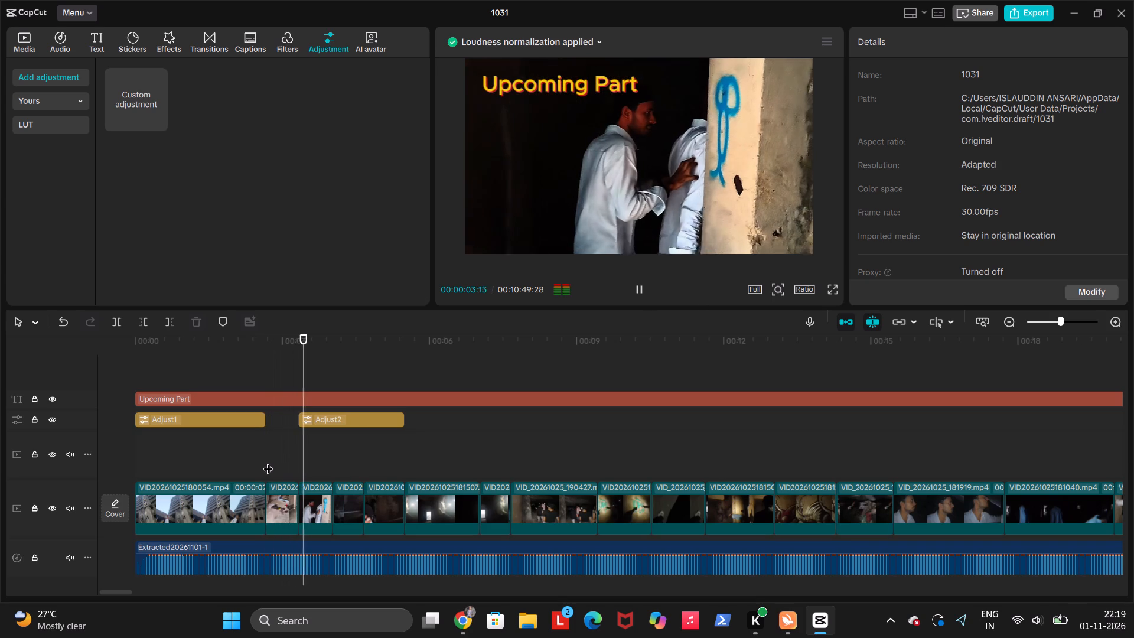
key(space)
key(space)
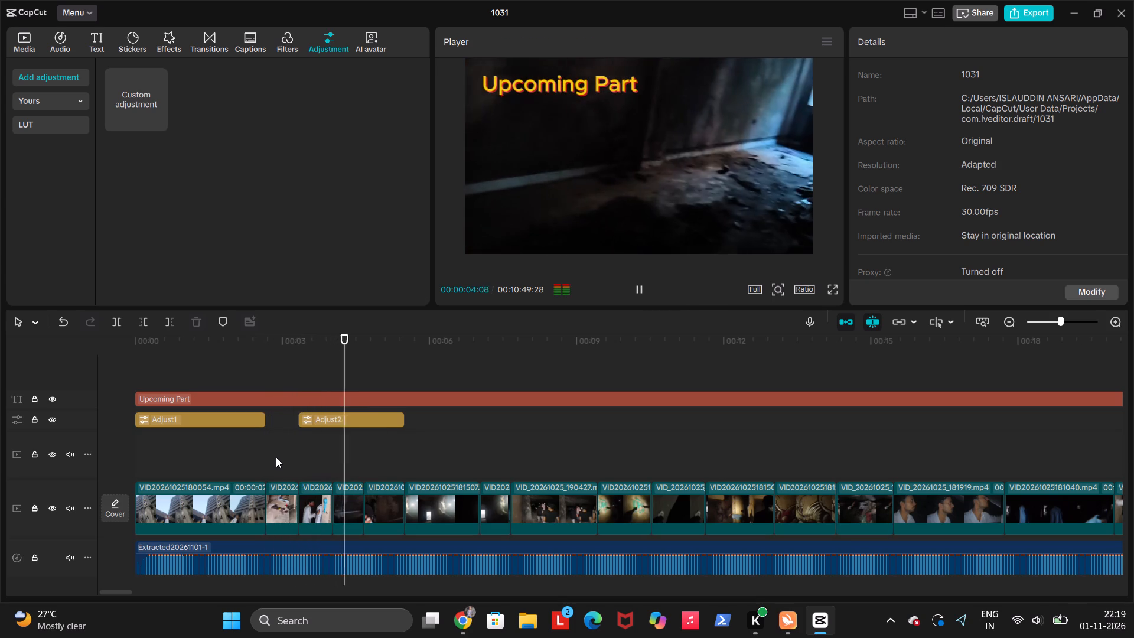
key(space)
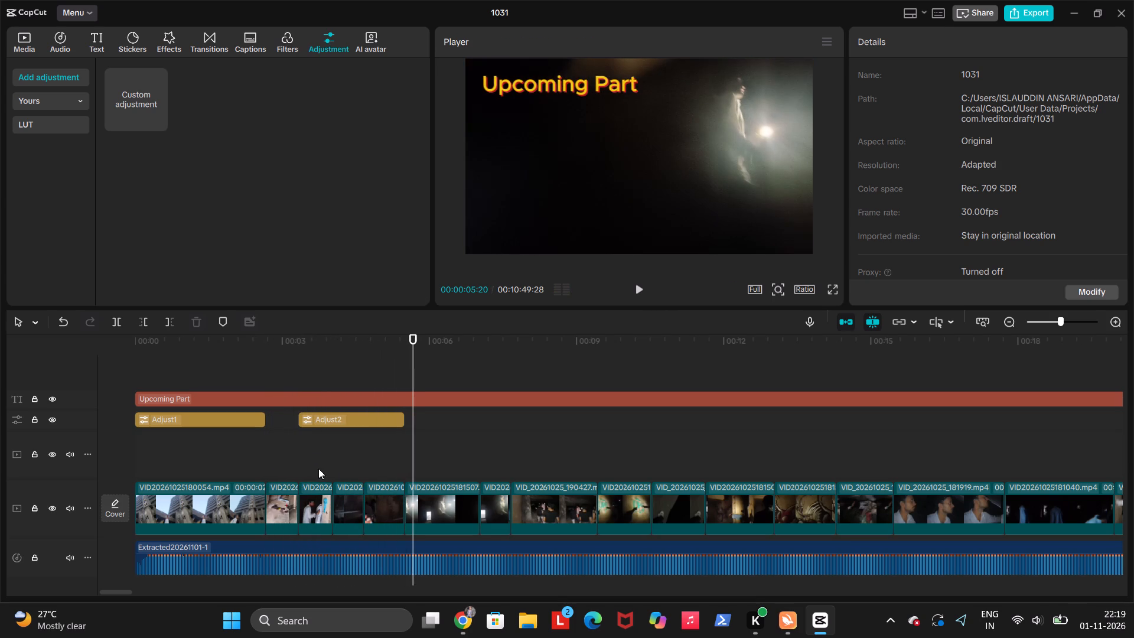
Jump through the cuts around the second adjustment layer and place the playhead at the first clip's end, 00:00:02:20.
click(382, 423)
key(Up)
key(Up)
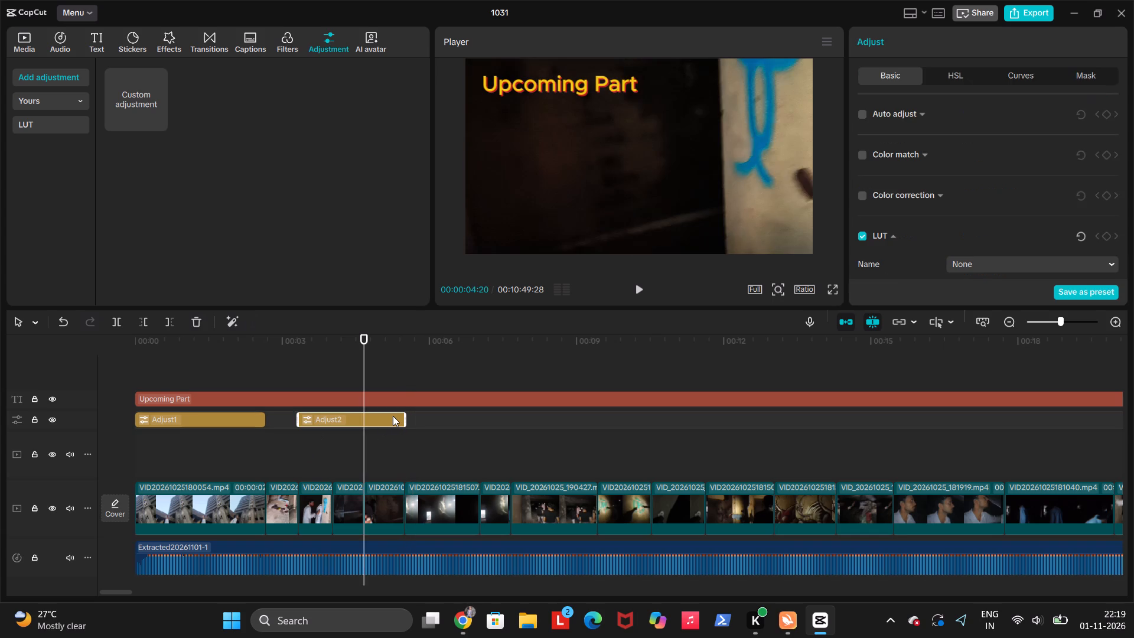
key(Down)
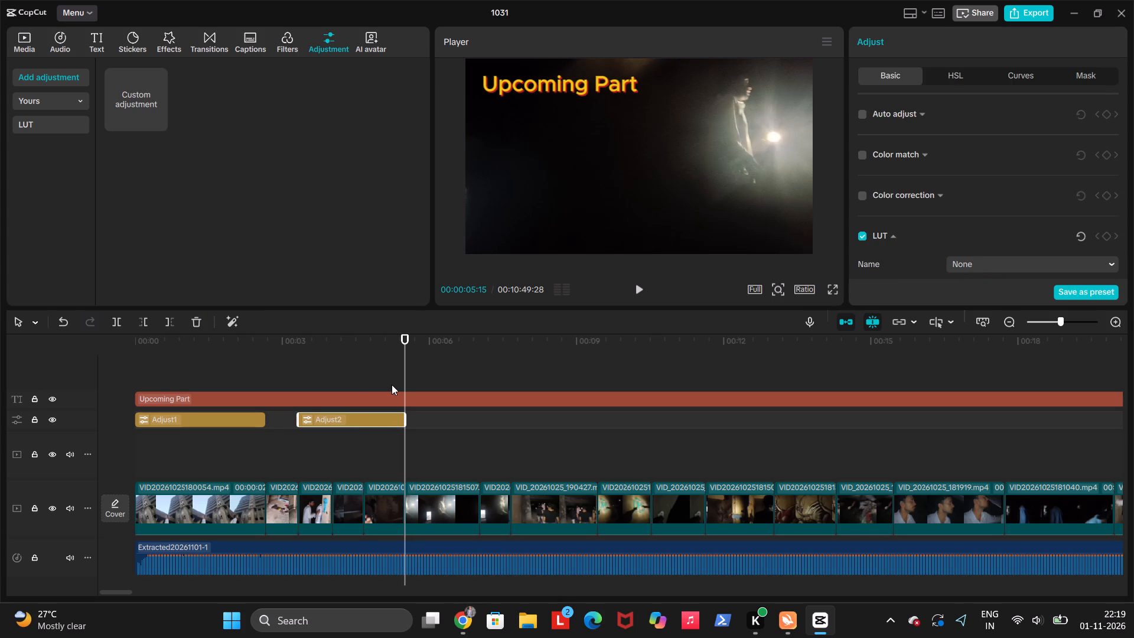
key(Up)
key(Up)
key(Up)
key(Up)
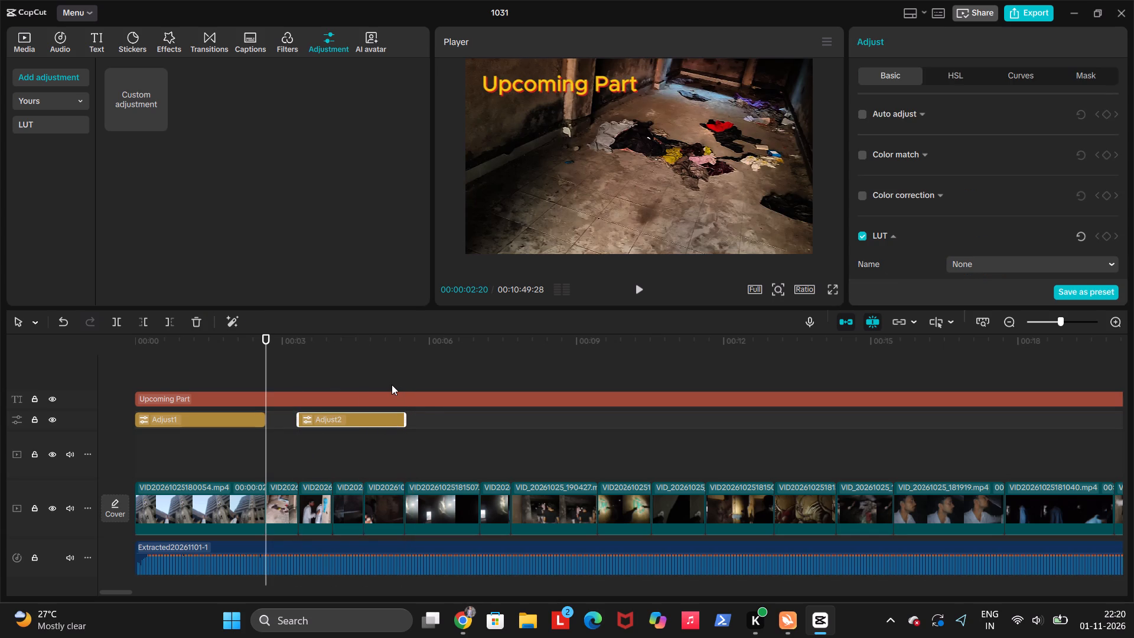
Search the audio library for "glitch" and audition the short Patchy Timber and Tape Stops Here tracks among the results.
click(70, 43)
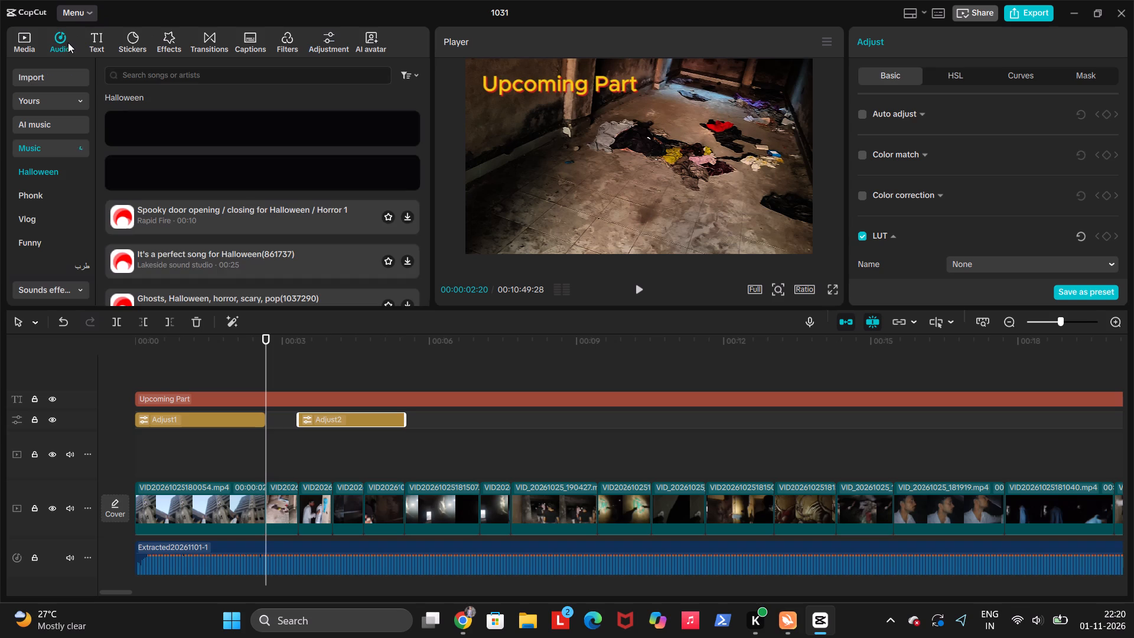
click(133, 74)
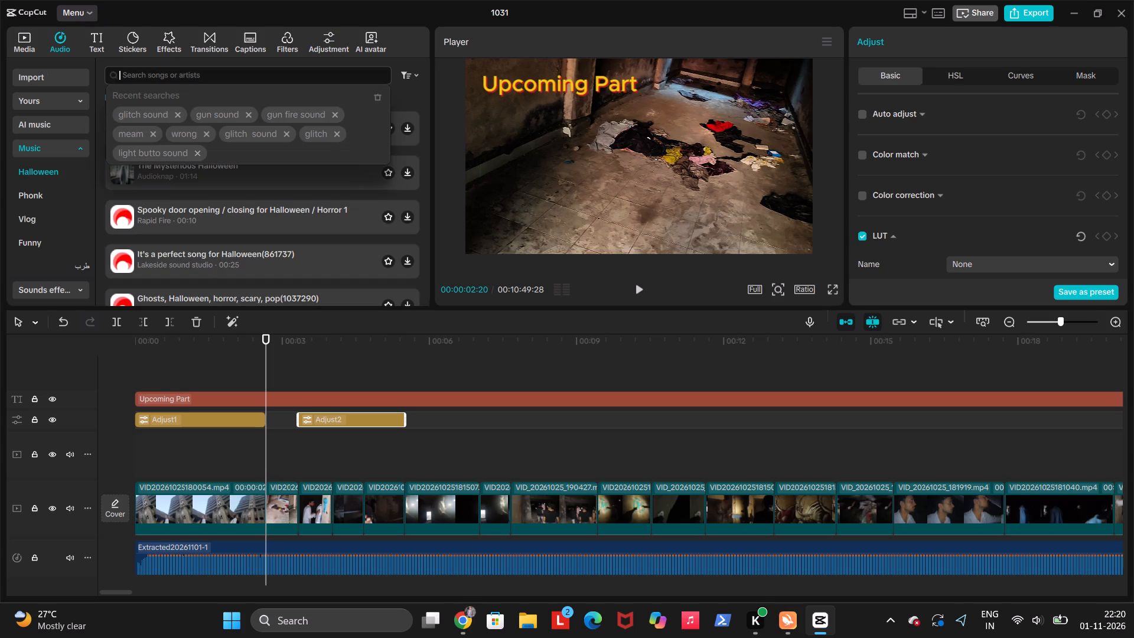
text(glitch)
key(Return)
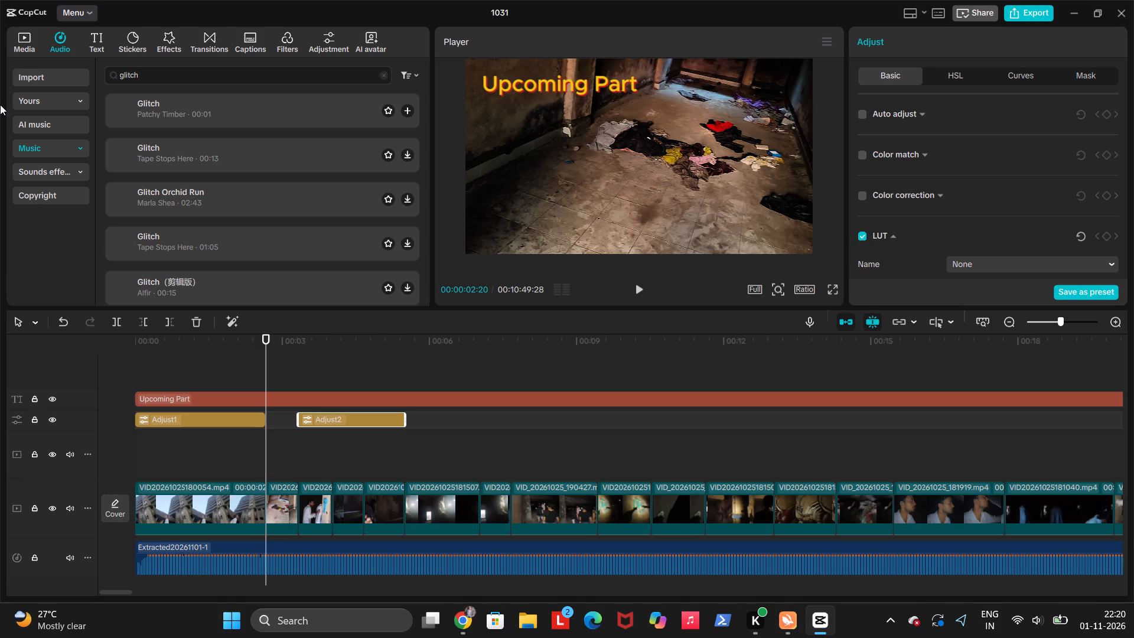
click(350, 118)
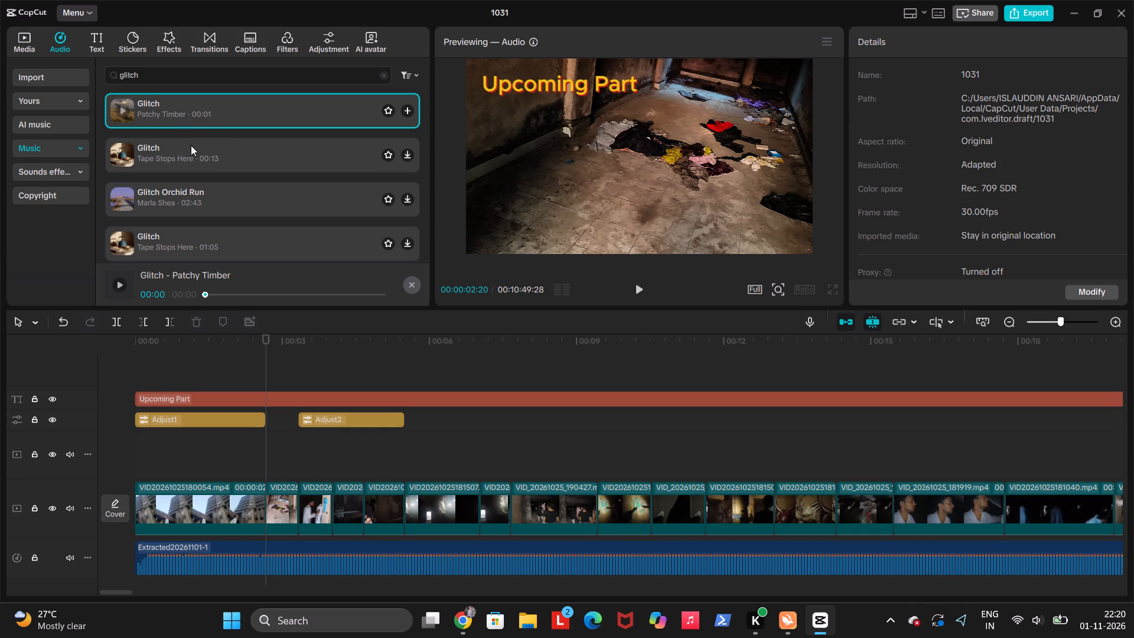
click(121, 108)
click(116, 291)
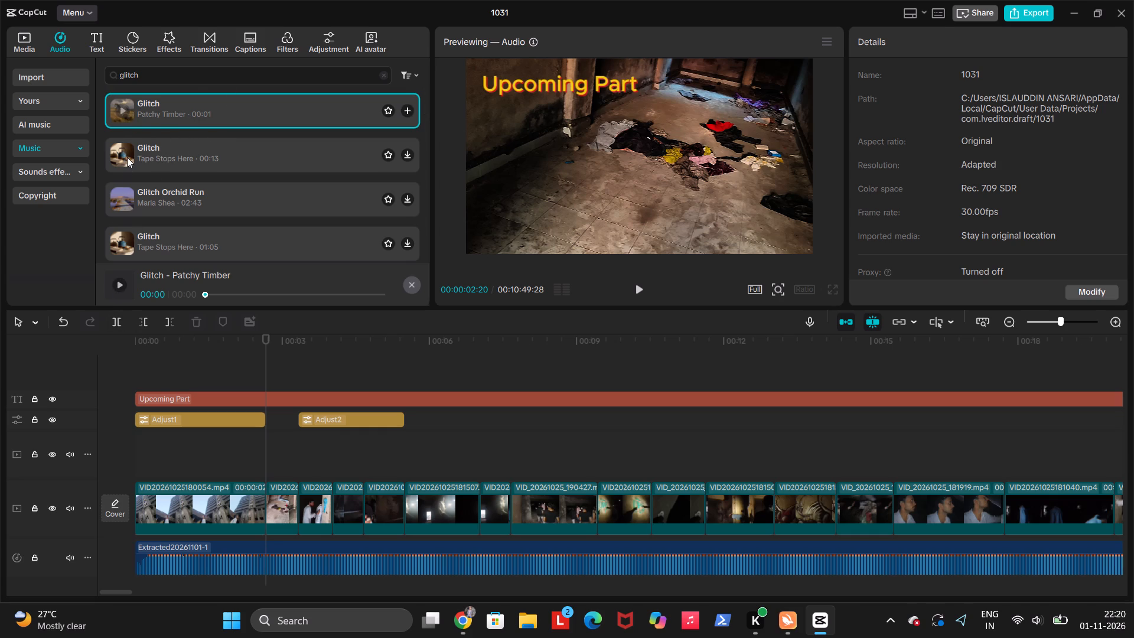
click(127, 157)
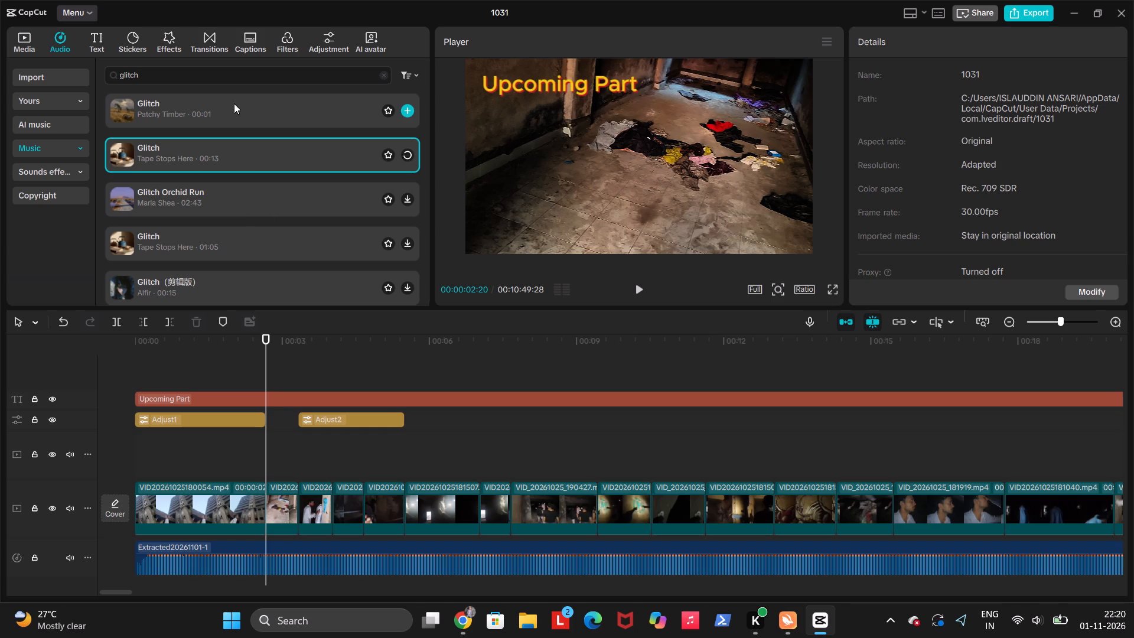
click(234, 103)
key(space)
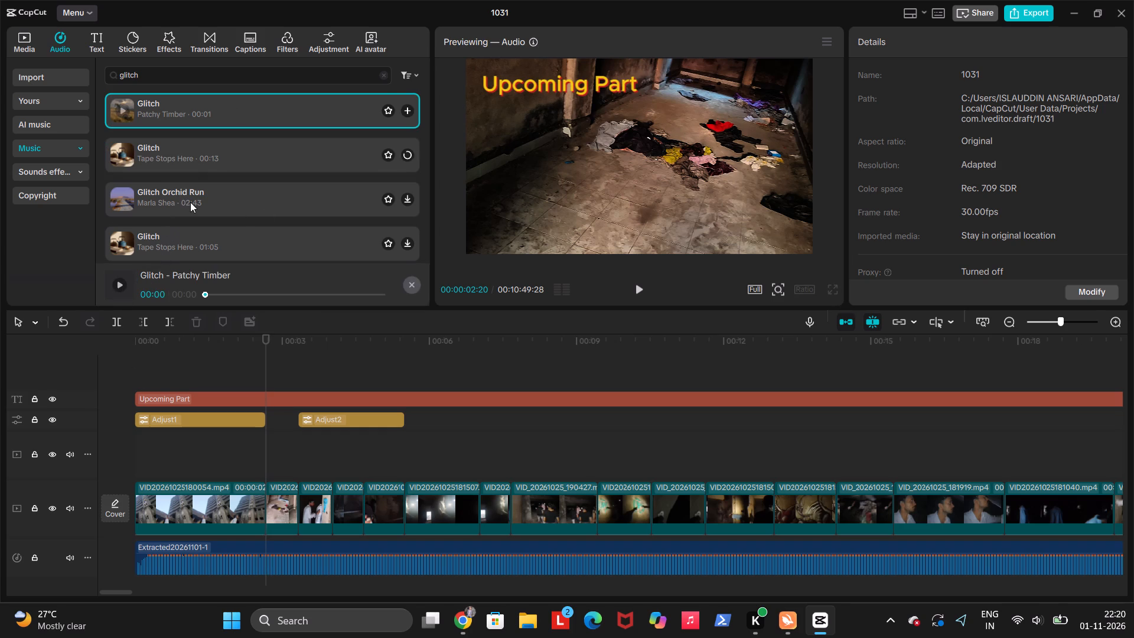
scroll(191, 207, down, 1)
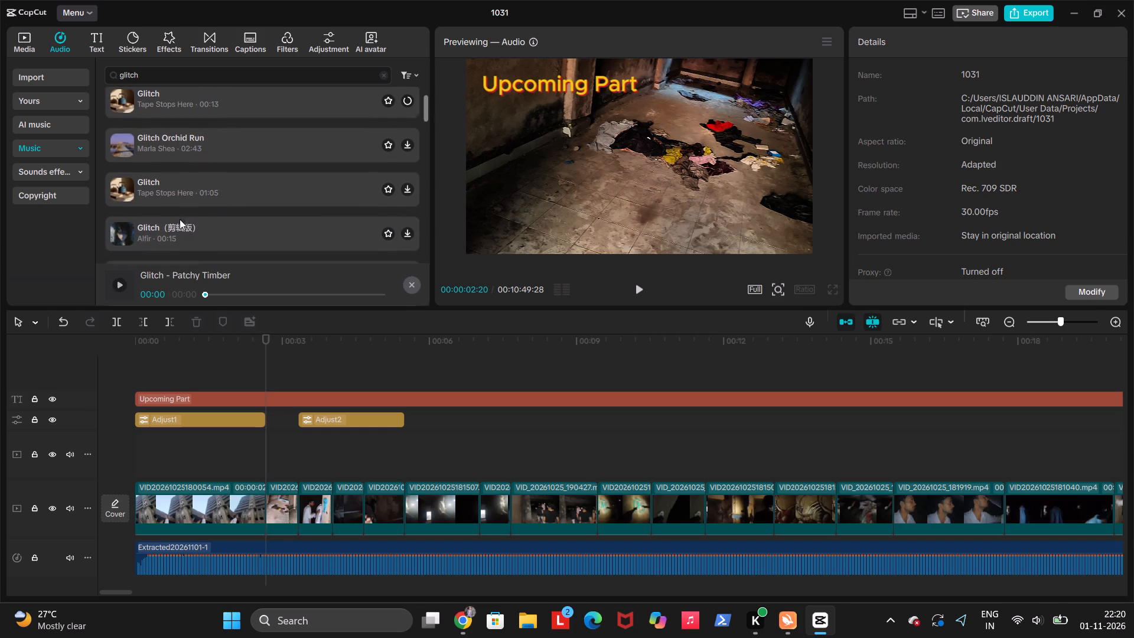
scroll(180, 219, down, 1)
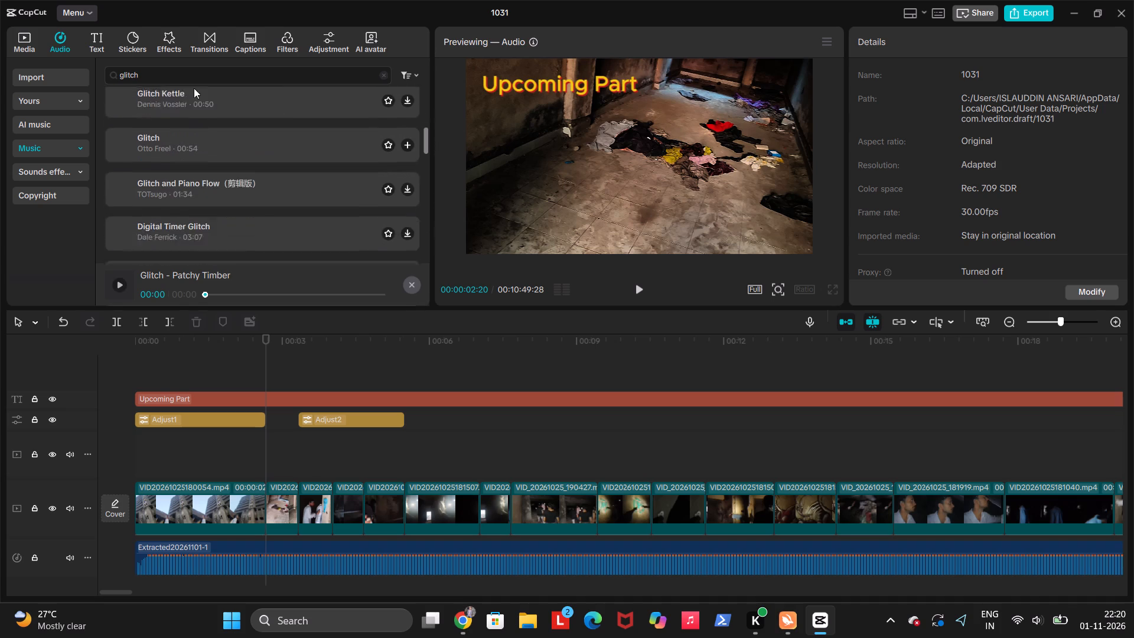
scroll(194, 88, down, 1)
Search the audio library for "glitch sound effect" and audition the sound logo, glitch noise and notification results.
click(191, 70)
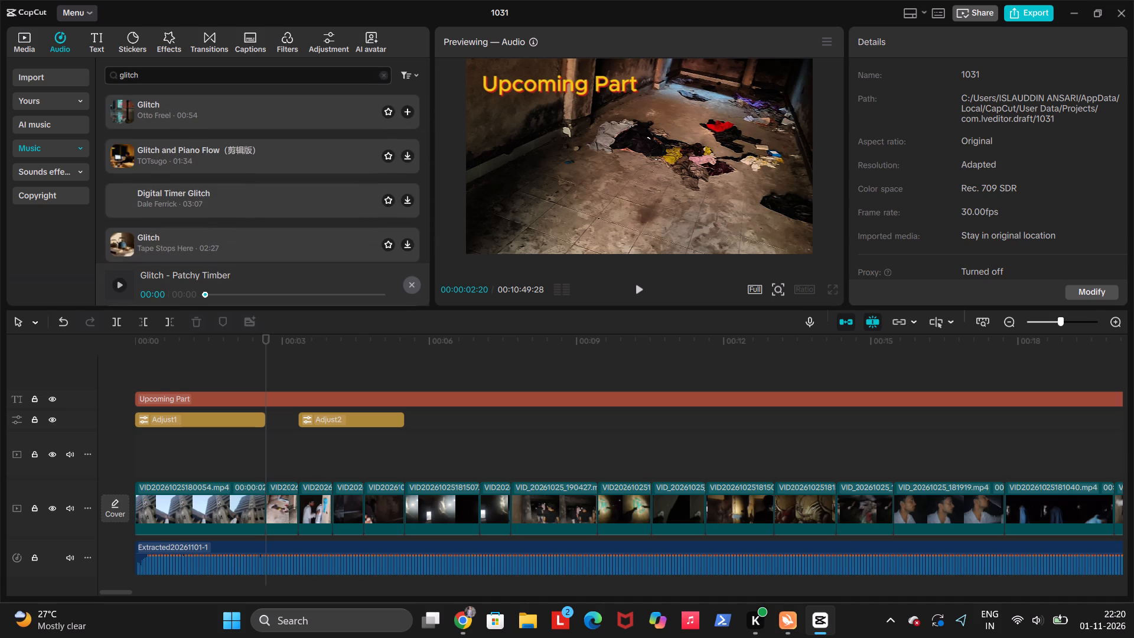
key(space)
text(sound)
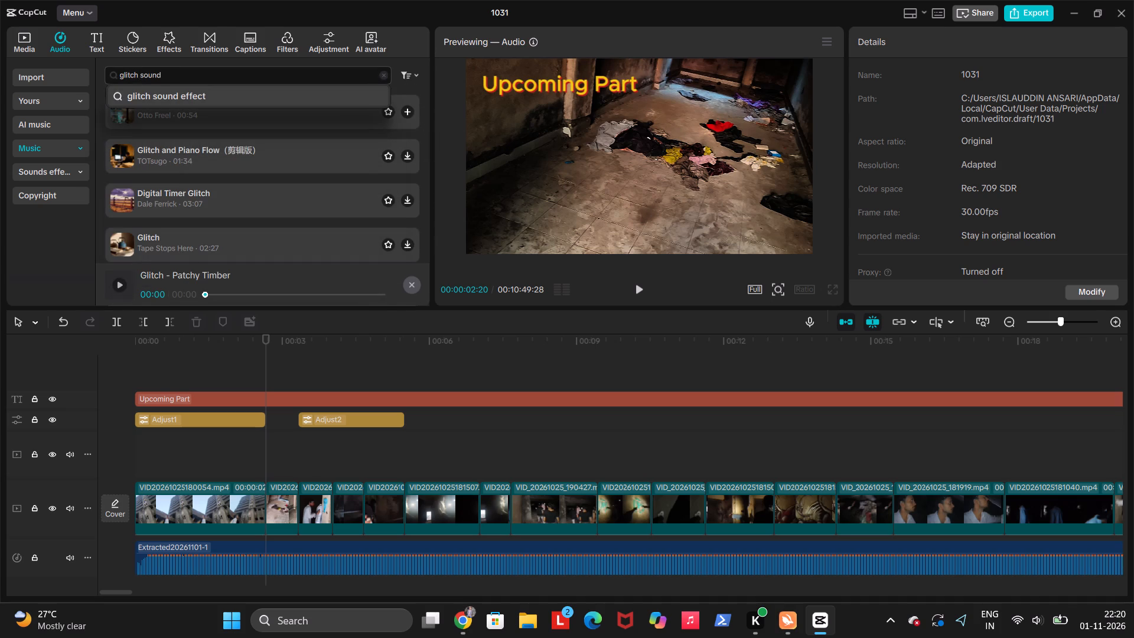
click(204, 92)
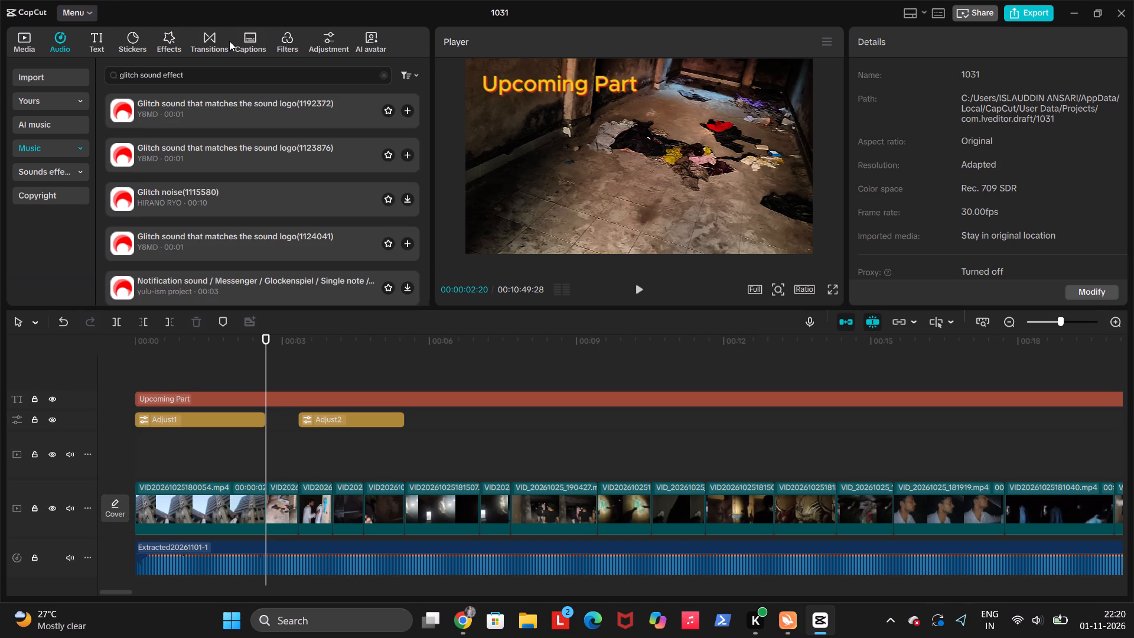
click(249, 112)
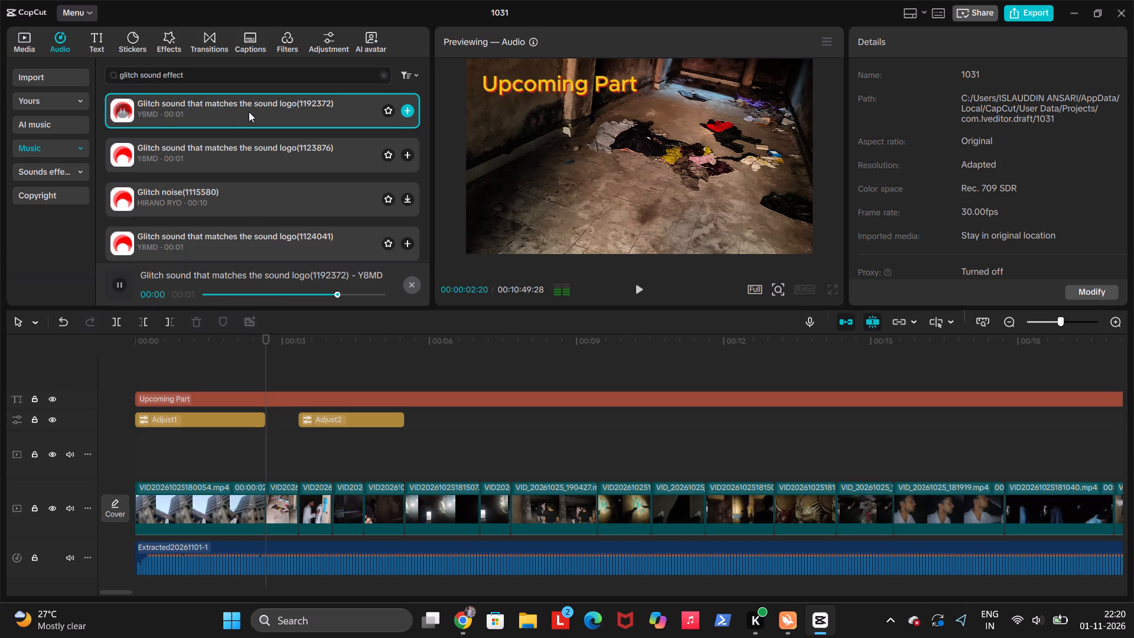
click(226, 143)
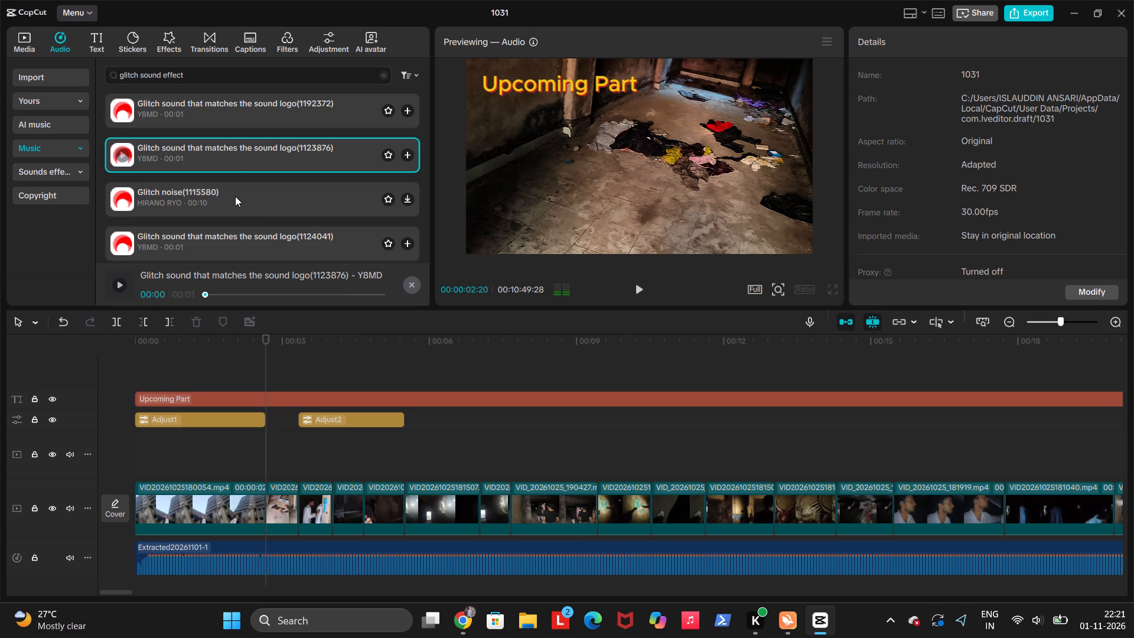
click(235, 196)
click(235, 248)
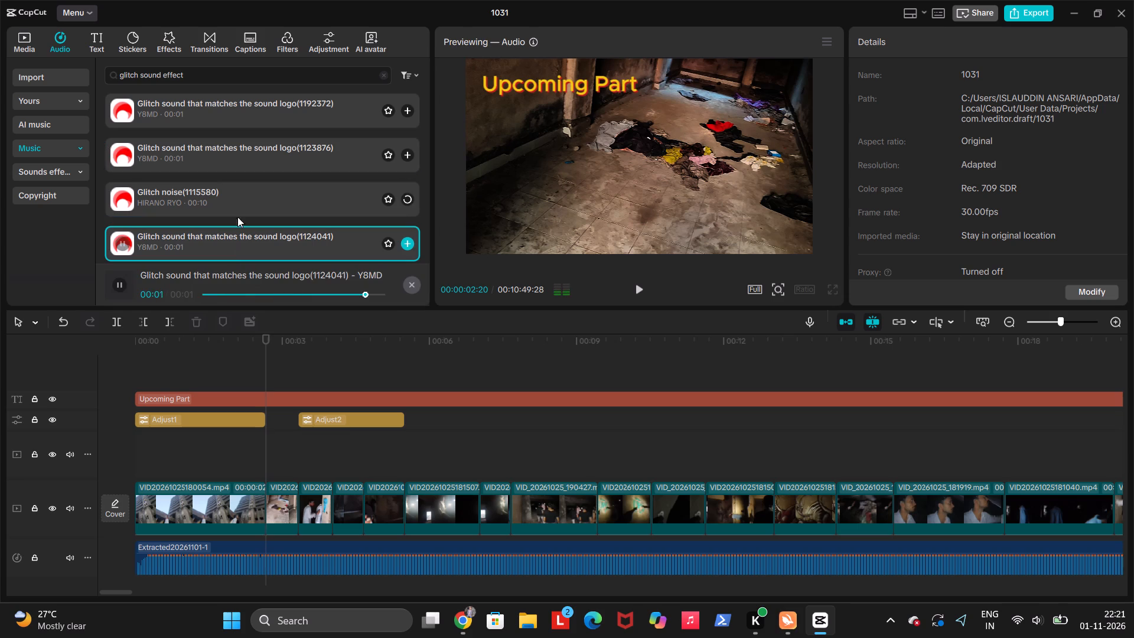
click(214, 110)
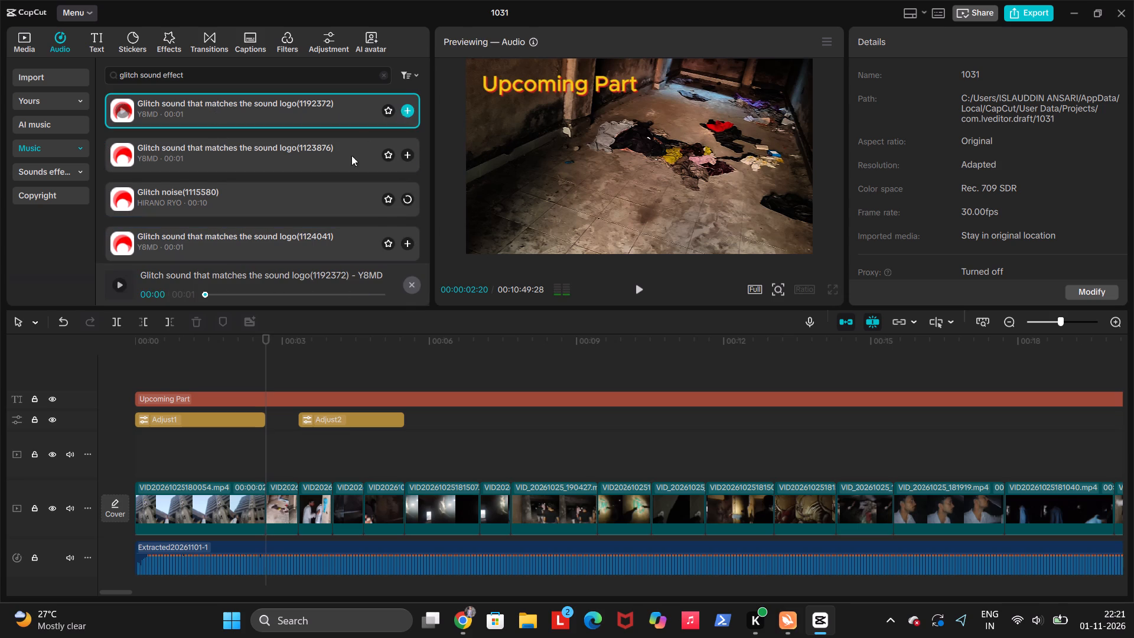
scroll(337, 175, down, 1)
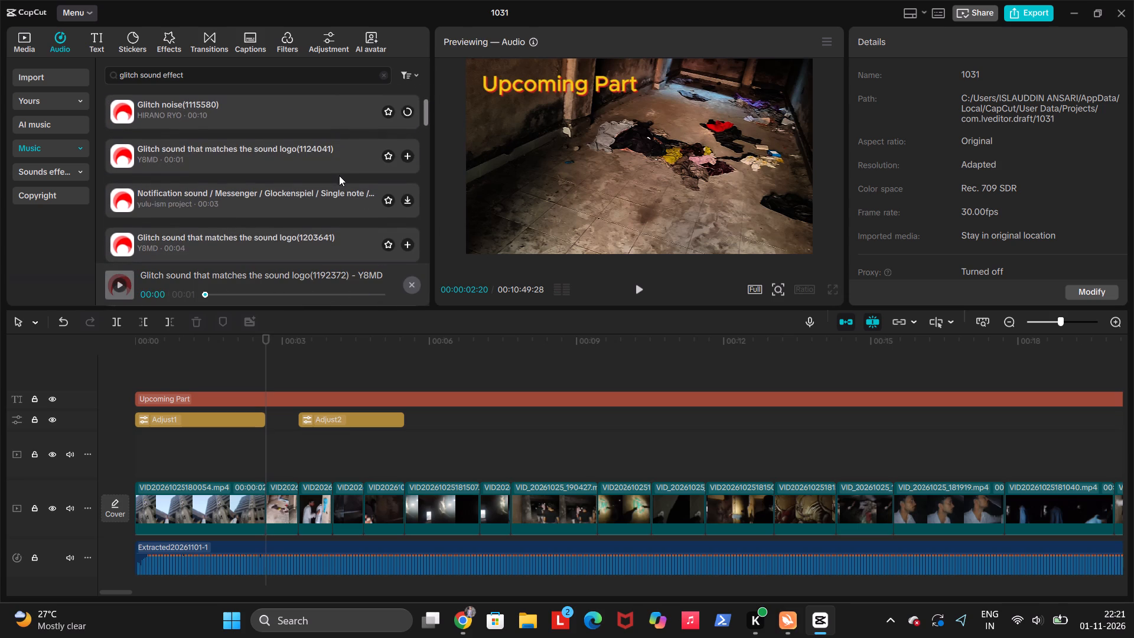
click(289, 205)
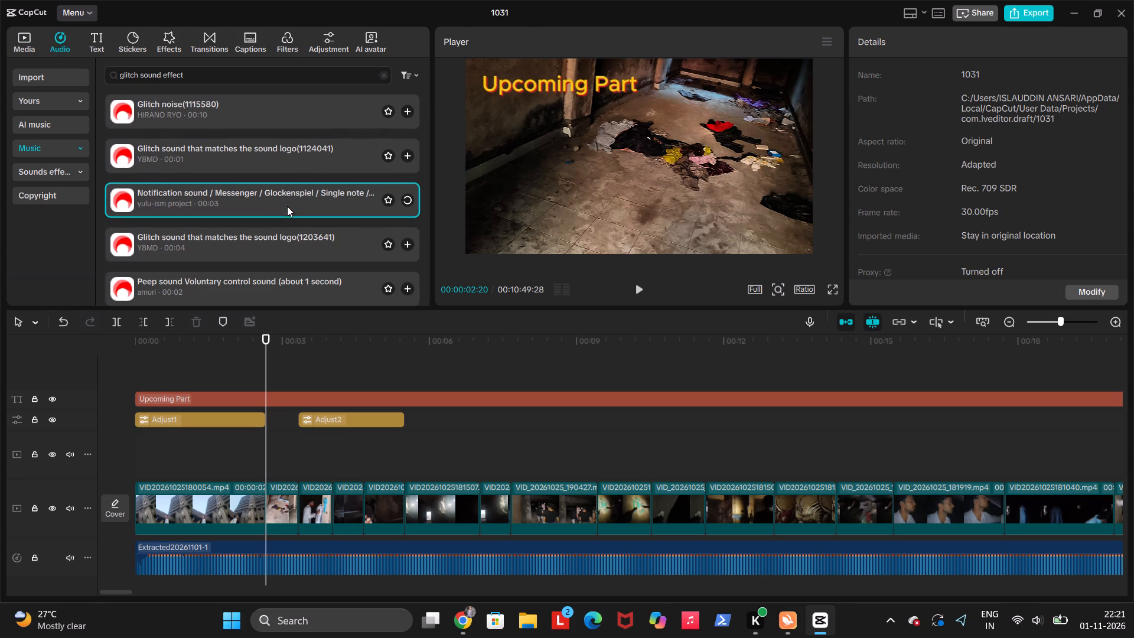
click(271, 249)
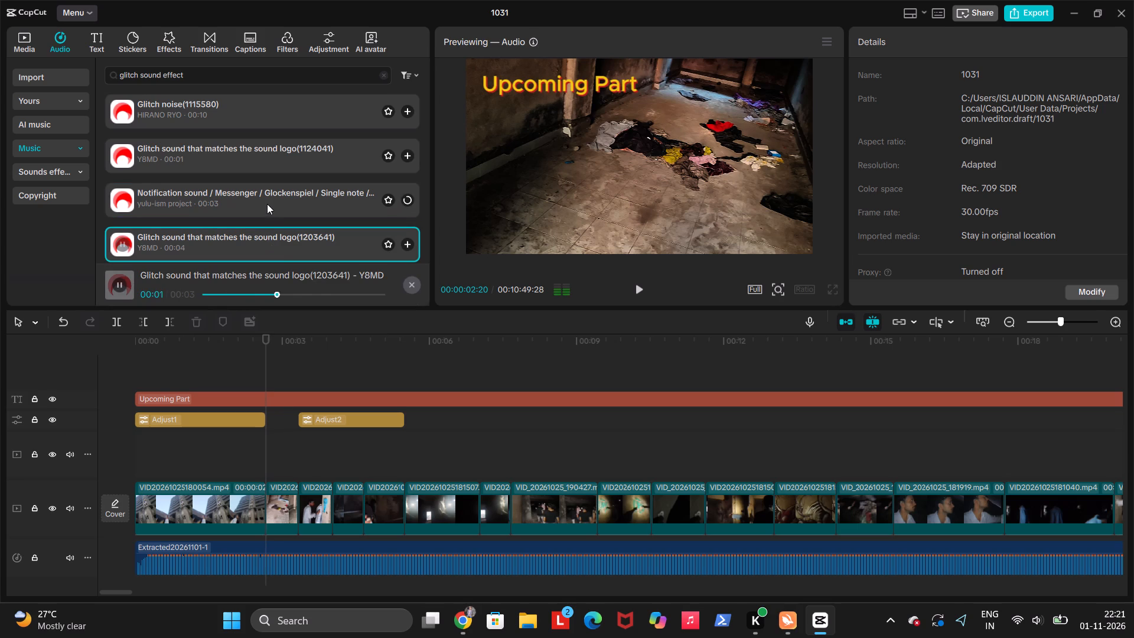
scroll(274, 175, up, 3)
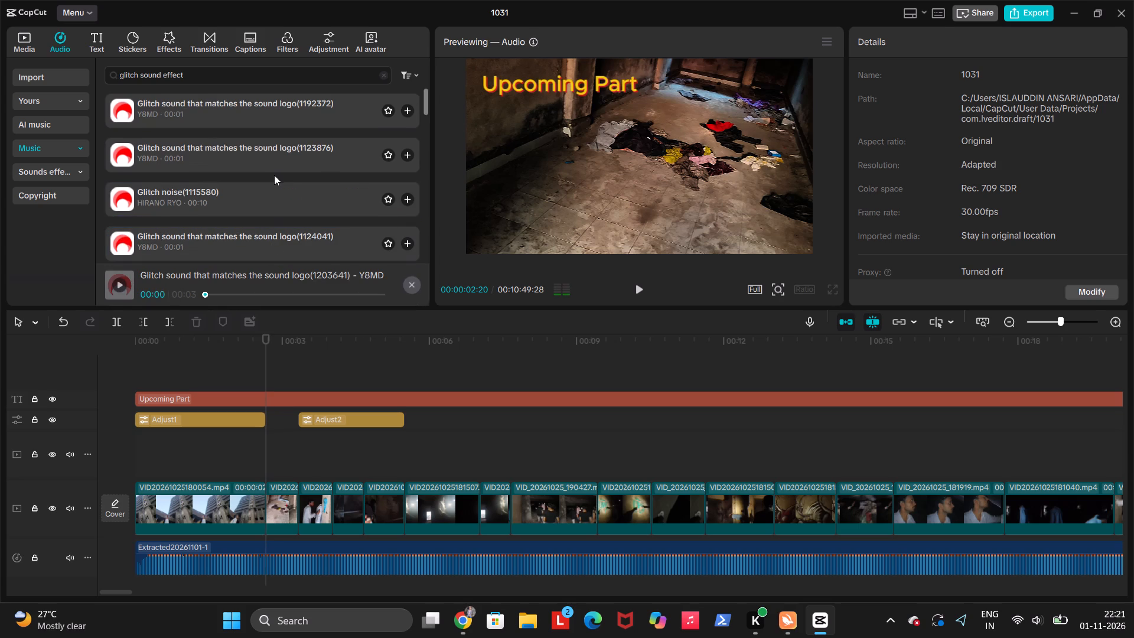
scroll(274, 175, up, 2)
Add "Glitch sound that matches the sound logo(1192372)" across the first cut, starting at about 00:00:02:16, and play it back.
click(259, 106)
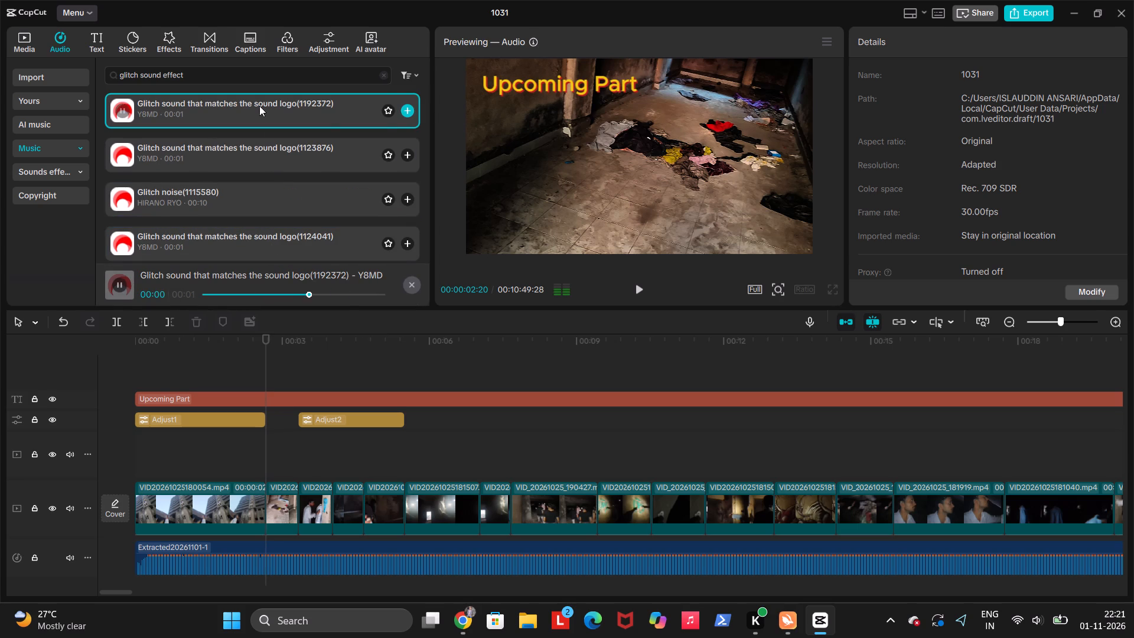
click(403, 112)
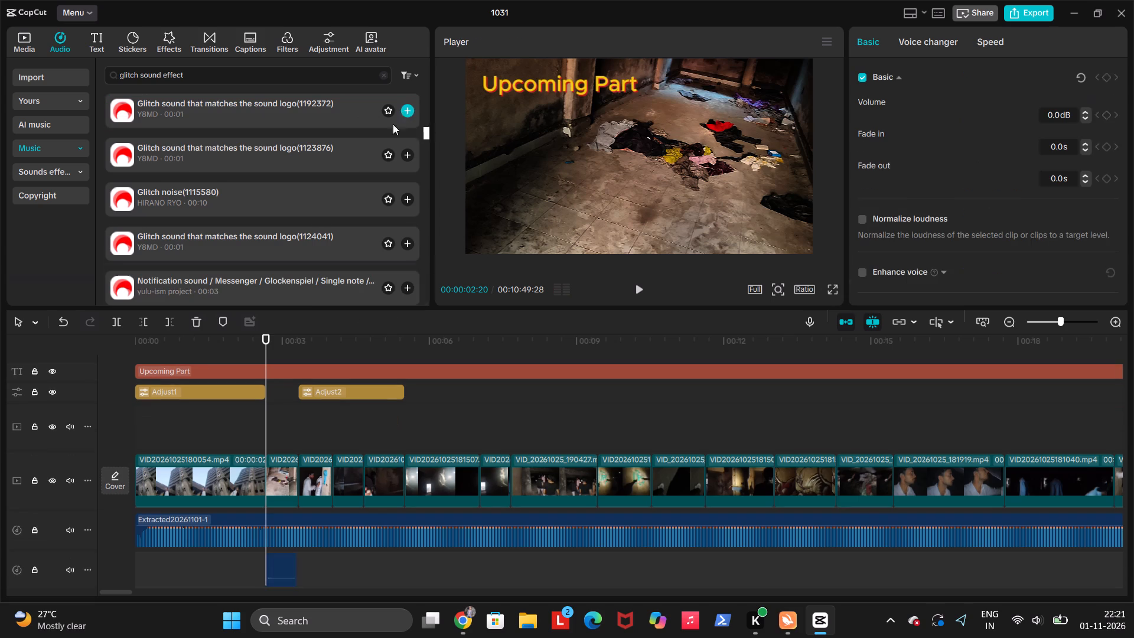
drag(285, 571, 276, 573)
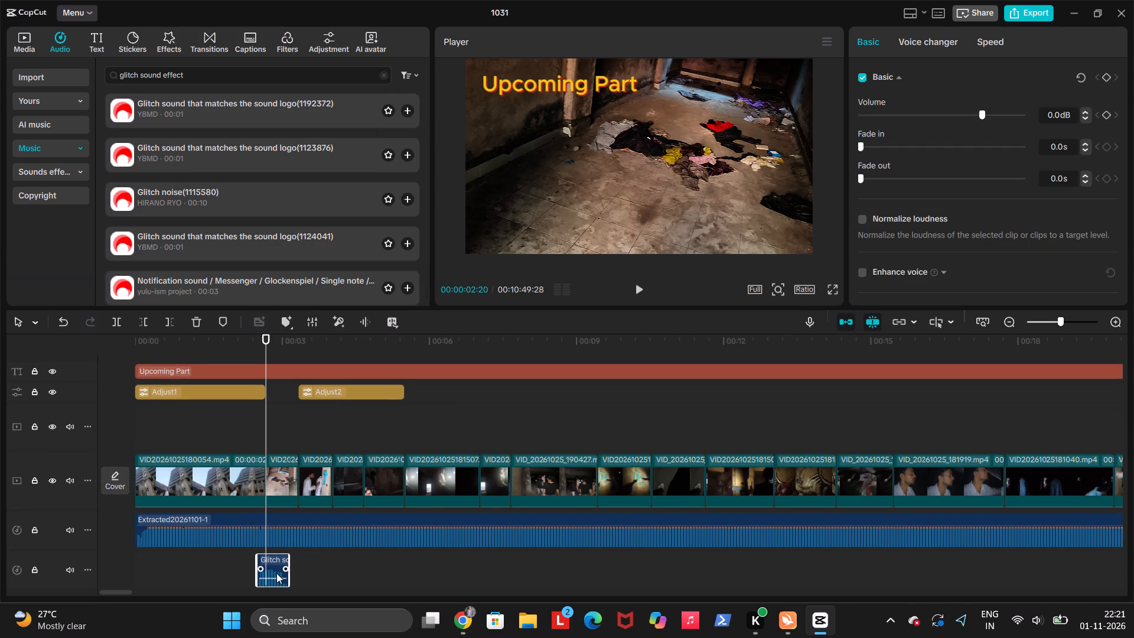
drag(276, 573, 276, 573)
click(240, 553)
key(space)
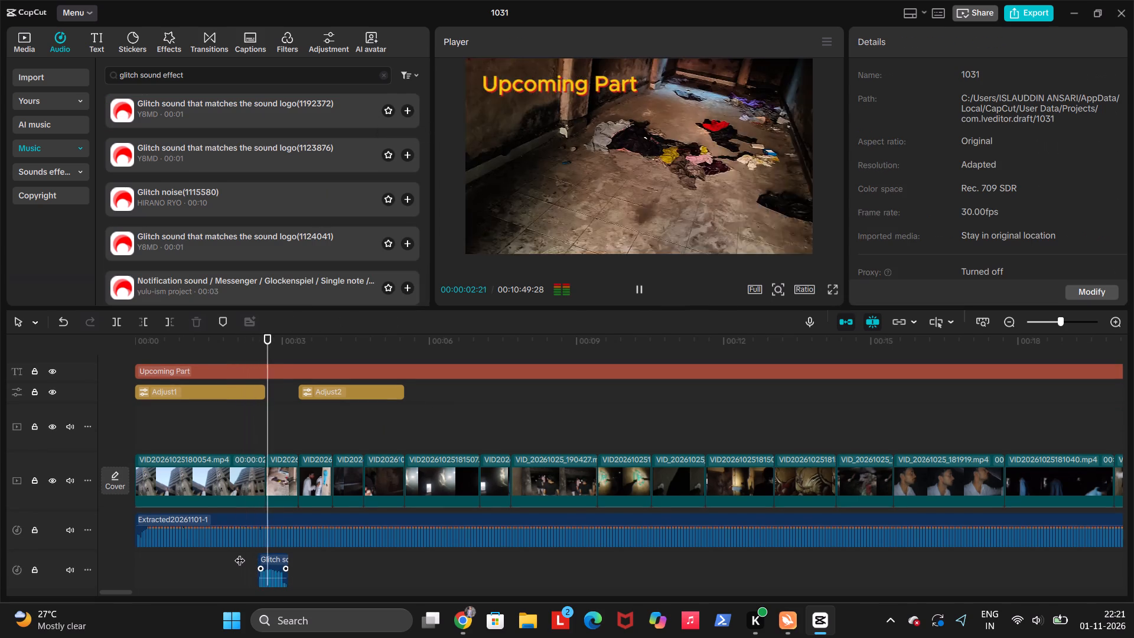
key(space)
key(space)
key(space)
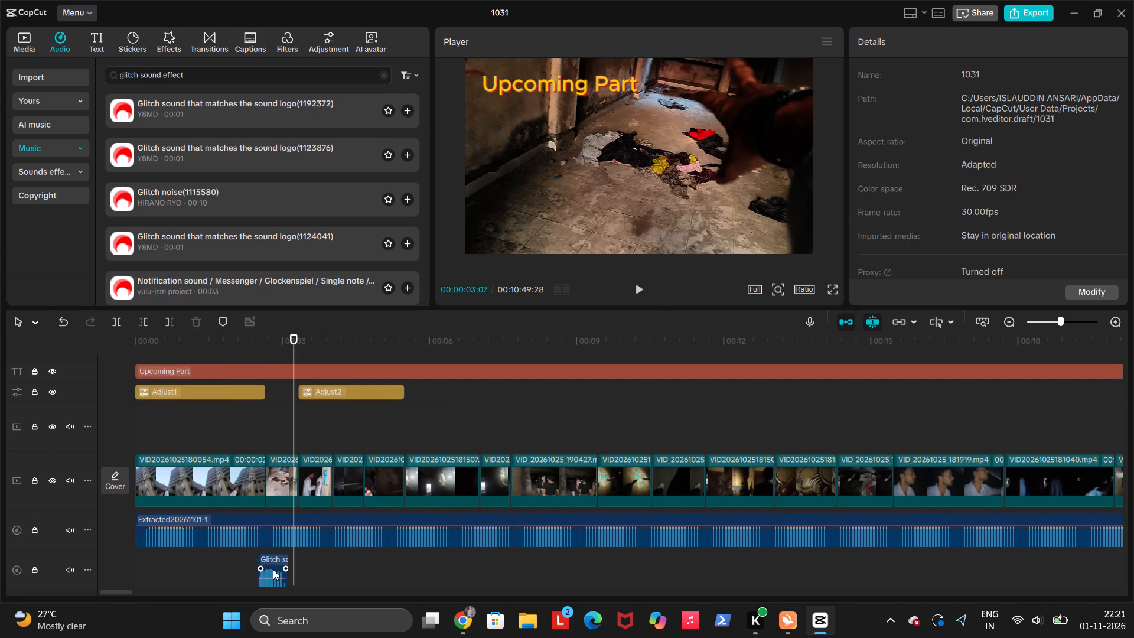
Raise the glitch sound effect's volume to the maximum.
click(273, 569)
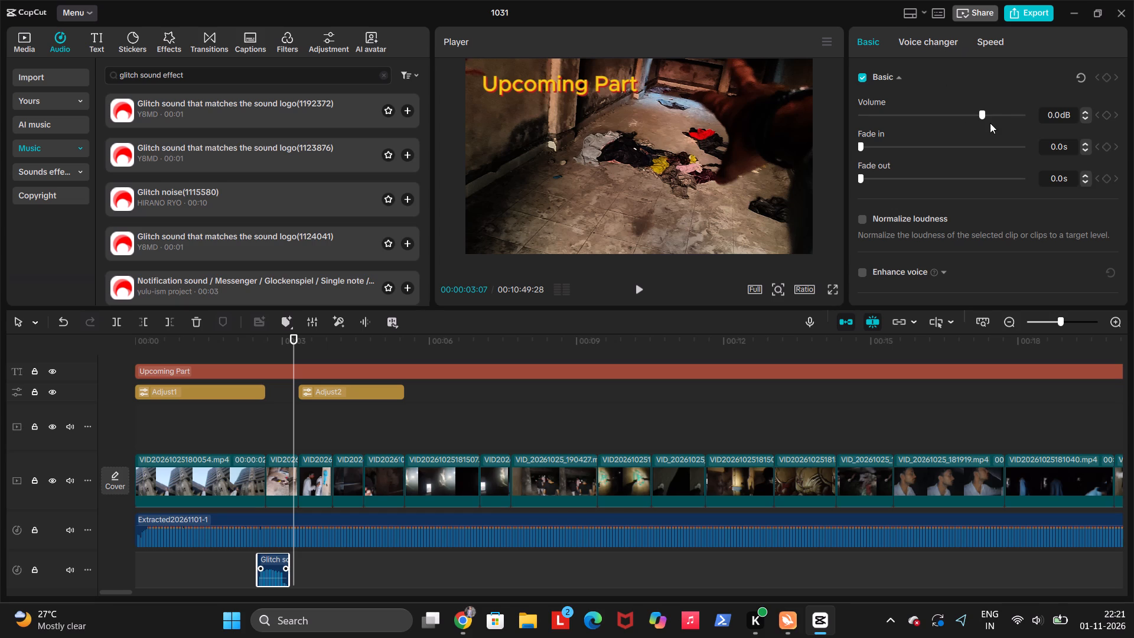
drag(996, 114, 1093, 114)
Play back repeatedly across the cut between the first and second clips to check the glitch sound's timing and loudness.
click(246, 415)
key(space)
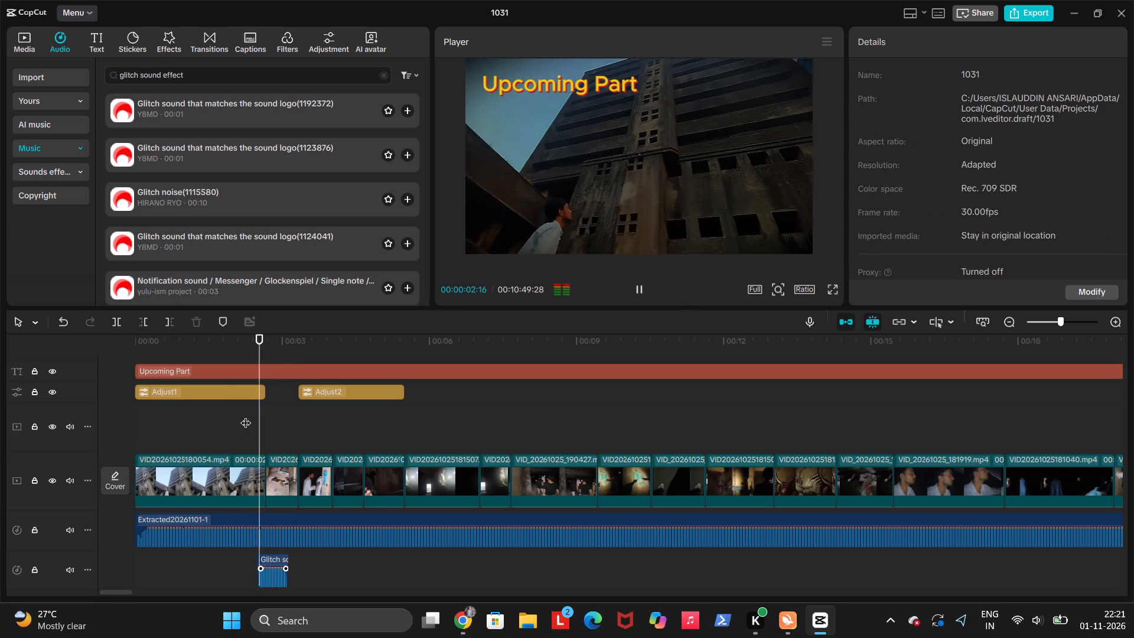
key(space)
key(space)
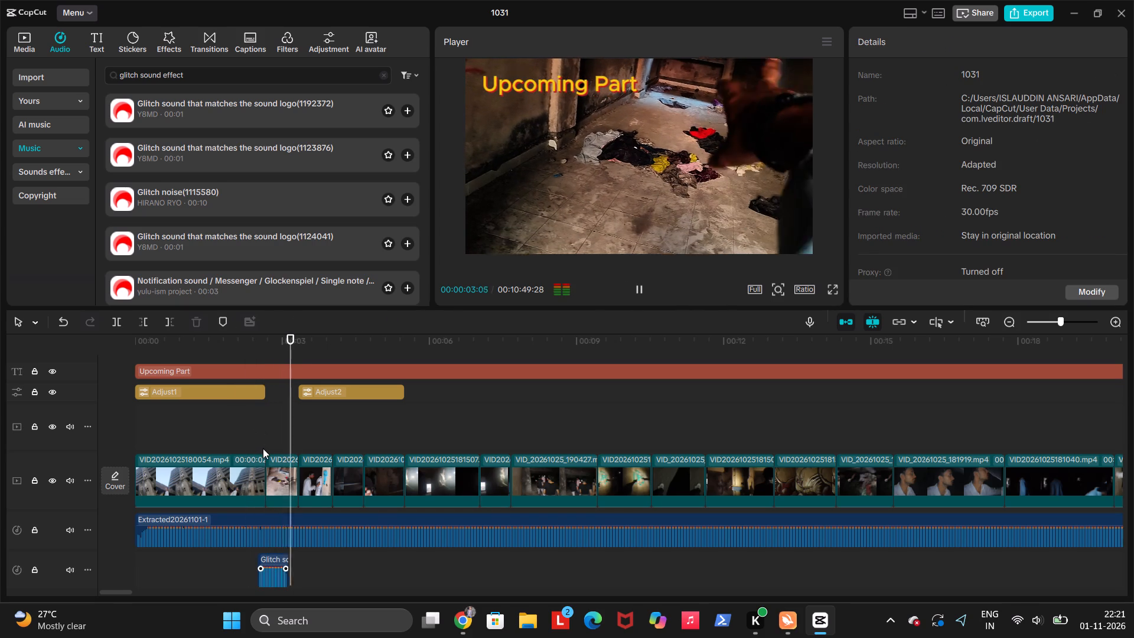
key(space)
click(247, 440)
key(space)
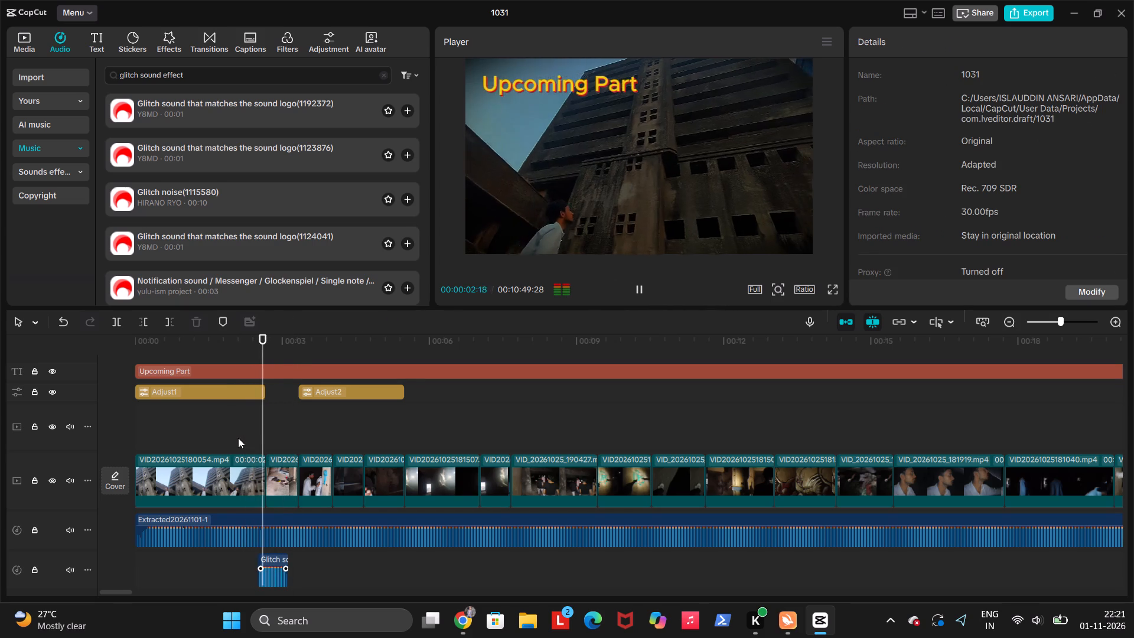
key(space)
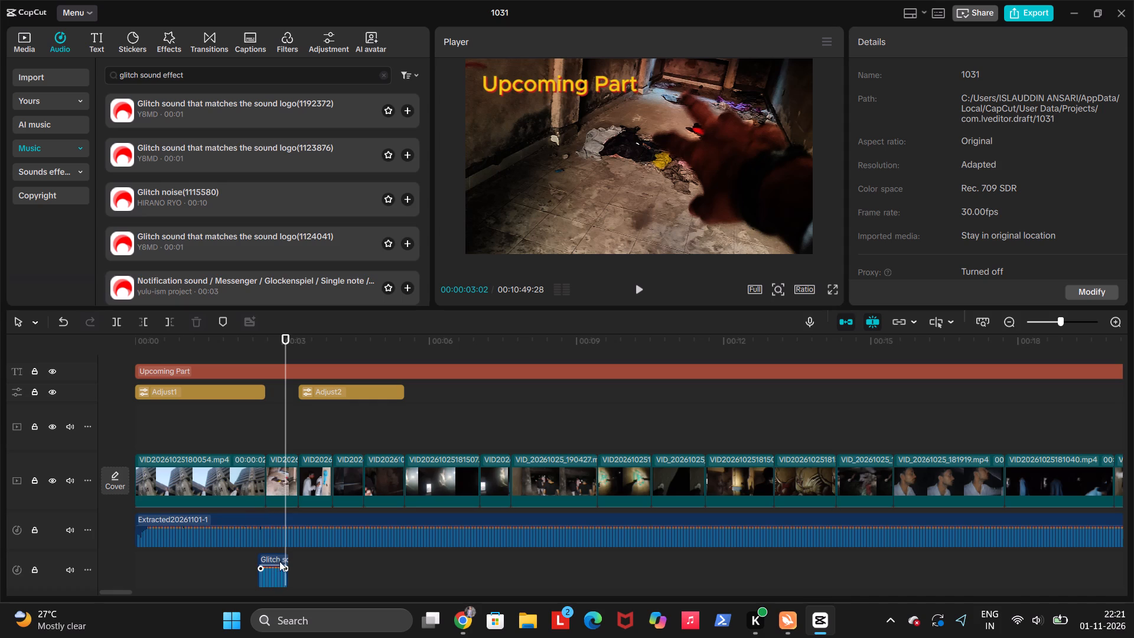
click(282, 549)
key(space)
key(space)
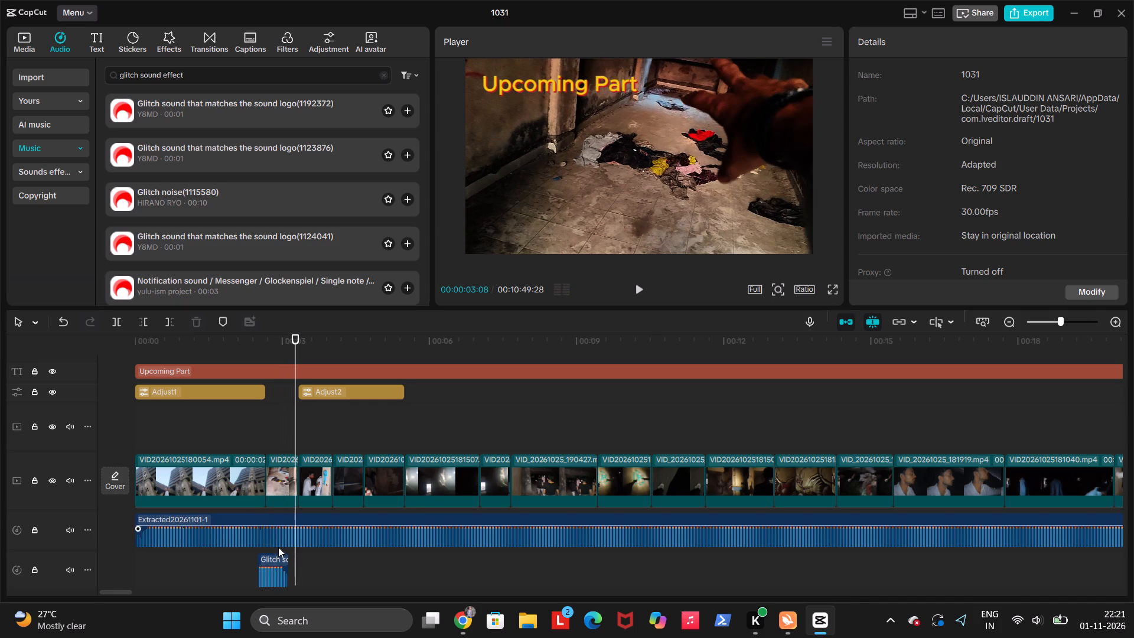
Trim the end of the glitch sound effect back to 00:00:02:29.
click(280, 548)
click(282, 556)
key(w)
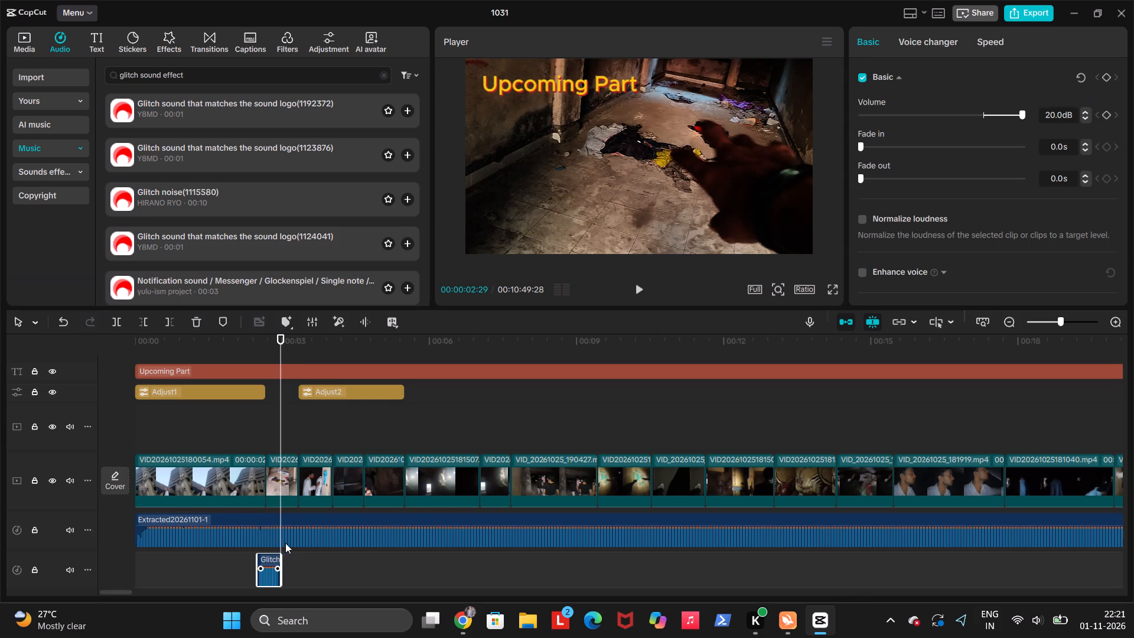
Play back repeatedly across the first cut to check where the trimmed glitch sound should end.
click(243, 550)
key(space)
key(space)
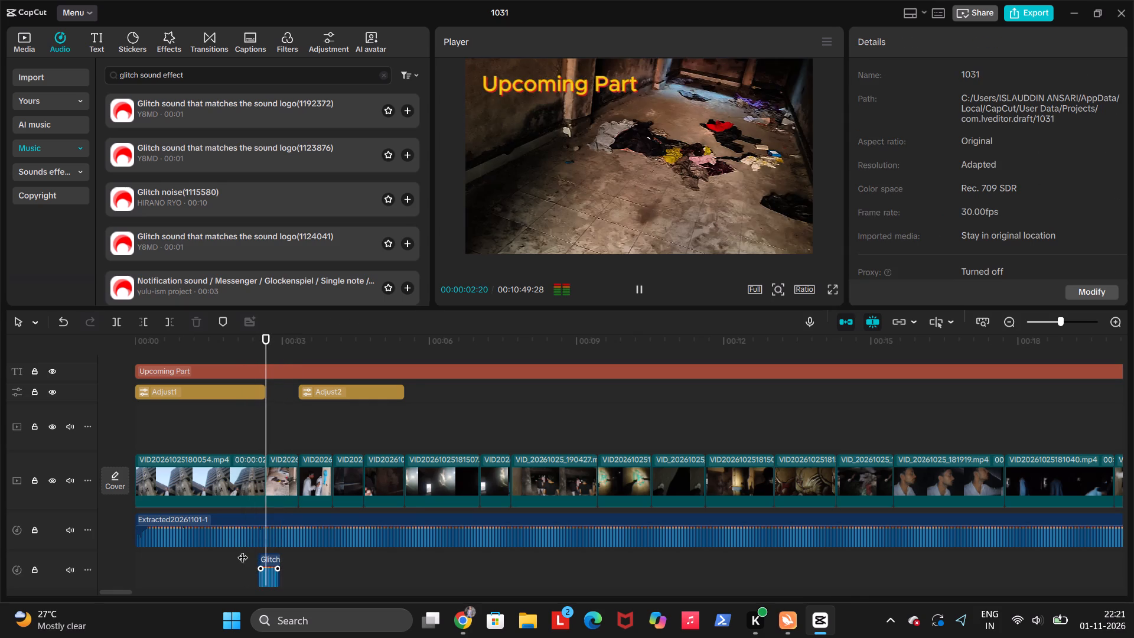
key(space)
key(space)
click(243, 551)
key(space)
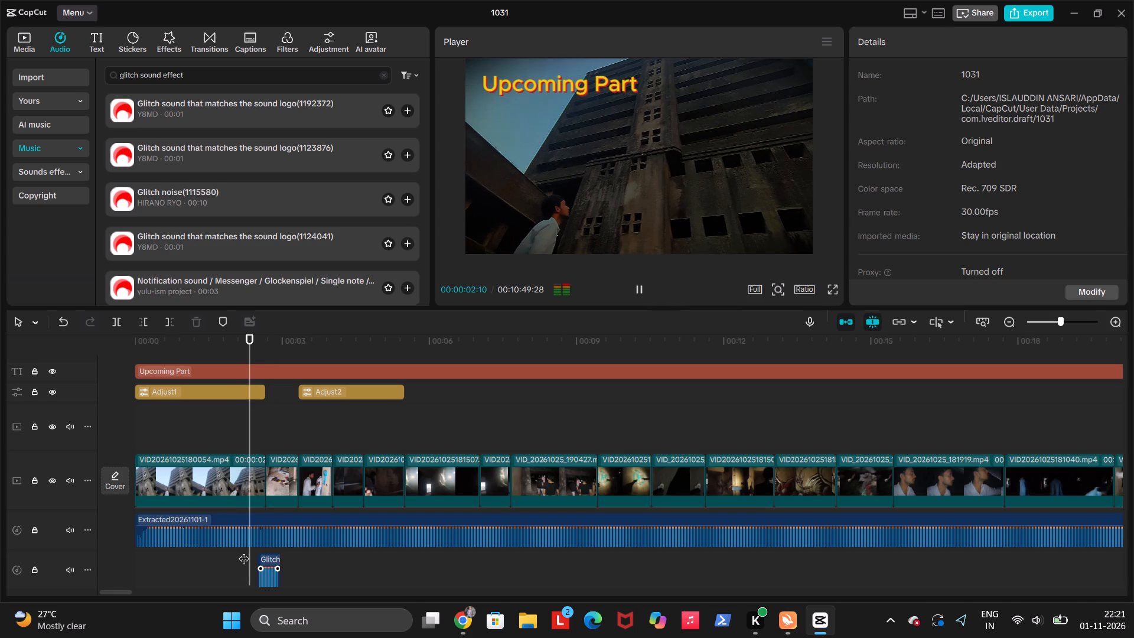
key(space)
key(space)
key(space)
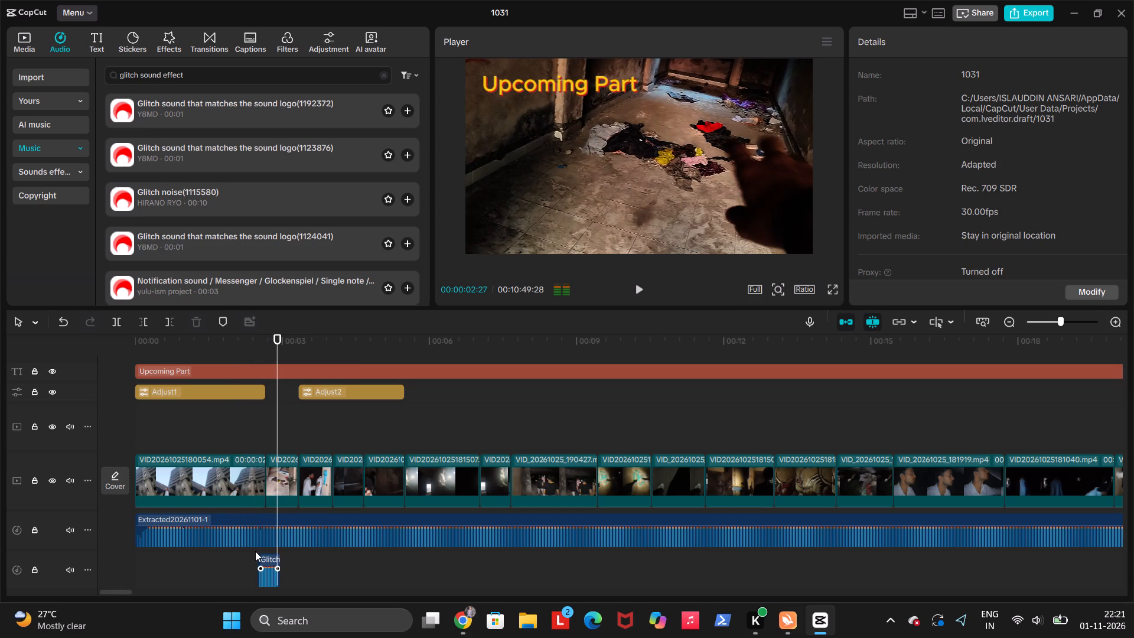
click(264, 551)
key(space)
key(space)
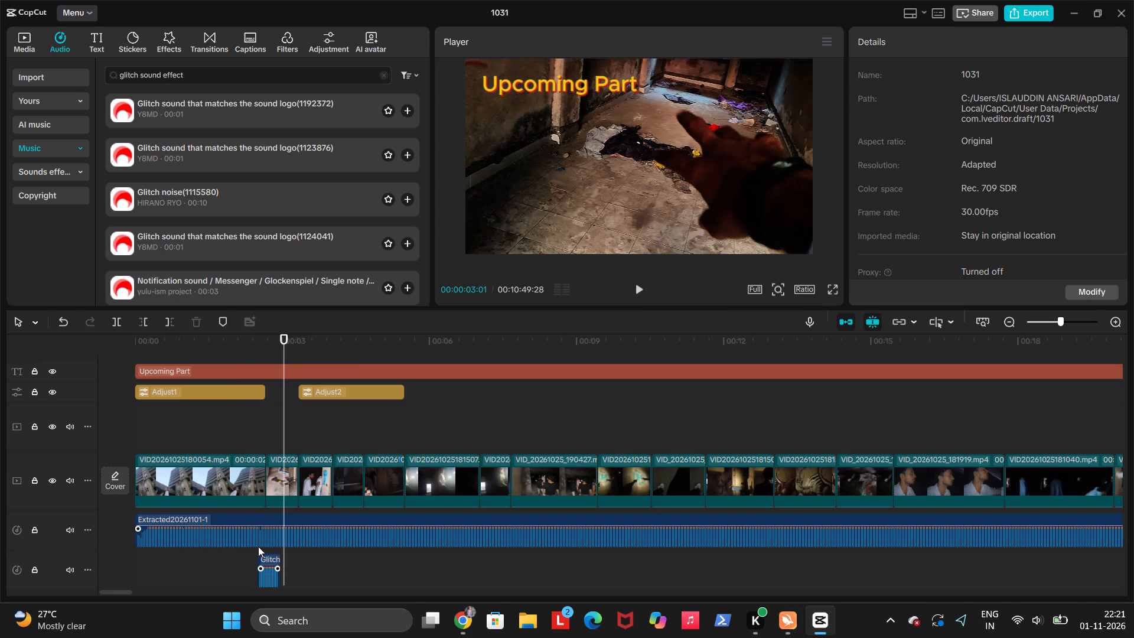
click(254, 546)
key(space)
drag(254, 548, 254, 554)
key(space)
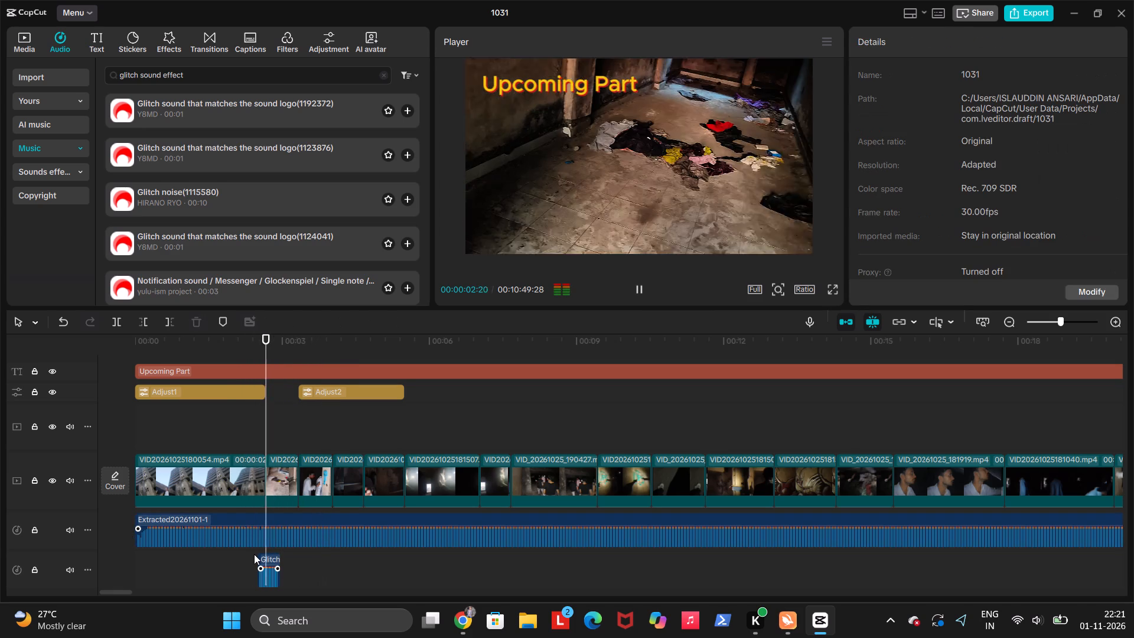
Trim the end of the glitch sound effect to 00:00:02:27.
key(space)
click(271, 568)
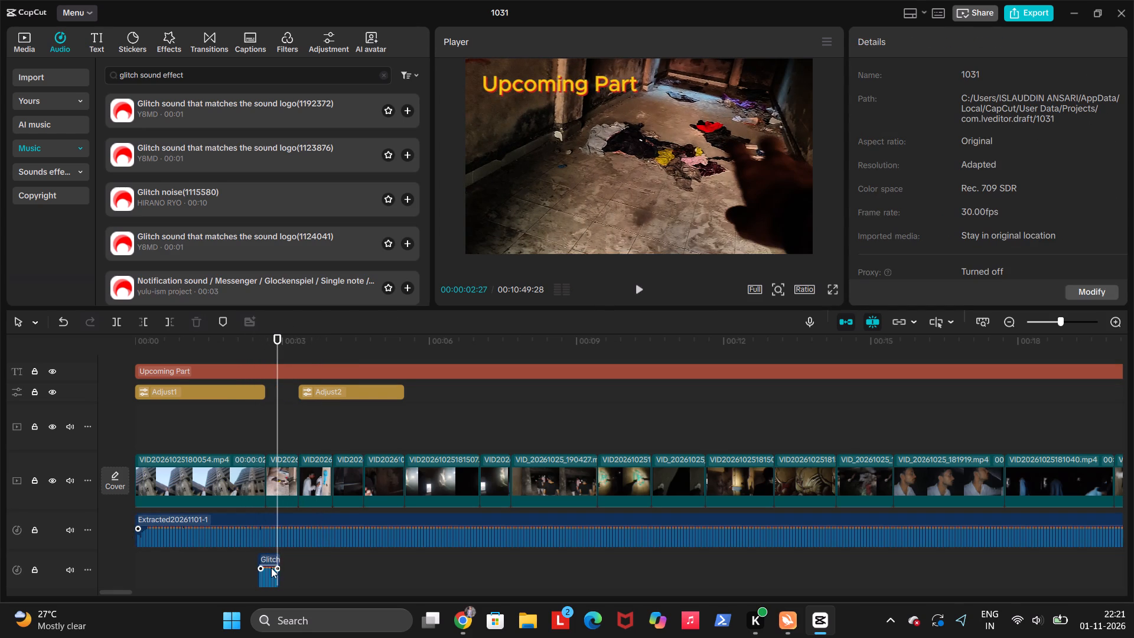
key(w)
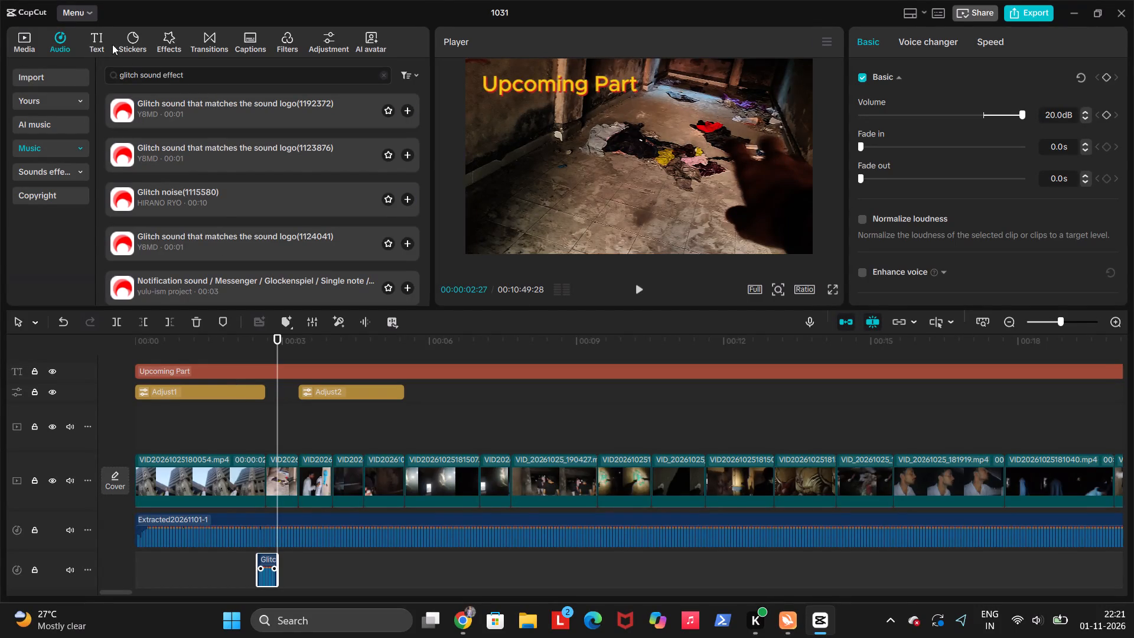
Search the transitions library for "glitch" and choose the Signal Glitch 2 transition.
click(203, 44)
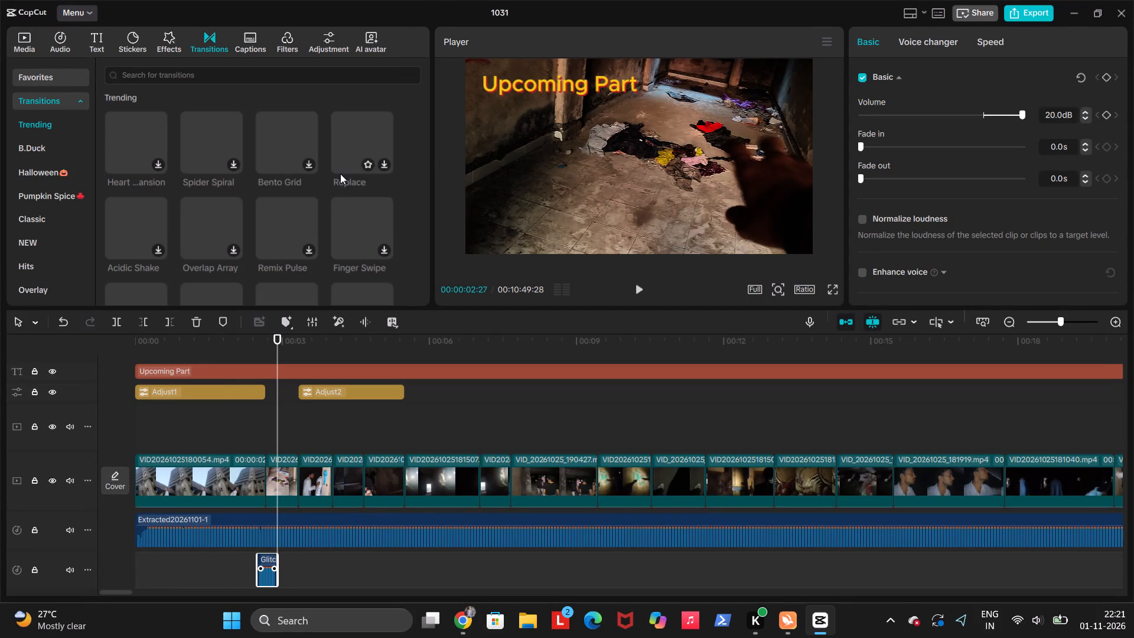
click(164, 73)
text(glitch4)
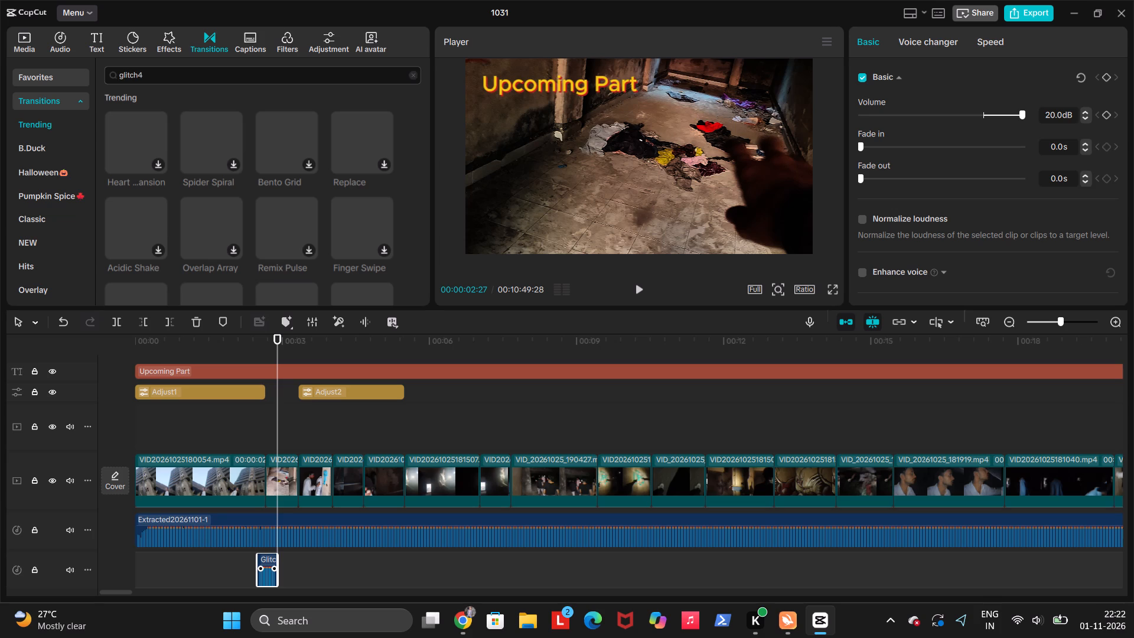
key(BackSpace)
key(Return)
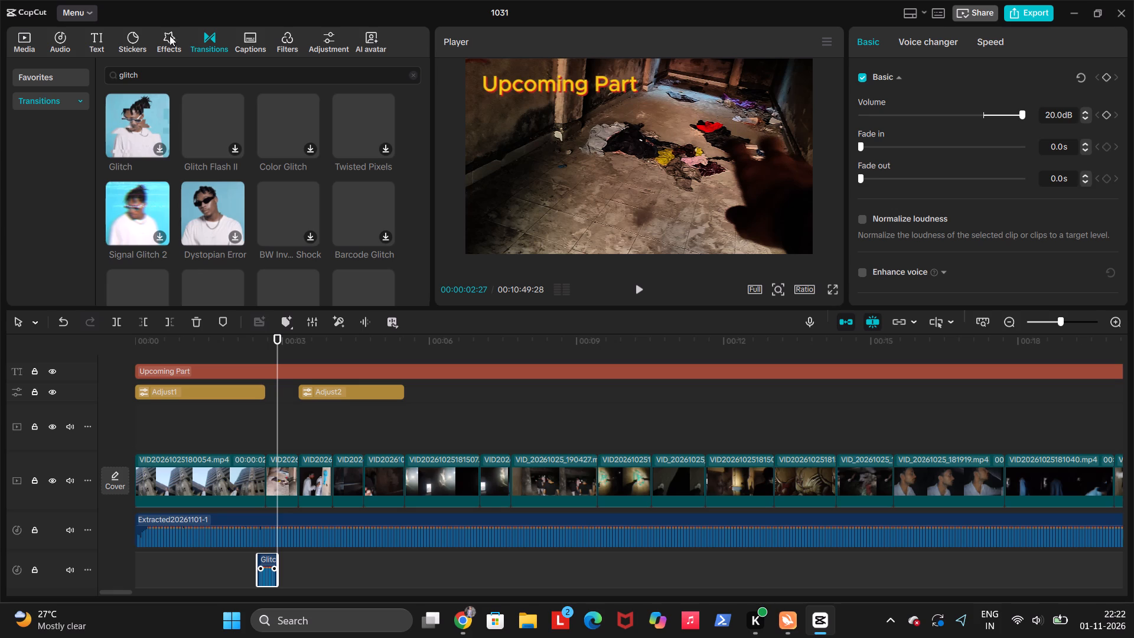
click(146, 207)
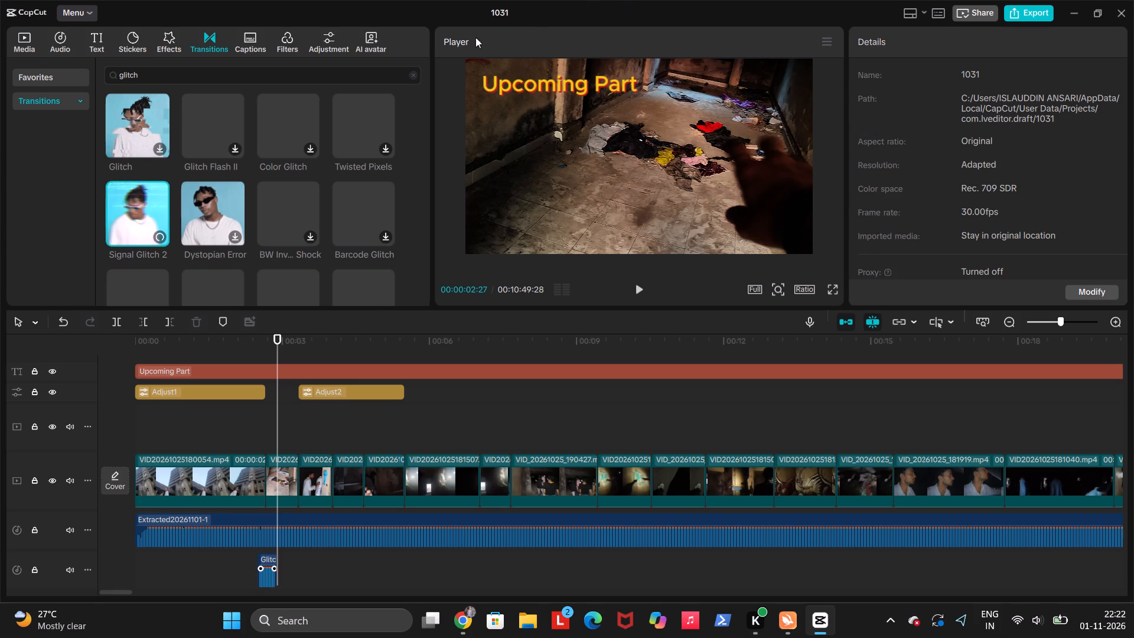
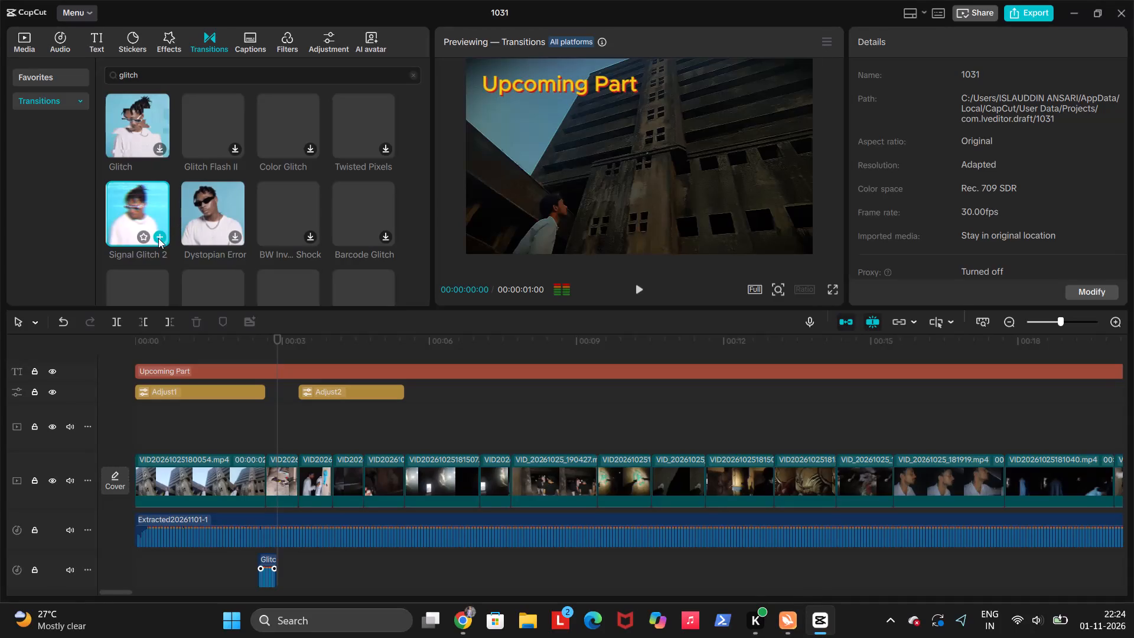
Preview the Signal Glitch 2 transition and apply it at the first cut, at 00:00:02:20.
click(144, 209)
click(126, 207)
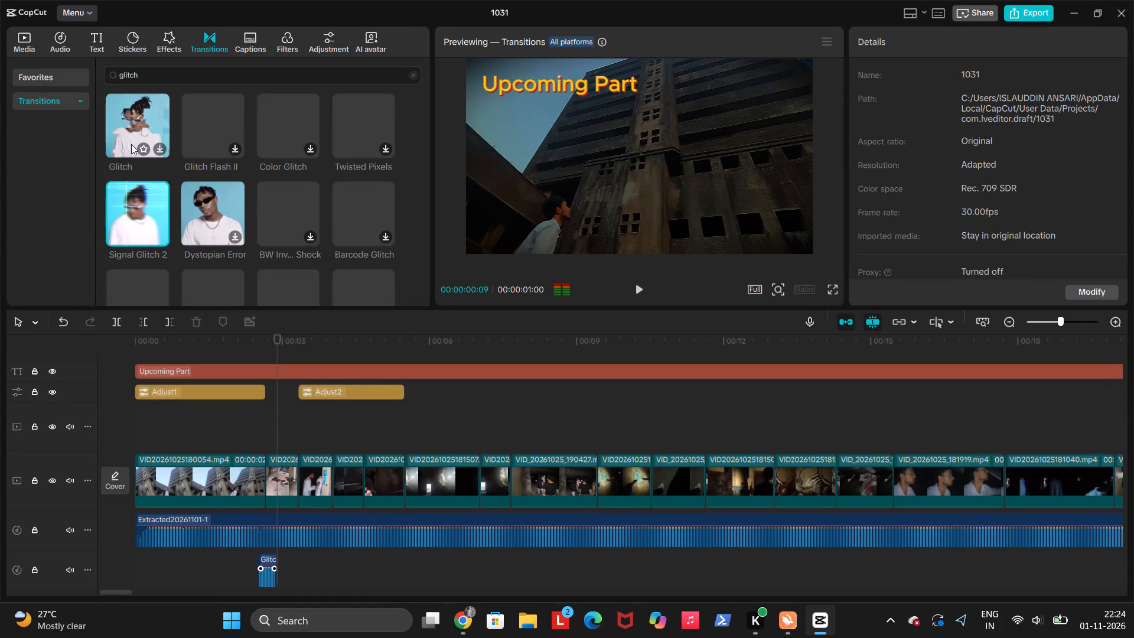
click(269, 429)
click(253, 432)
click(128, 216)
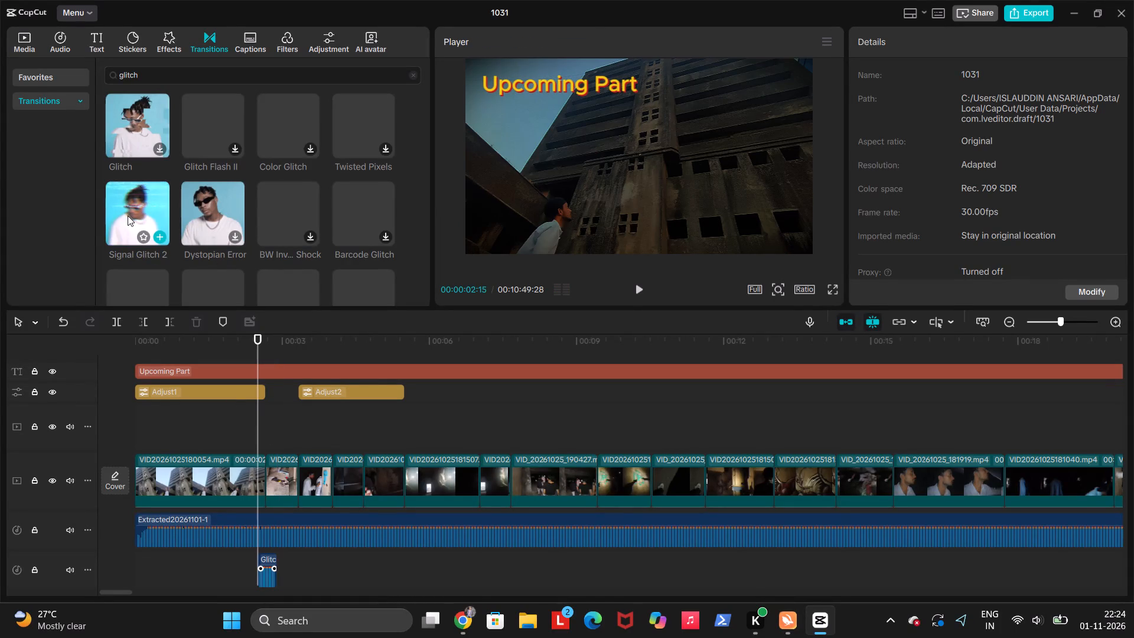
key(space)
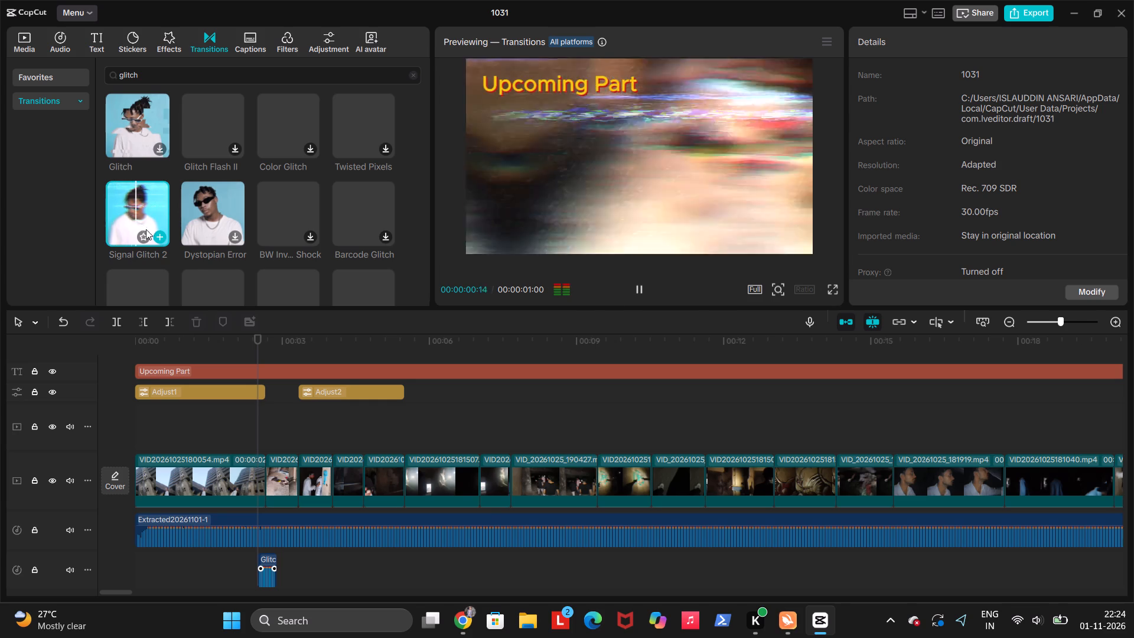
key(space)
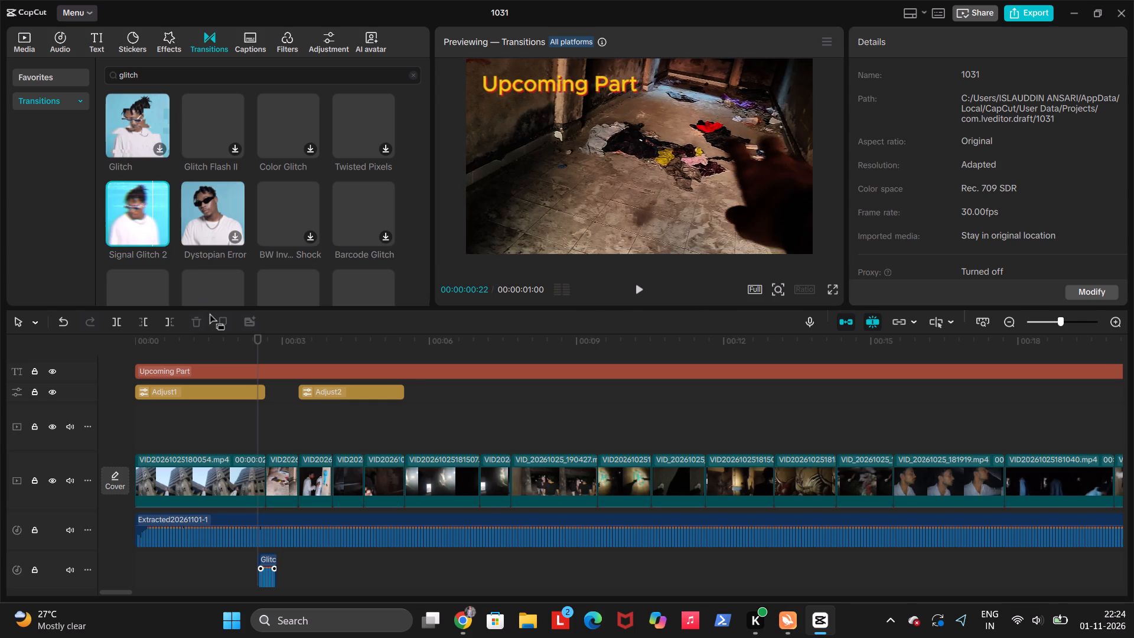
key(Right)
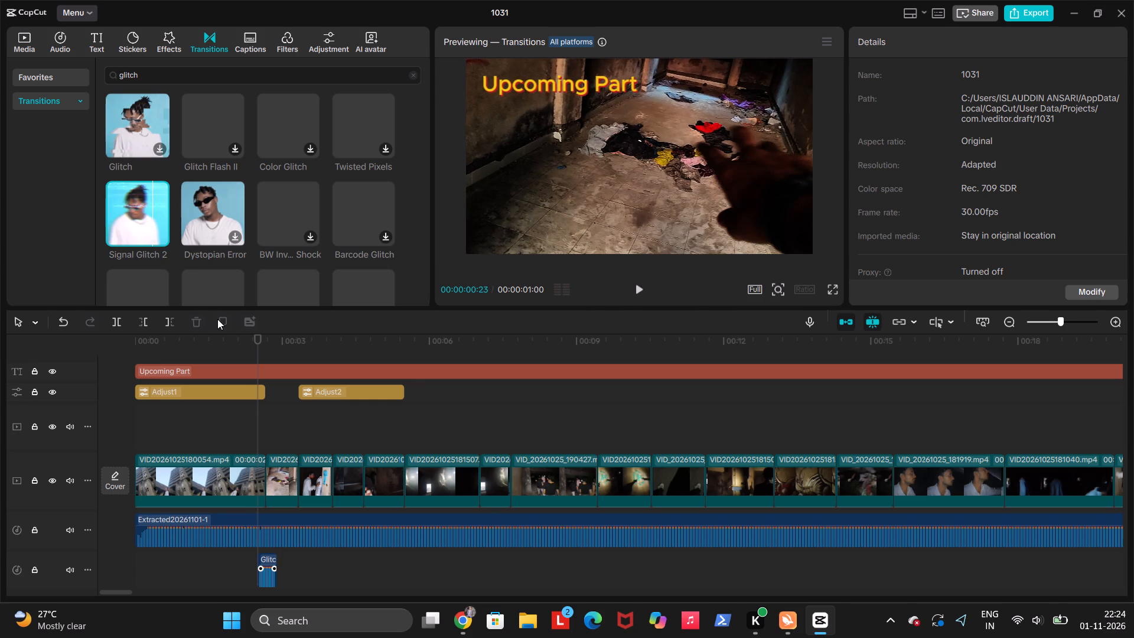
click(274, 425)
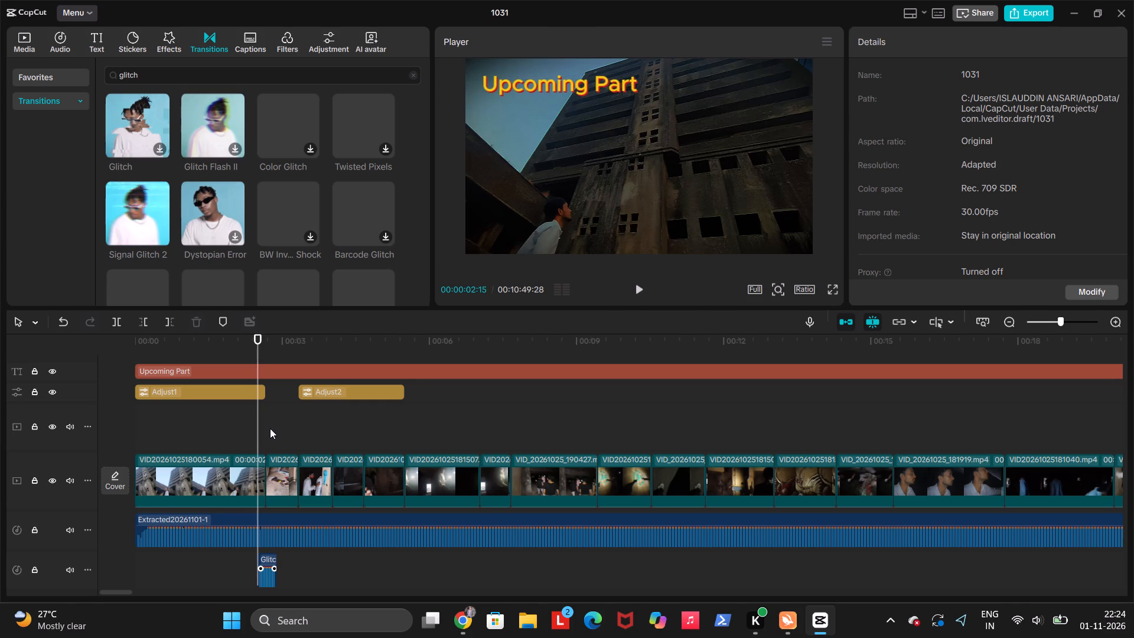
key(Right)
key(Down)
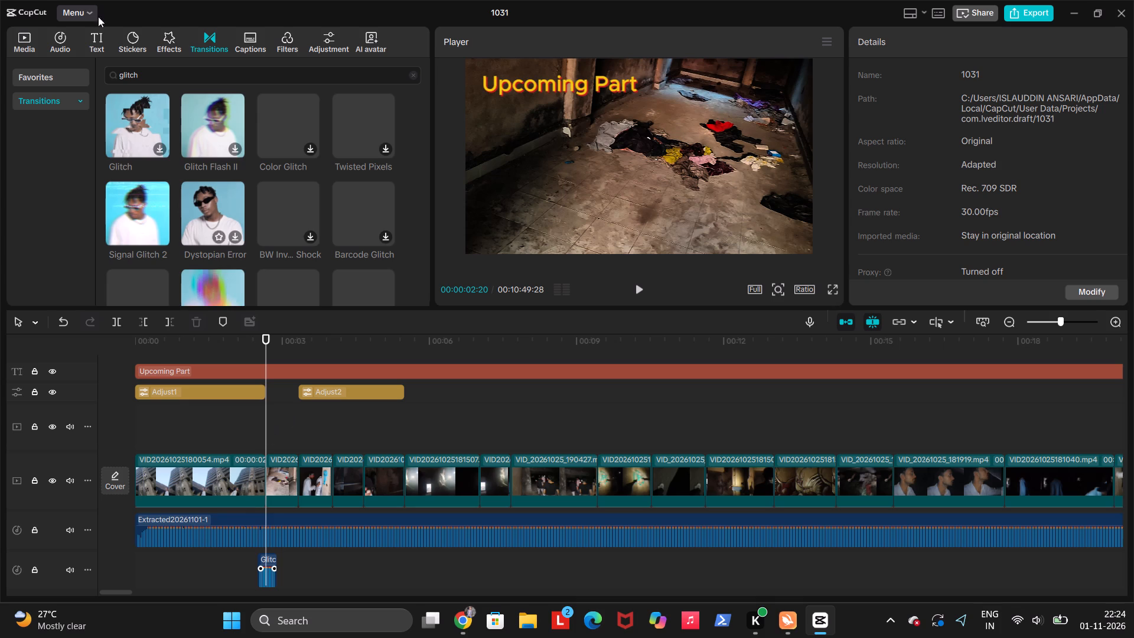
click(159, 233)
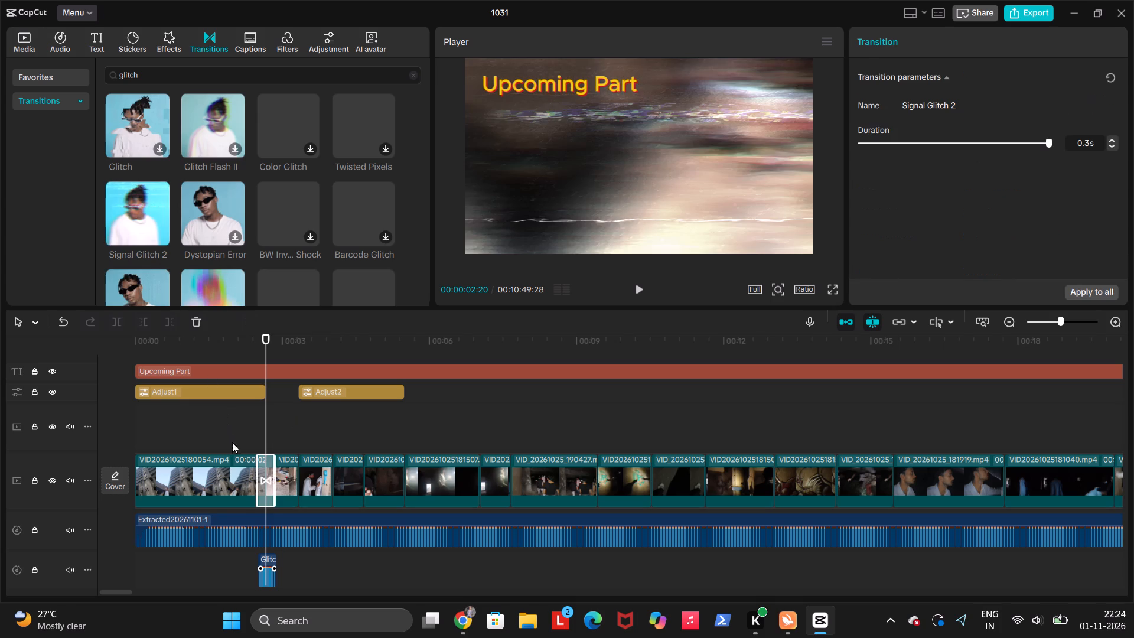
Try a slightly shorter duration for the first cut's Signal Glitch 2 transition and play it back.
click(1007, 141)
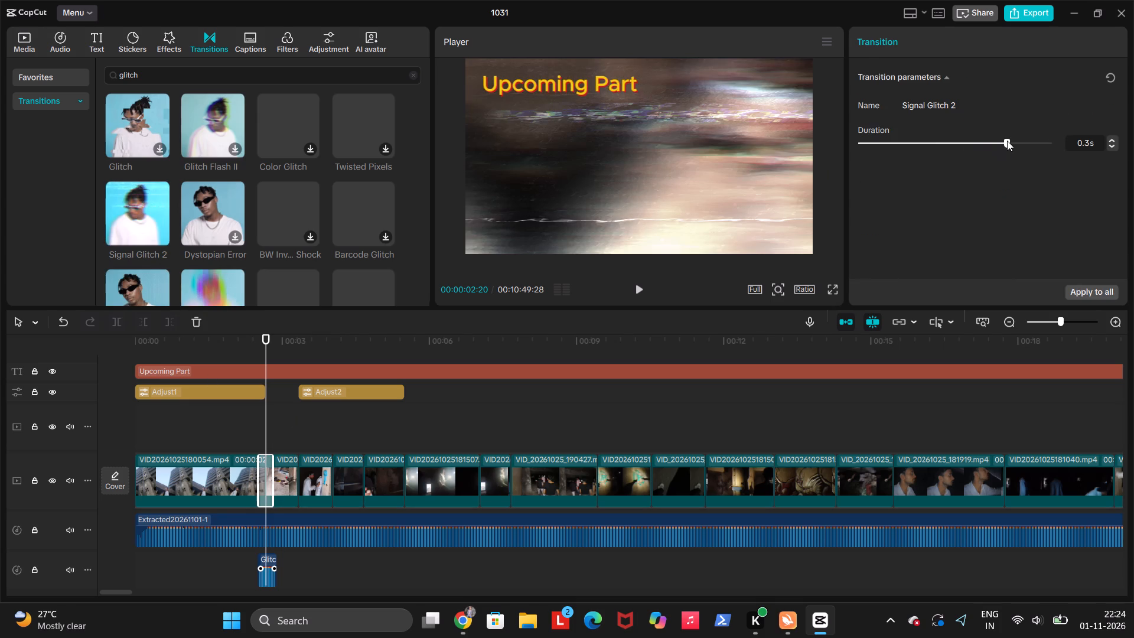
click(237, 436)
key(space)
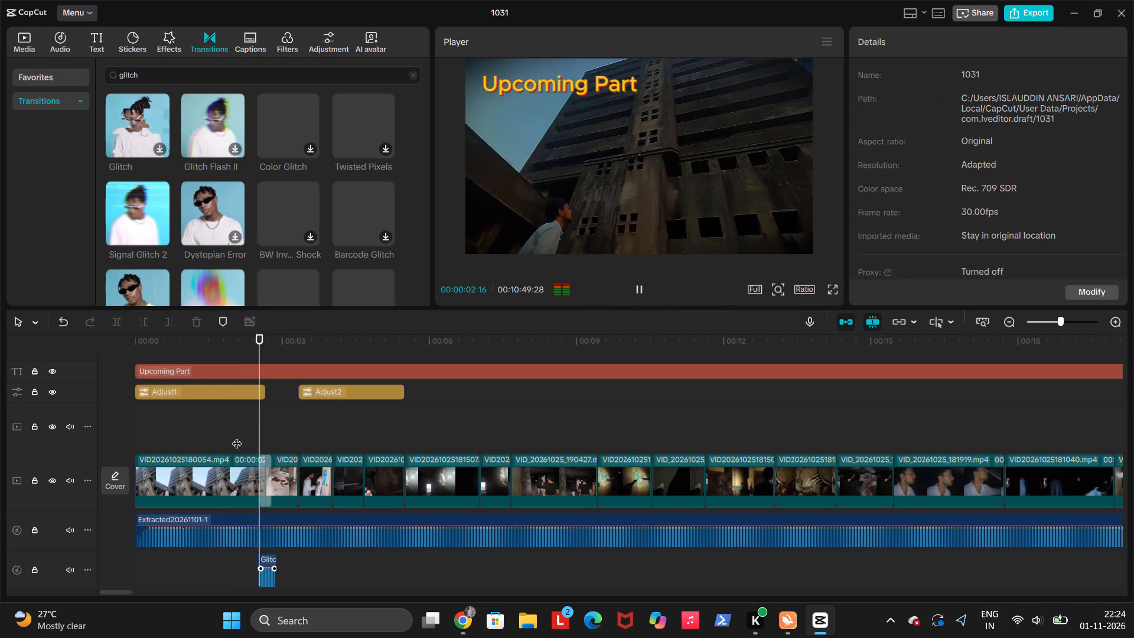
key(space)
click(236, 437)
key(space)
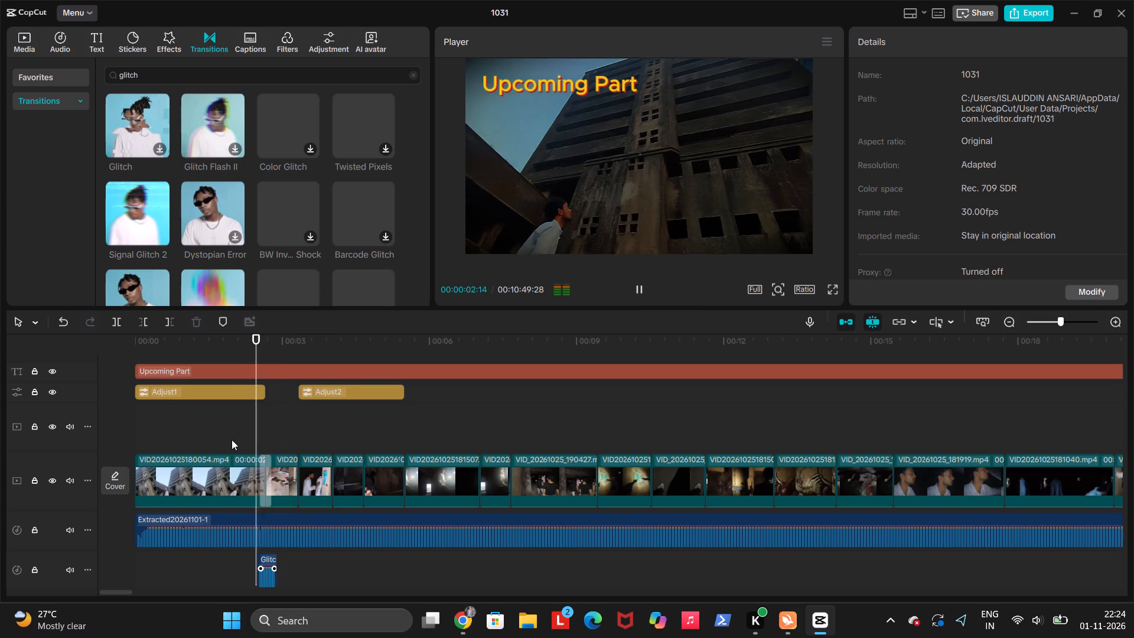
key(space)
Lengthen the first cut's Signal Glitch 2 transition to its maximum duration of 0.3s.
click(262, 463)
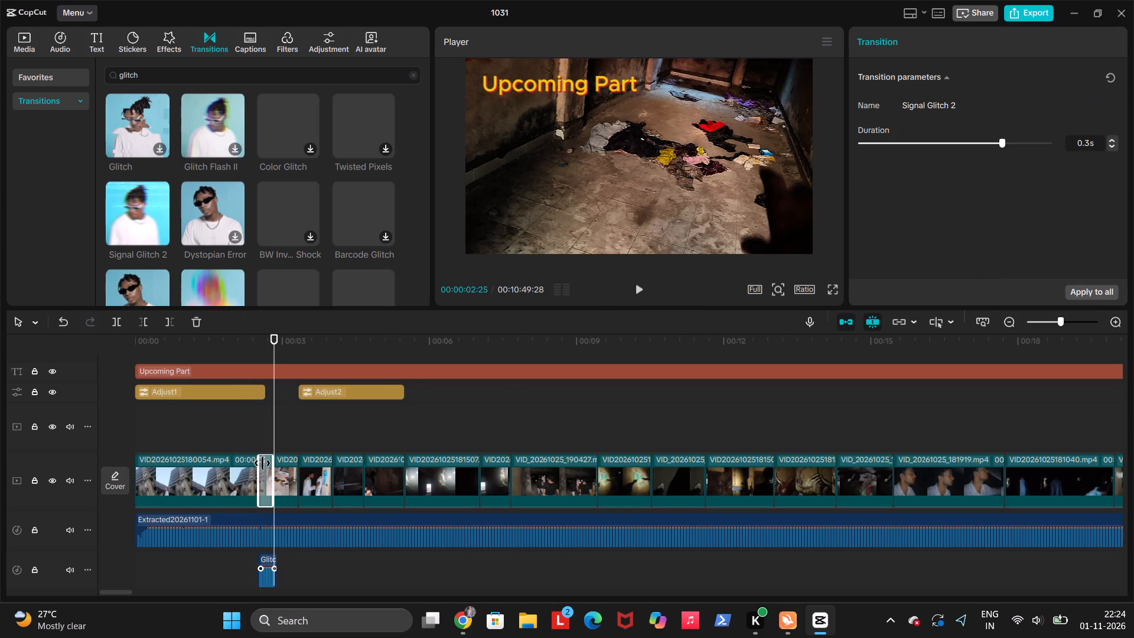
drag(1006, 148, 1061, 143)
drag(1061, 143, 1086, 142)
Play back from just before the first glitch transition through the following clips to check the effect and find the next cut.
click(239, 427)
key(space)
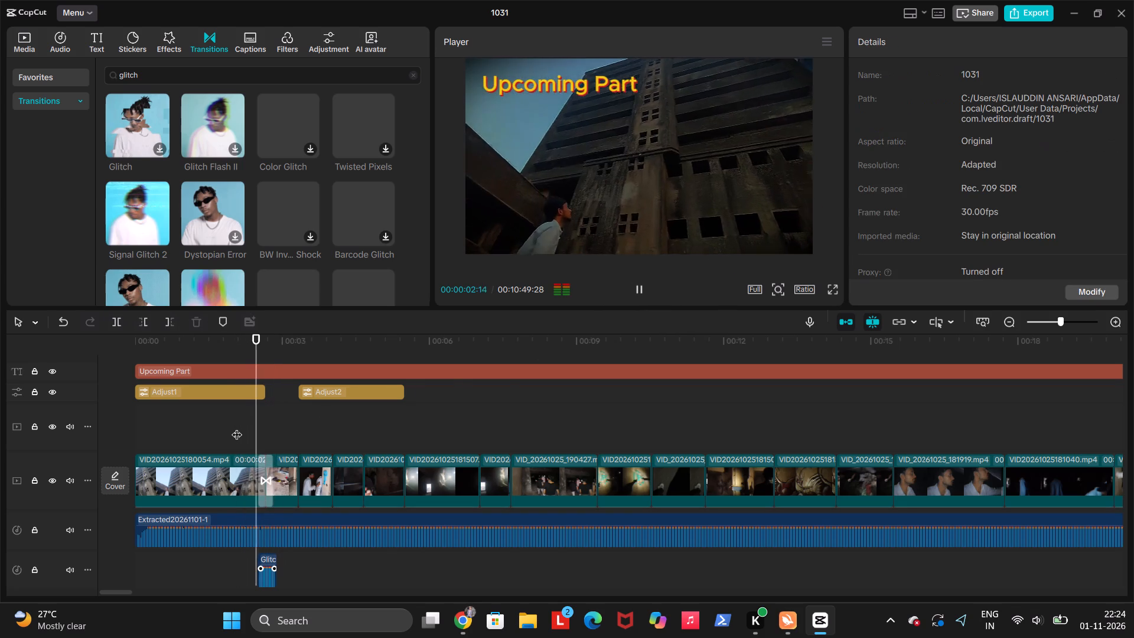
key(space)
key(space)
key(space)
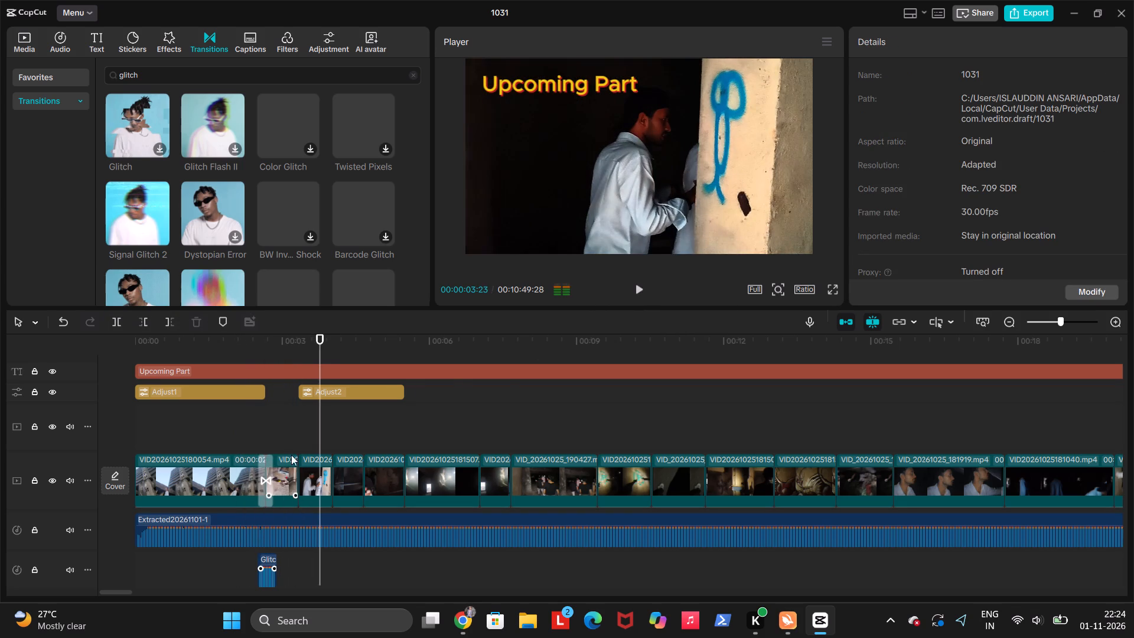
key(space)
key(space)
key(space)
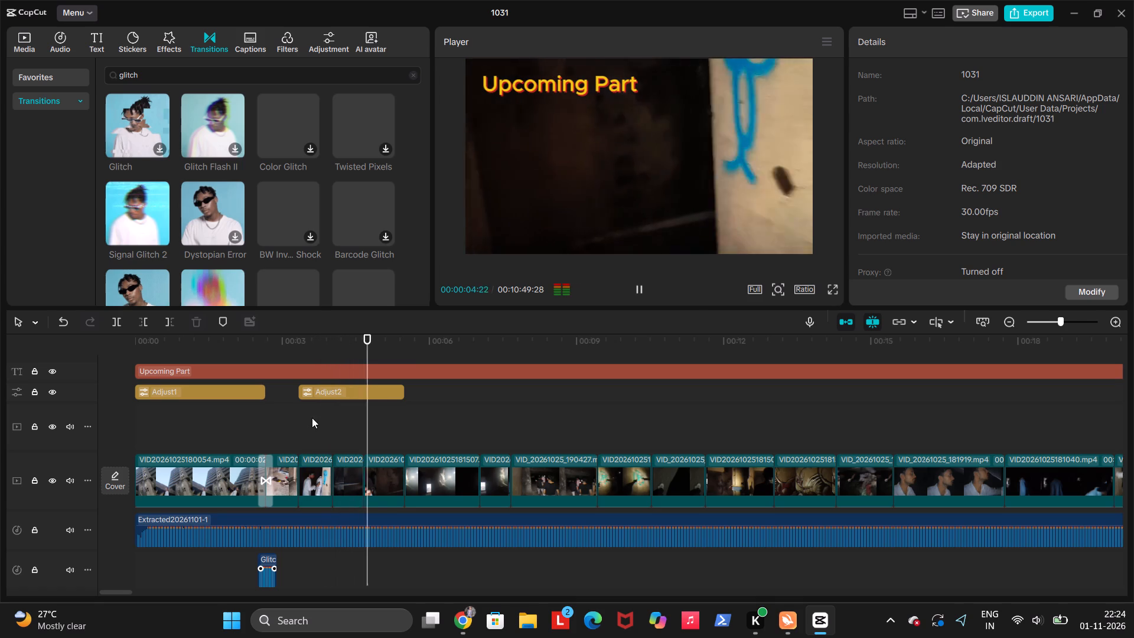
key(space)
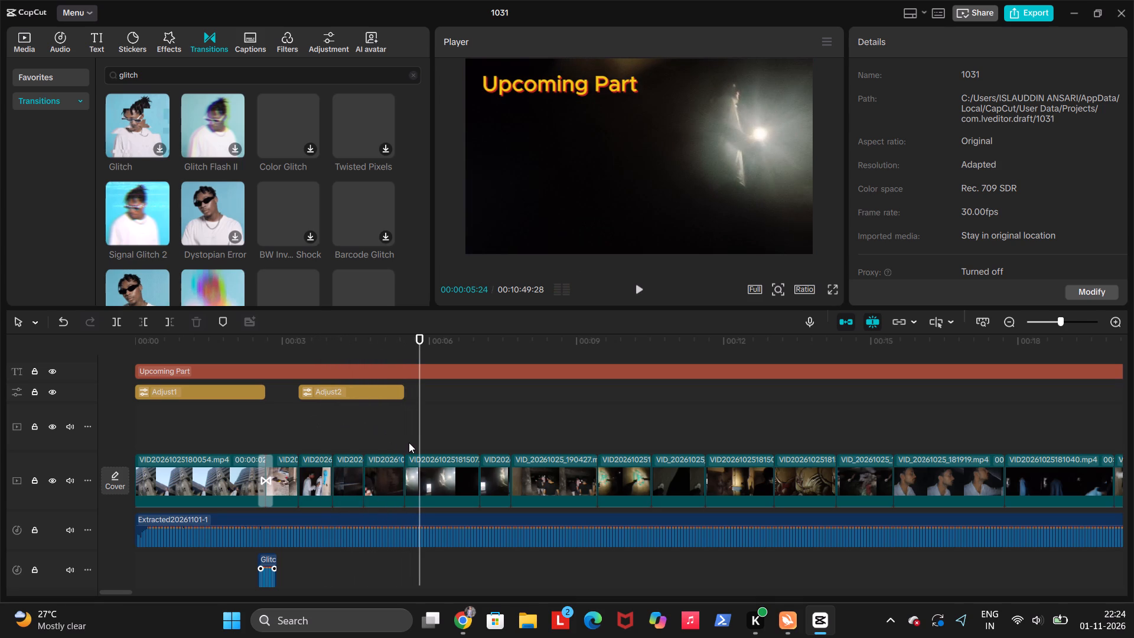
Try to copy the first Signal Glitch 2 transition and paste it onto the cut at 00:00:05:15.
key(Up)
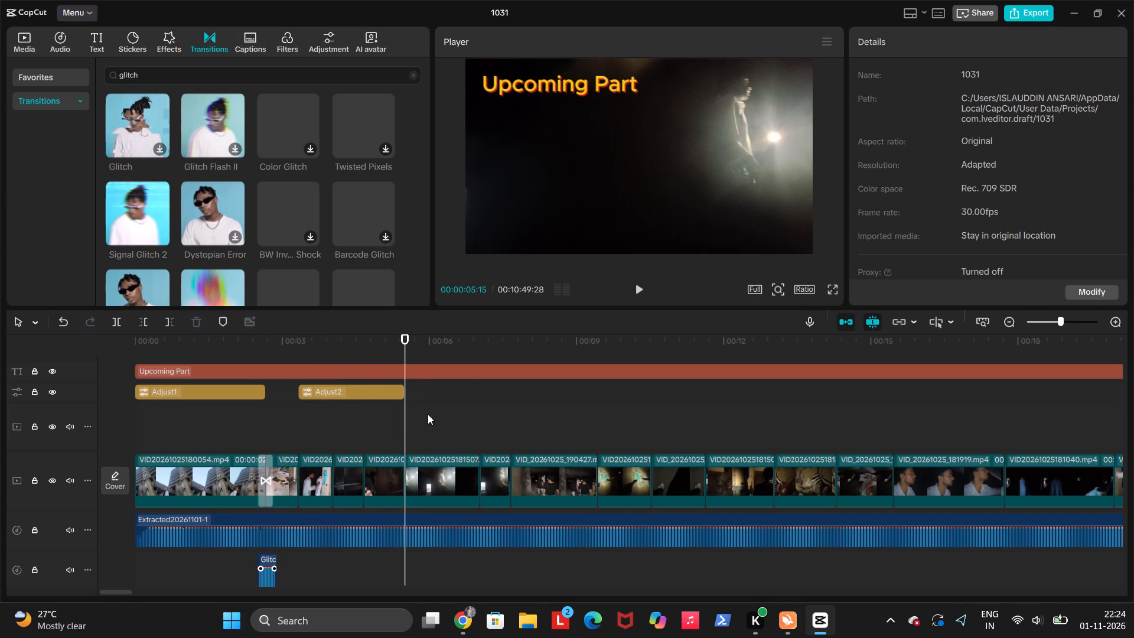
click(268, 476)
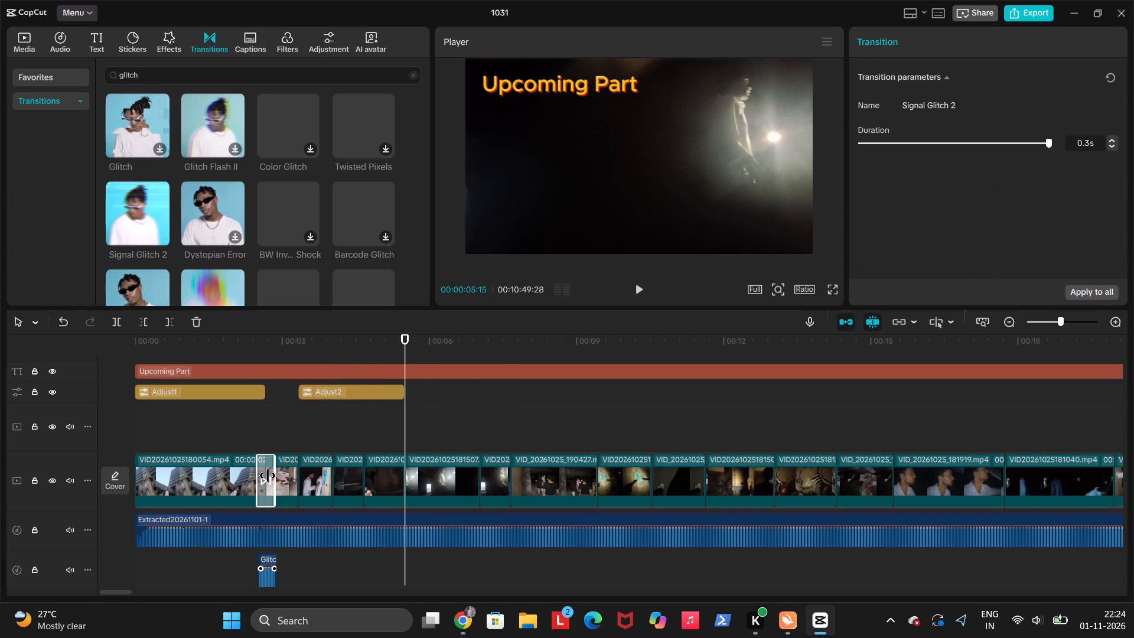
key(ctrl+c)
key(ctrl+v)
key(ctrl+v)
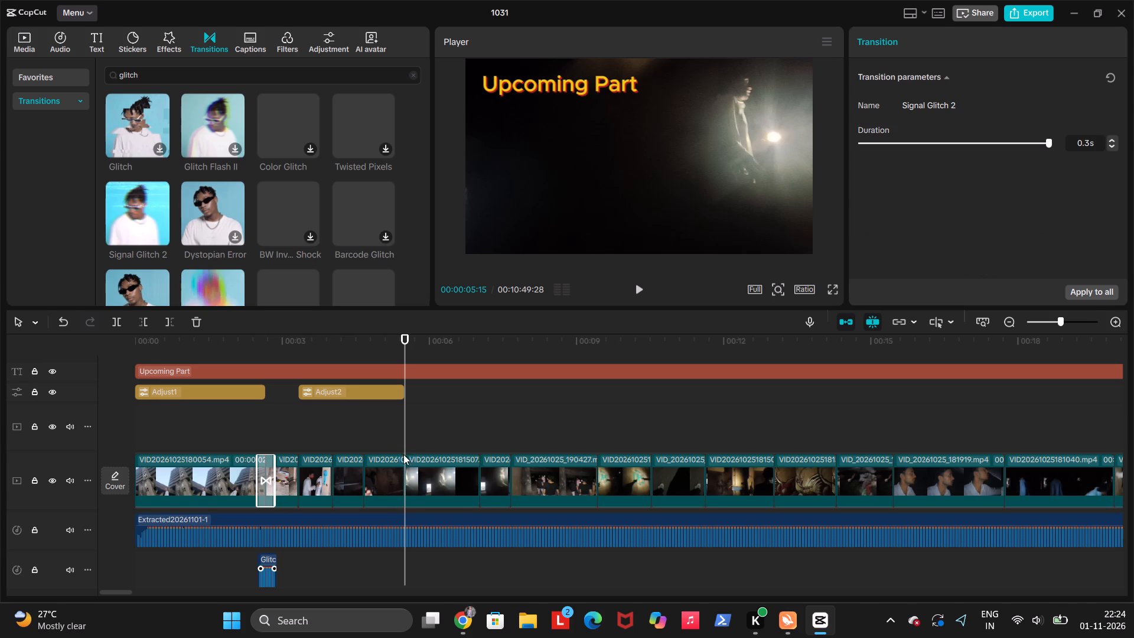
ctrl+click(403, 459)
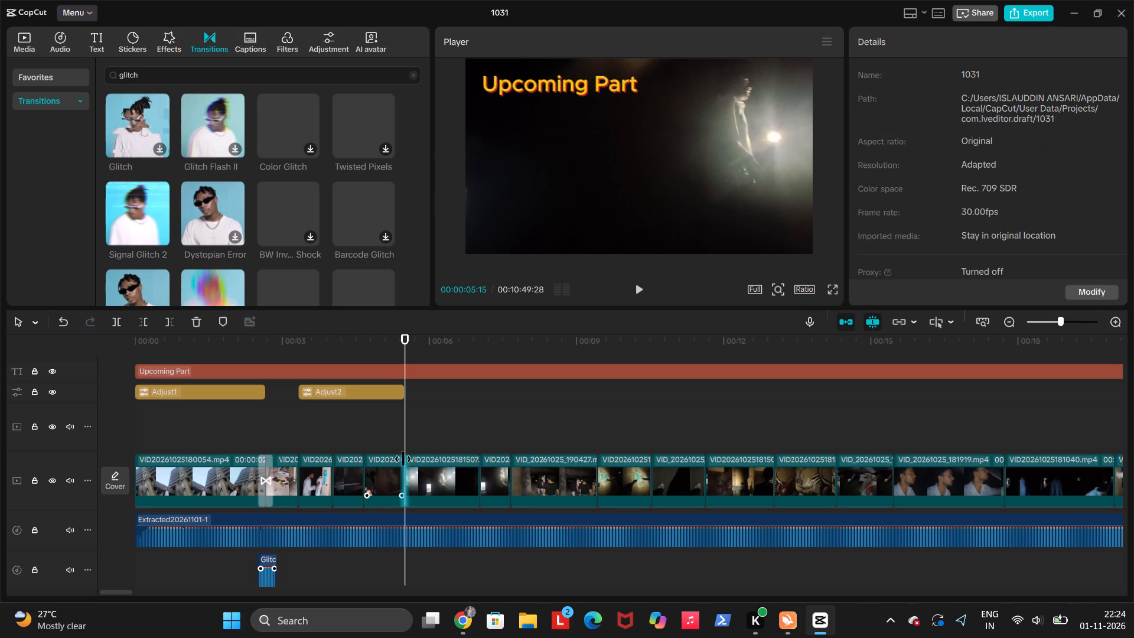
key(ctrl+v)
Apply the Signal Glitch 2 transition from the library at the cut at 00:00:05:15.
ctrl+click(158, 240)
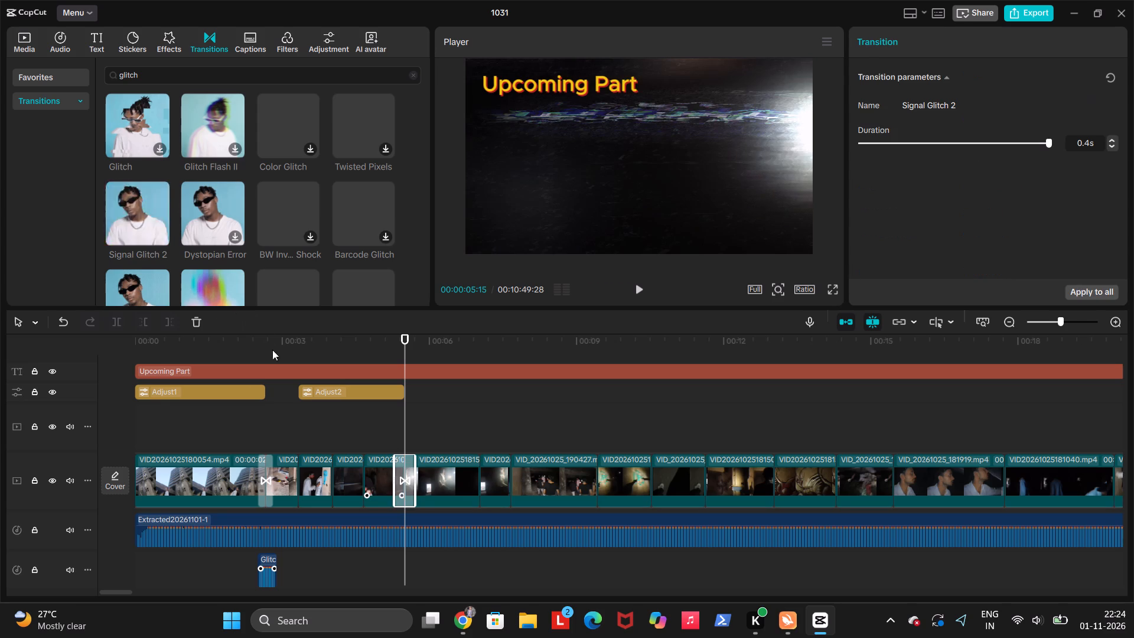
Duplicate the glitch sound effect and centre the copy under the second glitch transition, around 00:00:05:15.
ctrl+click(269, 580)
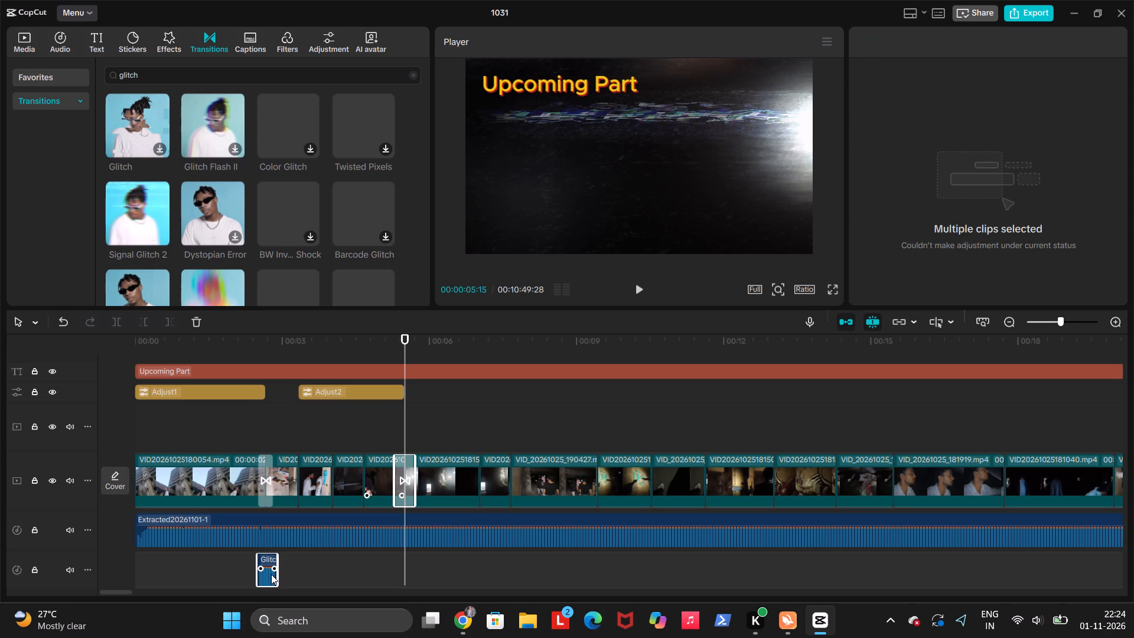
key(ctrl+c)
key(ctrl+v)
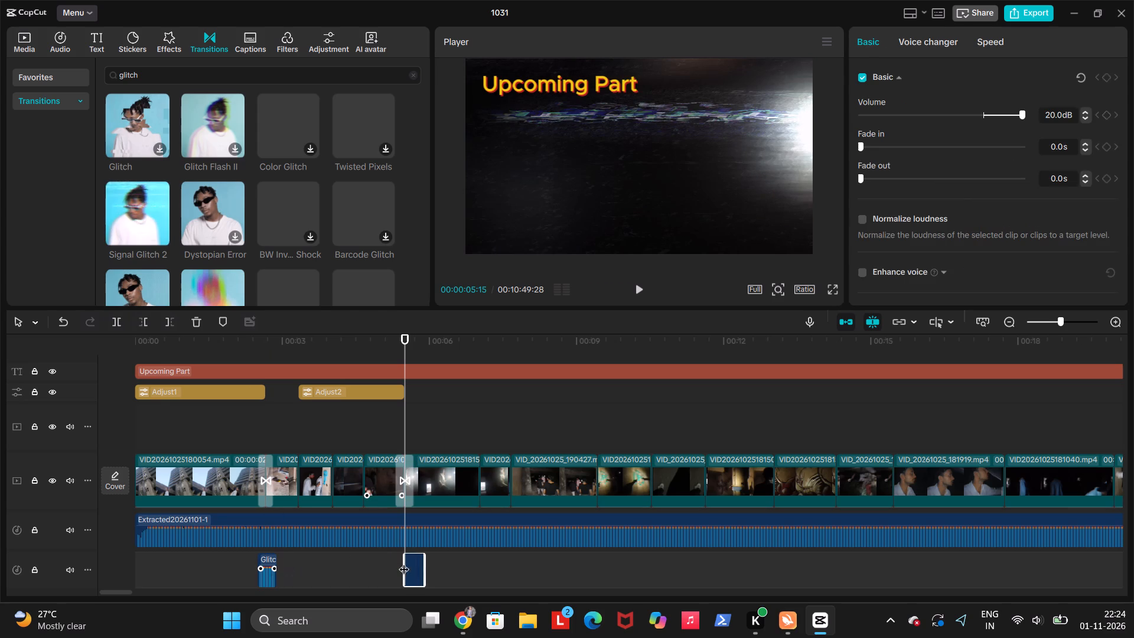
drag(413, 570, 406, 570)
Play back across the second glitch transition, and again from the video's start, to check the transitions against their sound effects.
click(381, 577)
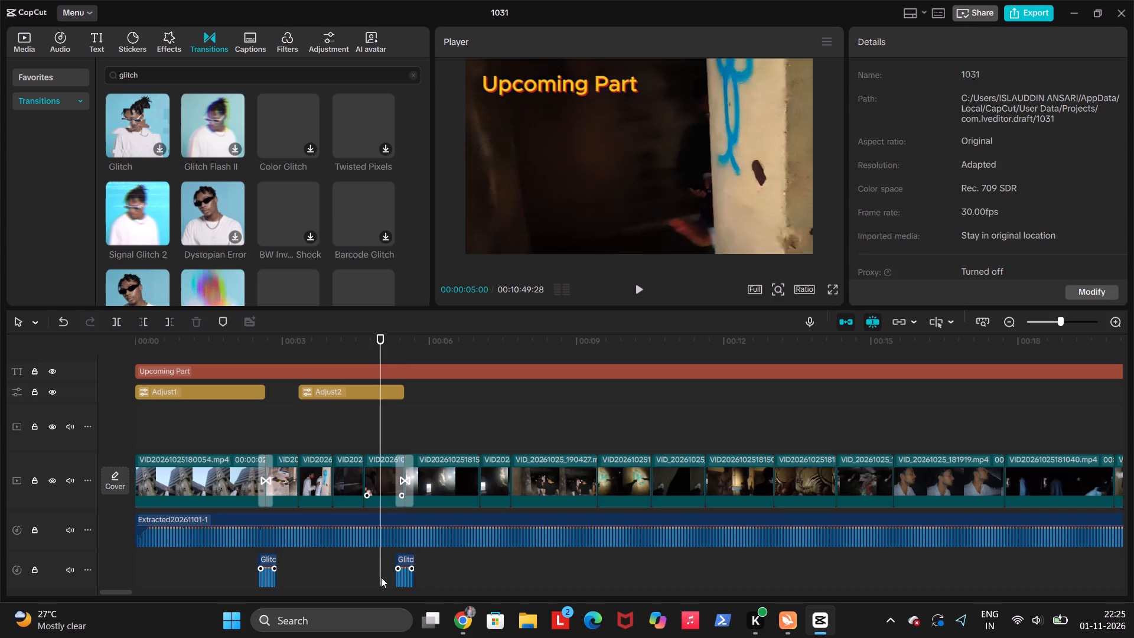
key(space)
key(space)
click(350, 579)
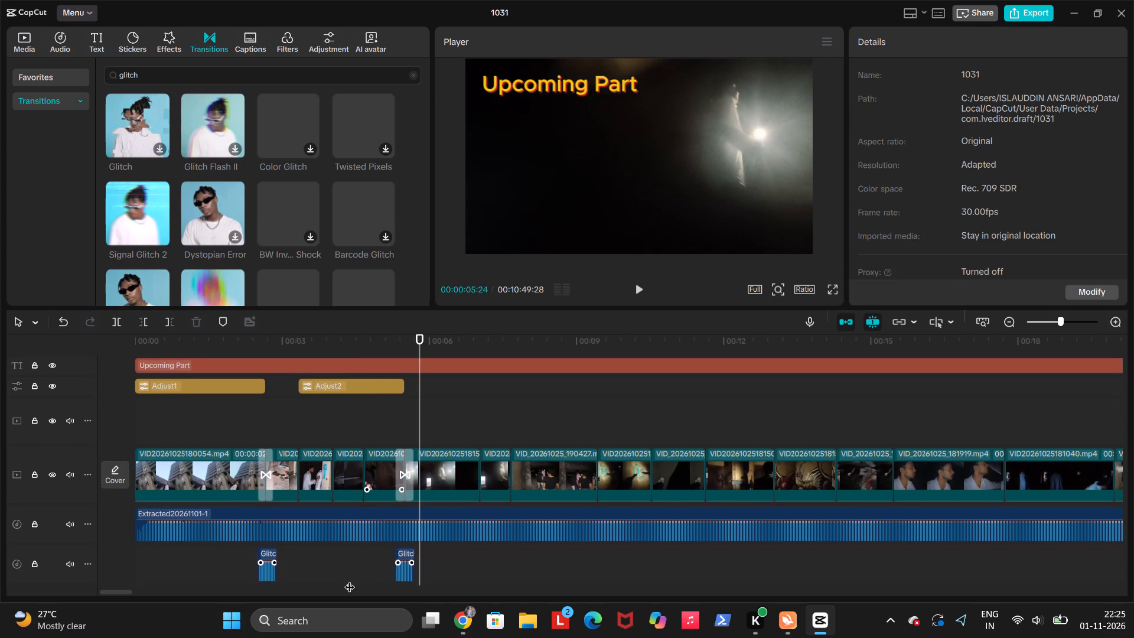
key(space)
key(space)
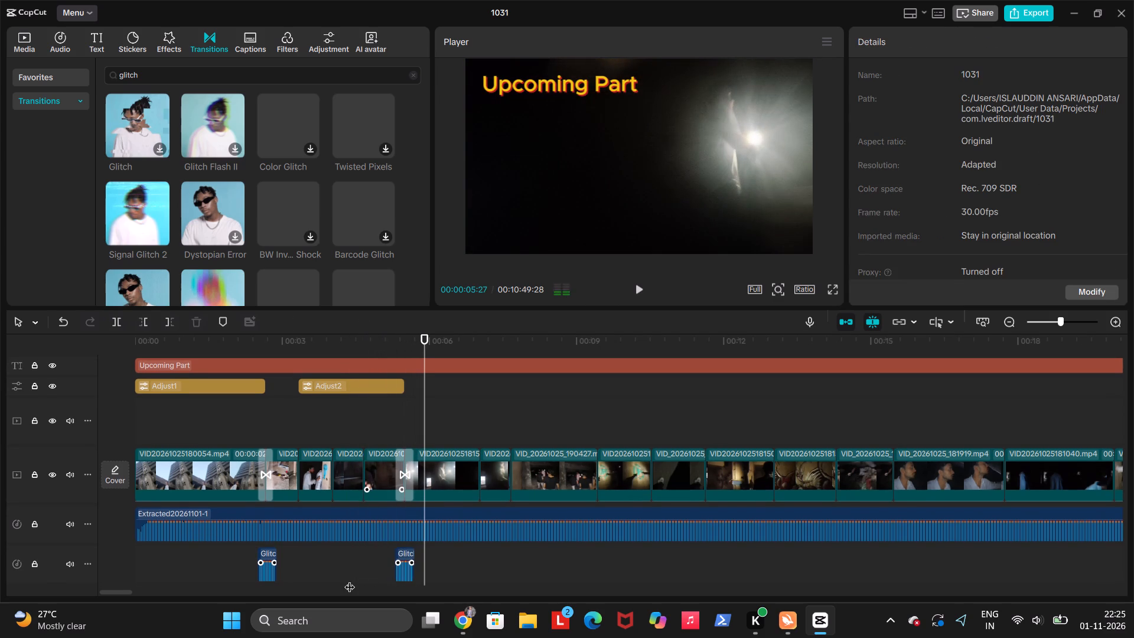
click(161, 574)
drag(159, 574, 114, 584)
key(space)
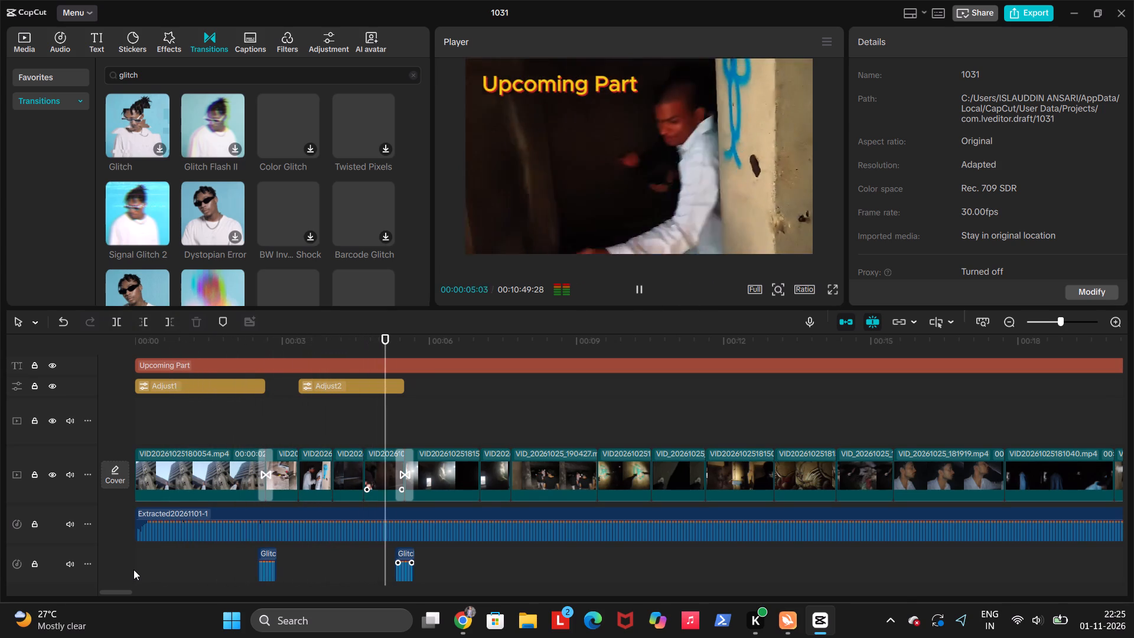
key(space)
key(space)
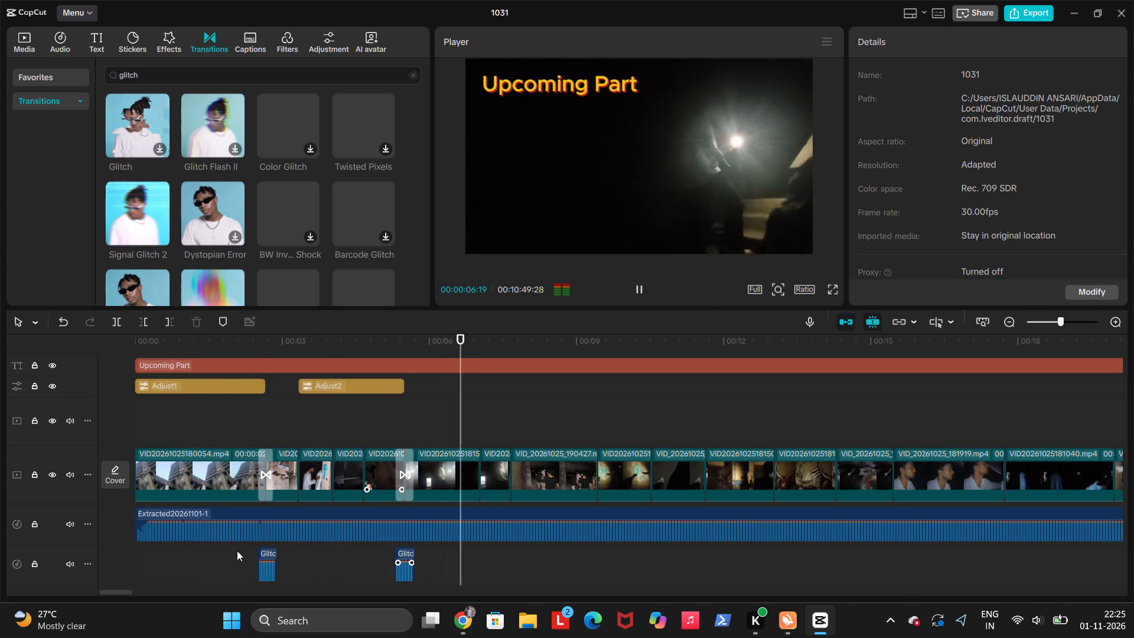
key(space)
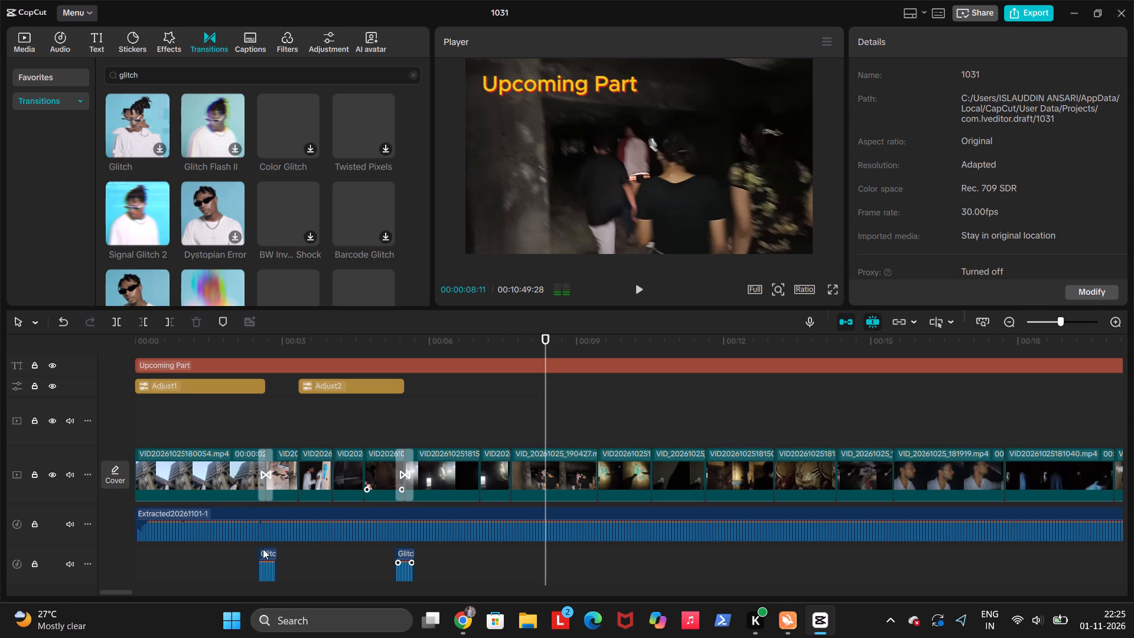
Paste another copy of the glitch sound effect at 00:00:07:20 and centre it under the cut there.
key(Up)
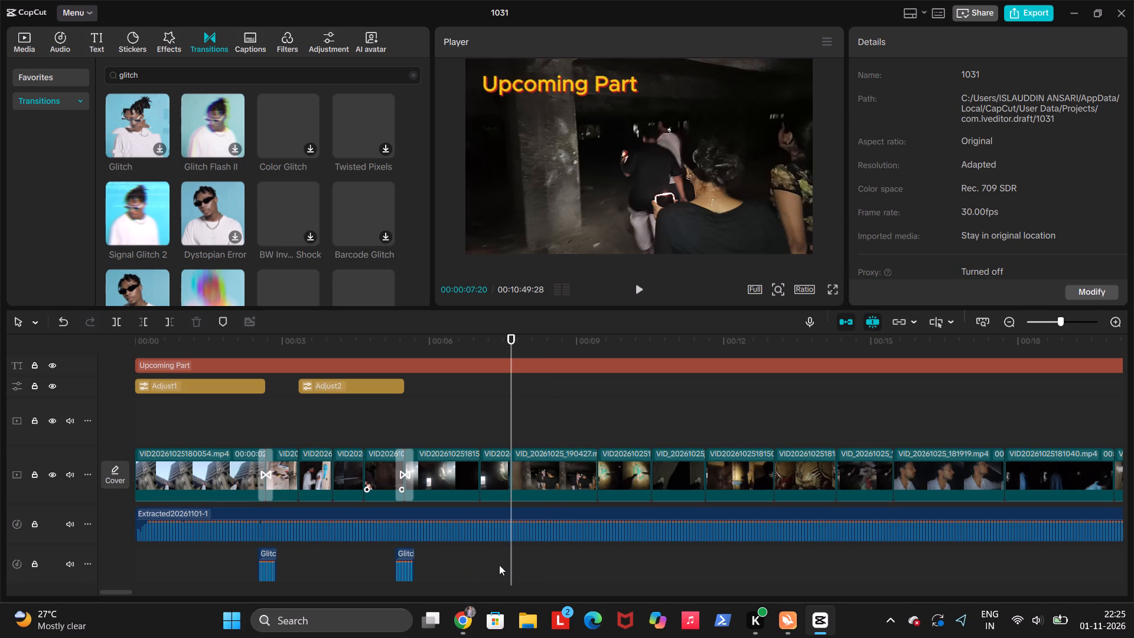
click(408, 481)
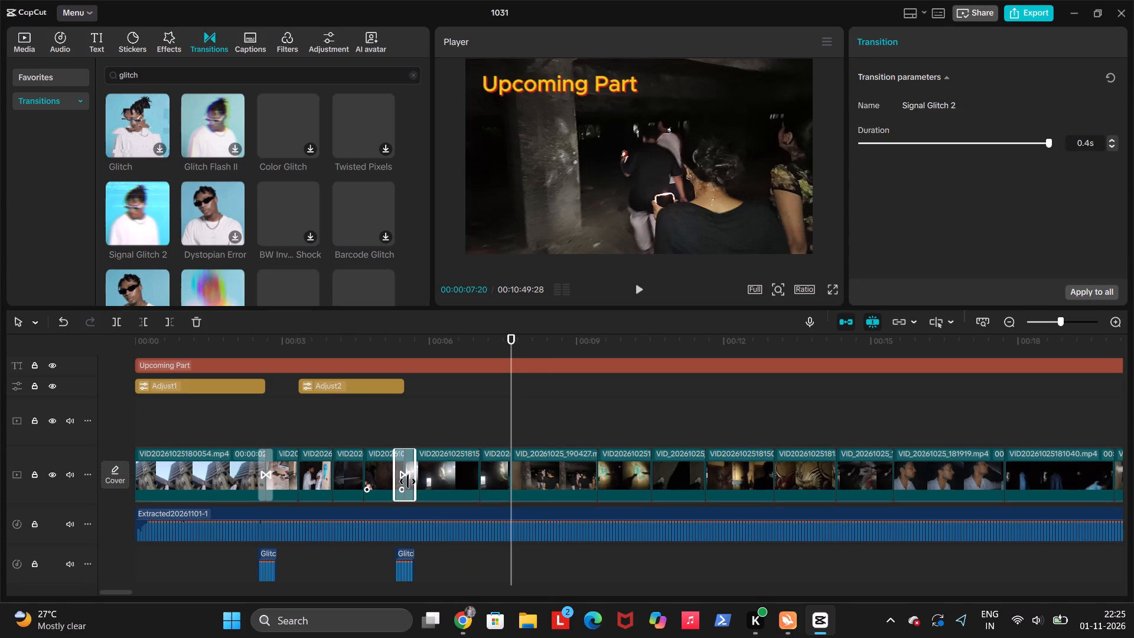
key(ctrl+c)
key(ctrl+v)
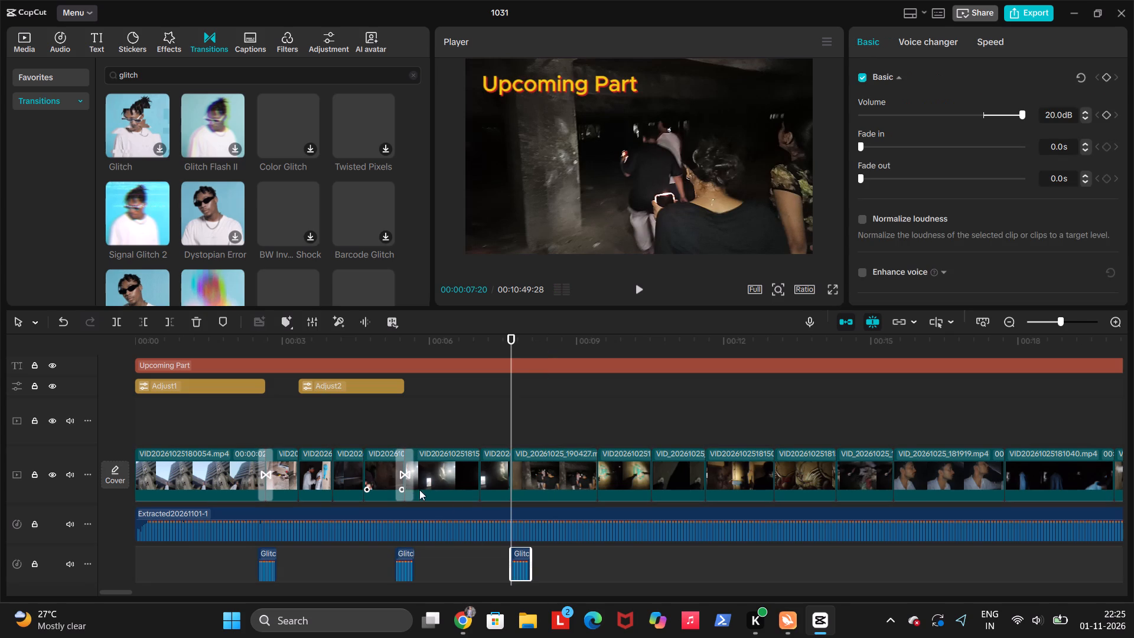
ctrl+drag(523, 570, 517, 571)
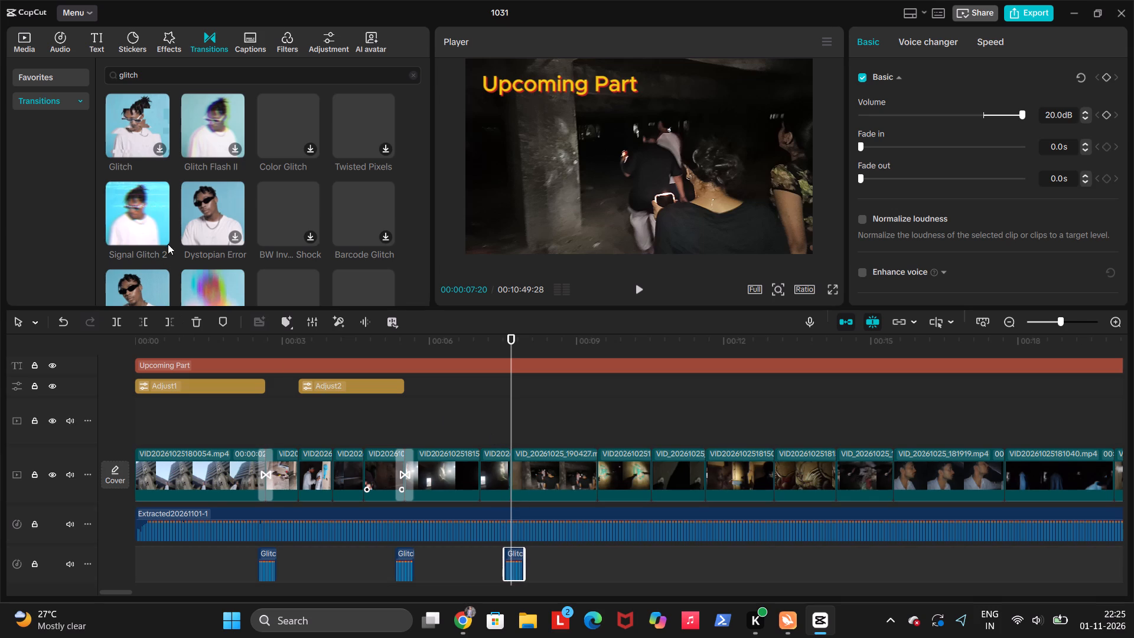
Apply the Signal Glitch 2 transition from the library at the cut at 00:00:07:20.
click(161, 239)
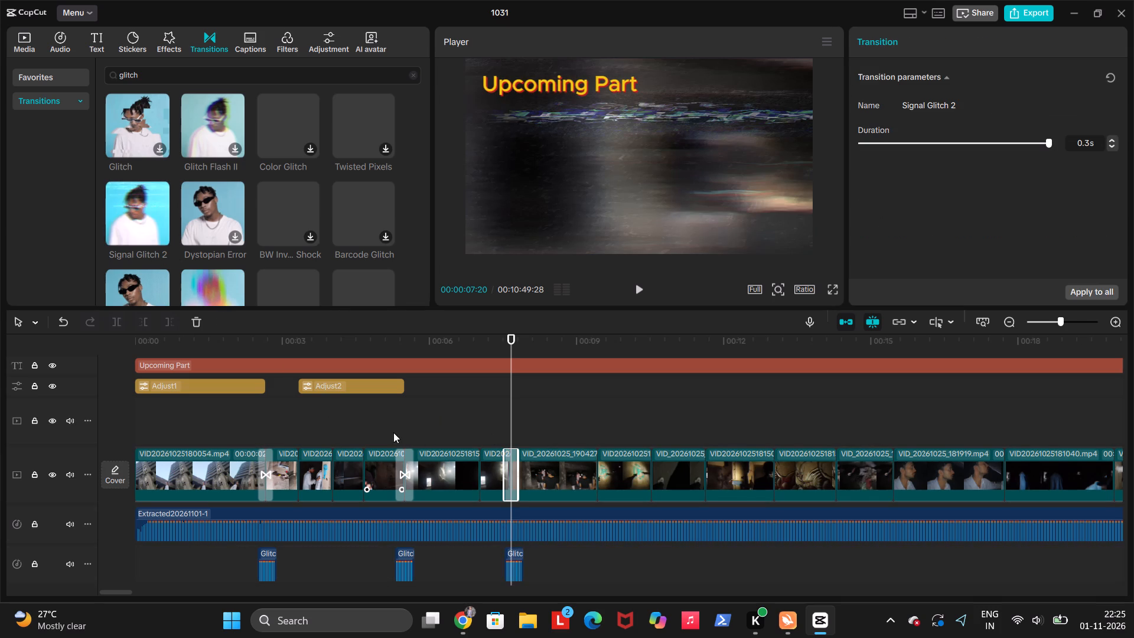
Play back from before the third glitch transition to past 00:00:07:20 to check it against its sound effect.
click(393, 432)
key(space)
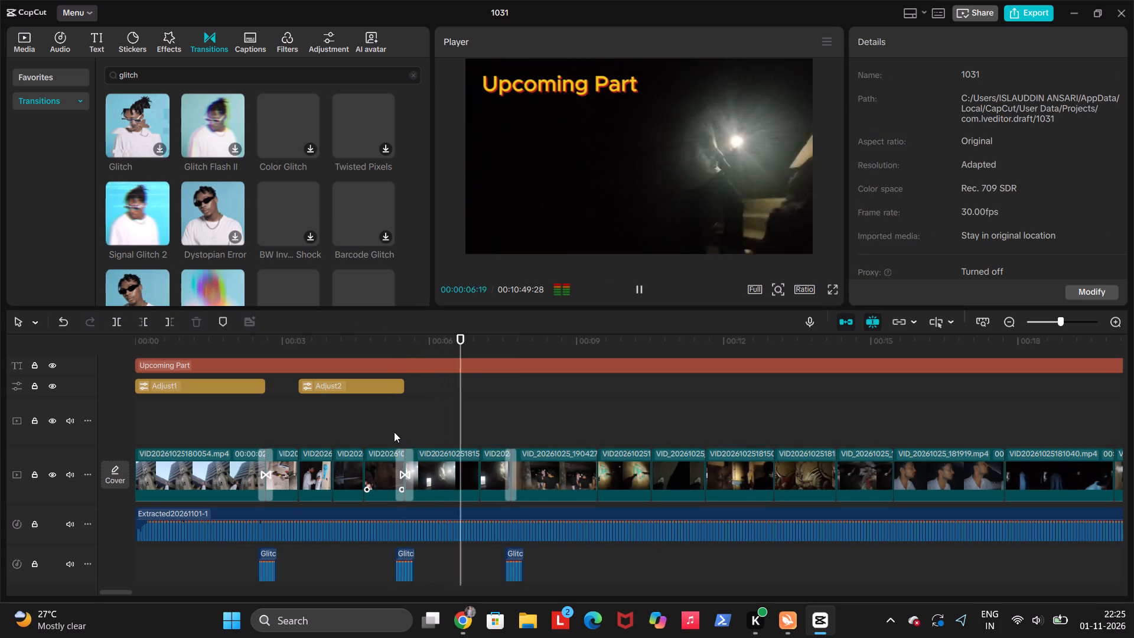
key(space)
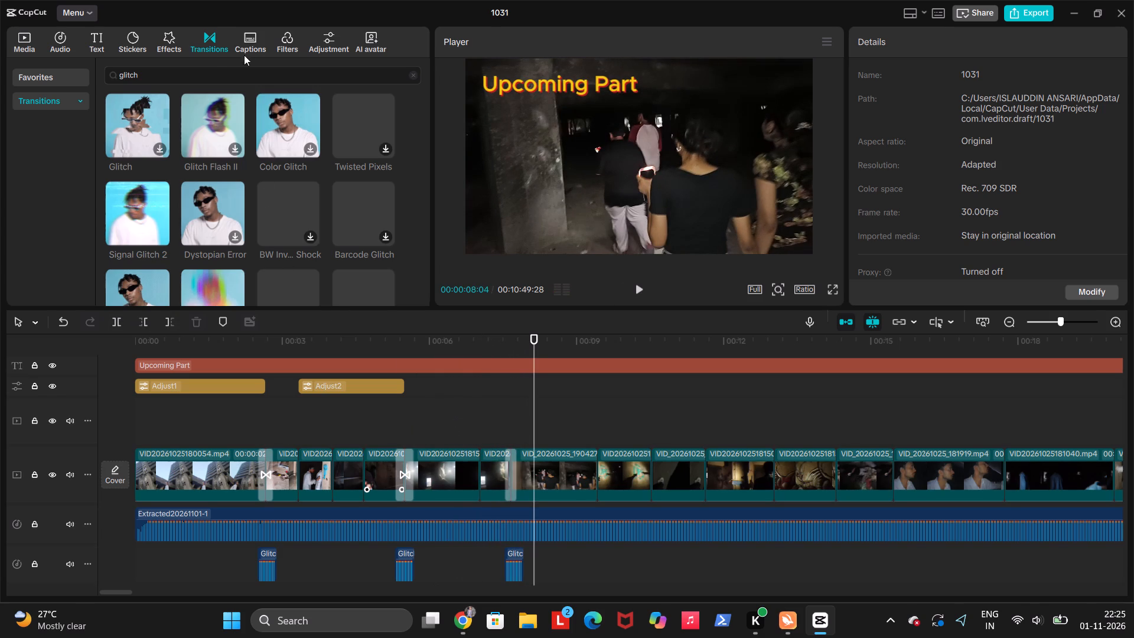
Clear the previous glitch search in the audio library and search the music for "suspance".
click(61, 45)
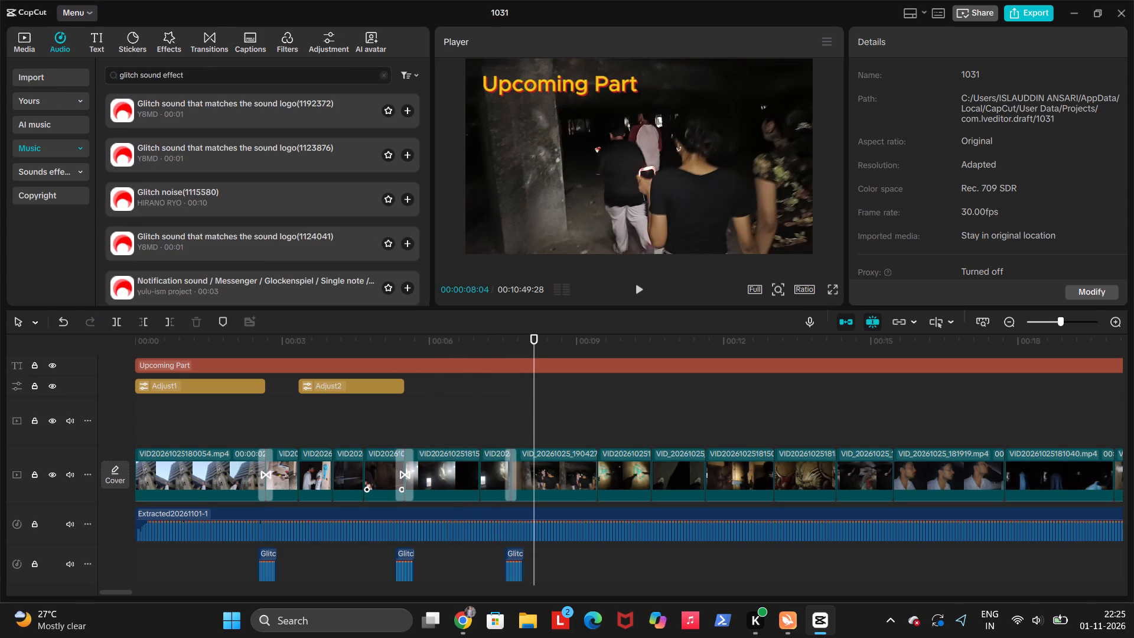
click(380, 77)
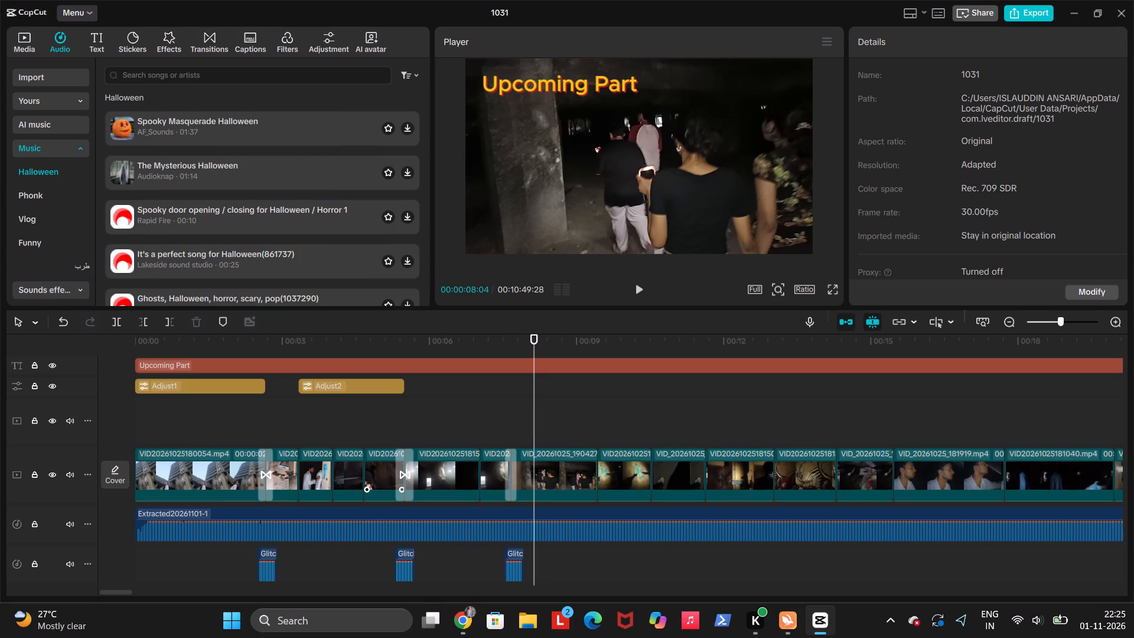
key(s)
click(332, 69)
text(suspance)
key(Return)
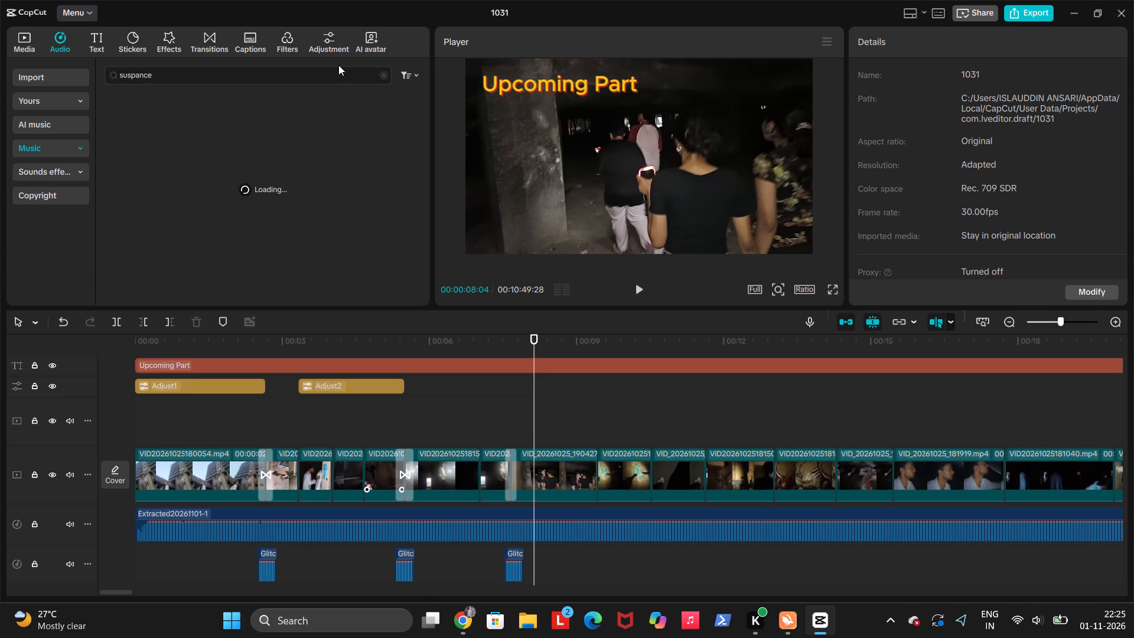
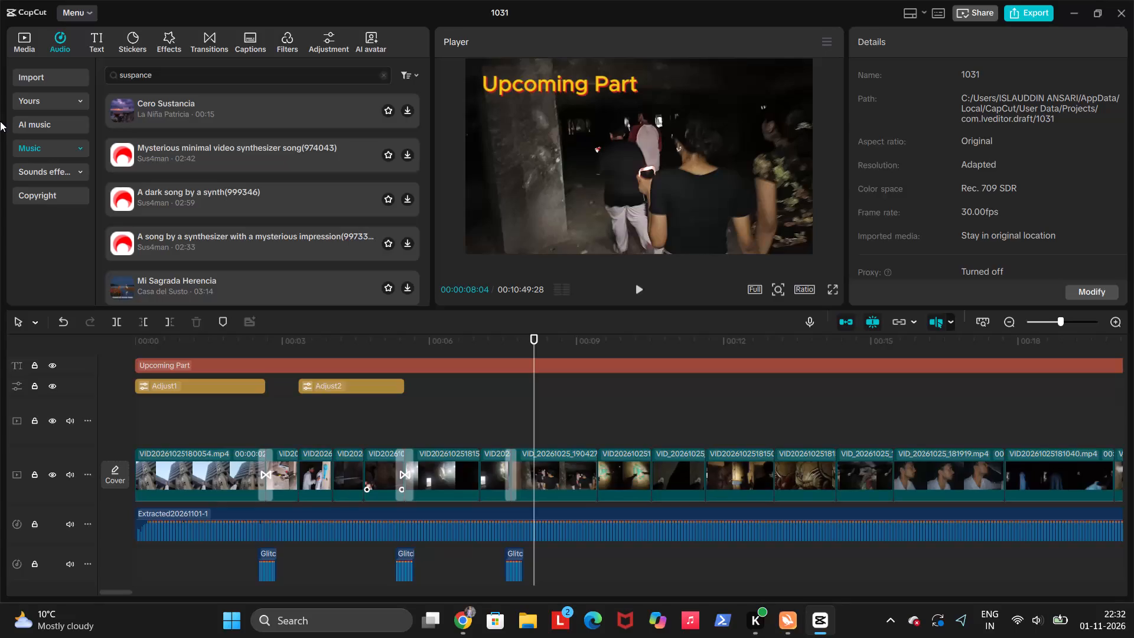
Return to the start of the timeline and play back the first second of the opening preview.
key(Up)
key(Up)
key(Up)
key(Up)
key(Up)
key(Up)
key(Up)
key(Up)
key(Up)
key(Up)
key(Up)
key(Up)
key(Up)
key(Up)
key(Up)
key(Up)
key(Up)
key(Up)
key(Up)
key(Up)
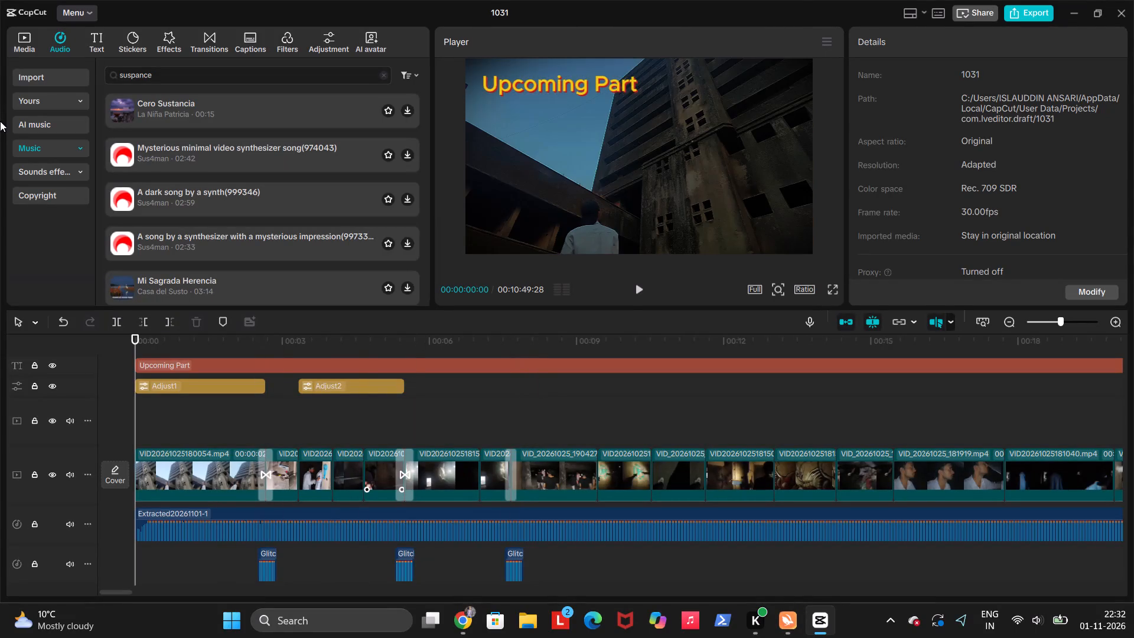
key(space)
key(space)
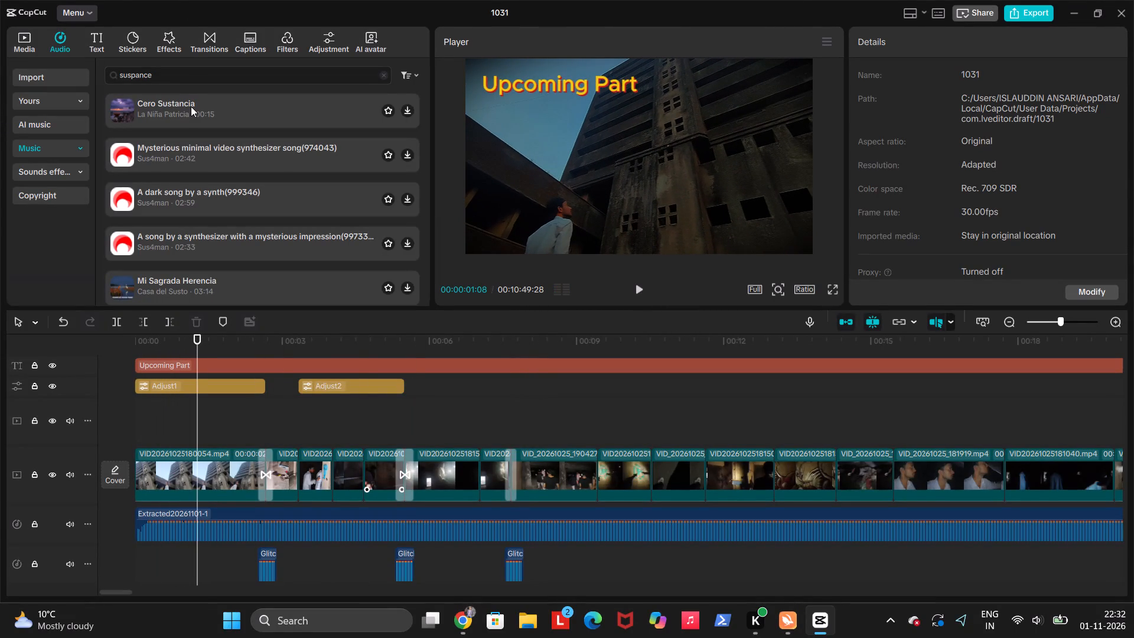
Audition the Cero Sustancia track and refine the music library search to "suspance sound effect".
click(191, 110)
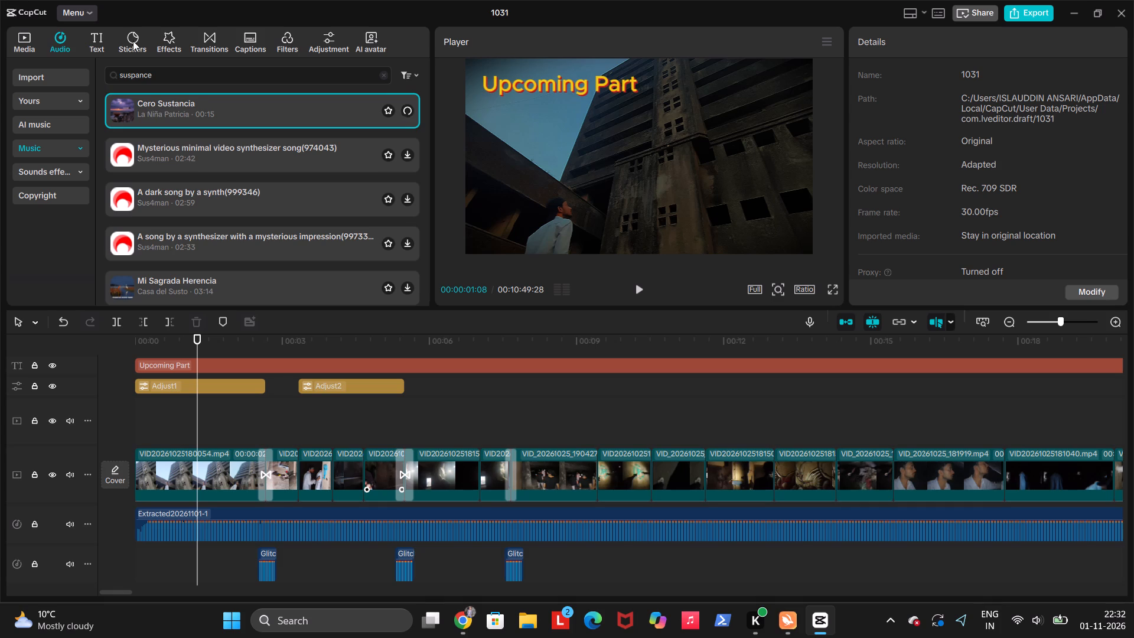
click(160, 76)
key(space)
text(sound effect)
key(Return)
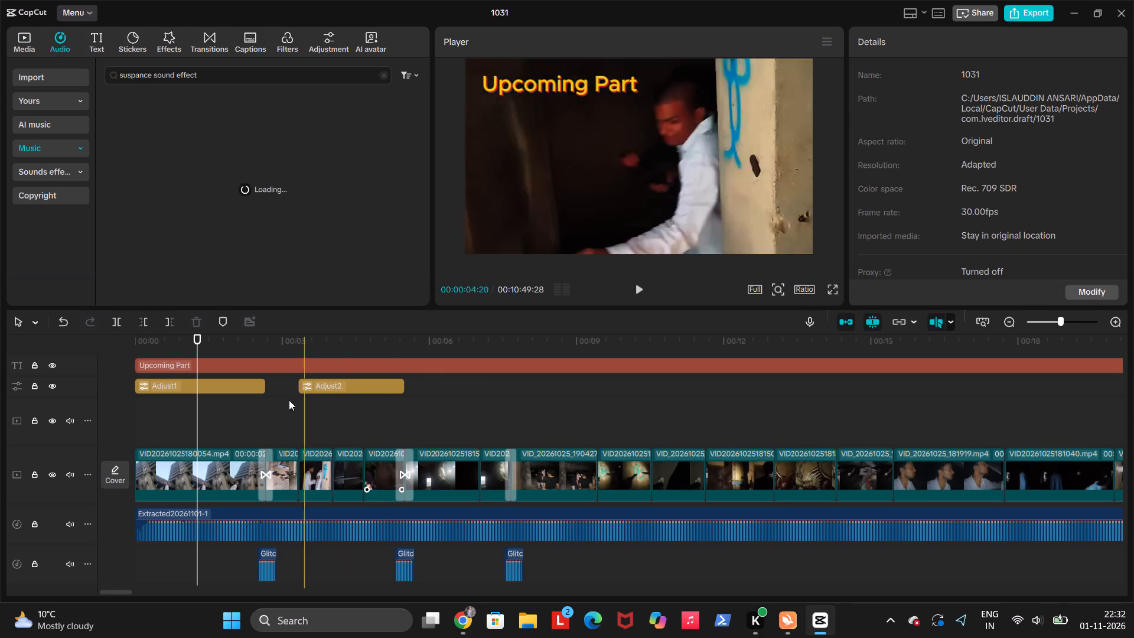
Play back the opening preview from the start past 00:00:13 to review its transitions and sound.
drag(197, 401, 120, 408)
key(space)
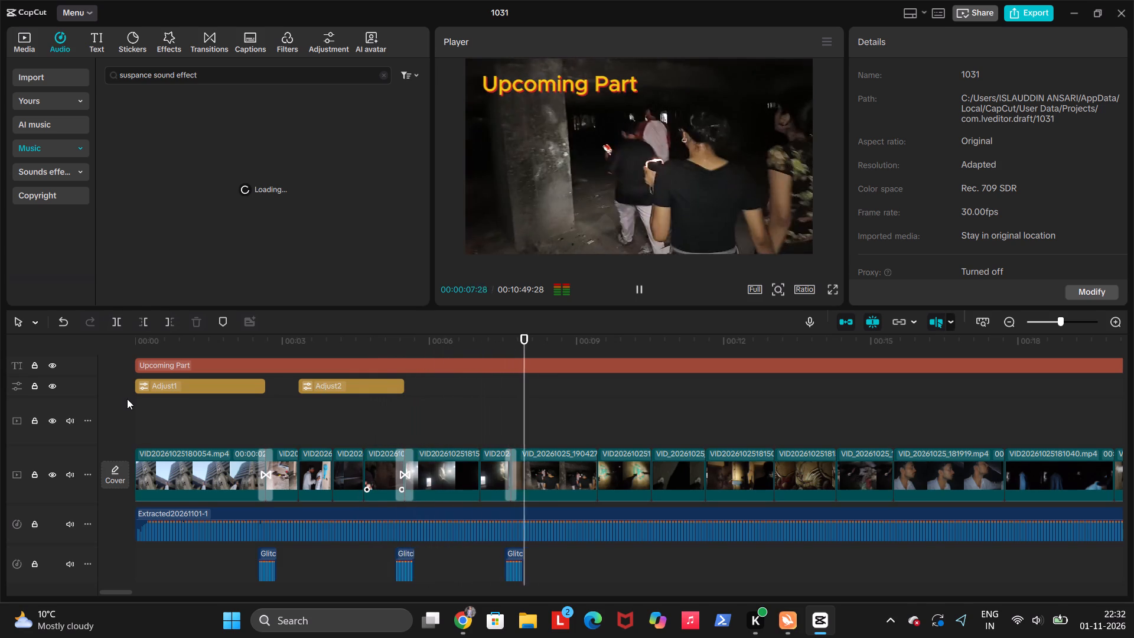
key(space)
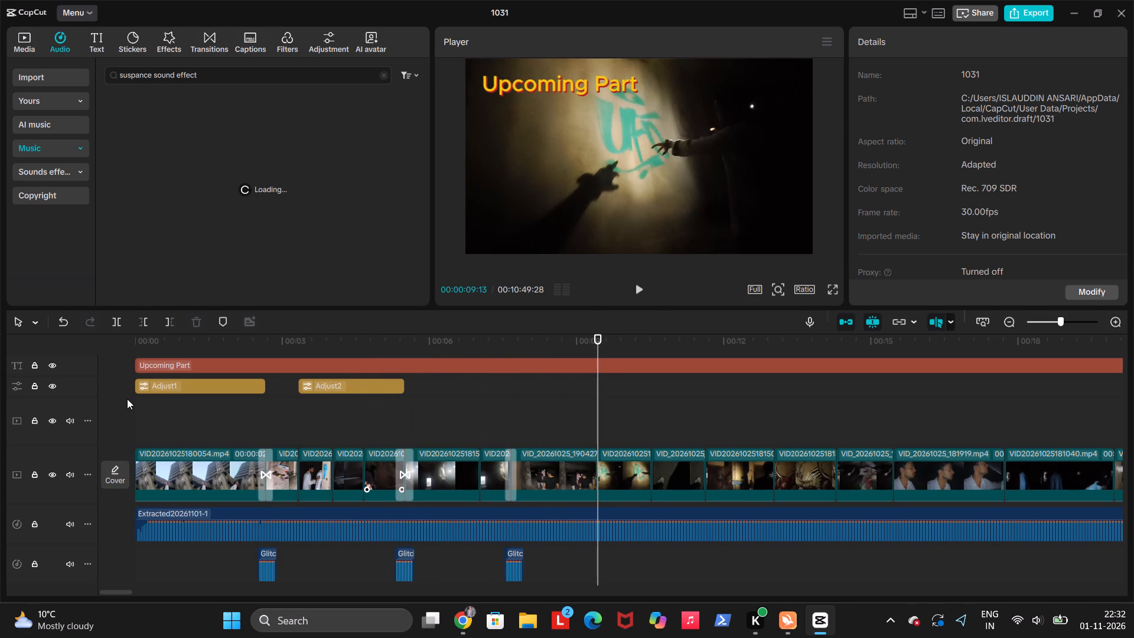
key(space)
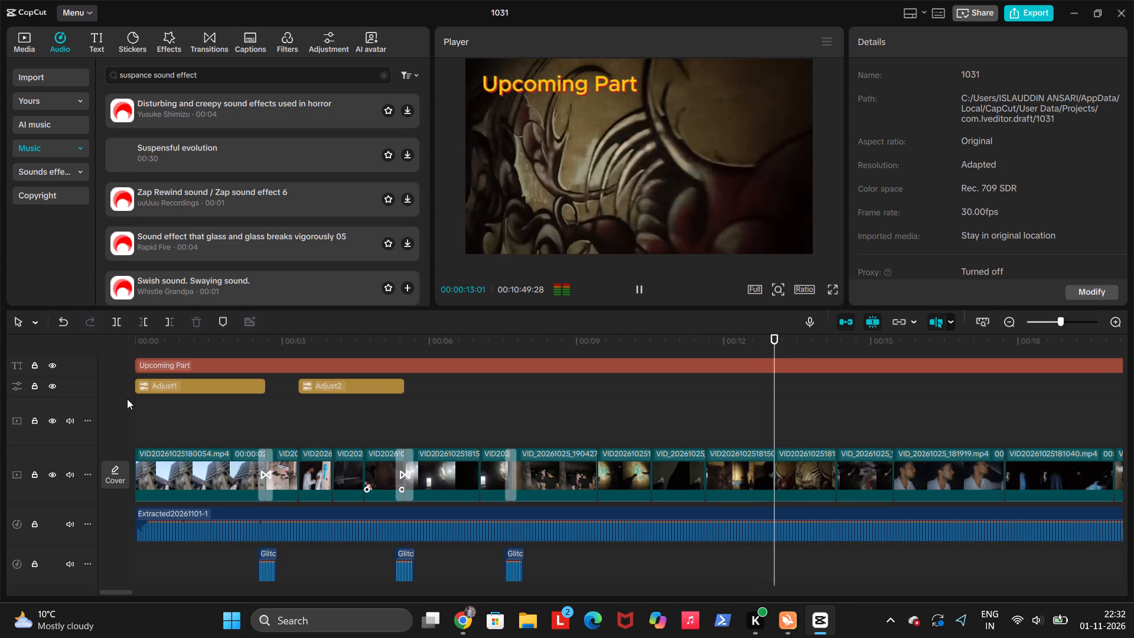
key(space)
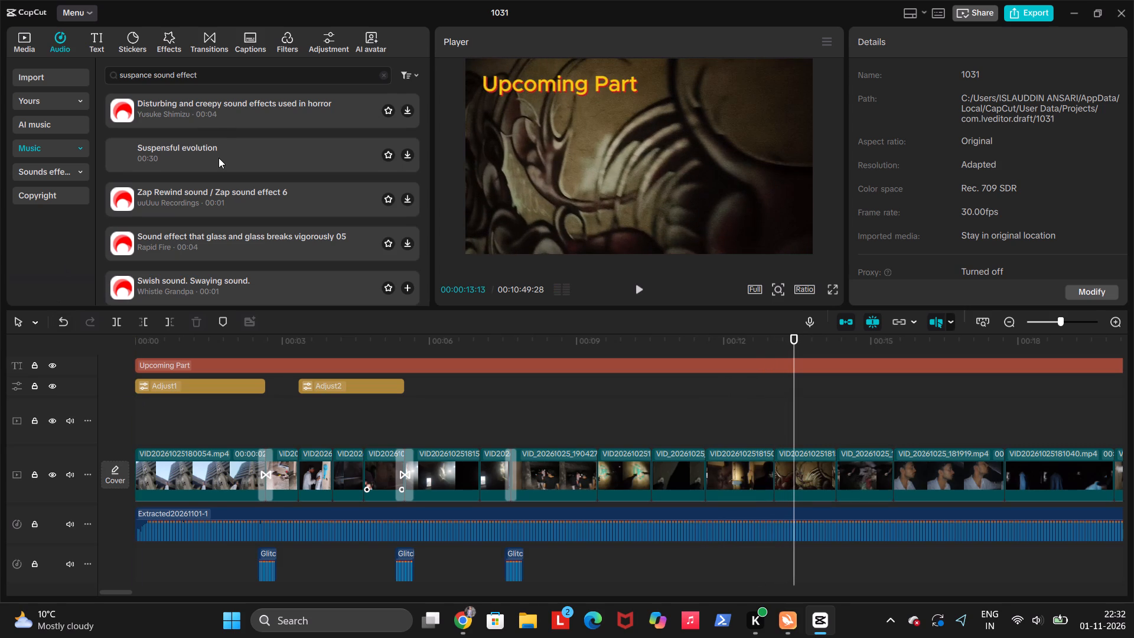
Audition "Disturbing and creepy sound effects used in horror" and play back the timeline from just before the third glitch transition.
click(219, 114)
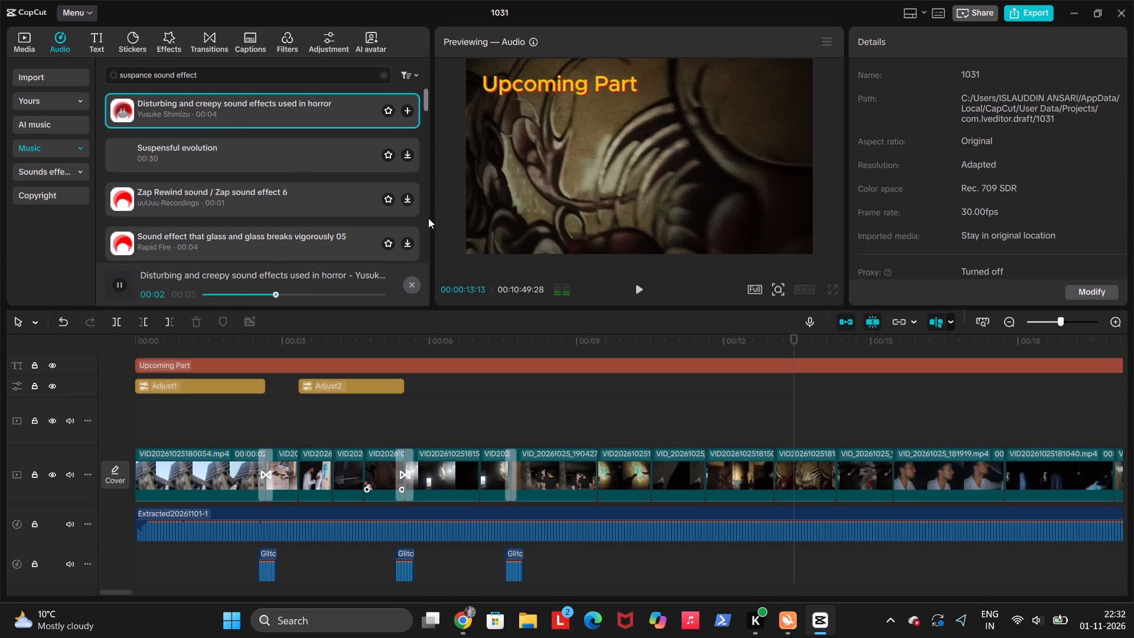
click(503, 426)
key(space)
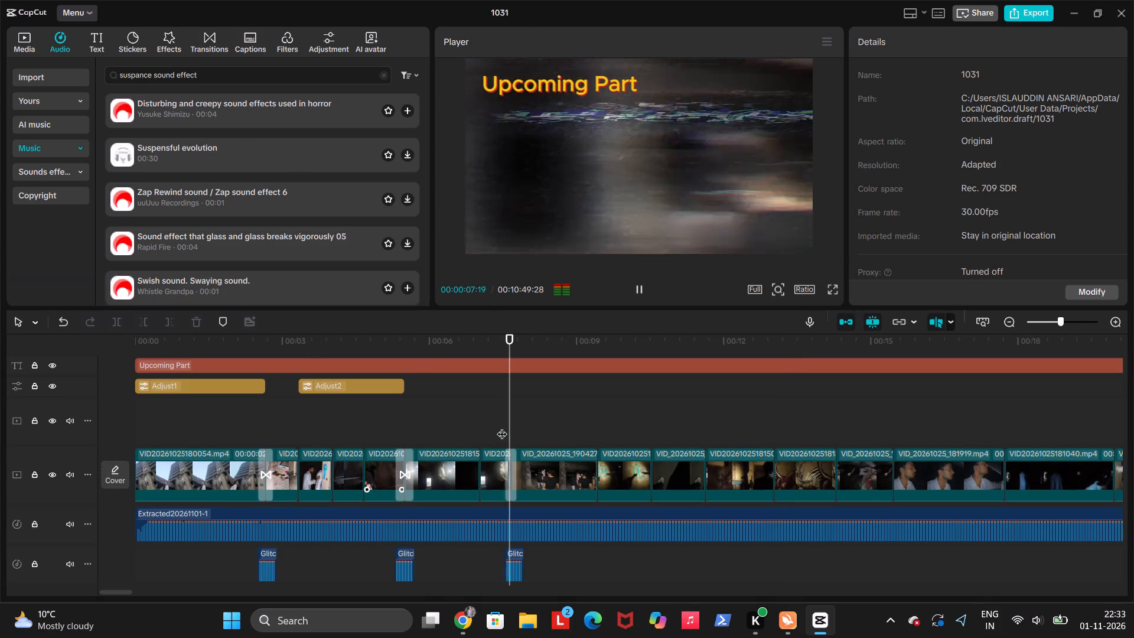
key(space)
key(space)
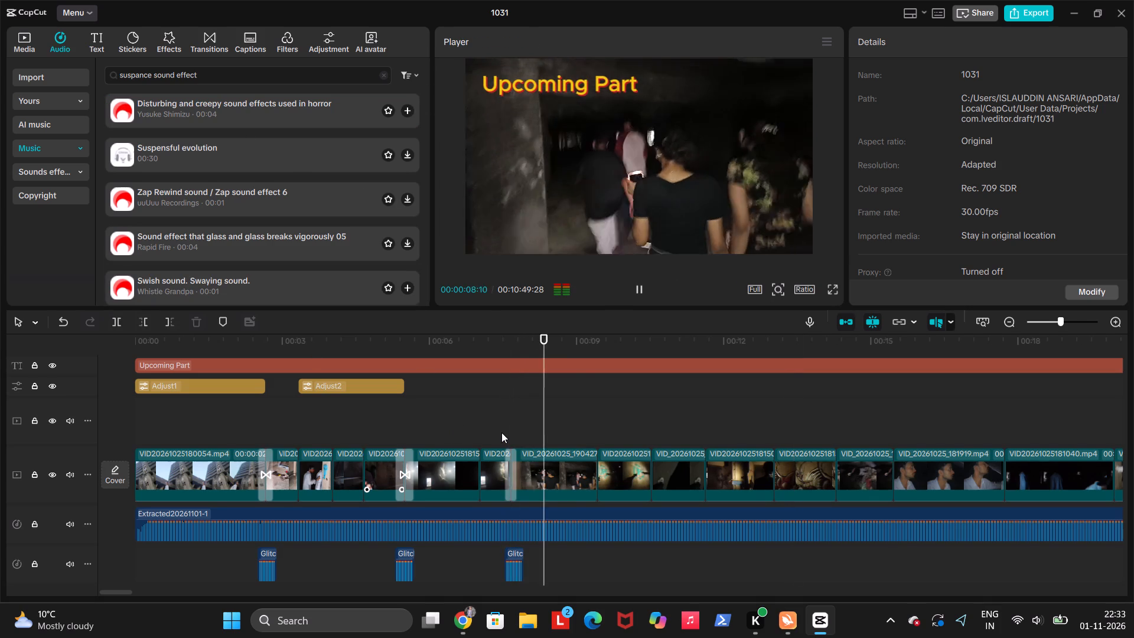
key(space)
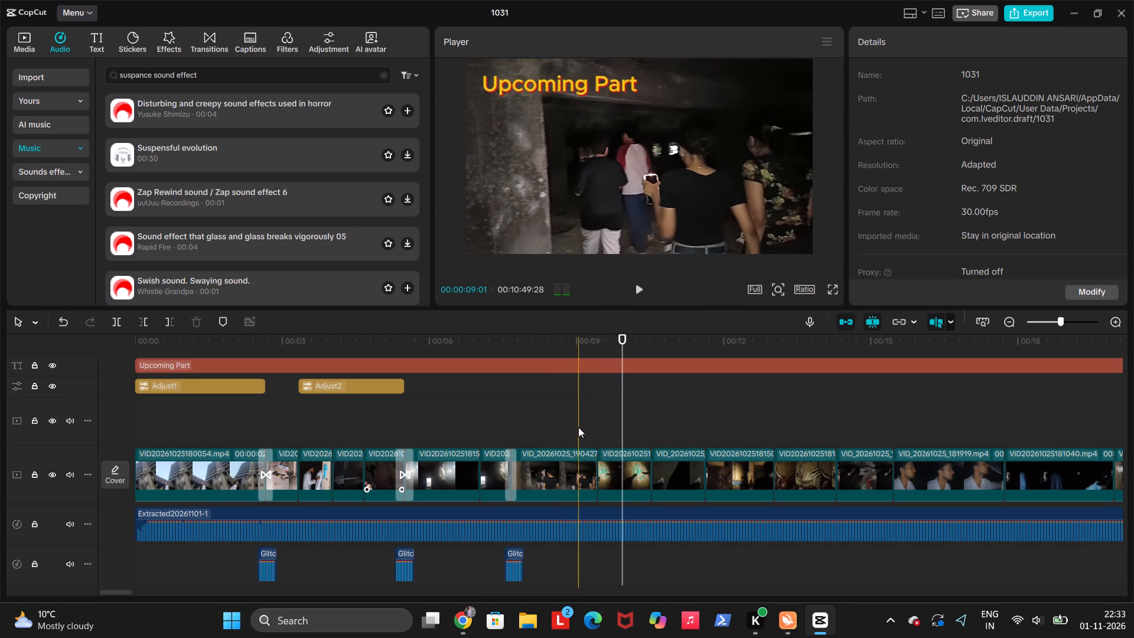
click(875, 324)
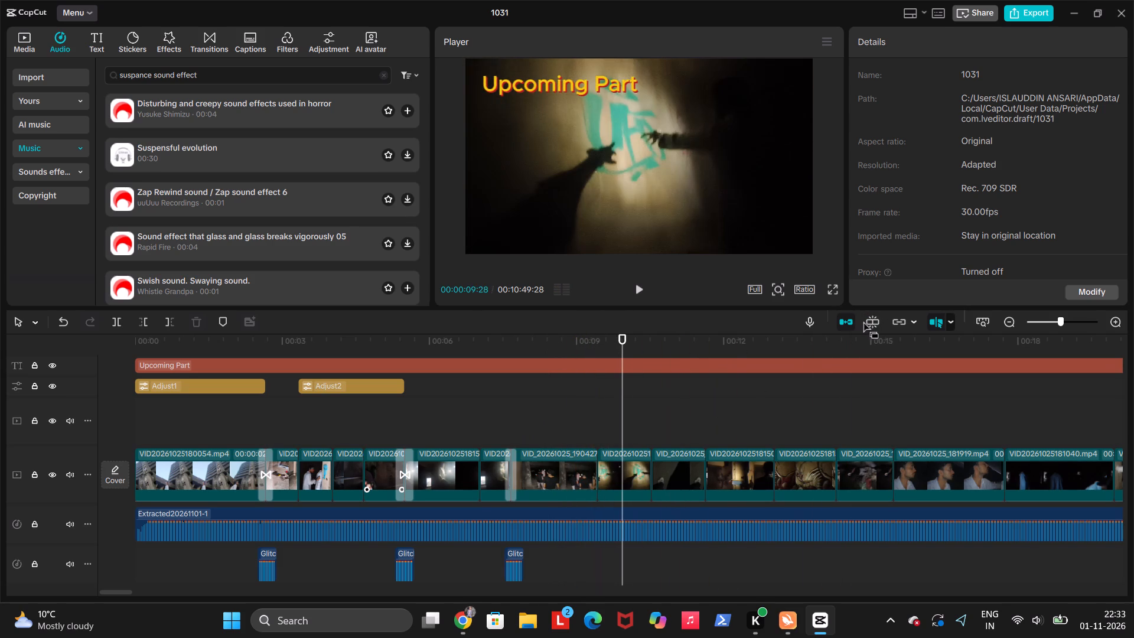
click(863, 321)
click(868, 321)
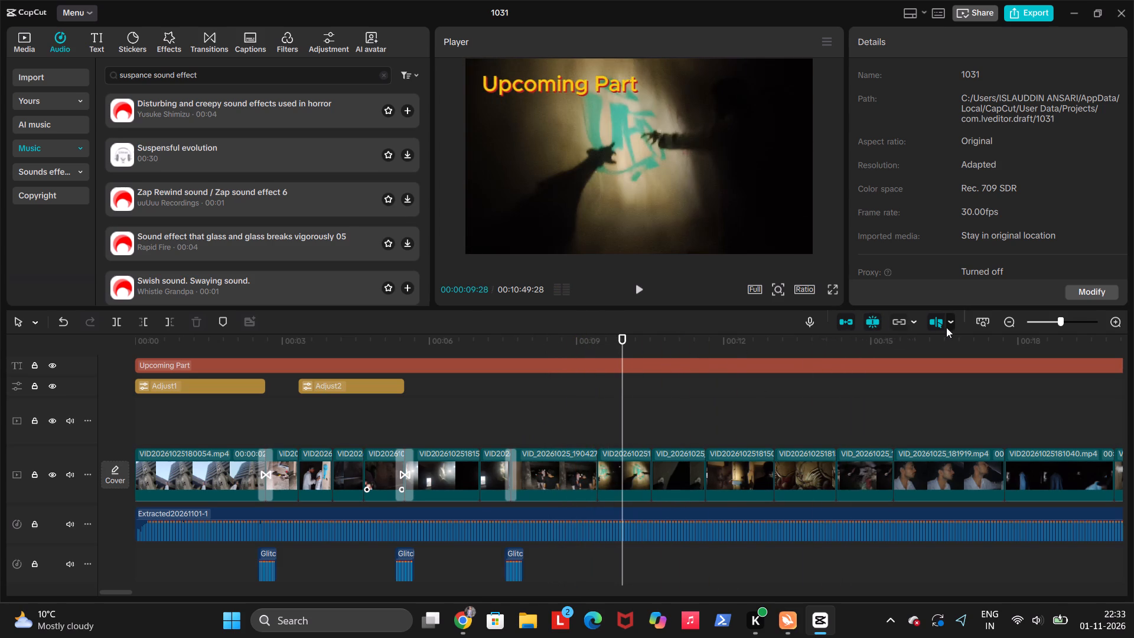
Turn off the timeline's preview axis.
click(937, 327)
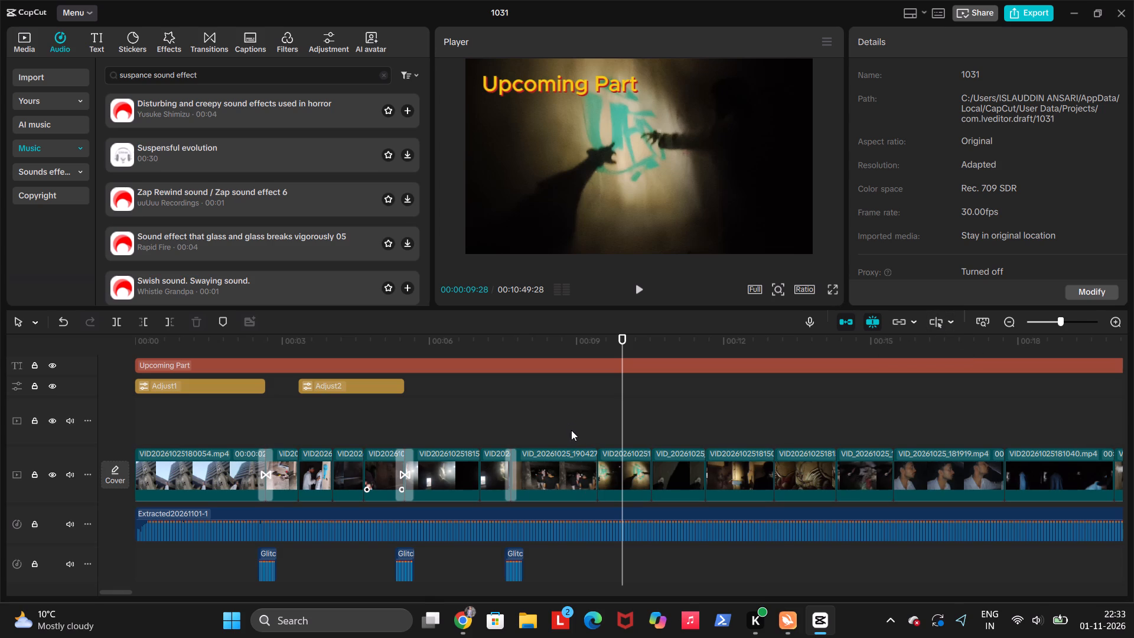
Play back the end of the dark group clip up to the cut at 00:00:09:13.
click(571, 430)
key(space)
key(space)
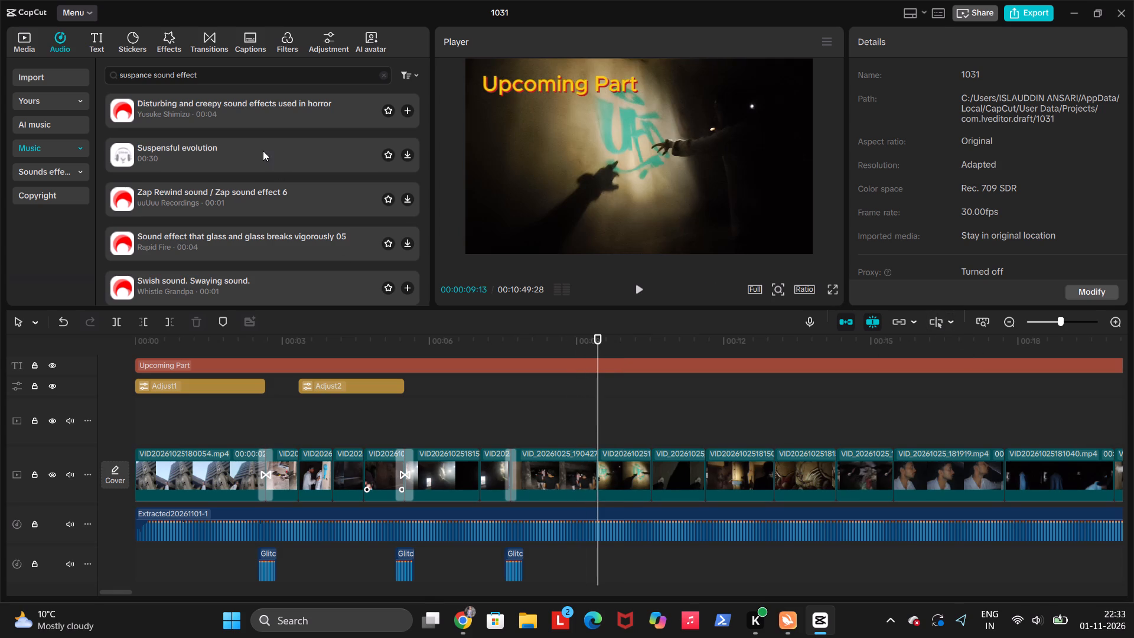
Audition the creepy horror, Zap Rewind, glass break and Swish sound effects from the search results.
click(263, 111)
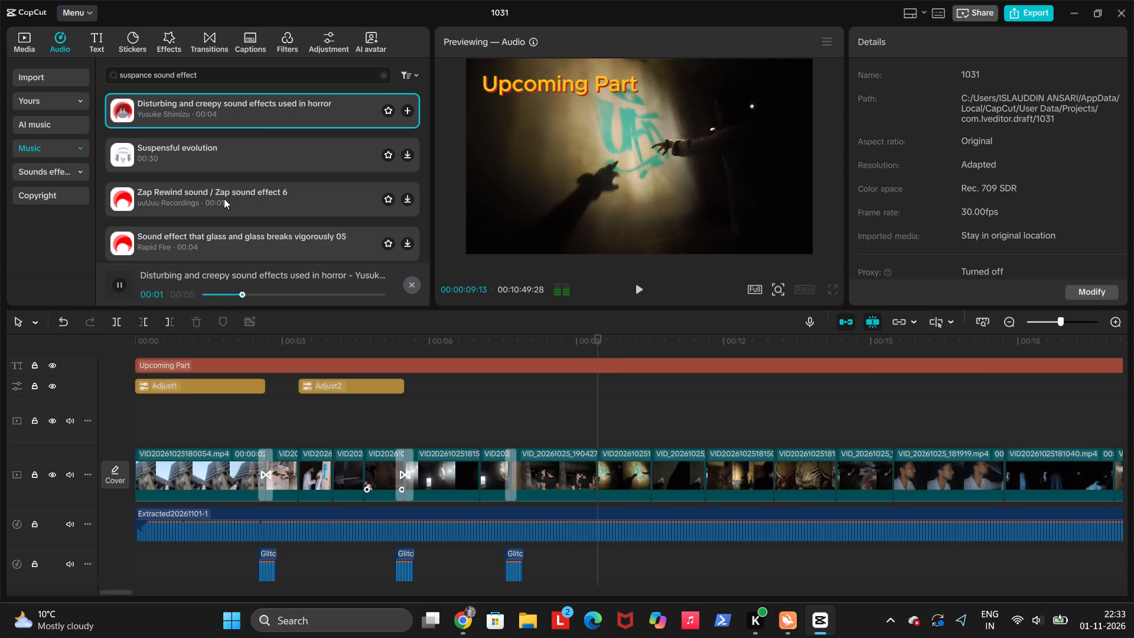
click(224, 198)
scroll(244, 228, down, 1)
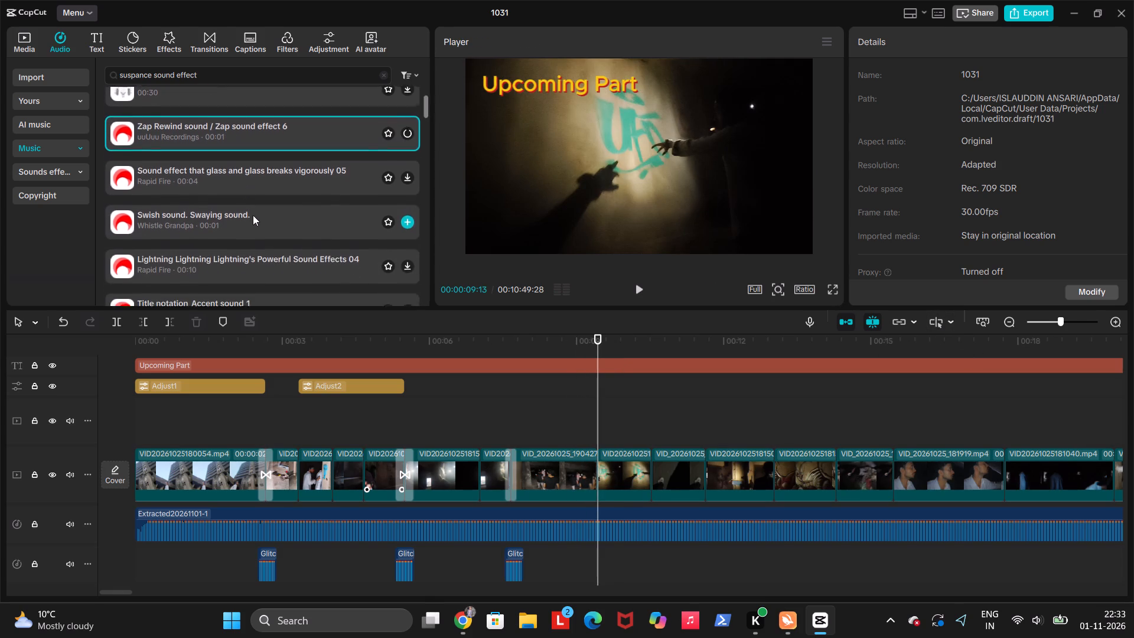
scroll(253, 215, down, 1)
click(263, 172)
scroll(263, 172, down, 1)
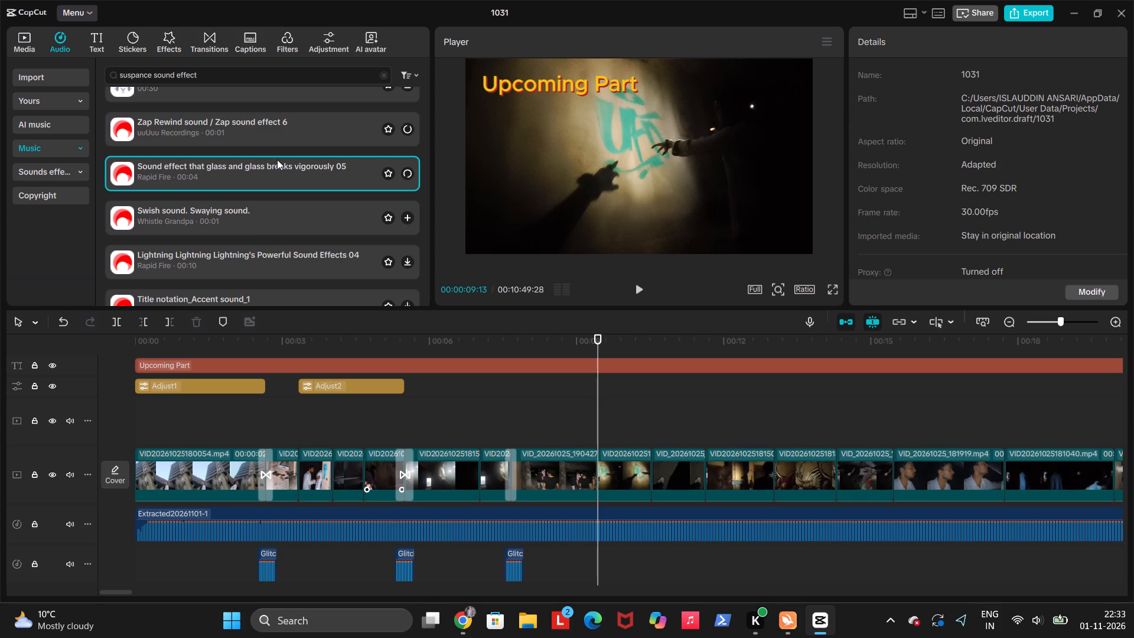
click(267, 213)
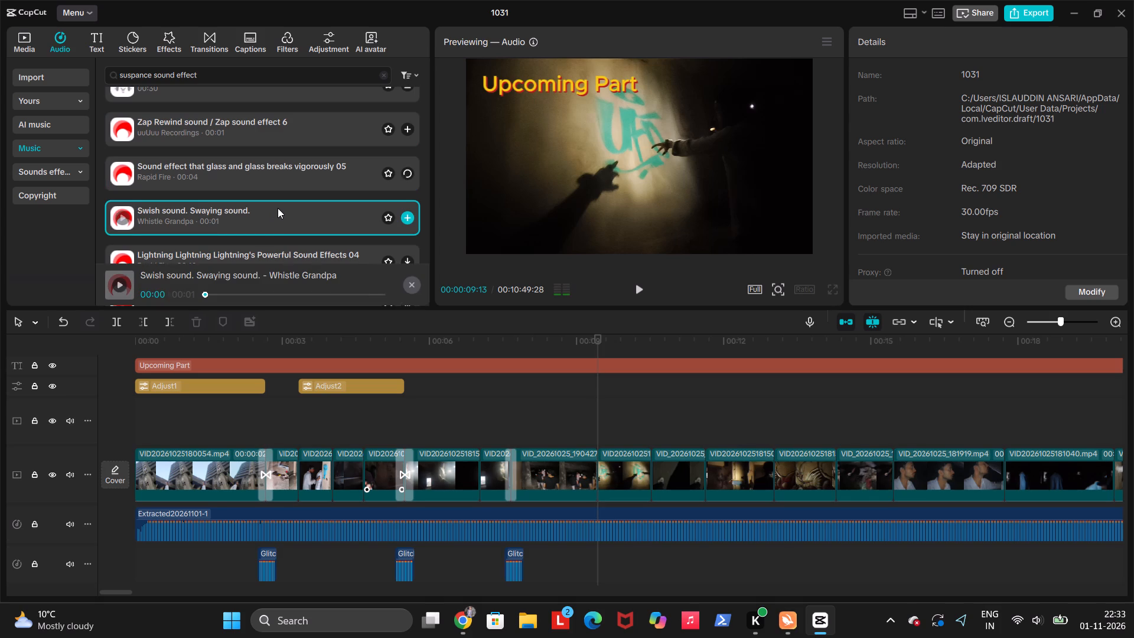
click(302, 168)
click(289, 129)
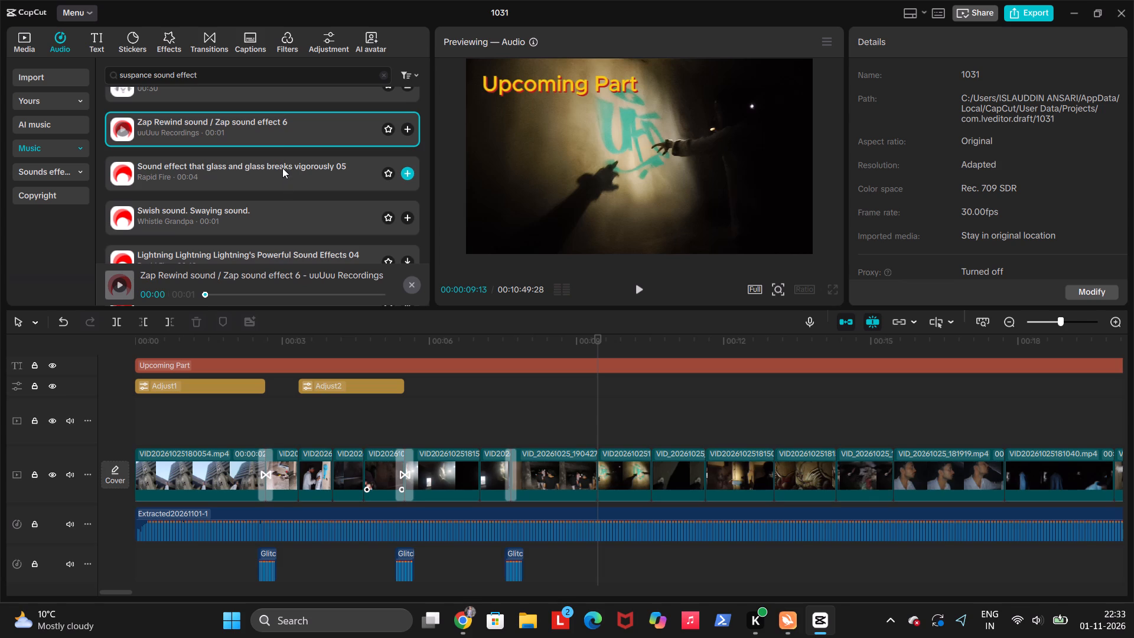
Replay the sections near 00:00:09 and 00:00:04 to look for a spot that suits a sound effect.
click(569, 424)
key(space)
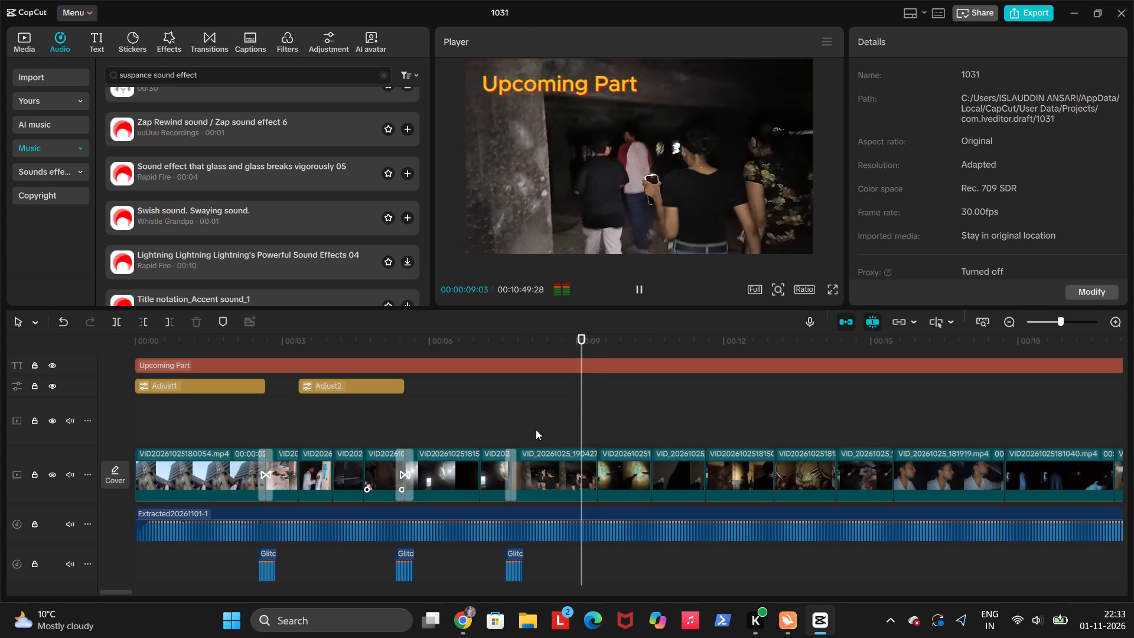
key(space)
click(323, 435)
key(space)
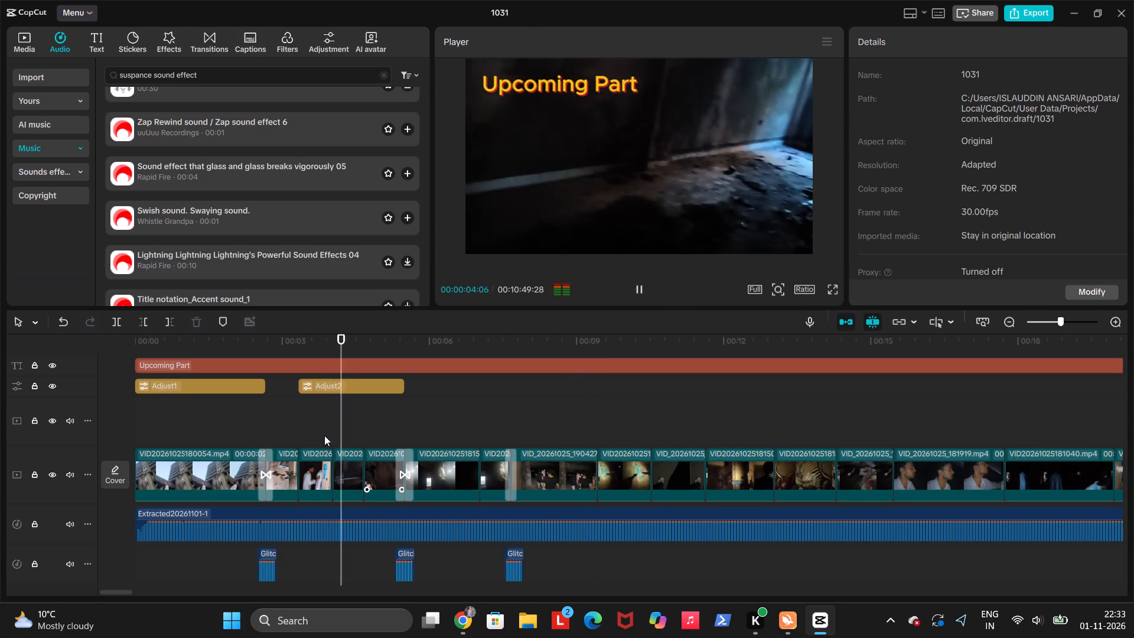
key(space)
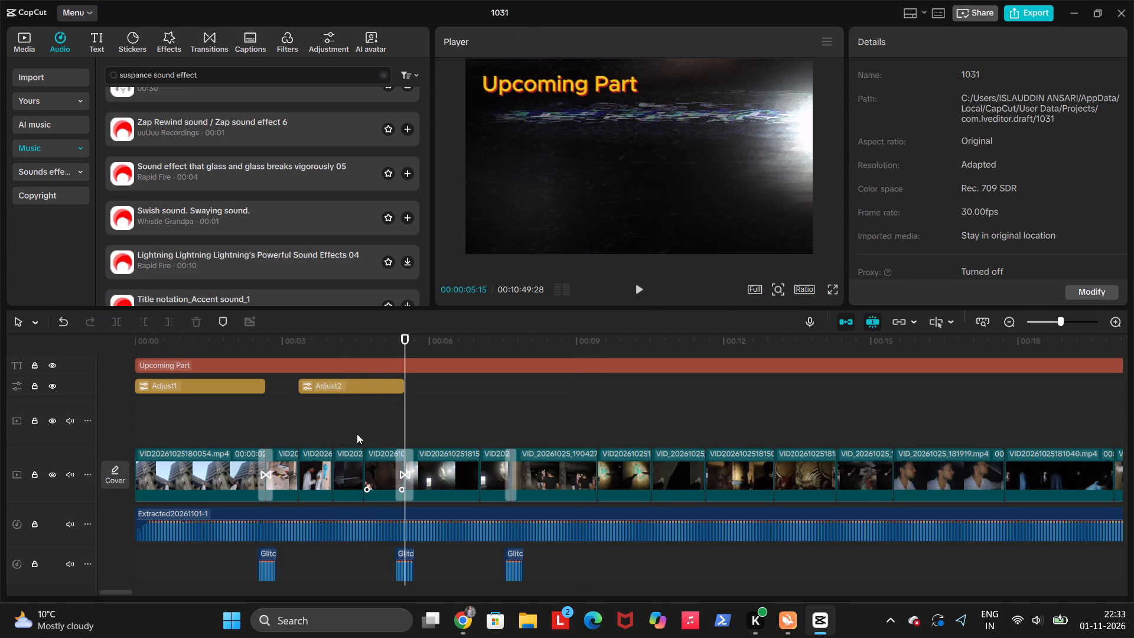
click(358, 434)
key(space)
key(space)
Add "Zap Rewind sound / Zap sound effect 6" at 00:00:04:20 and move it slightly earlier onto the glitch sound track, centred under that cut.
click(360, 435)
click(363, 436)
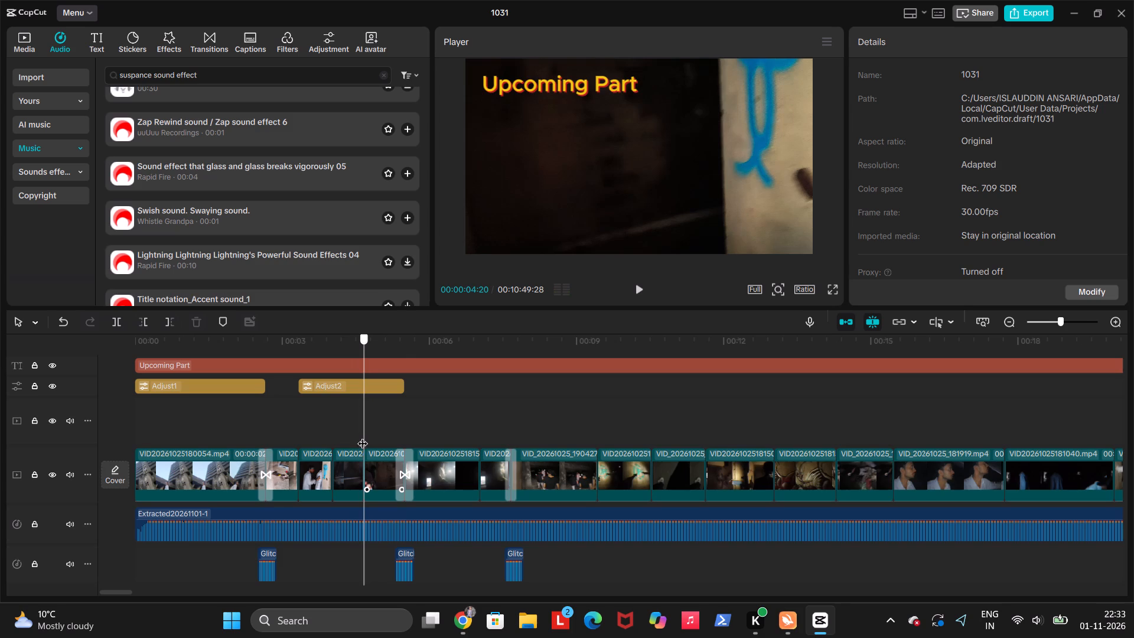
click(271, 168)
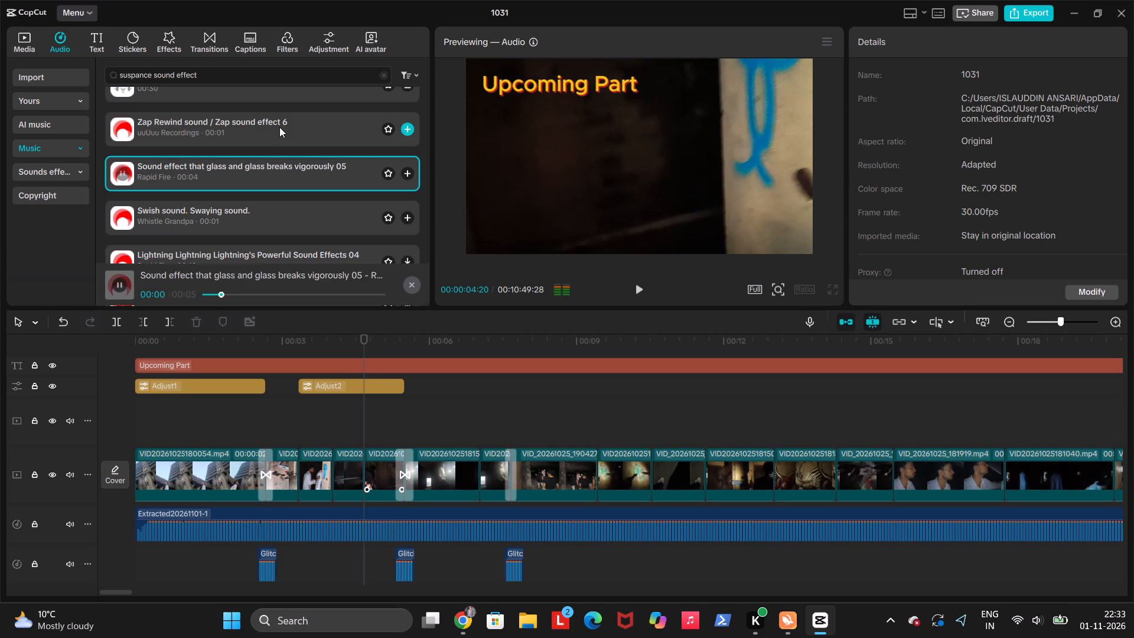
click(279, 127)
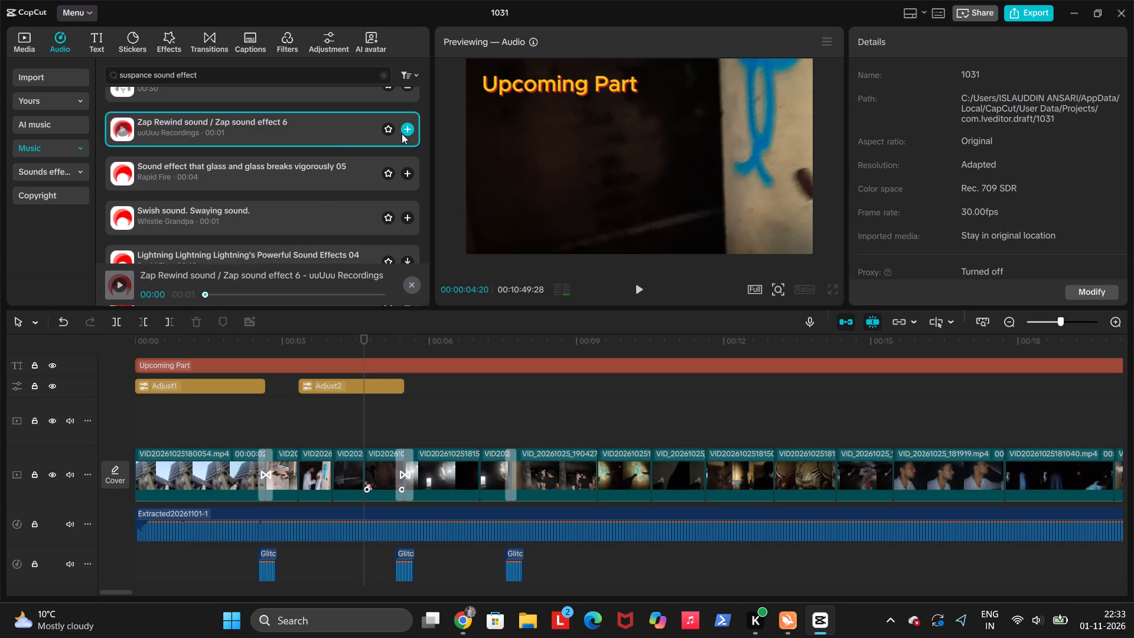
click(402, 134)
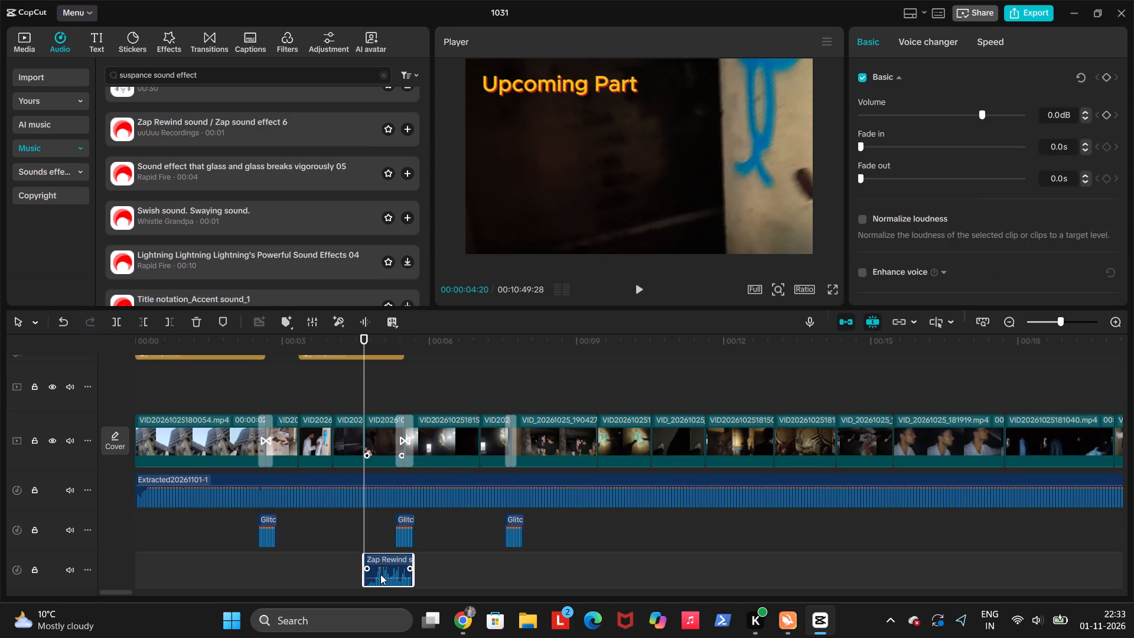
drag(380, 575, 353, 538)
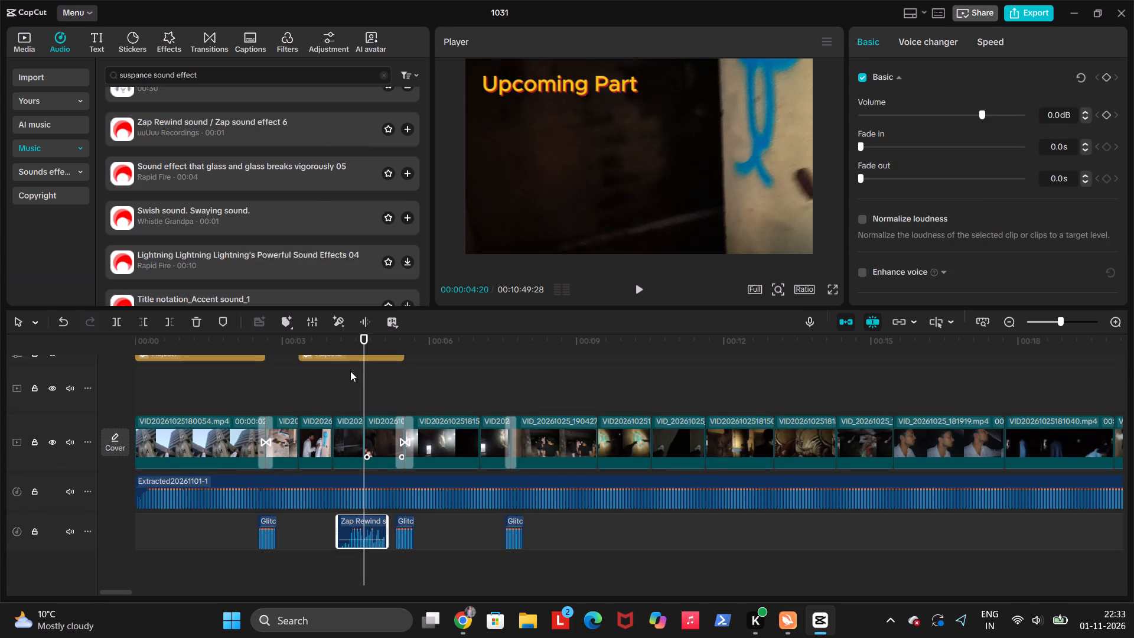
Play back the section around the cut at 00:00:04:20 to check the Zap Rewind sound.
click(313, 372)
key(space)
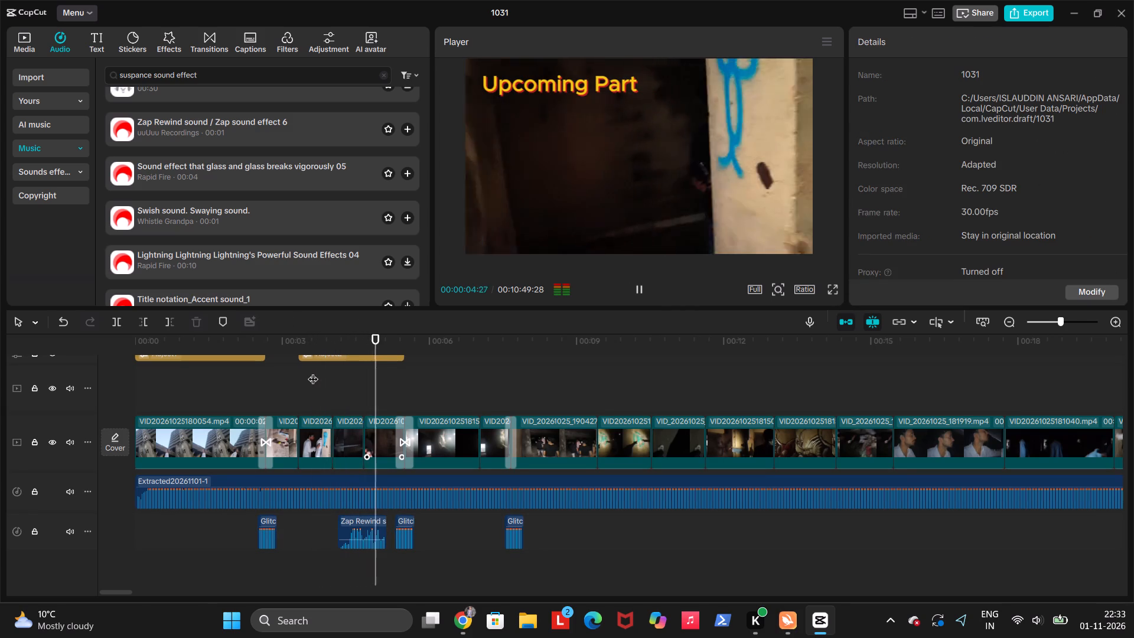
key(space)
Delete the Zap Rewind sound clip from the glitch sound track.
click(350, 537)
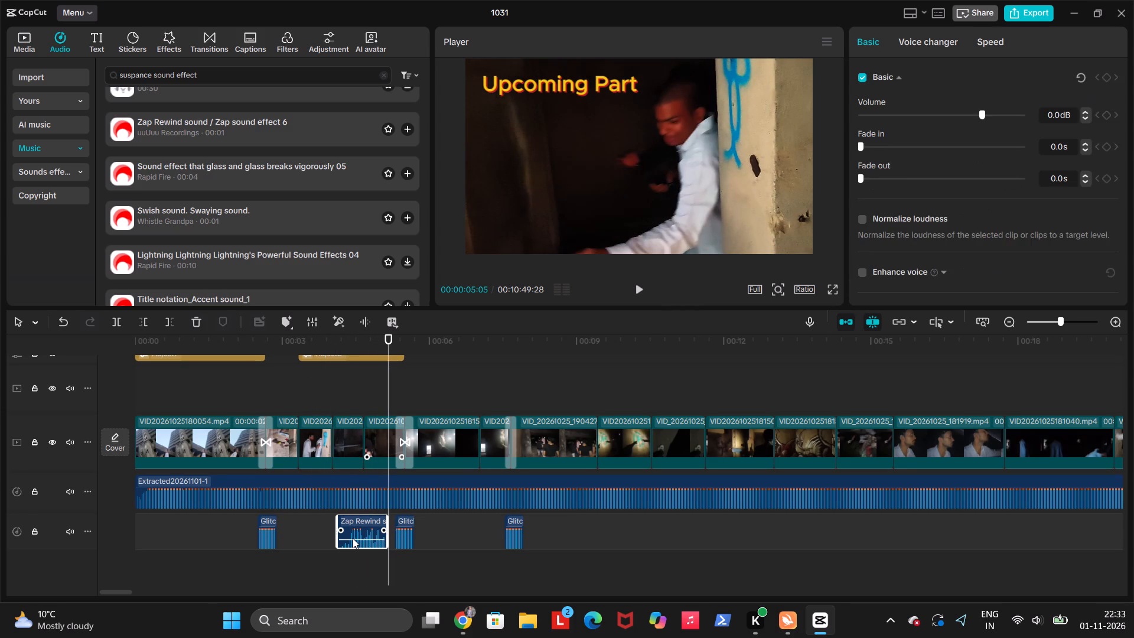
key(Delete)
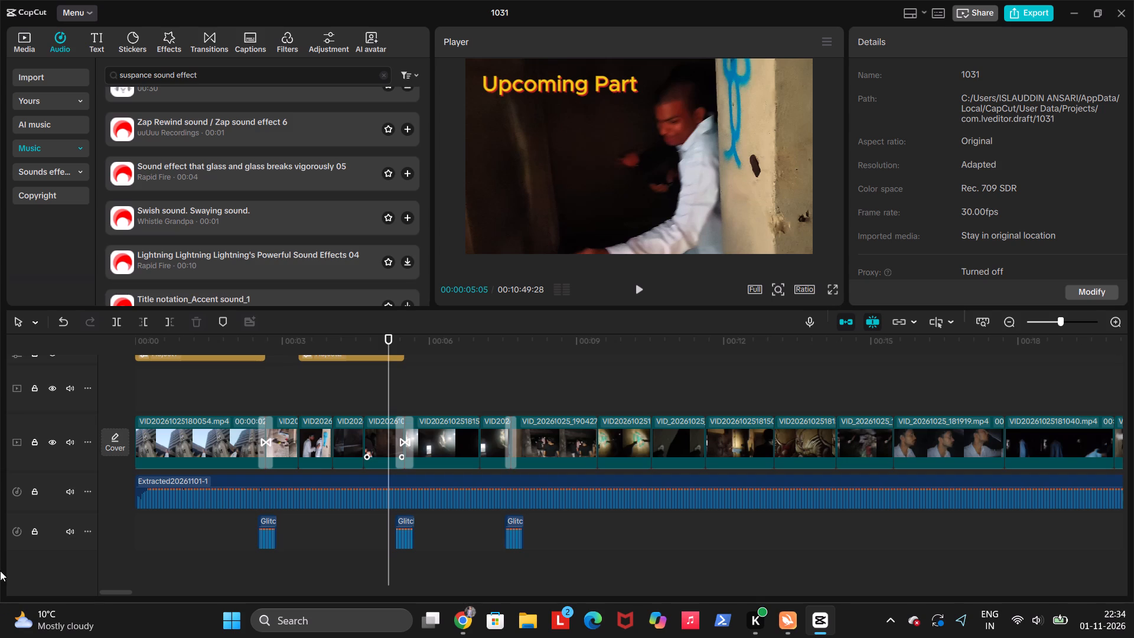
Play back the preview from about 00:00:04 to 00:00:09 to look for a spot that suits a sound effect.
click(346, 398)
key(space)
key(space)
key(space)
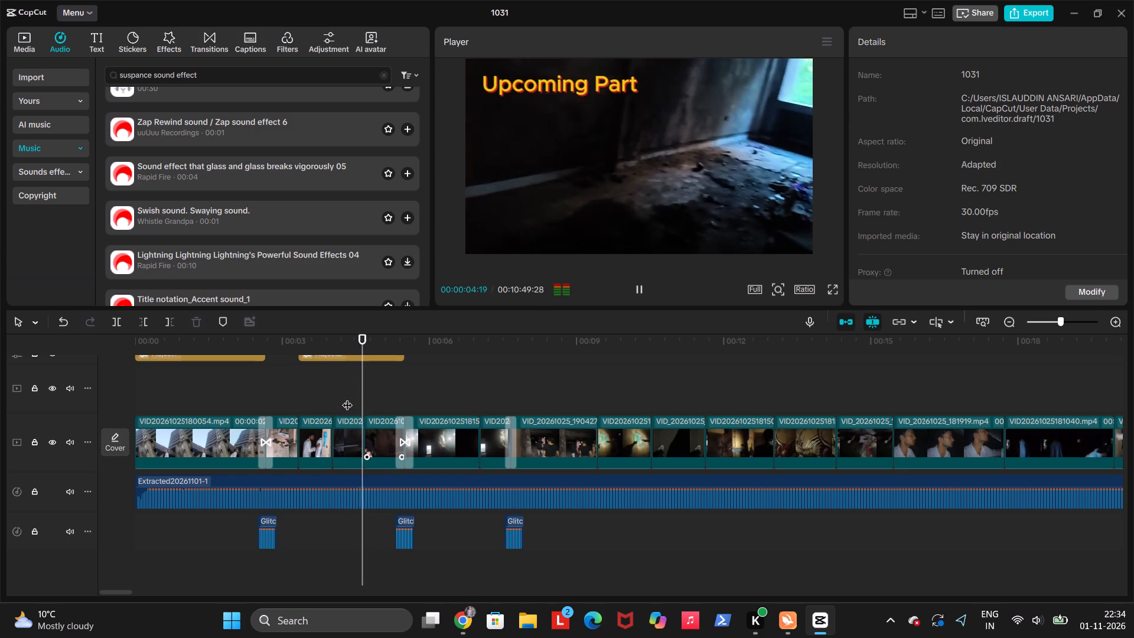
key(space)
key(space)
key(space)
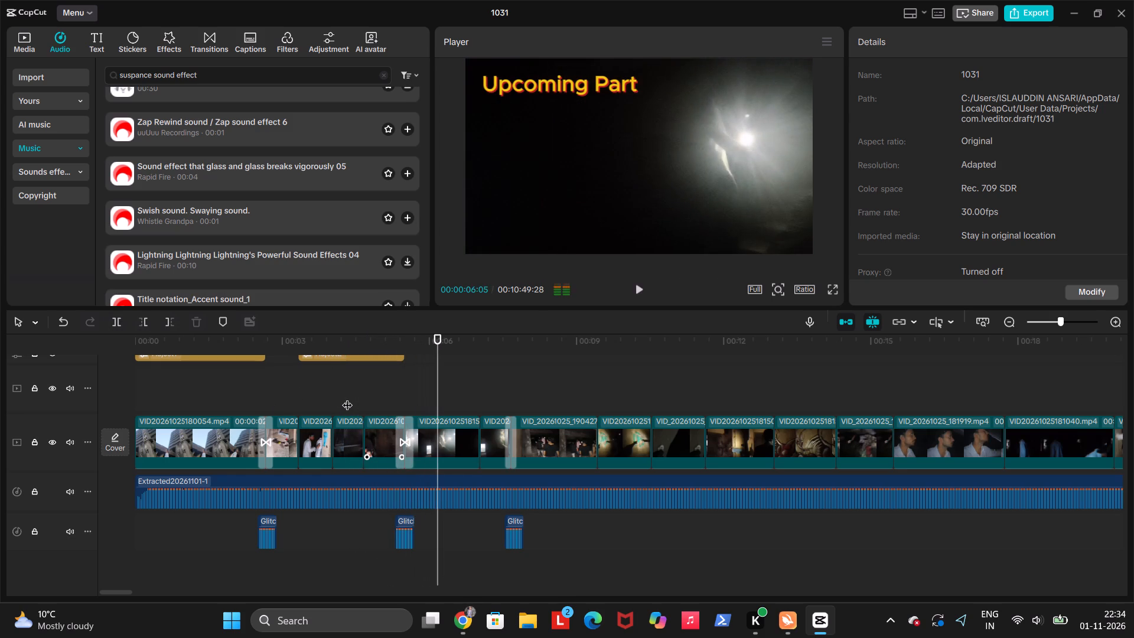
key(space)
key(space)
key(space)
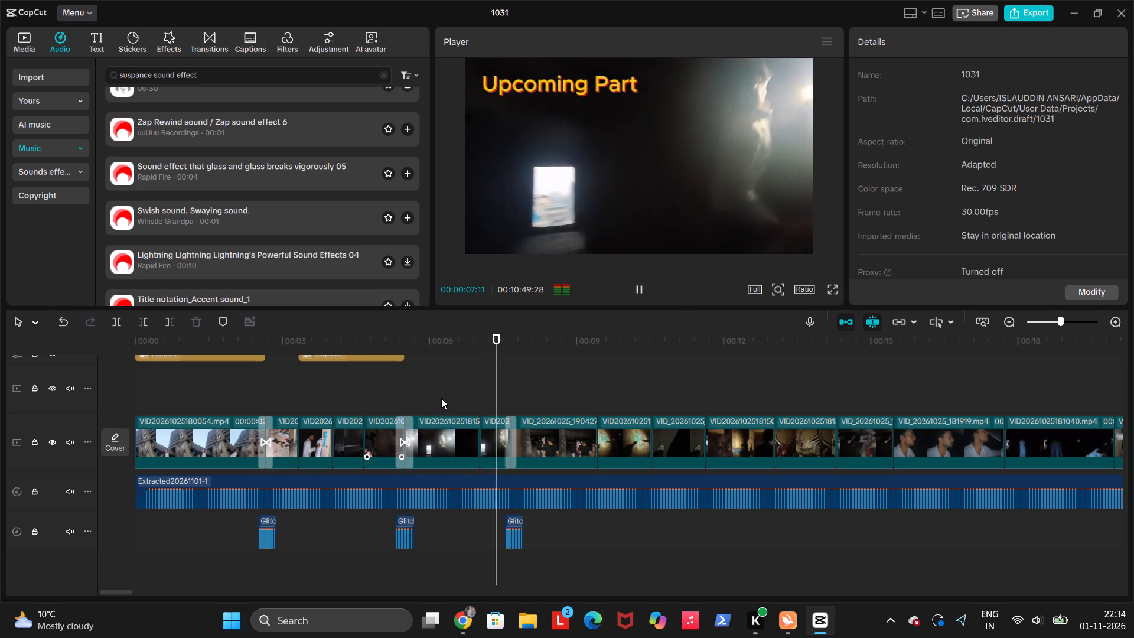
key(space)
key(space)
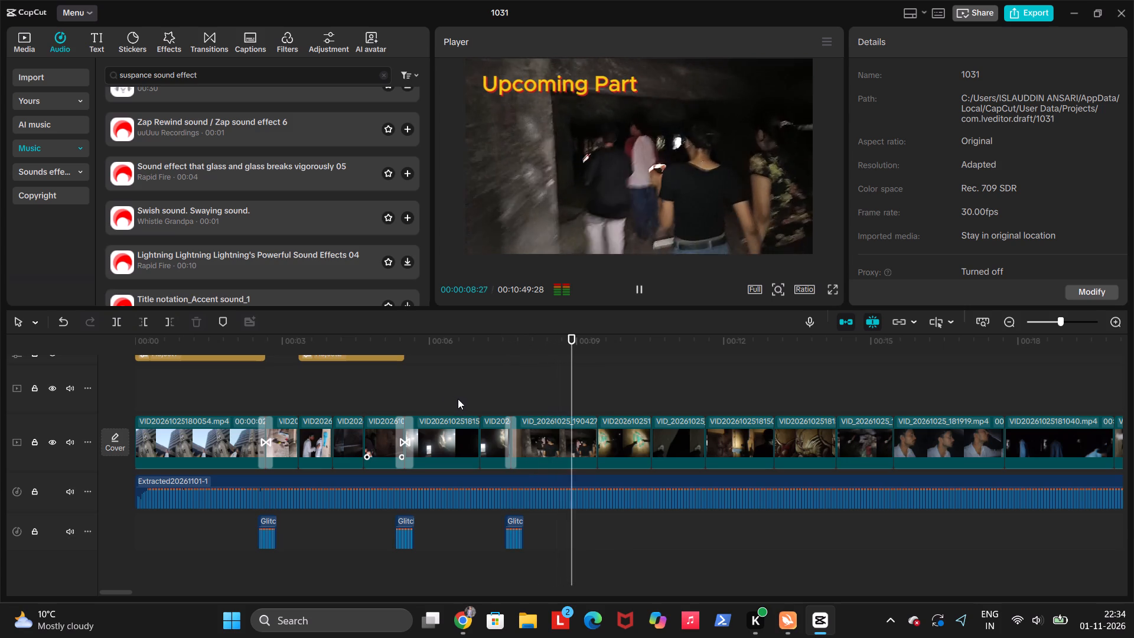
key(space)
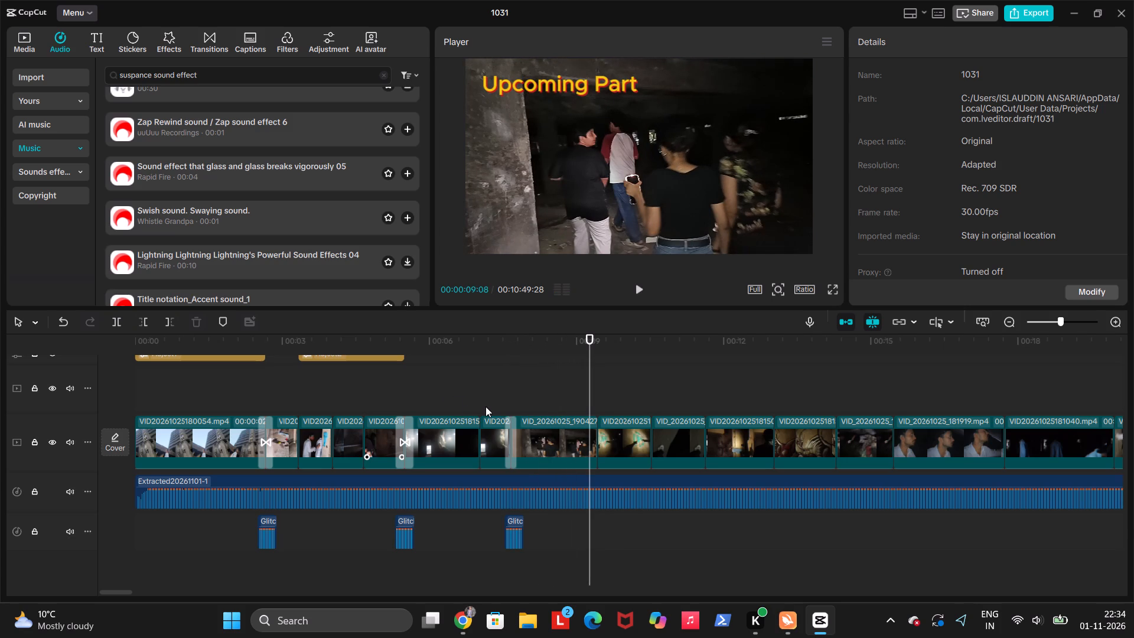
Replay the clips around the cut at 00:00:09:13, up to about 00:00:10:18, to judge where a sound effect fits.
click(553, 388)
key(space)
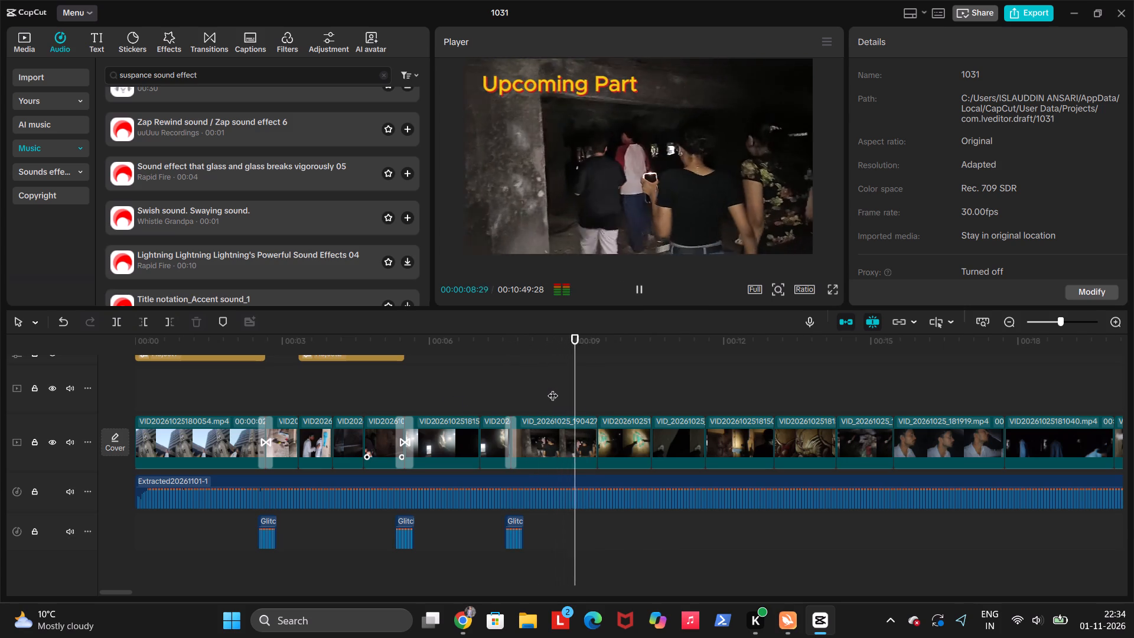
key(space)
key(Down)
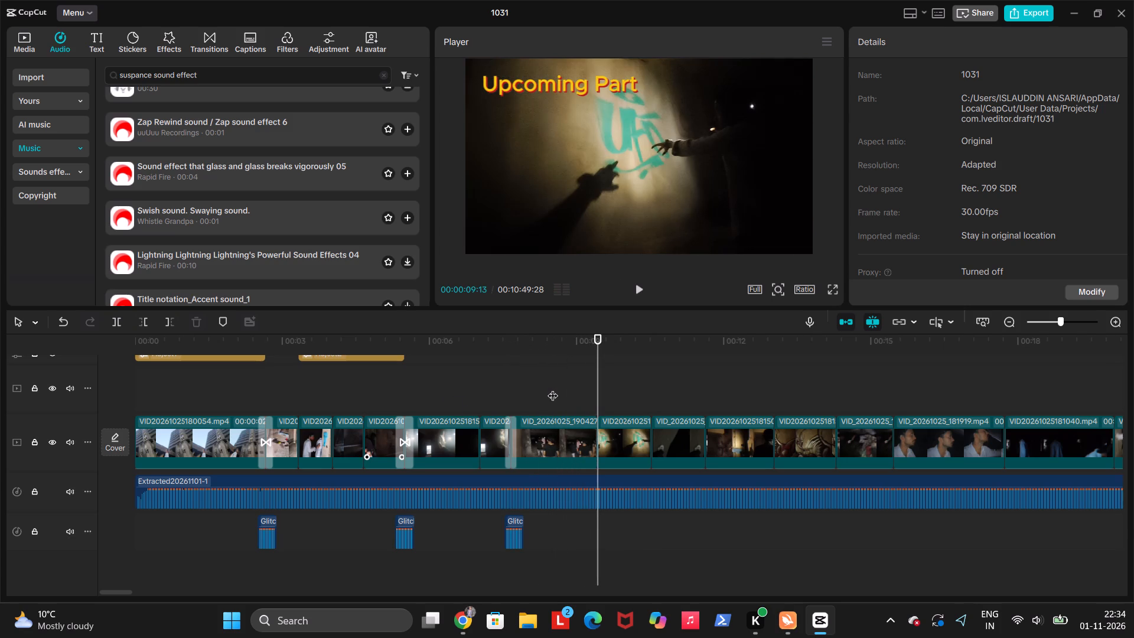
key(Down)
key(Up)
key(Up)
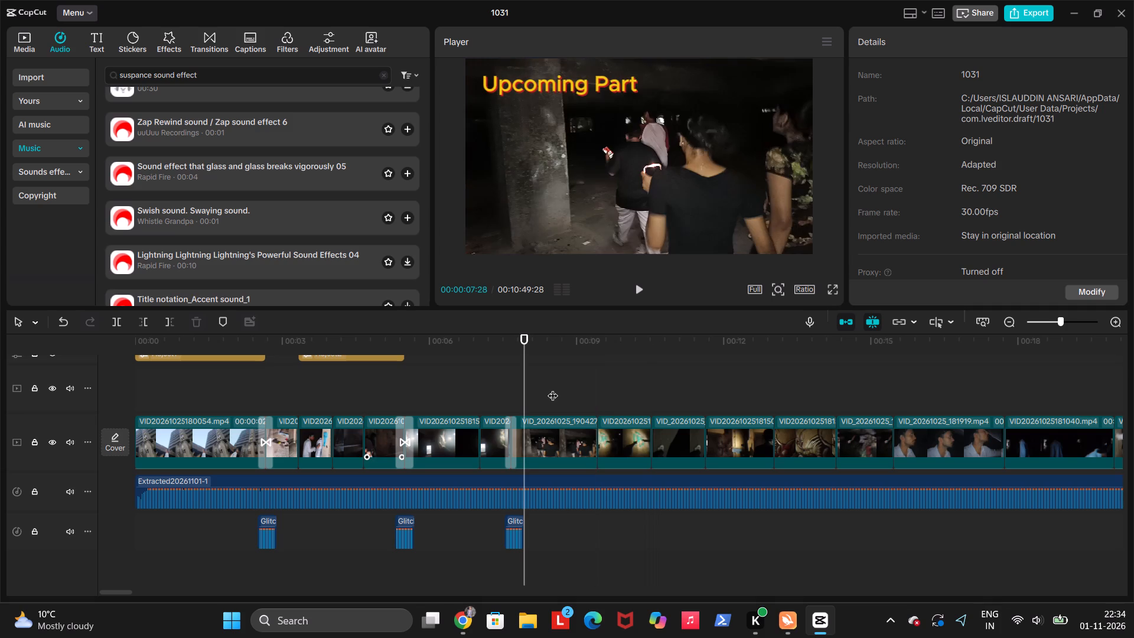
key(space)
key(space)
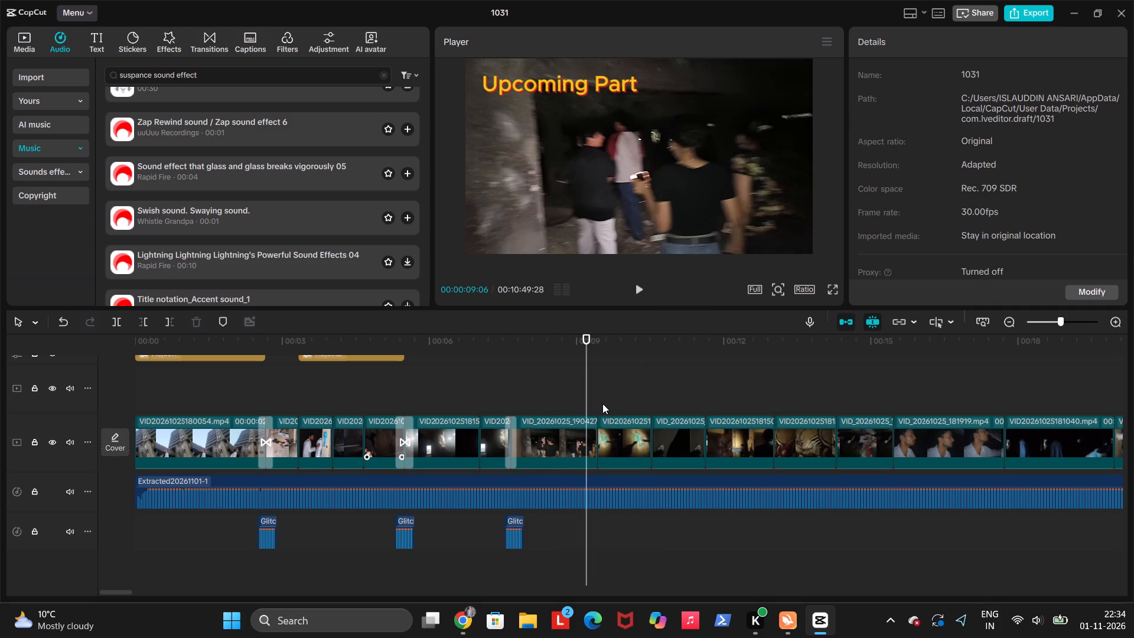
click(599, 403)
key(space)
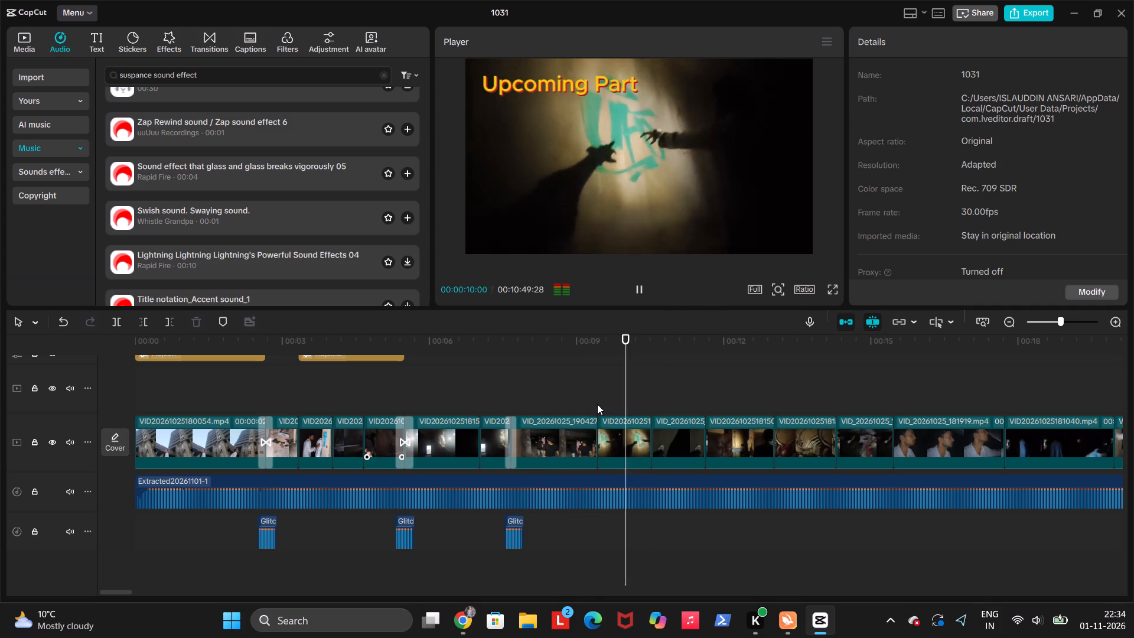
key(space)
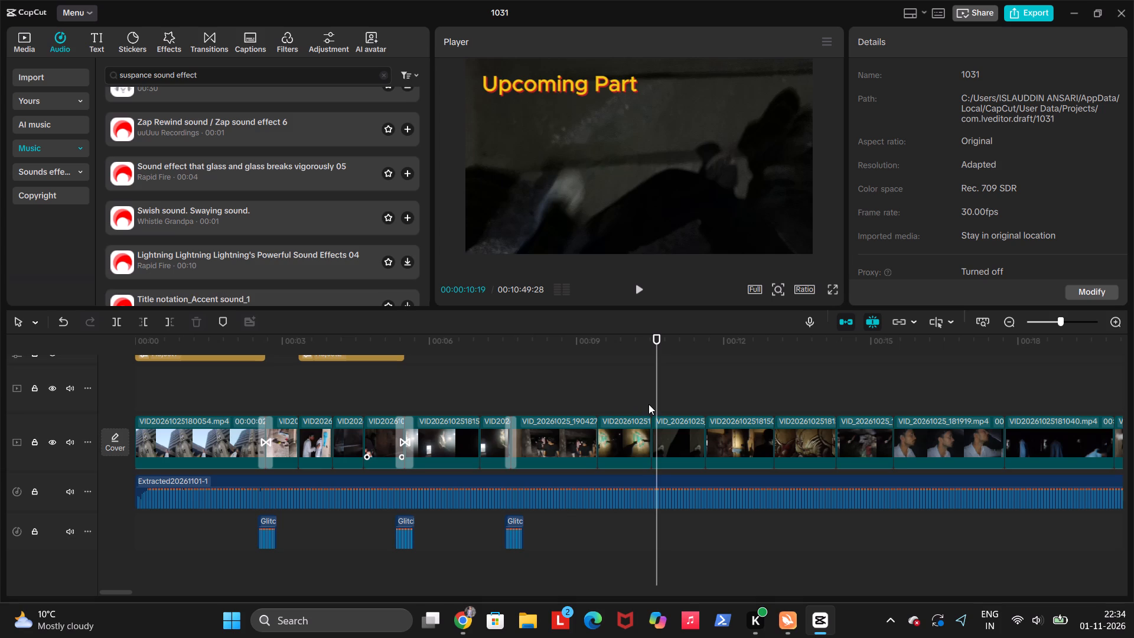
click(649, 404)
click(595, 404)
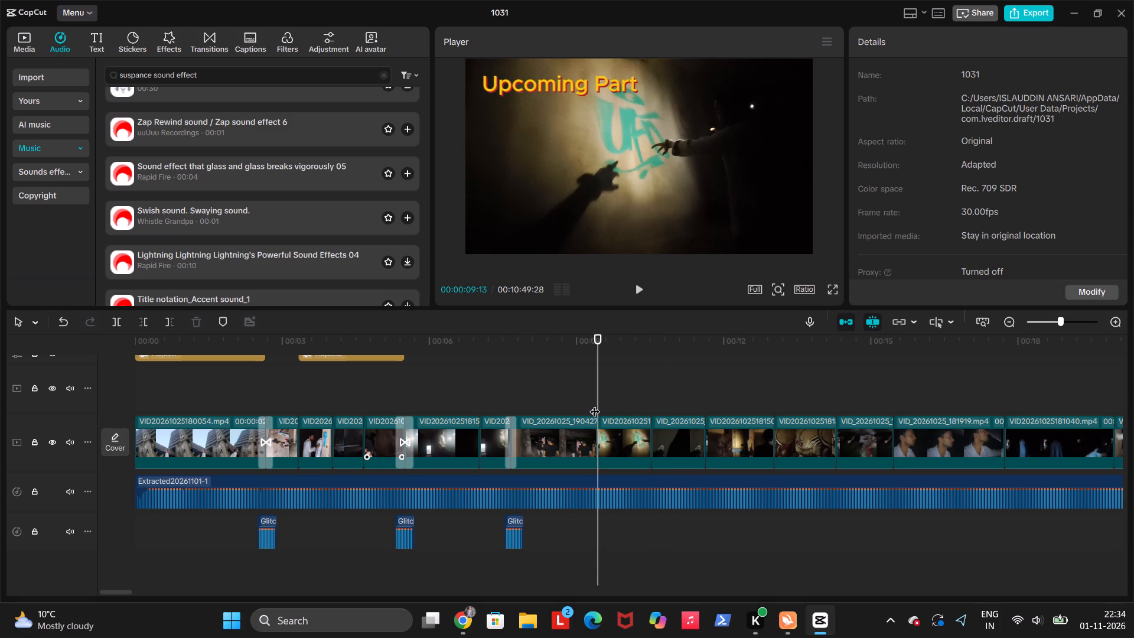
click(513, 409)
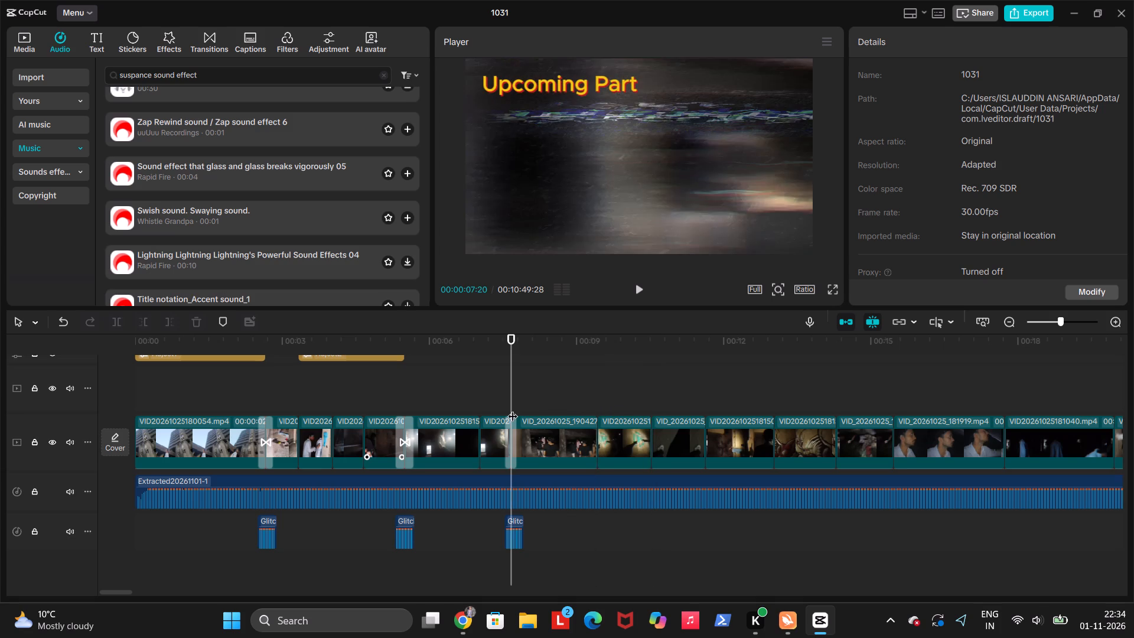
key(space)
key(space)
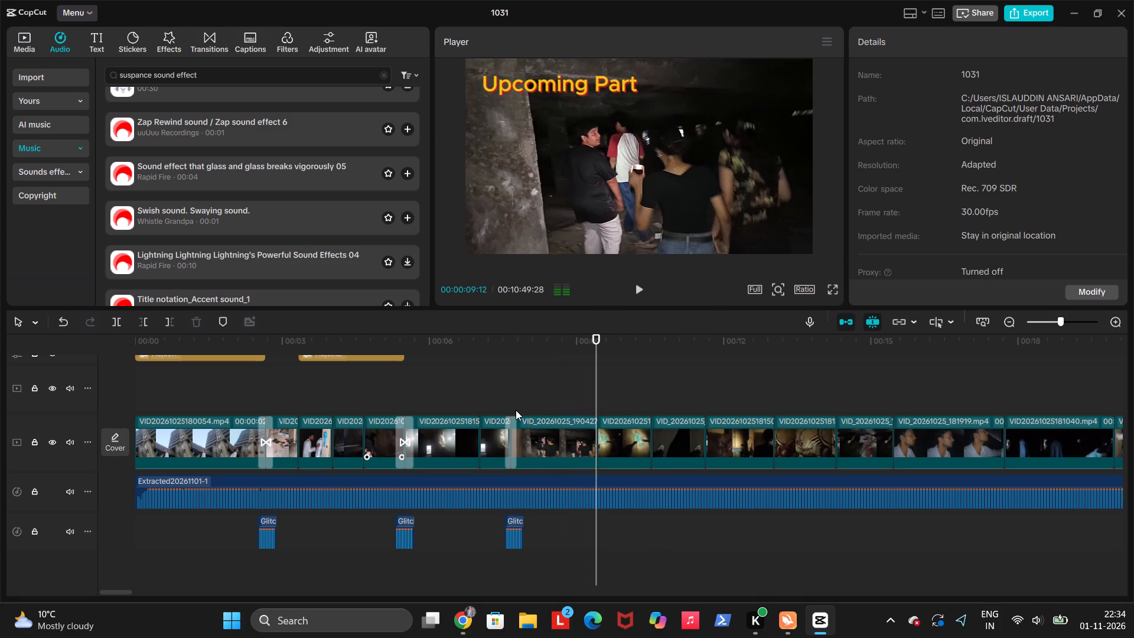
key(space)
key(space)
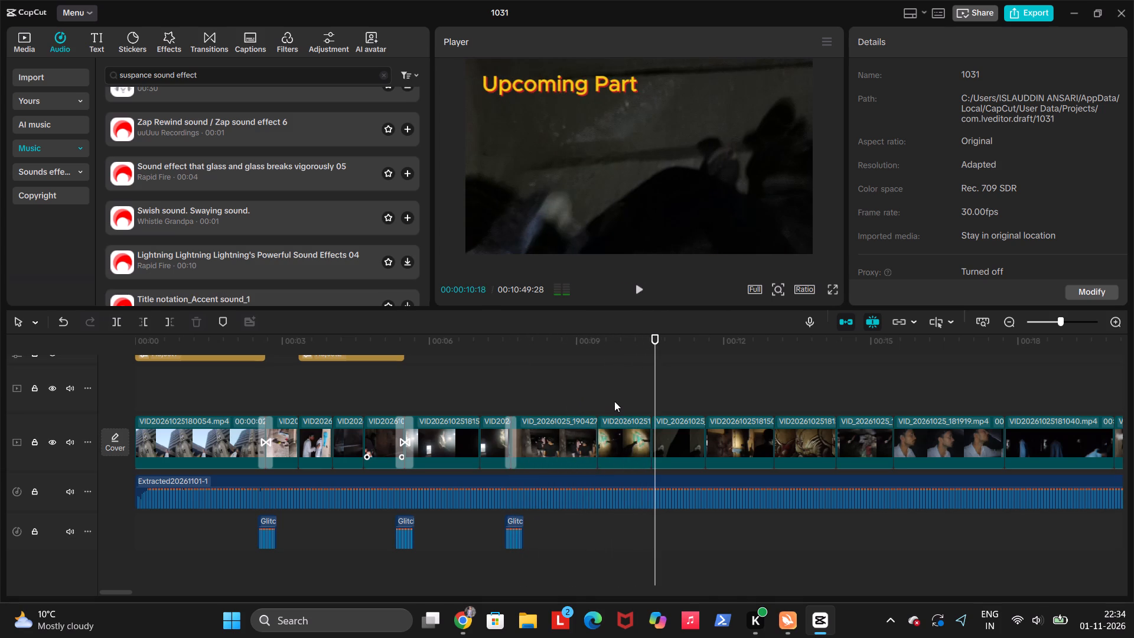
Preview "Disturbing and creepy sound effects used in horror" and add it at the cut at 00:00:09:13.
click(601, 406)
scroll(363, 175, up, 3)
click(309, 114)
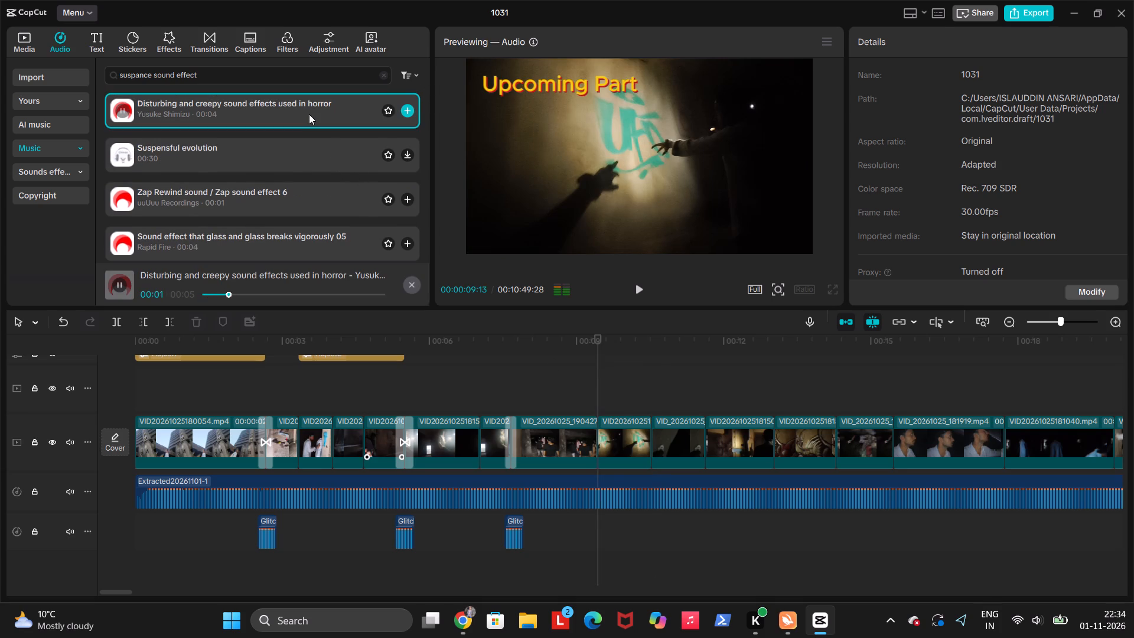
click(405, 108)
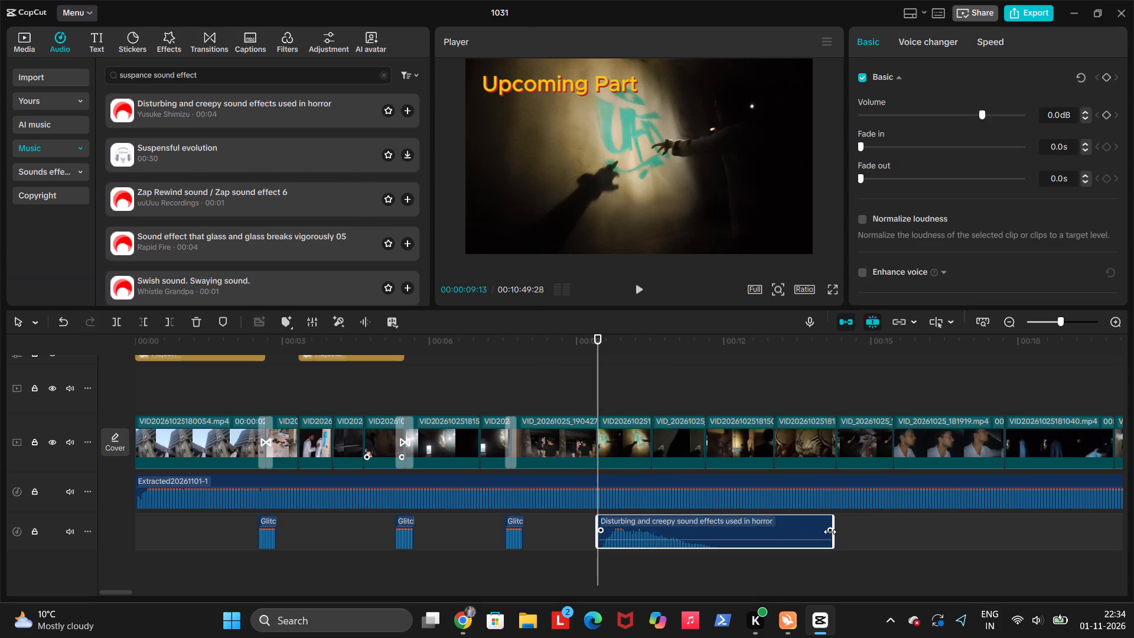
Trim both ends of the creepy horror sound to just under one second and shift it slightly earlier, across the cut at 00:00:09:13.
drag(834, 532, 663, 532)
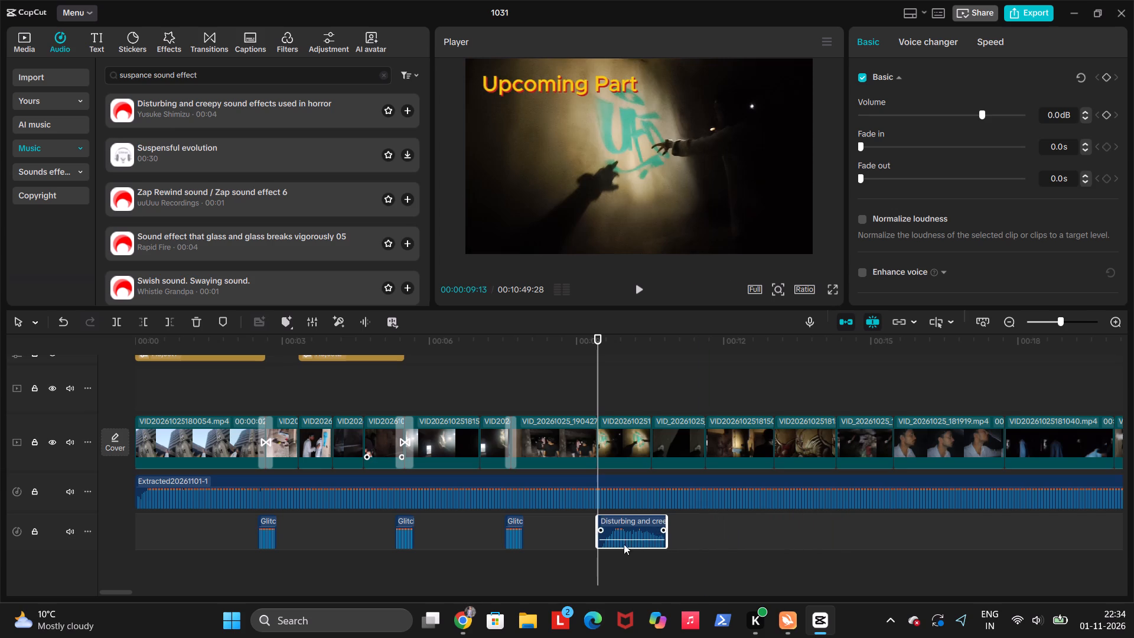
drag(596, 533, 607, 535)
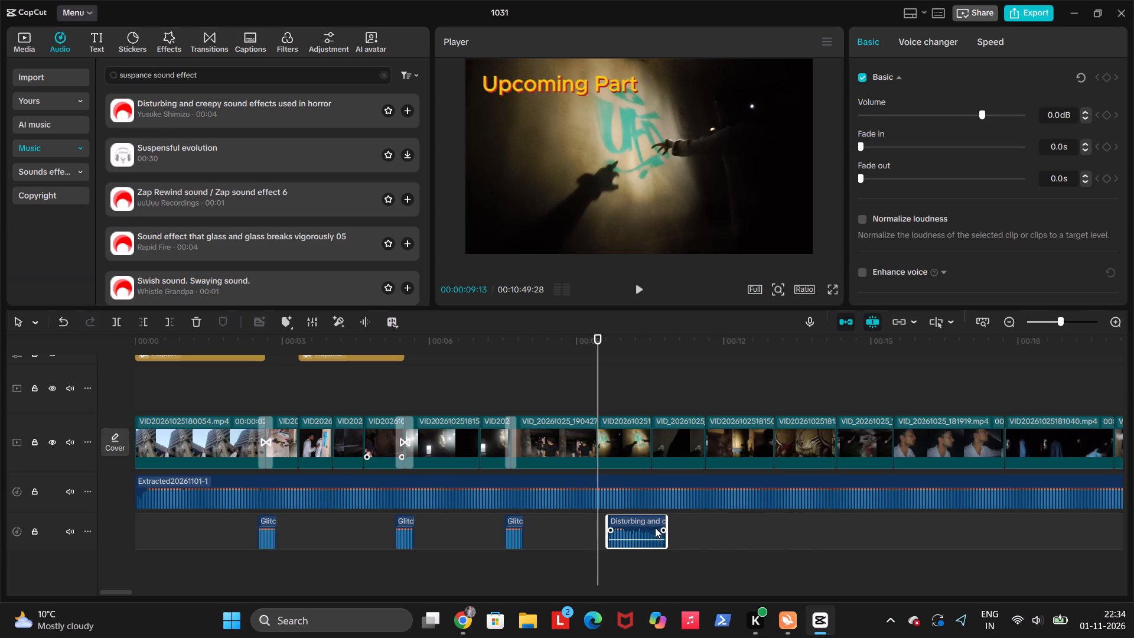
drag(668, 528, 651, 526)
drag(636, 528, 616, 528)
Set the creepy horror sound's volume to 20.0 dB, playing back the cut at 00:00:09:13 before and after the change.
double_click(559, 535)
key(space)
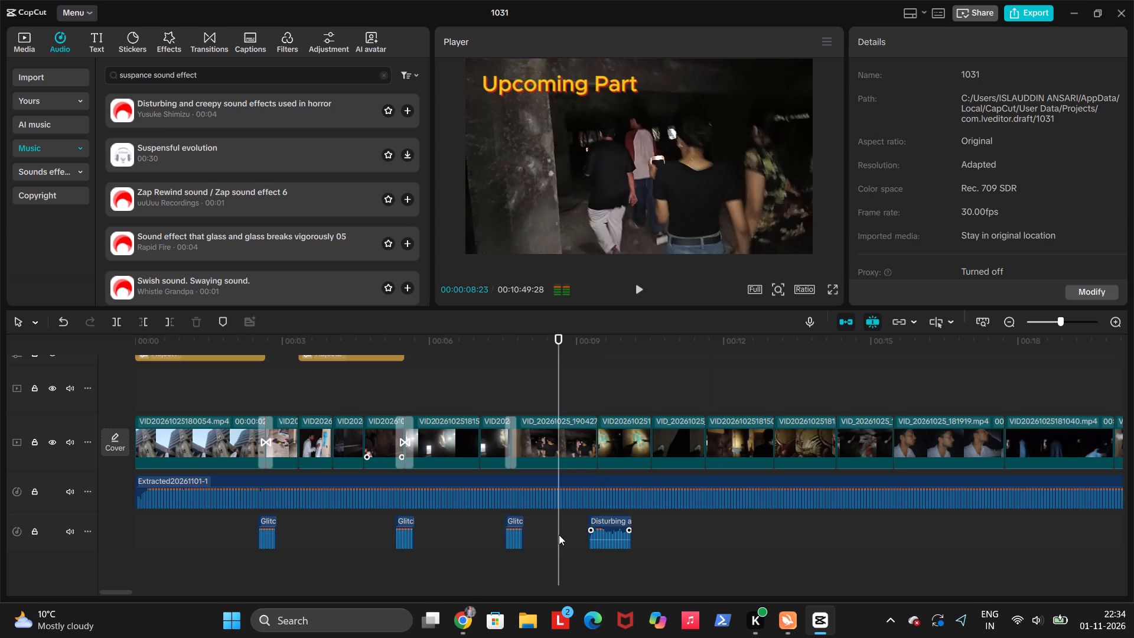
key(space)
key(space)
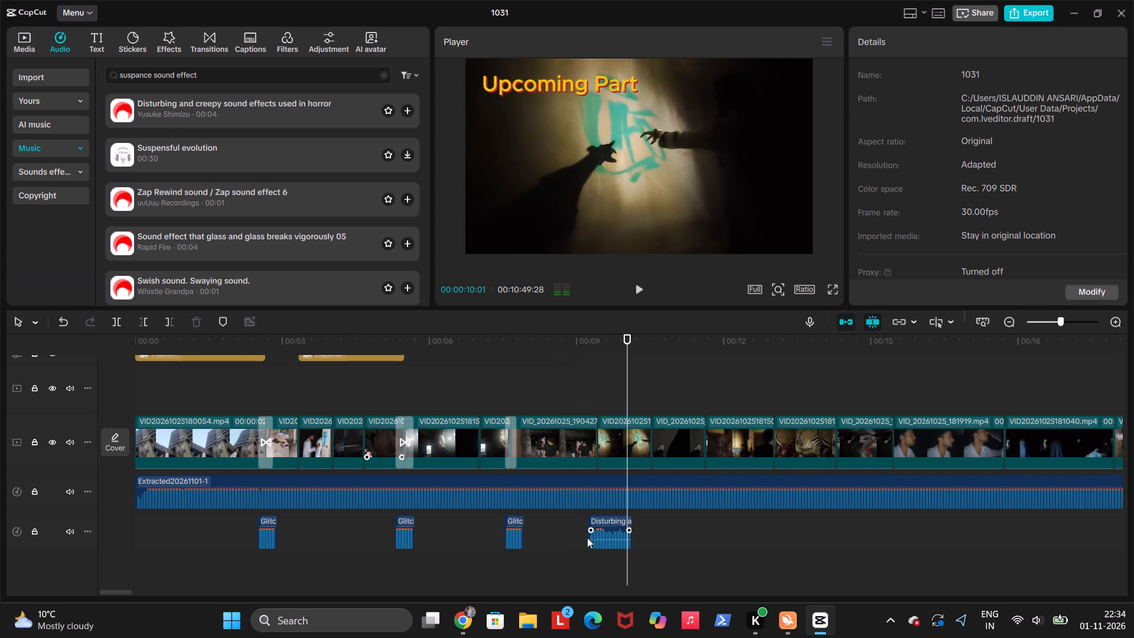
click(607, 537)
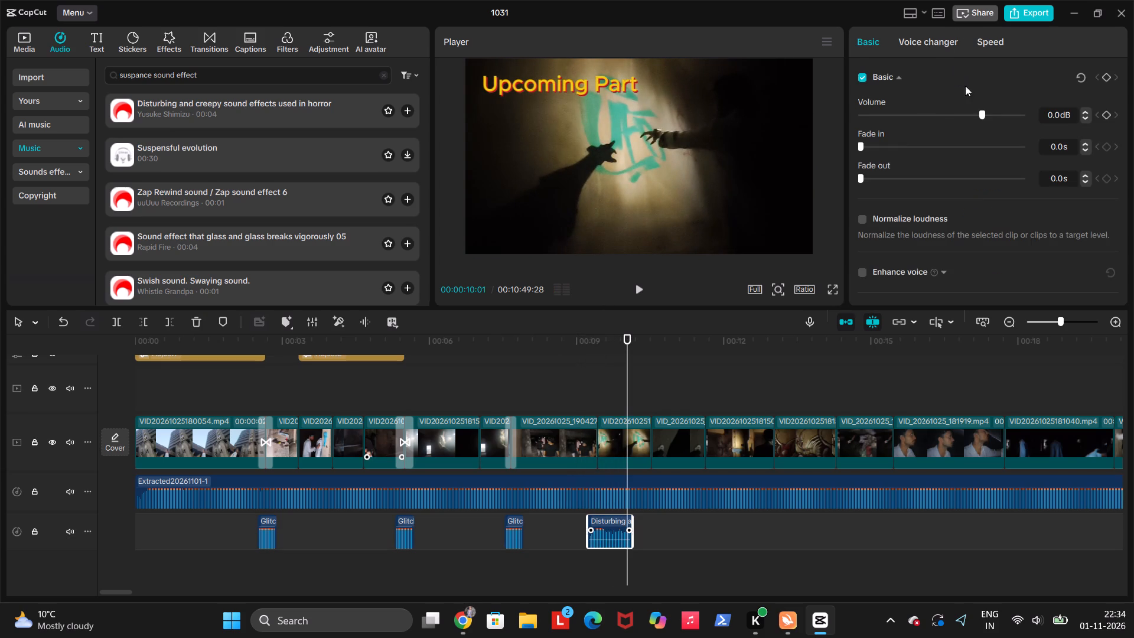
click(1014, 119)
drag(1014, 119, 1021, 116)
click(579, 396)
key(space)
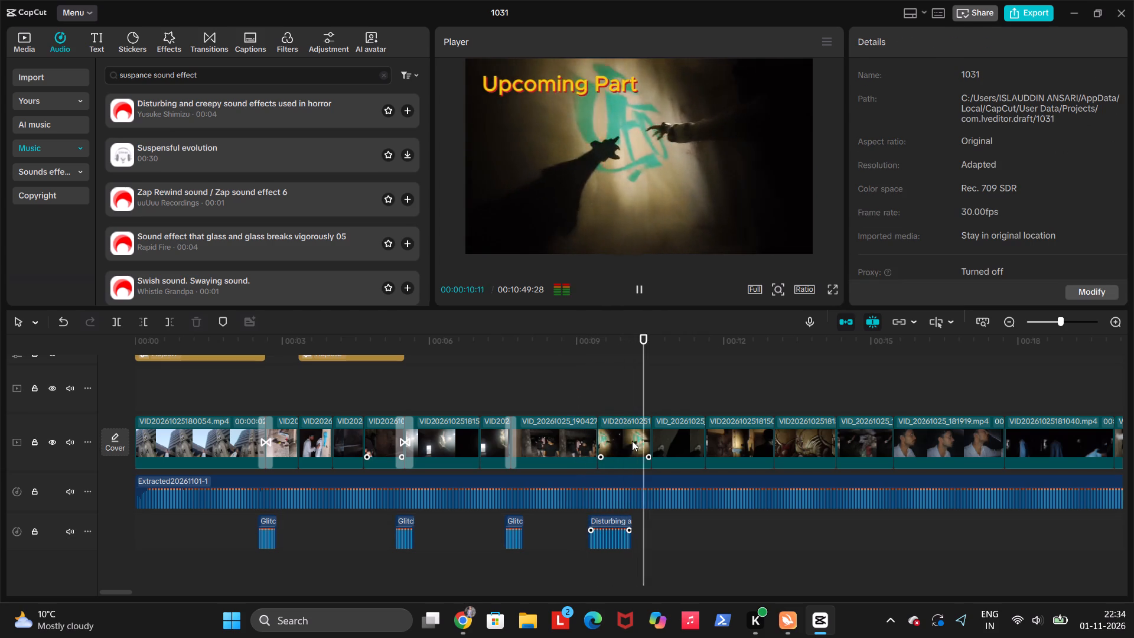
key(space)
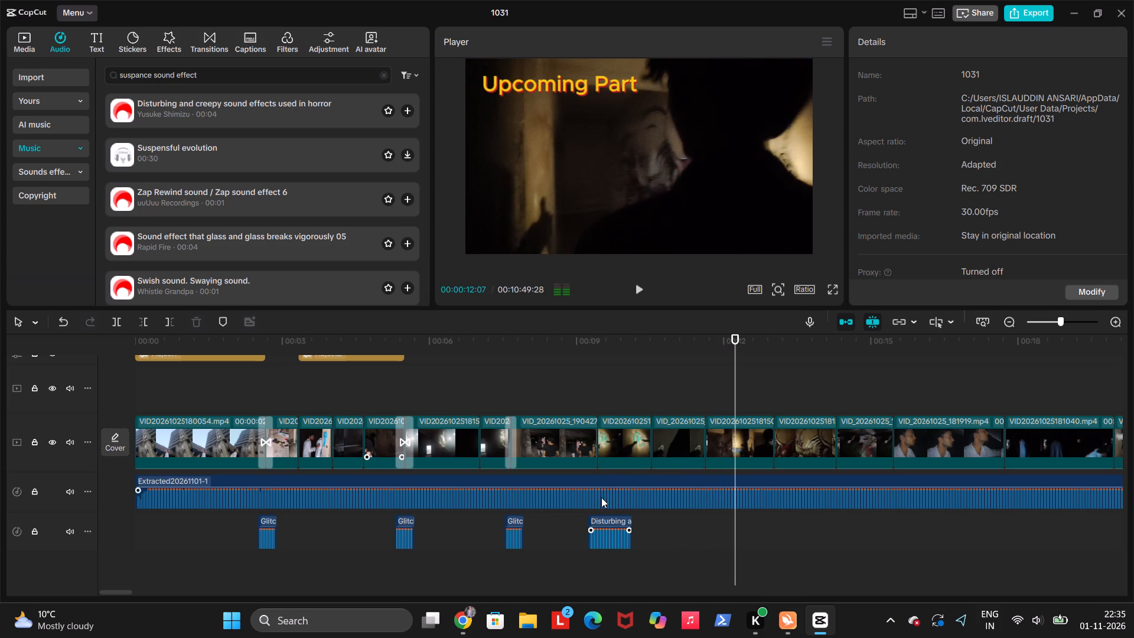
Move the creepy horror sound clip to the cut near 00:00:13, keeping it on the glitch sound track.
click(606, 528)
drag(607, 528, 770, 509)
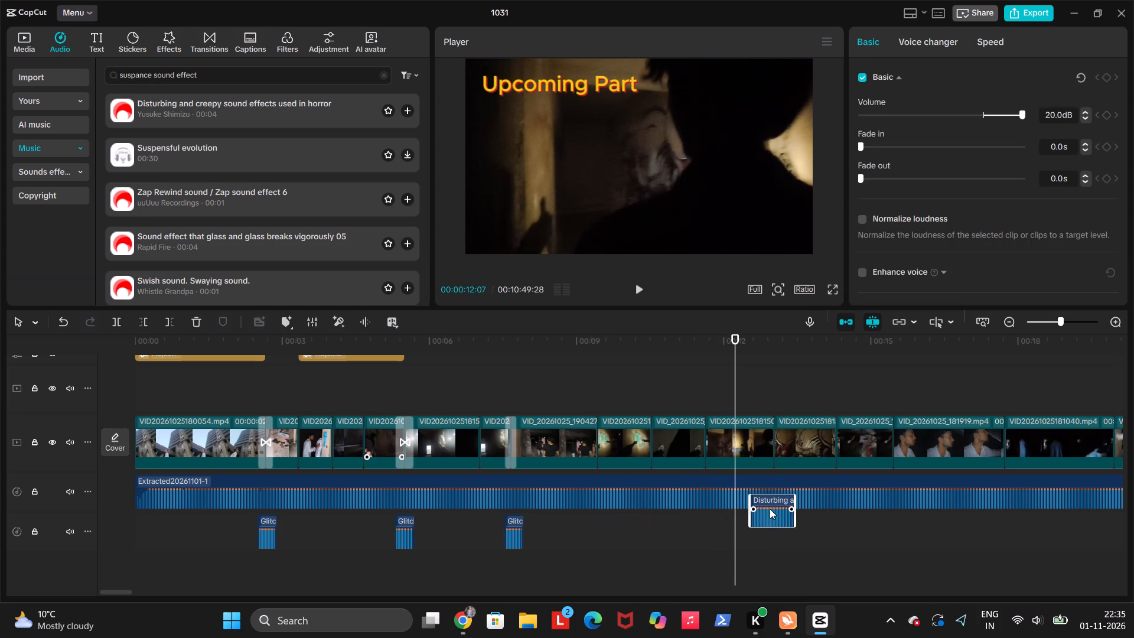
drag(770, 509, 771, 510)
key(space)
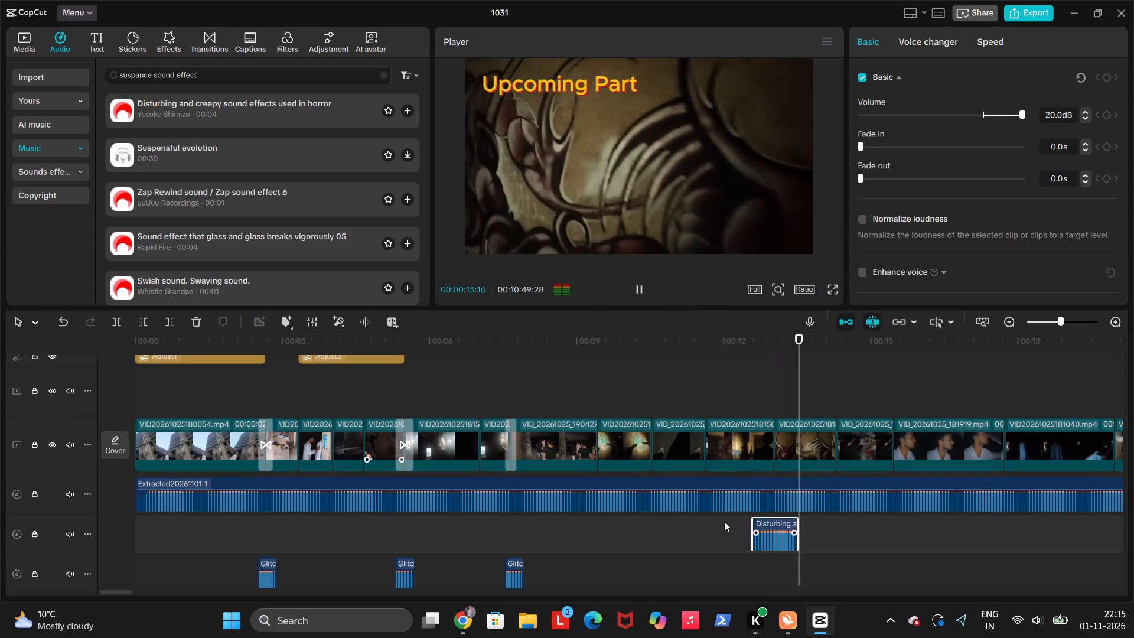
key(space)
click(768, 541)
drag(768, 541, 775, 533)
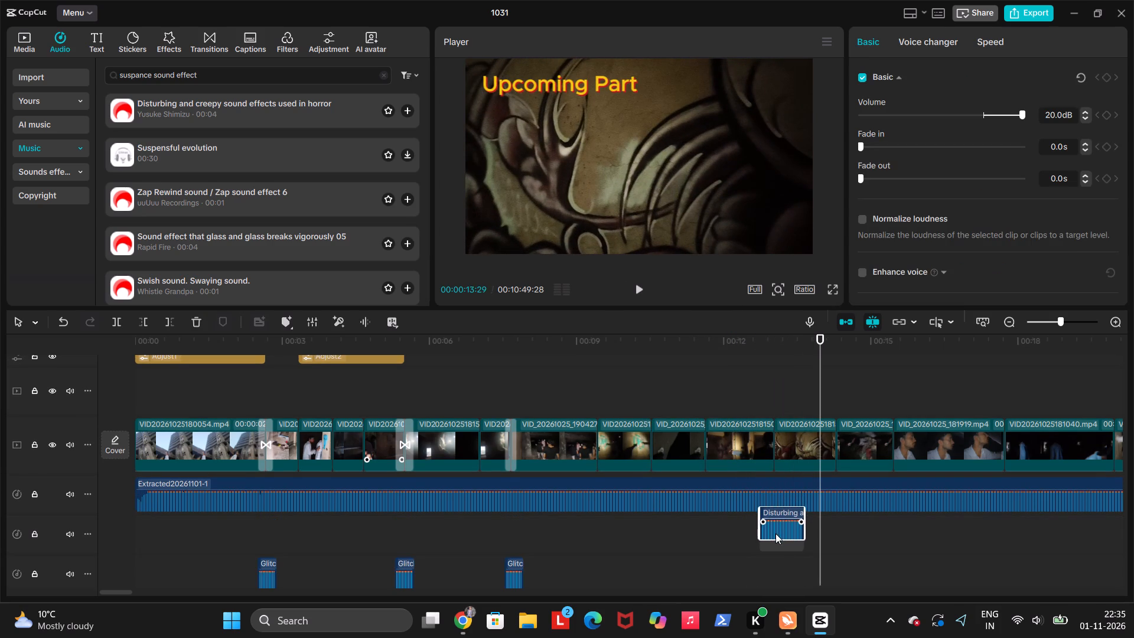
drag(775, 533, 776, 535)
click(648, 542)
drag(640, 547, 575, 555)
click(571, 553)
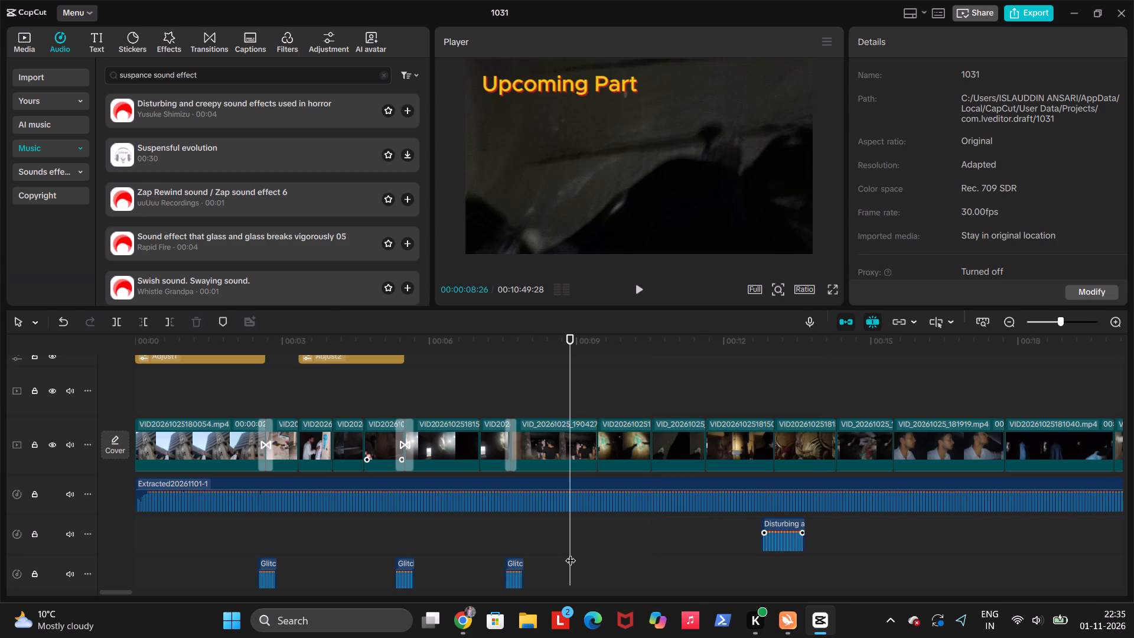
click(782, 533)
drag(782, 533, 781, 536)
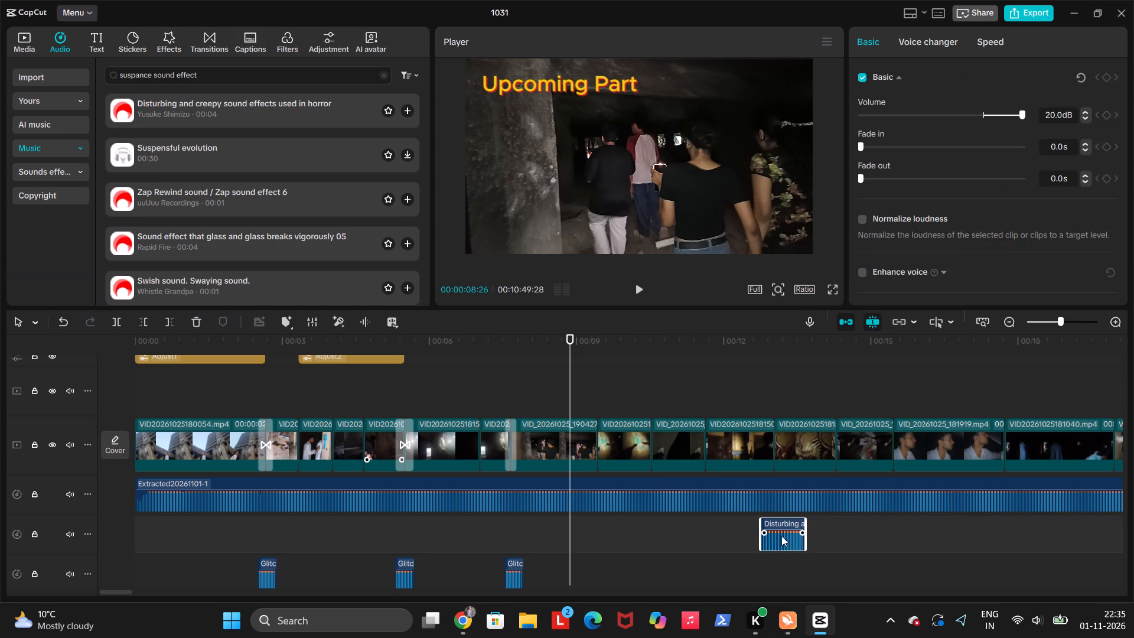
drag(781, 536, 783, 570)
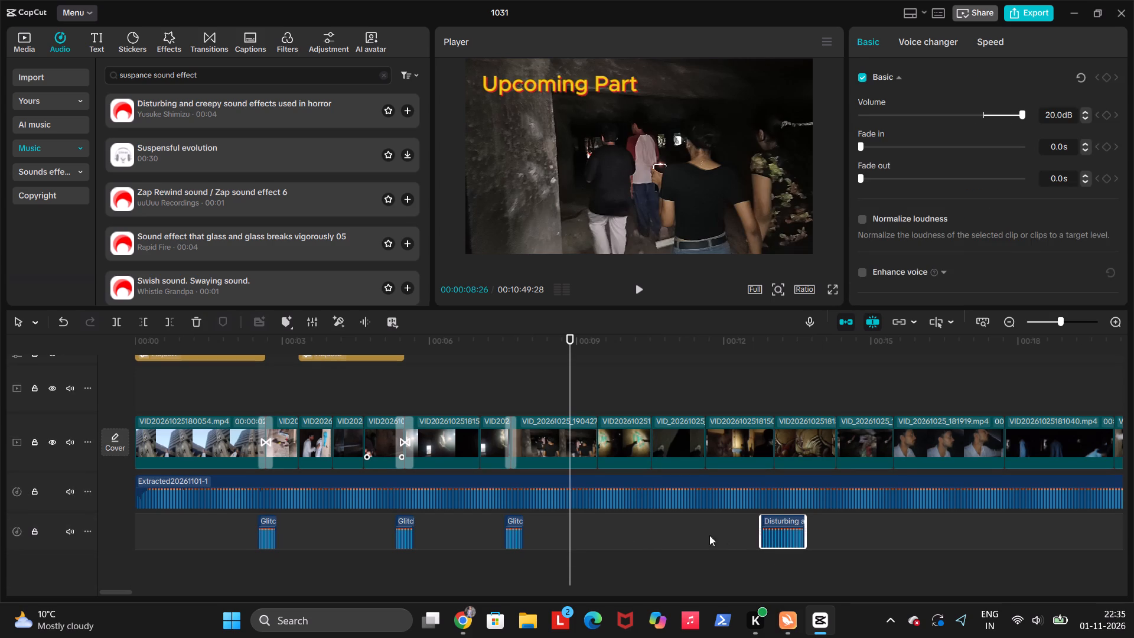
Play back the preview from the start to about 00:00:10 to check the glitch sounds.
click(198, 529)
drag(198, 529, 126, 542)
key(space)
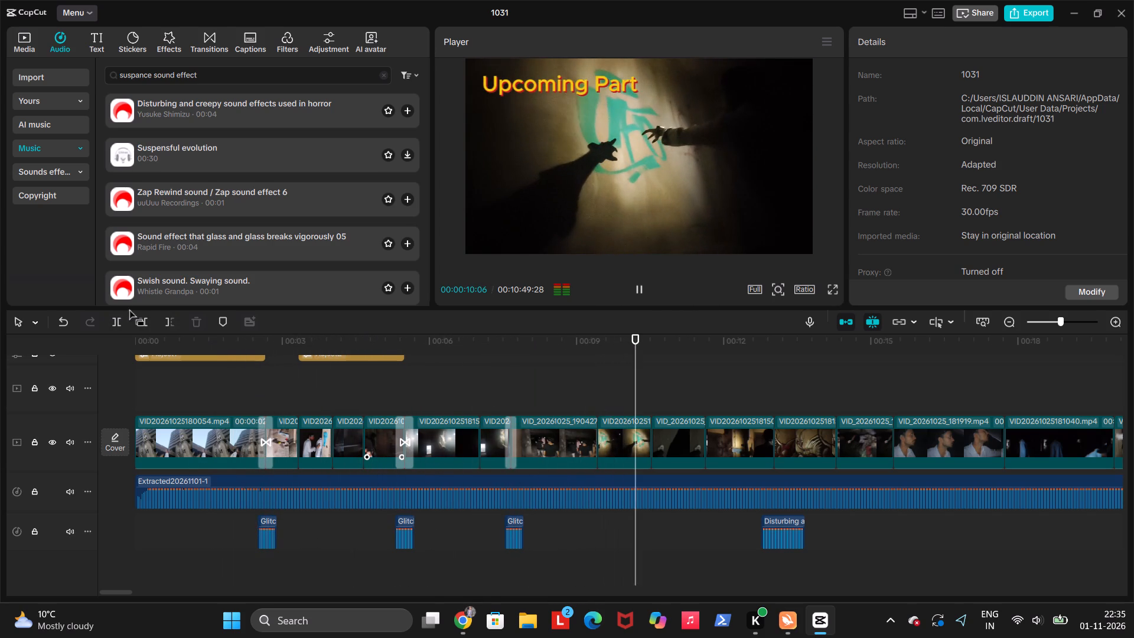
key(space)
Browse the suspense sound effect results and preview Title notation_Accent sound_1 for a fitting sound.
scroll(177, 184, down, 1)
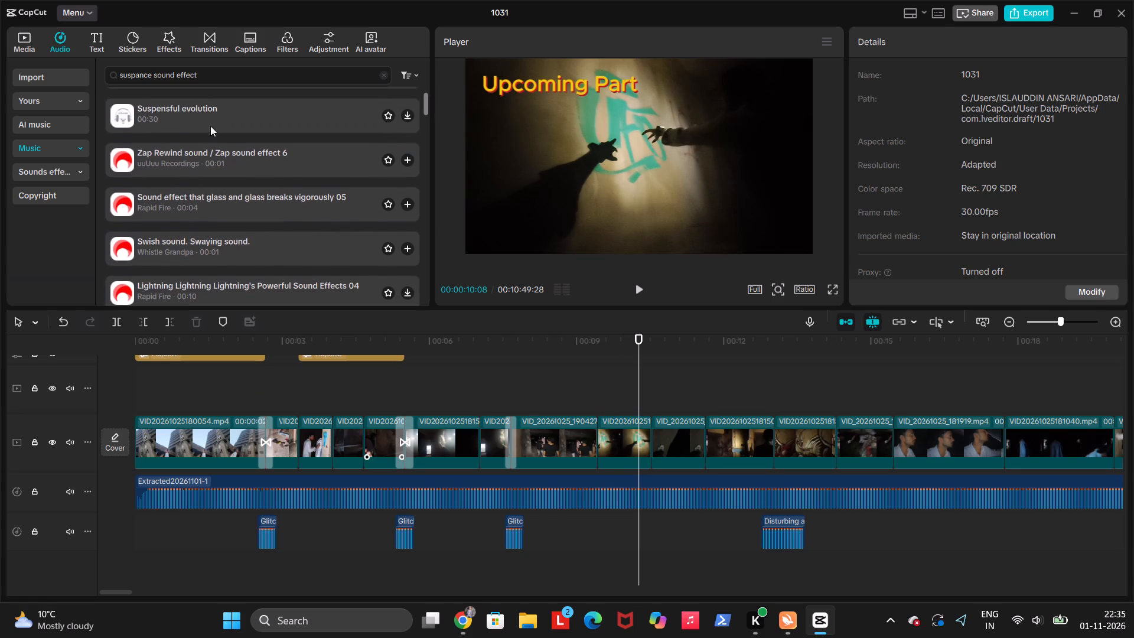
scroll(210, 126, down, 2)
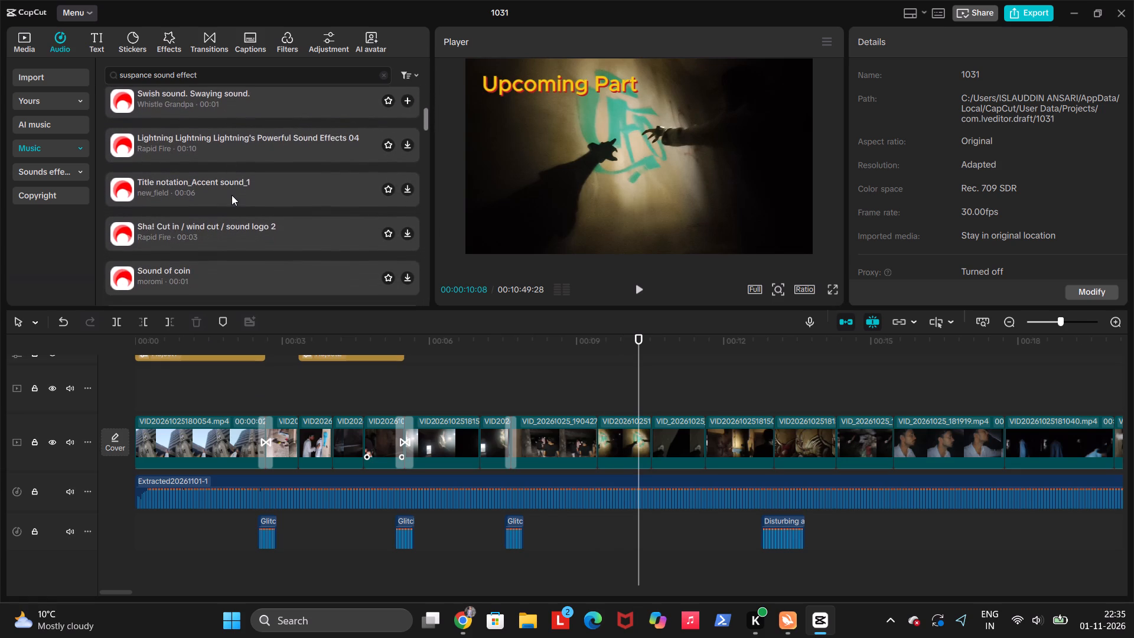
scroll(232, 196, down, 1)
click(232, 196)
scroll(229, 186, down, 1)
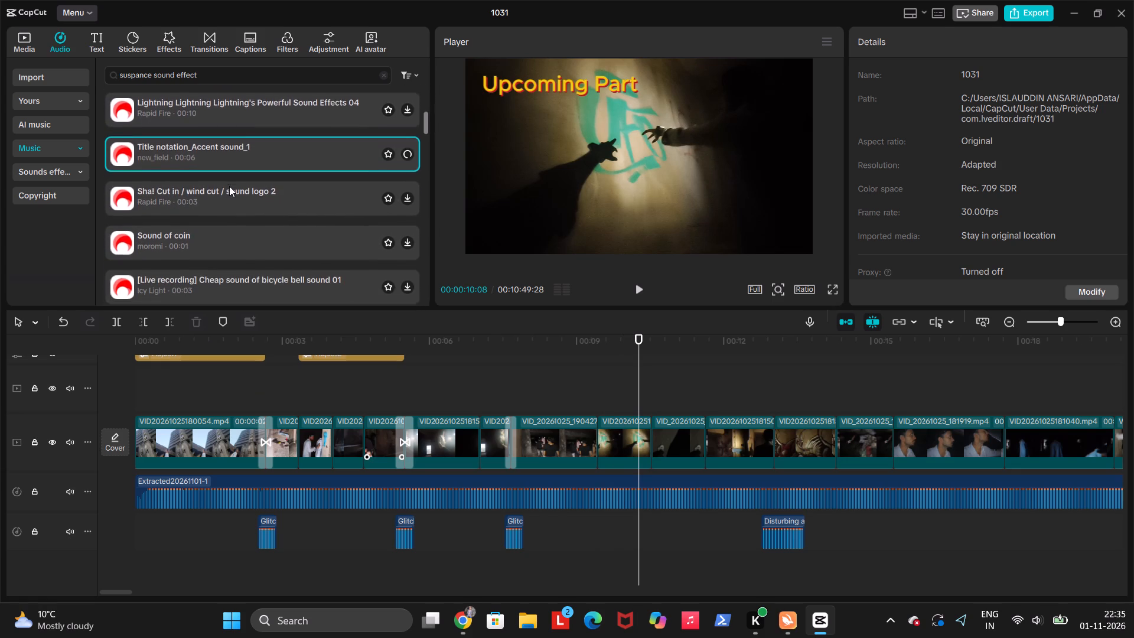
scroll(229, 186, down, 2)
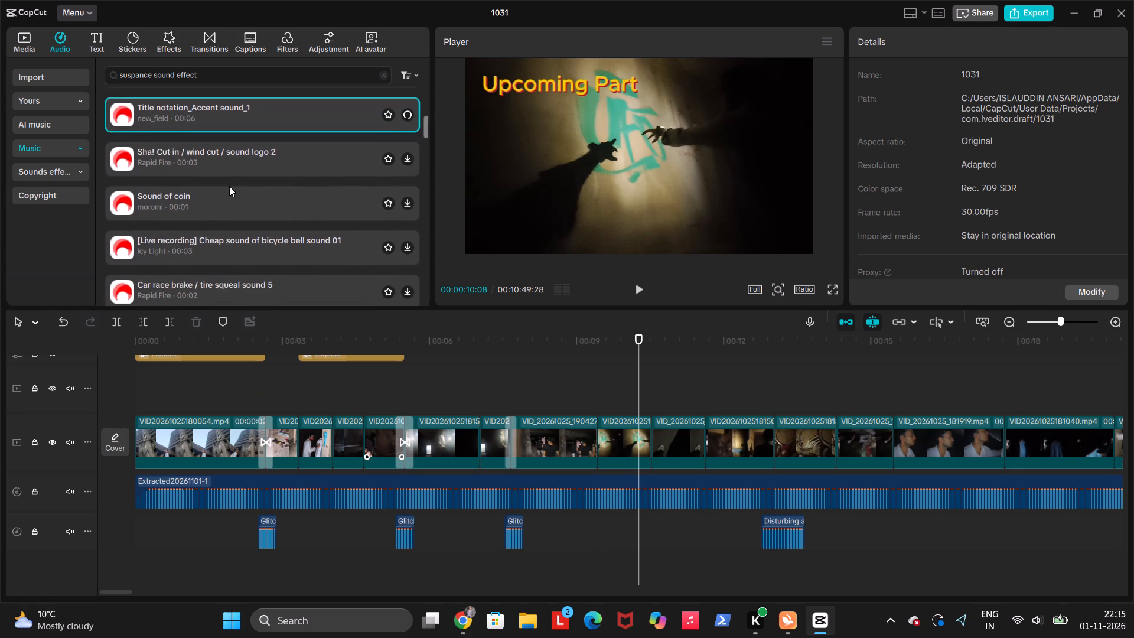
scroll(229, 186, down, 2)
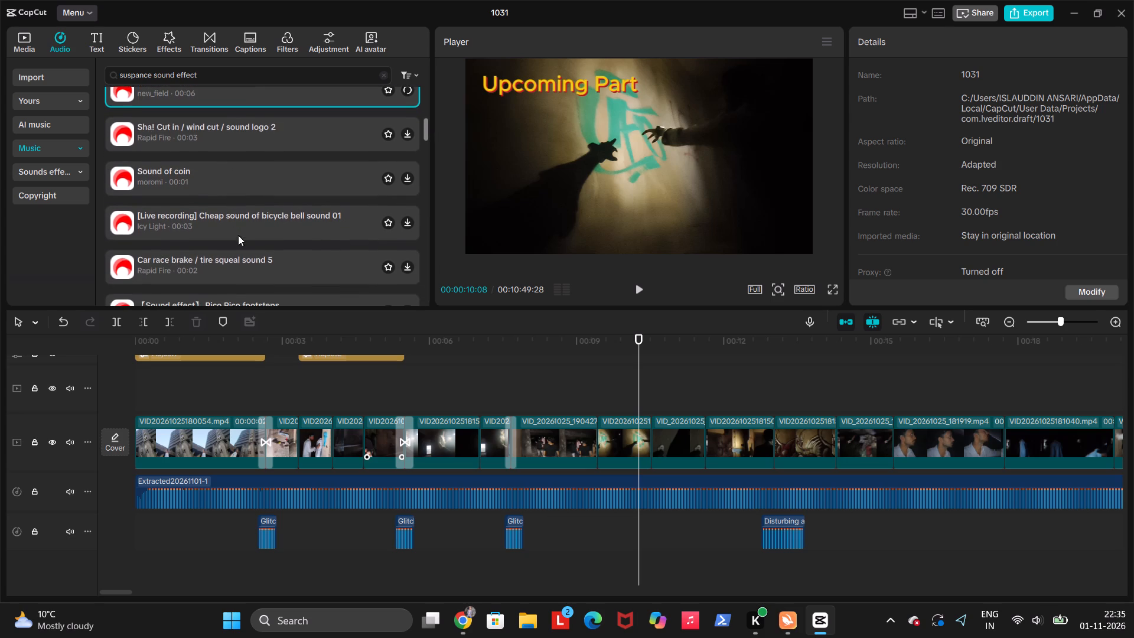
scroll(238, 236, down, 2)
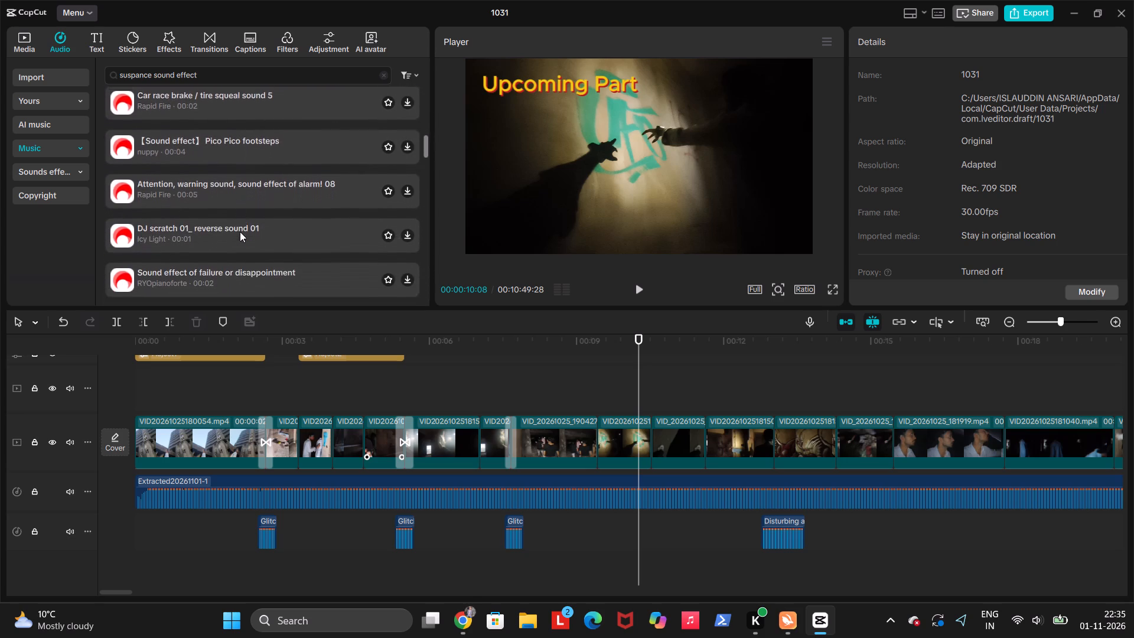
scroll(240, 232, down, 2)
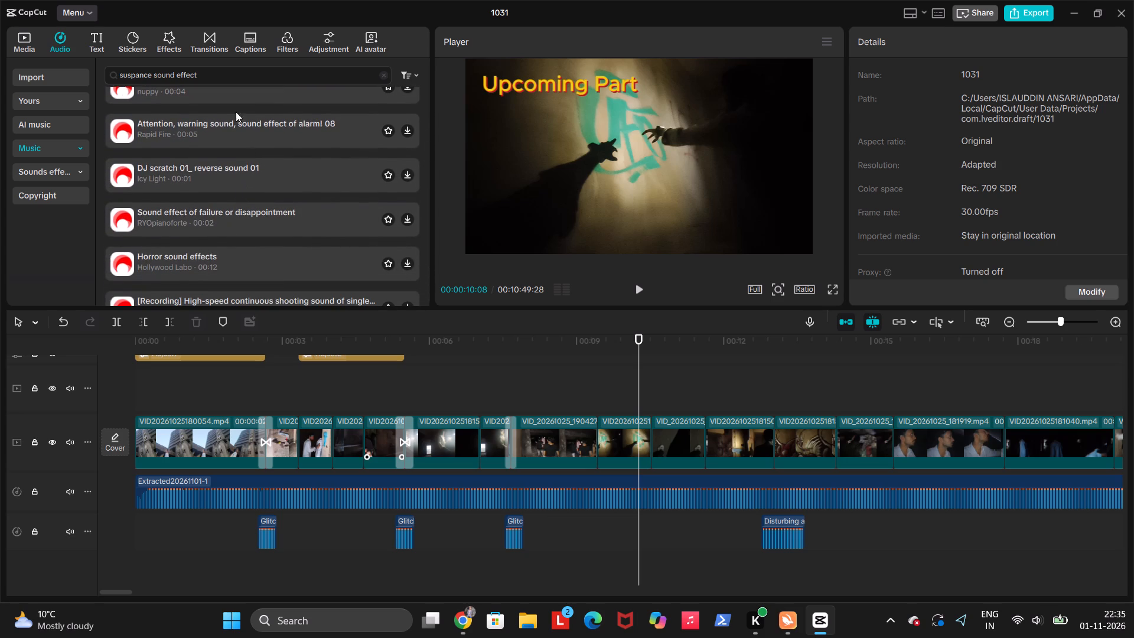
Search the audio library for "suspance horror sound effect".
click(232, 71)
click(155, 74)
click(153, 74)
text(horror)
key(space)
key(Return)
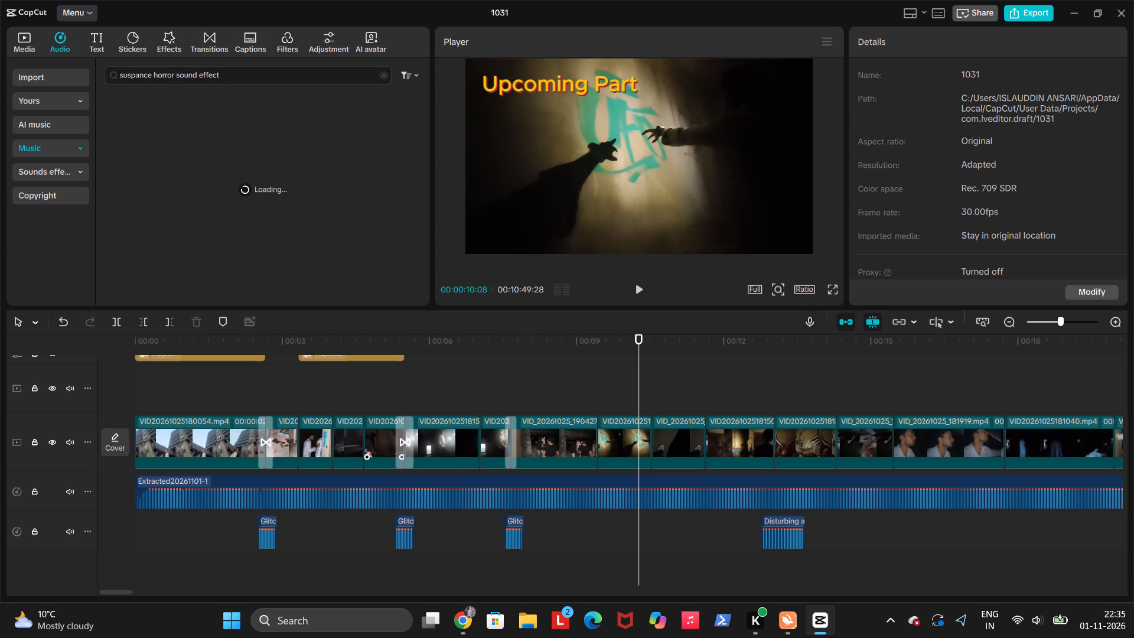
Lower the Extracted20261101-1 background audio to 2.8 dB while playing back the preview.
click(586, 403)
key(space)
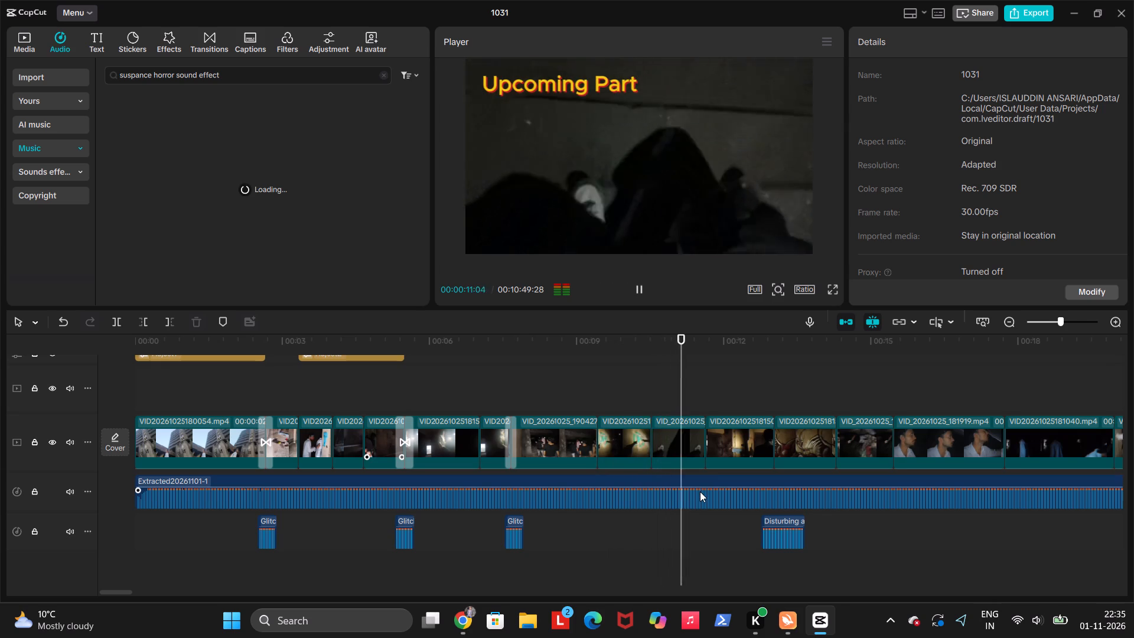
drag(698, 487, 698, 491)
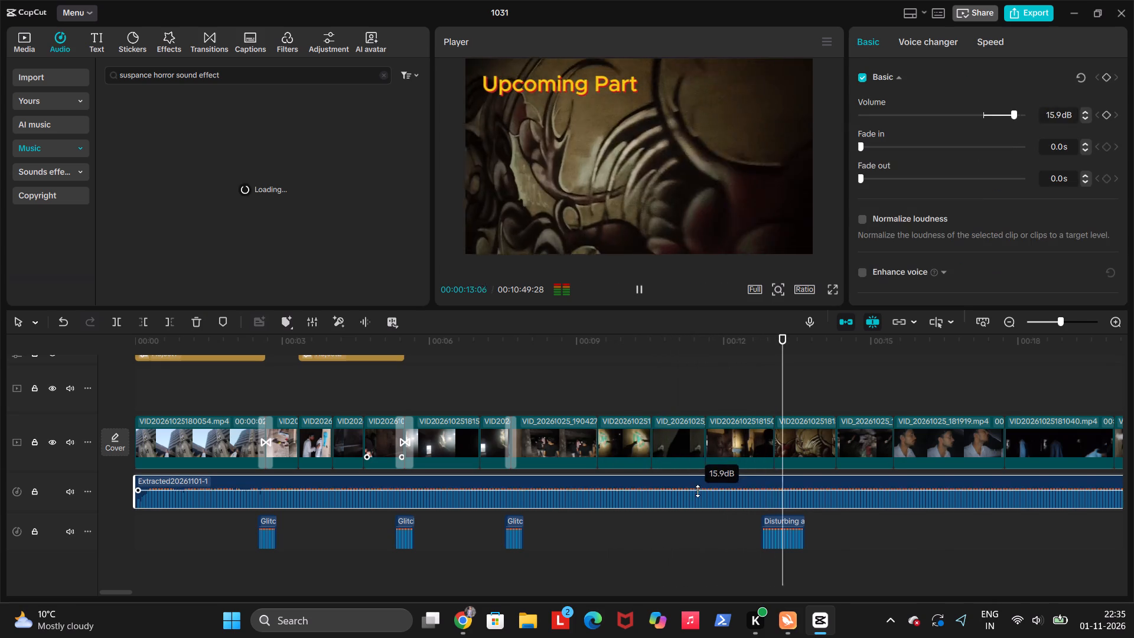
drag(698, 491, 698, 494)
drag(698, 494, 699, 499)
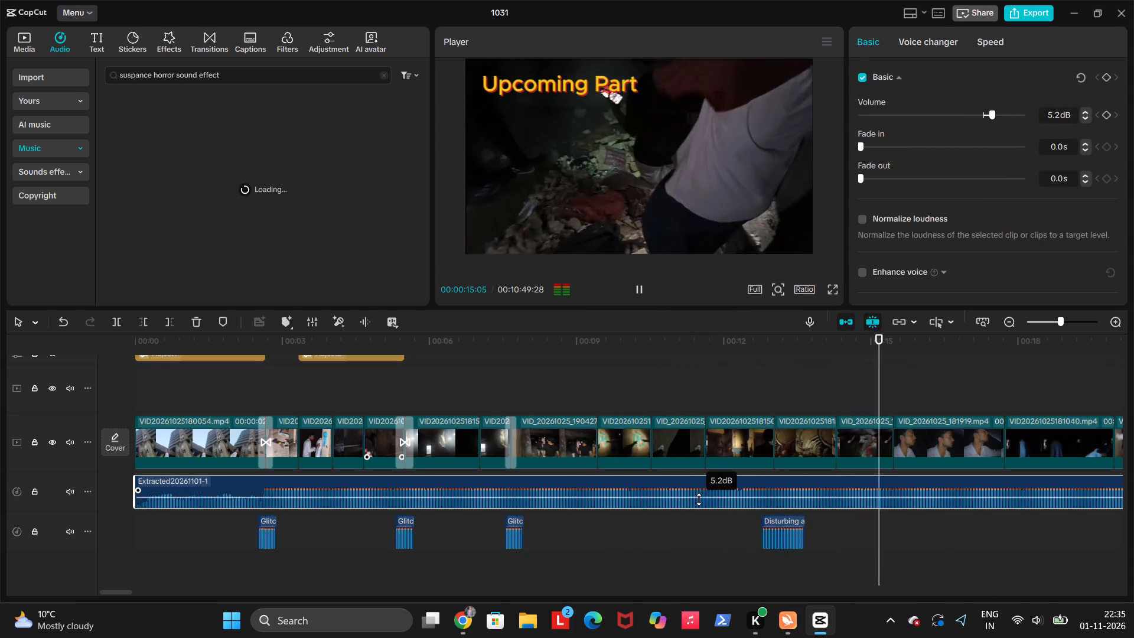
drag(699, 499, 699, 500)
click(699, 500)
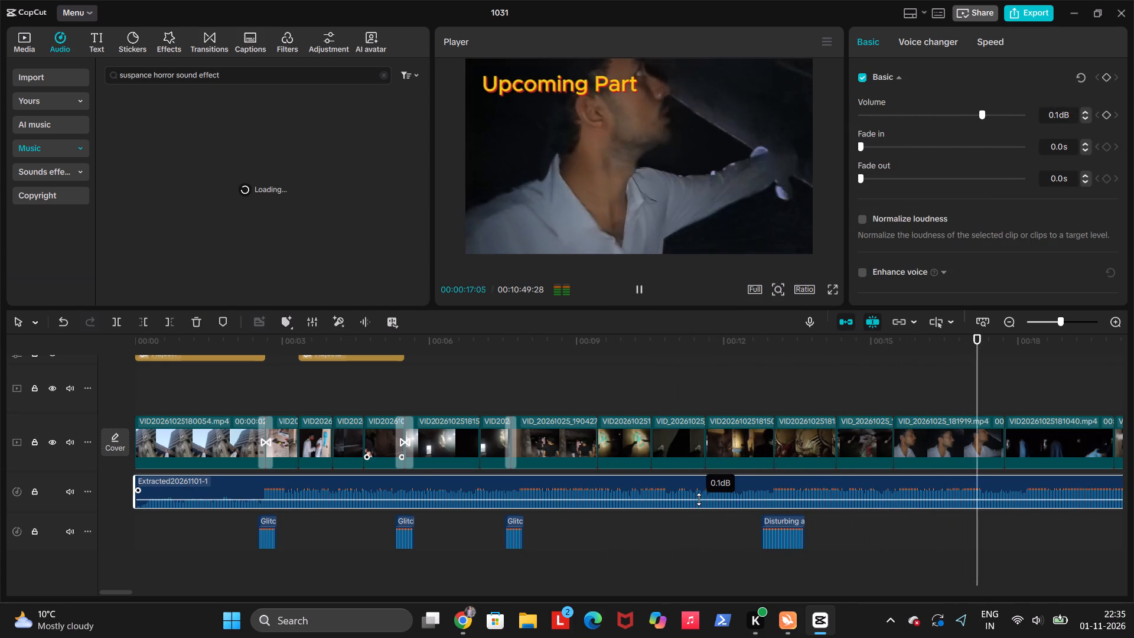
key(space)
key(space)
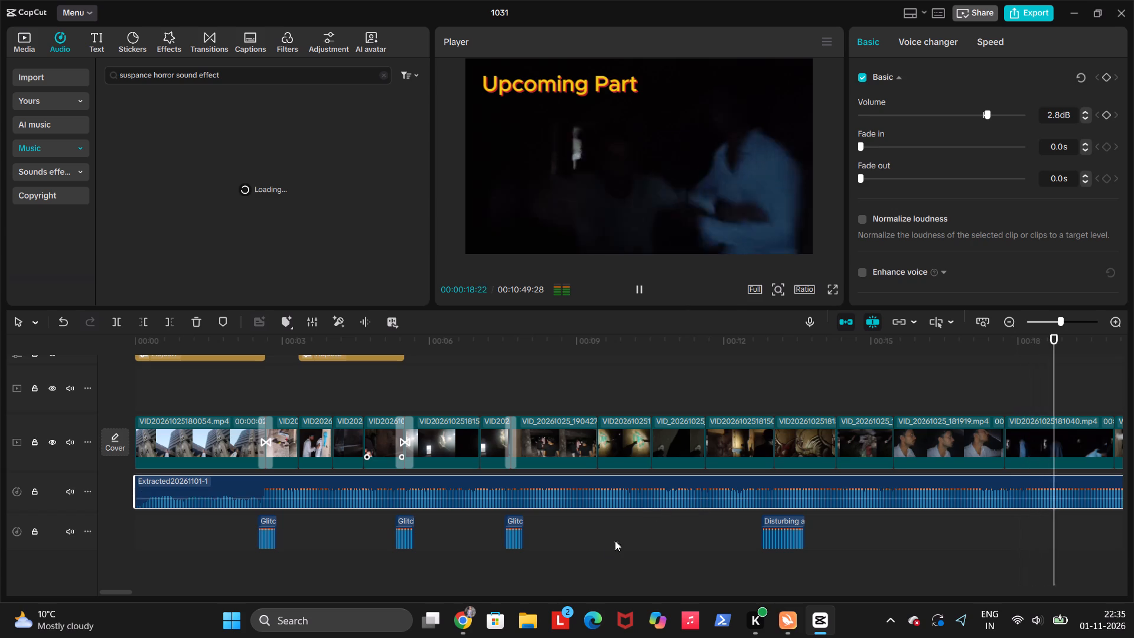
Play back from about 00:00:08 and trim the end of the clip following the hand-shadow shot, cutting it at 00:00:11:15.
click(606, 544)
key(space)
click(549, 539)
key(space)
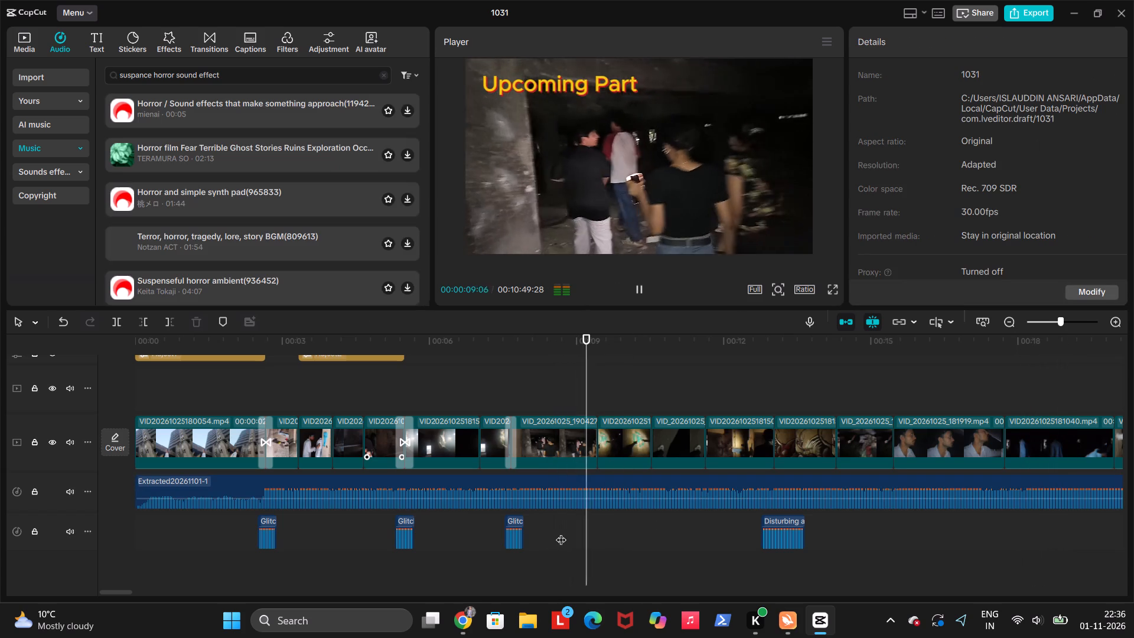
key(space)
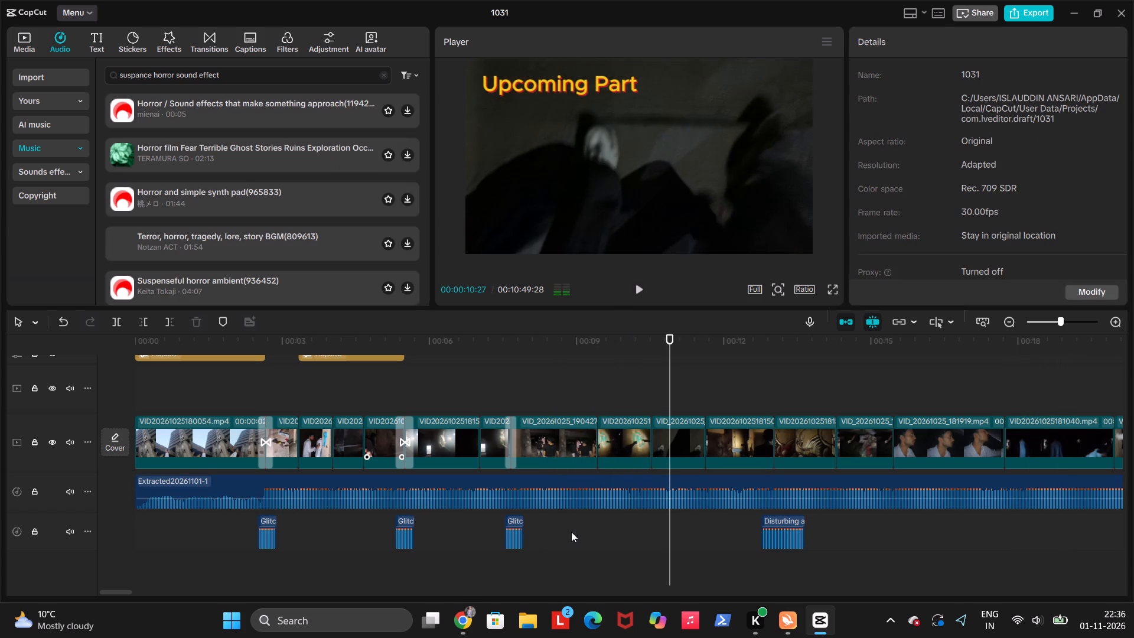
key(space)
key(space)
click(660, 398)
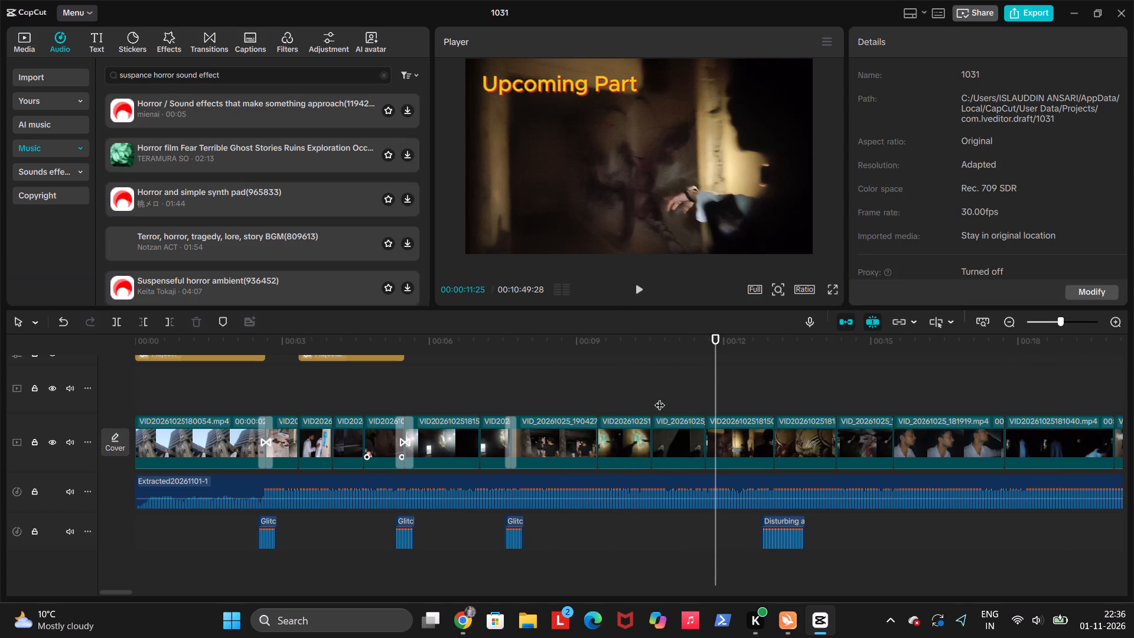
key(space)
key(space)
key(w)
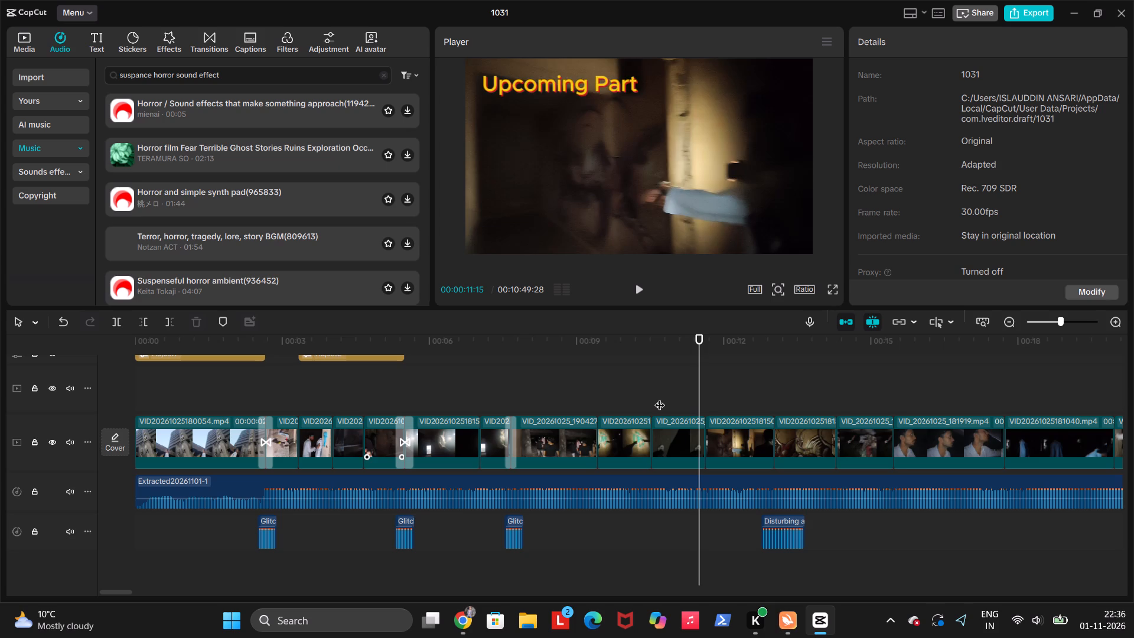
Trim the end of the clip of the group walking in the dark, cutting it at 00:00:09:05.
click(532, 401)
key(space)
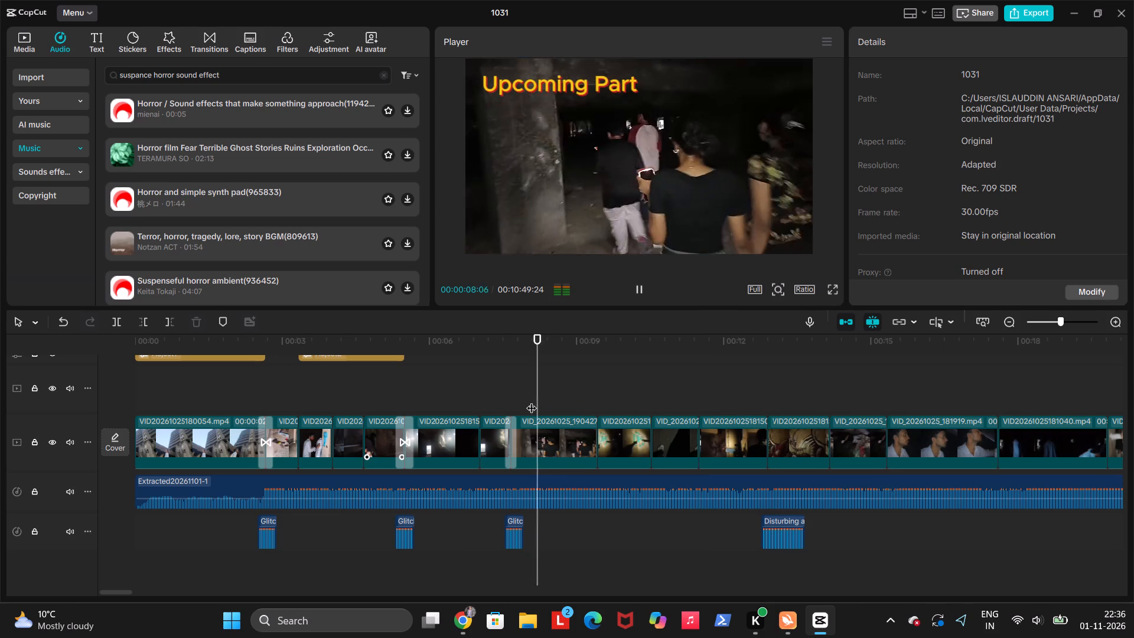
key(space)
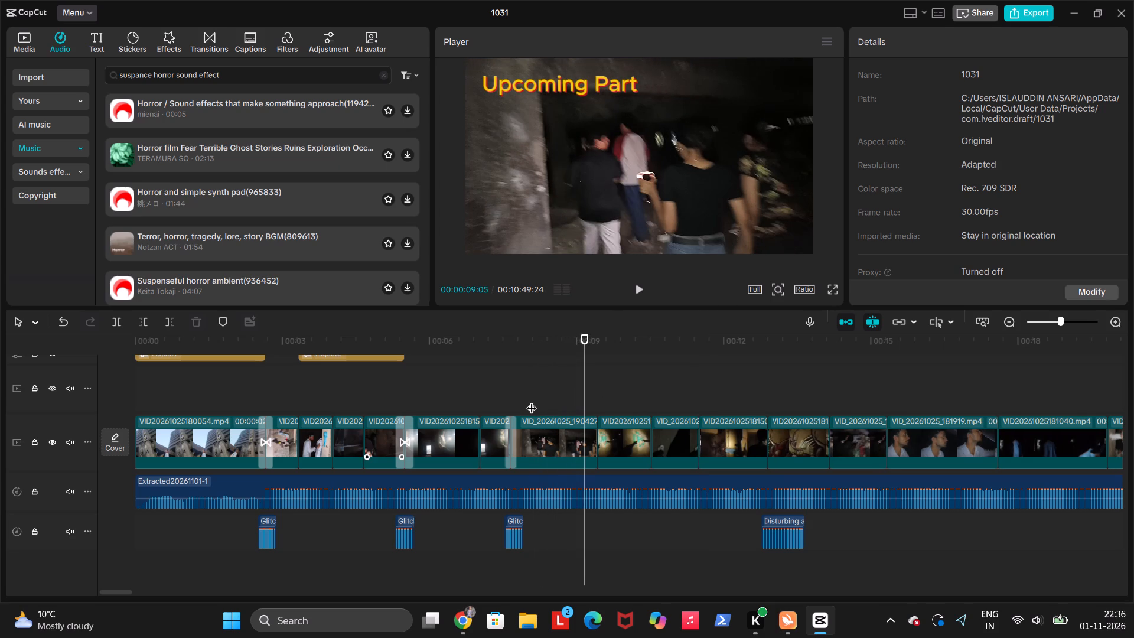
key(w)
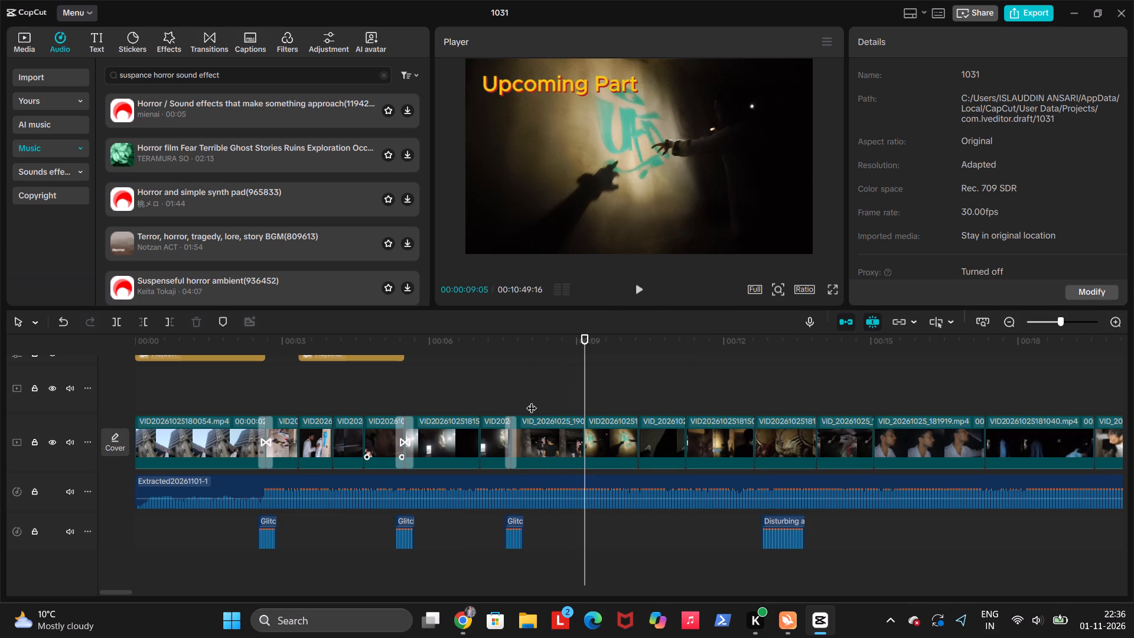
Play on from 00:00:09:05 and trim the end of the clip before the wall carving shot, cutting it at 00:00:12:16.
key(space)
key(space)
key(space)
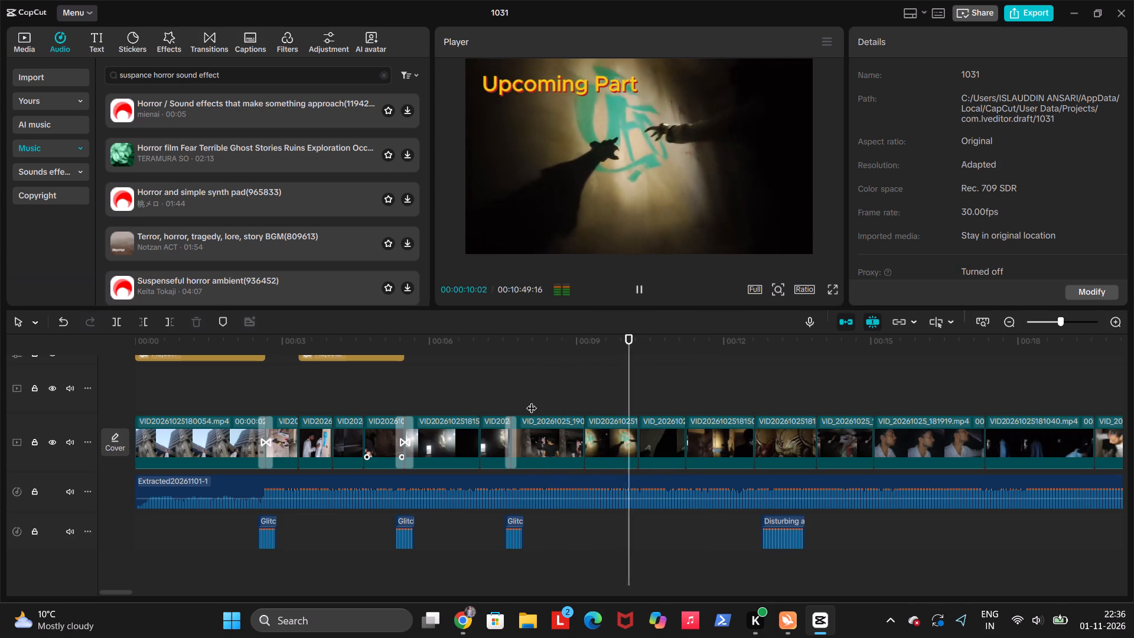
key(space)
key(space)
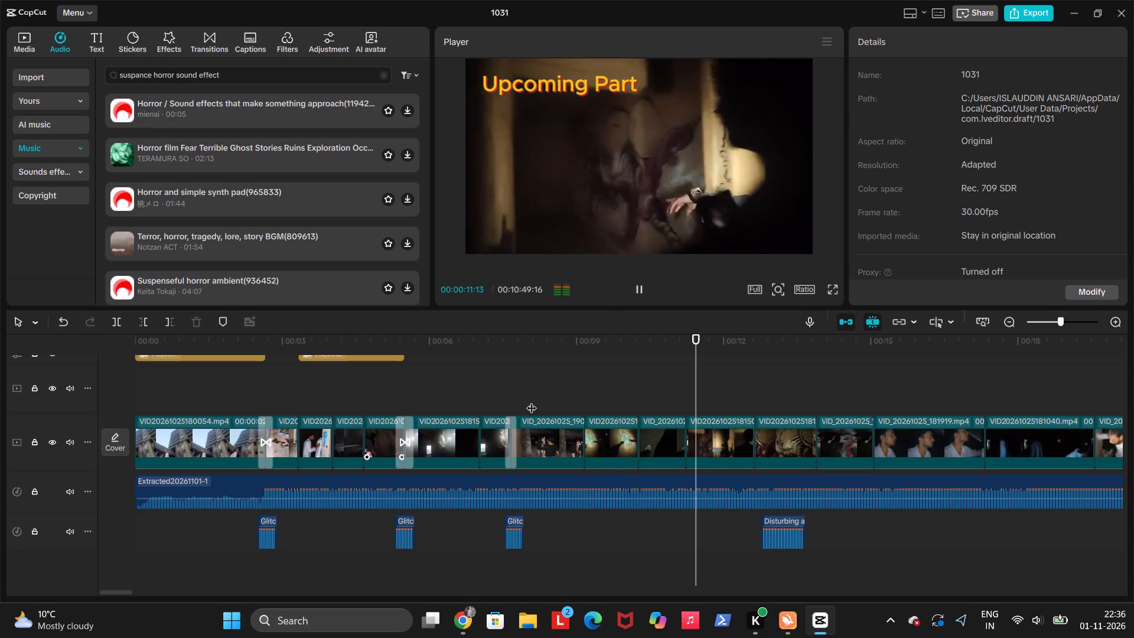
key(space)
key(space)
key(space)
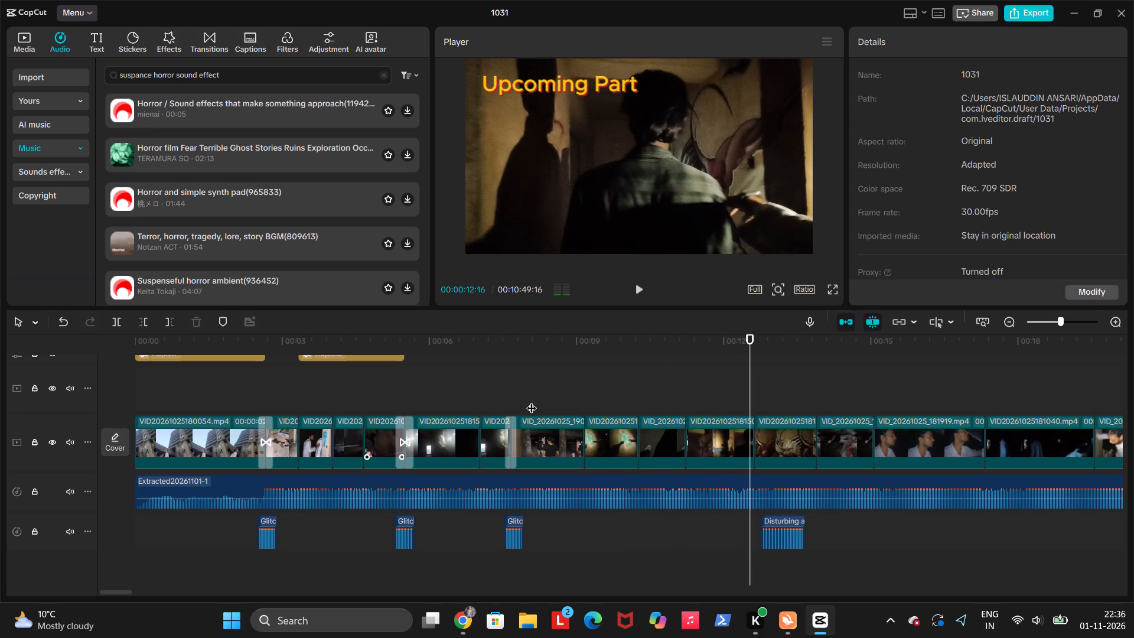
key(w)
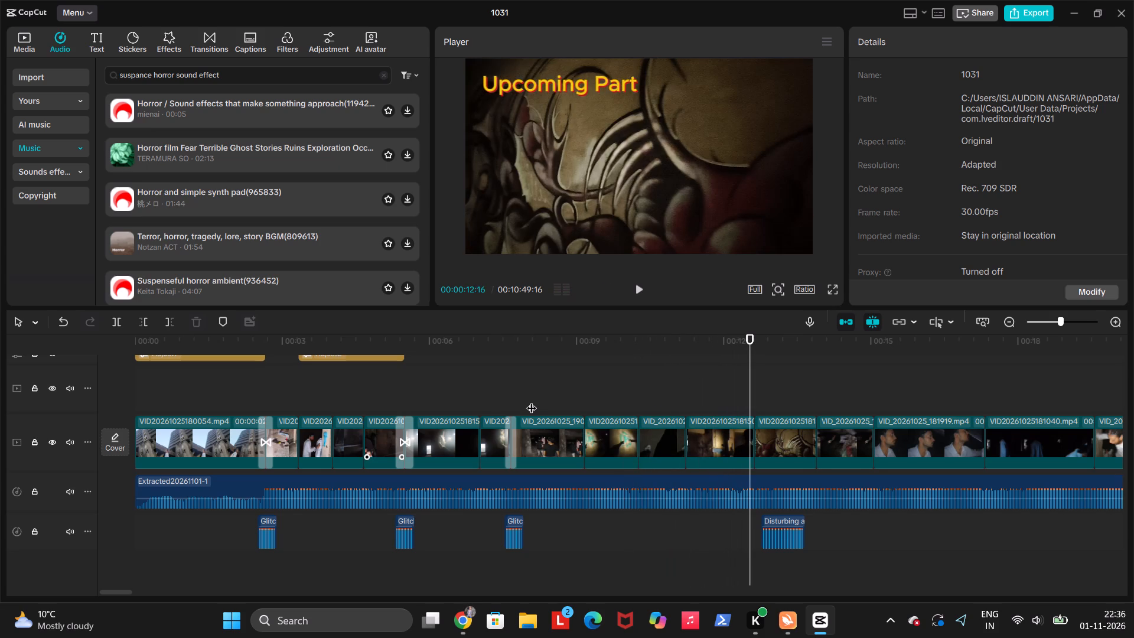
Trim the end of the wall carving clip, cutting it at 00:00:13:23.
key(space)
key(space)
key(space)
key(space)
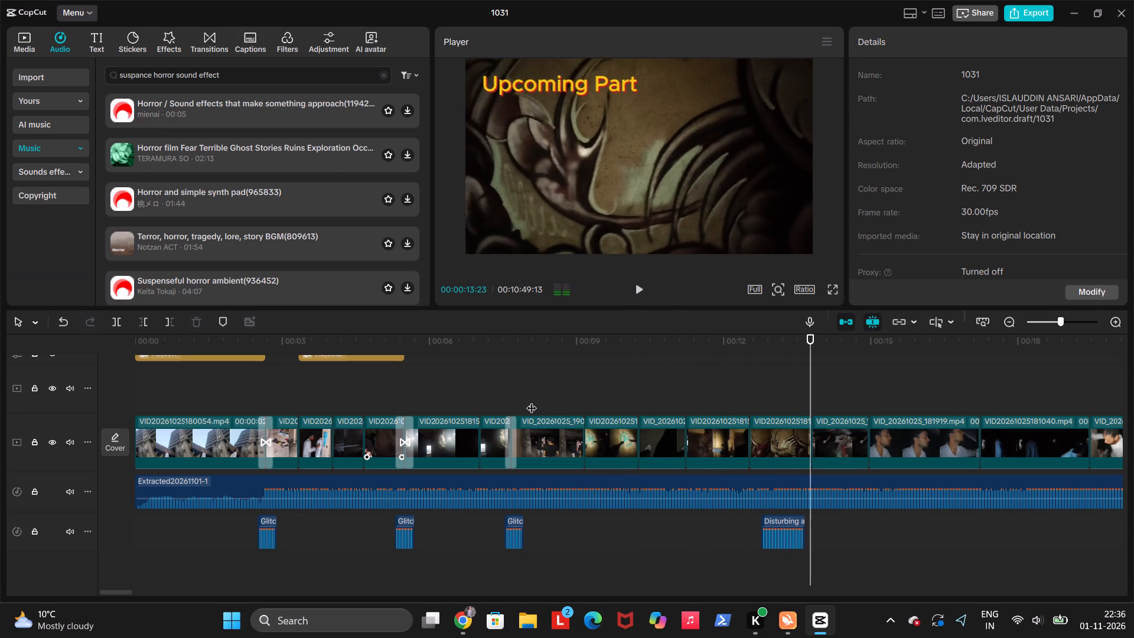
key(w)
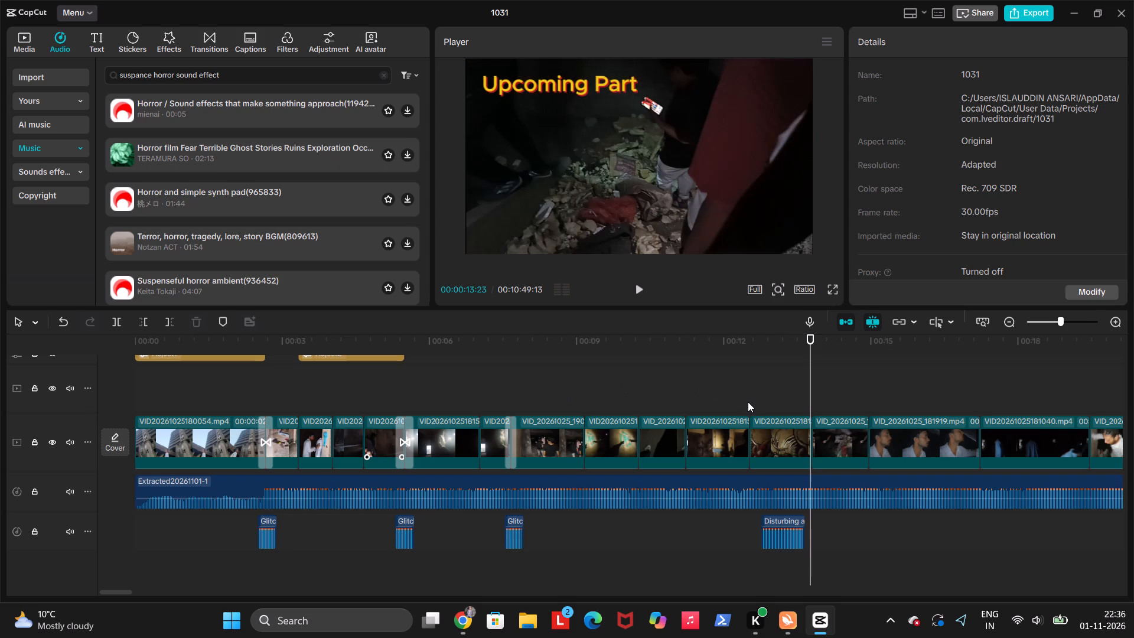
Play back to 00:00:16:03 and shift the creepy horror sound slightly earlier, across the cut at 00:00:12:16.
key(space)
key(space)
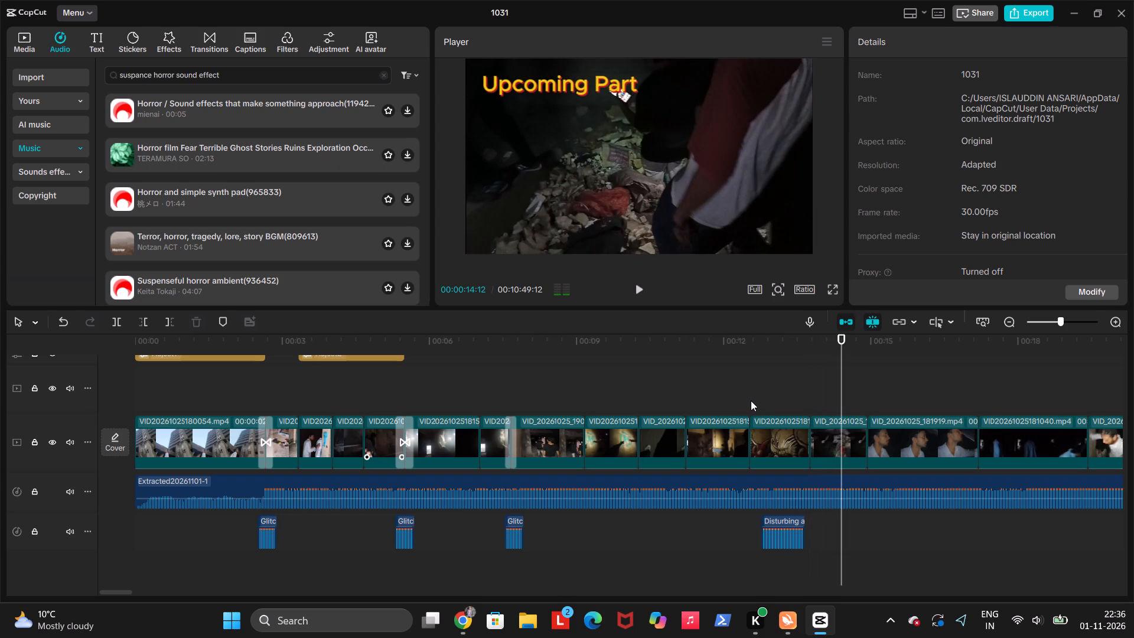
key(space)
key(space)
key(space)
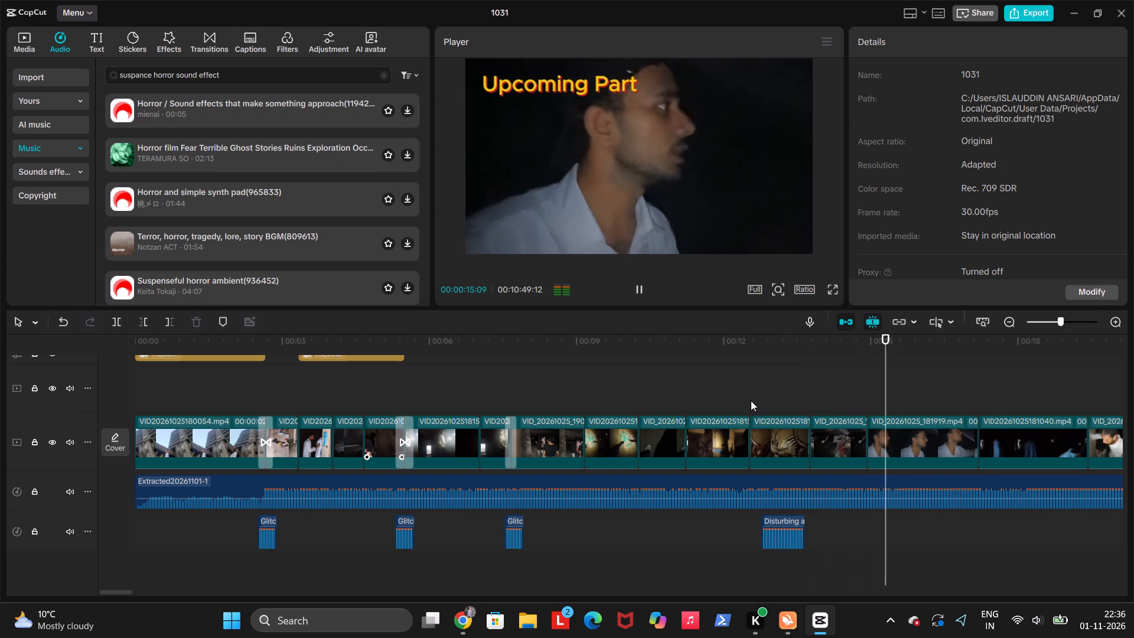
key(space)
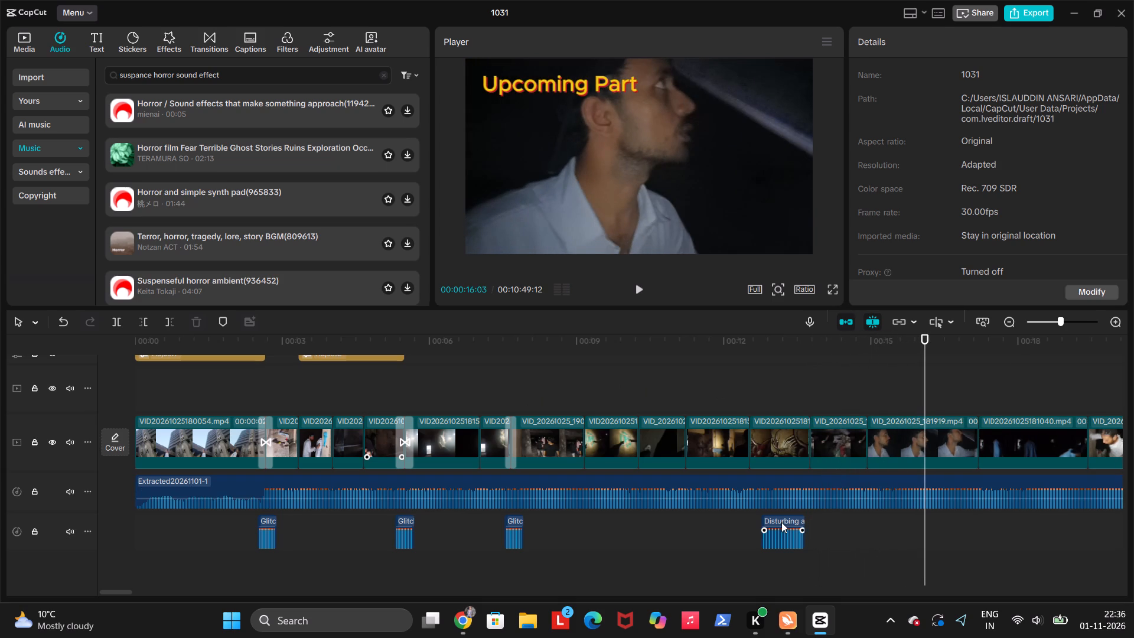
click(781, 522)
drag(781, 522, 754, 528)
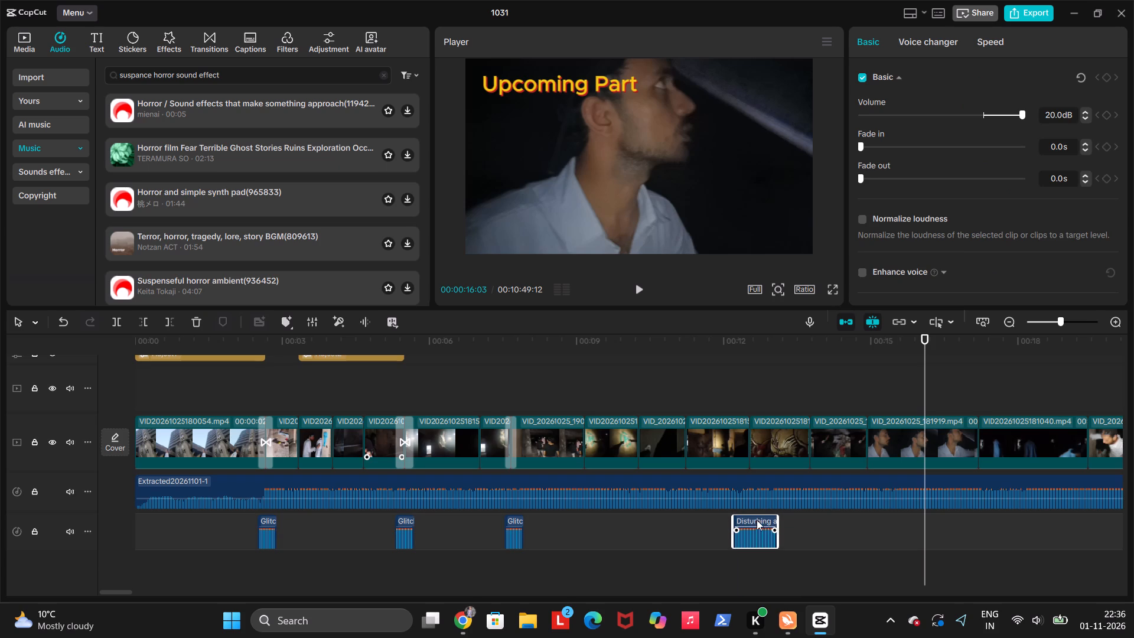
Audition the sound "Horror / Sound effects that make something approach" and look through the other suspense horror sound results.
click(215, 109)
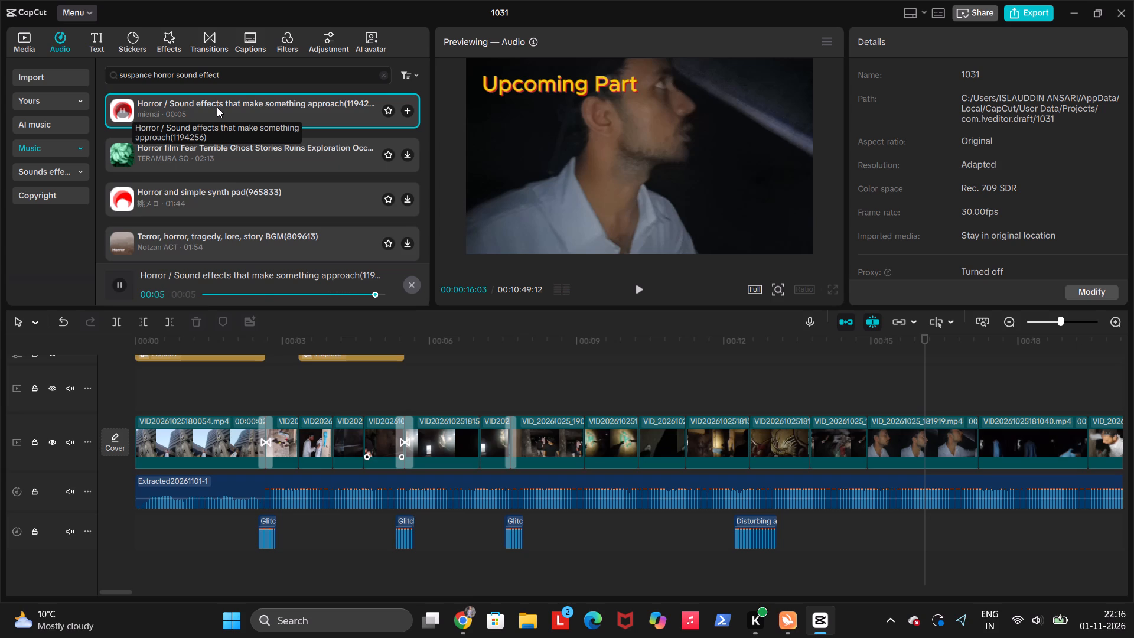
scroll(258, 198, up, 1)
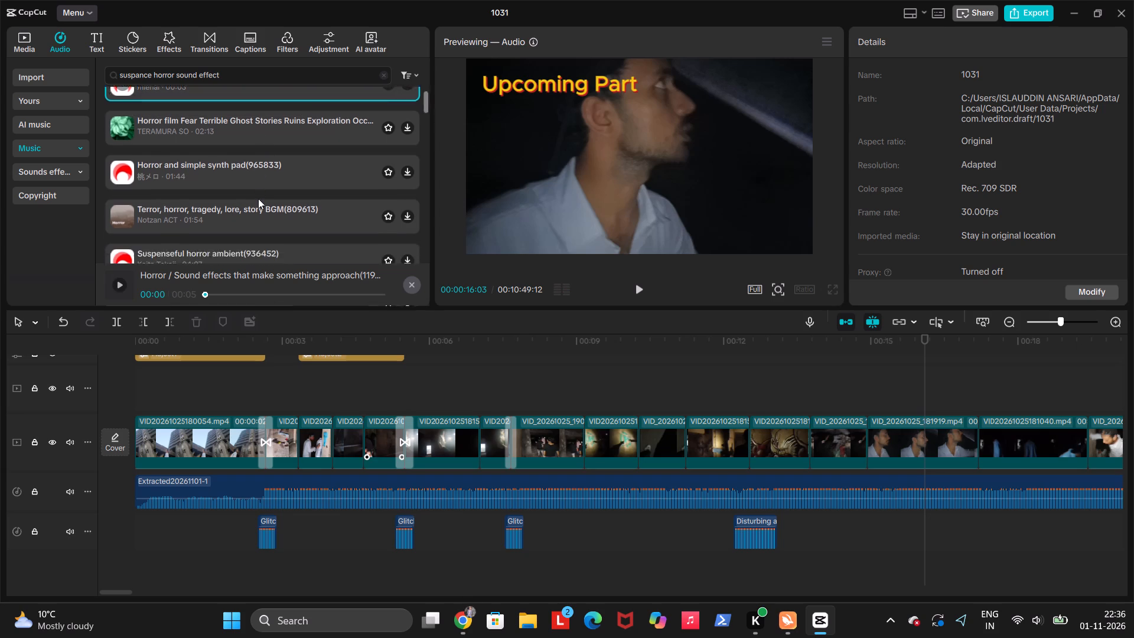
scroll(258, 198, up, 2)
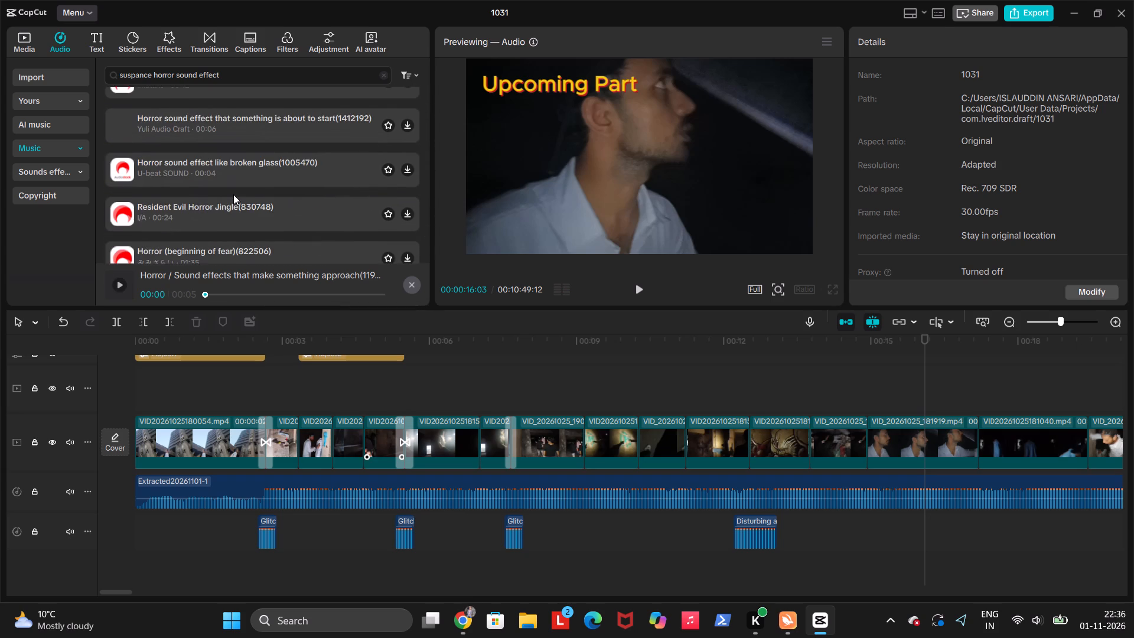
scroll(233, 194, up, 1)
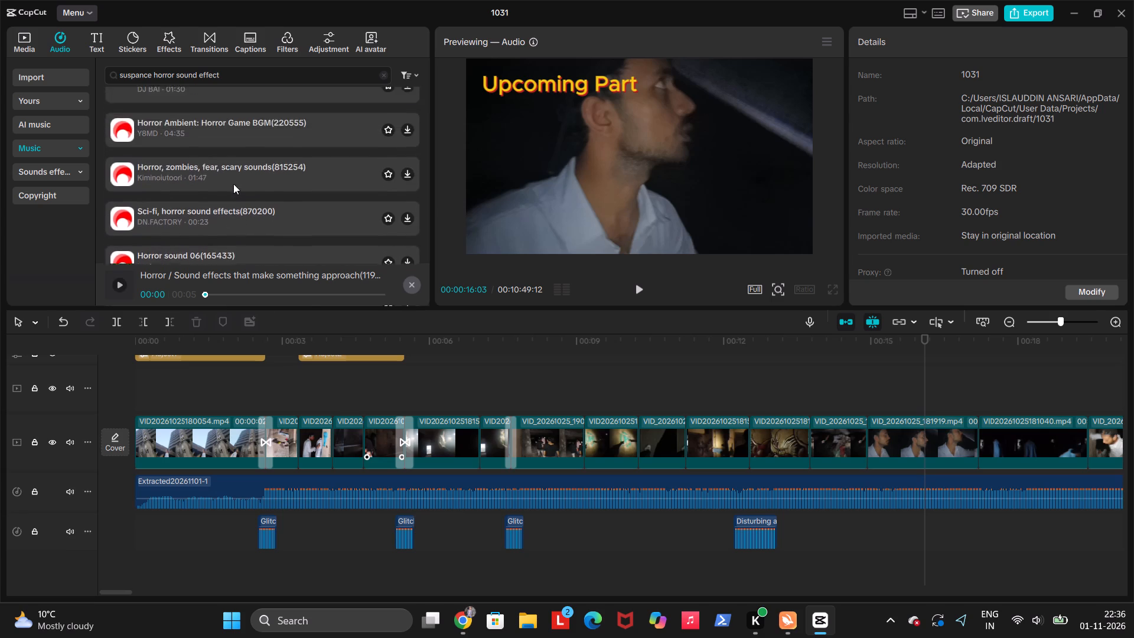
scroll(233, 184, up, 1)
scroll(227, 122, up, 1)
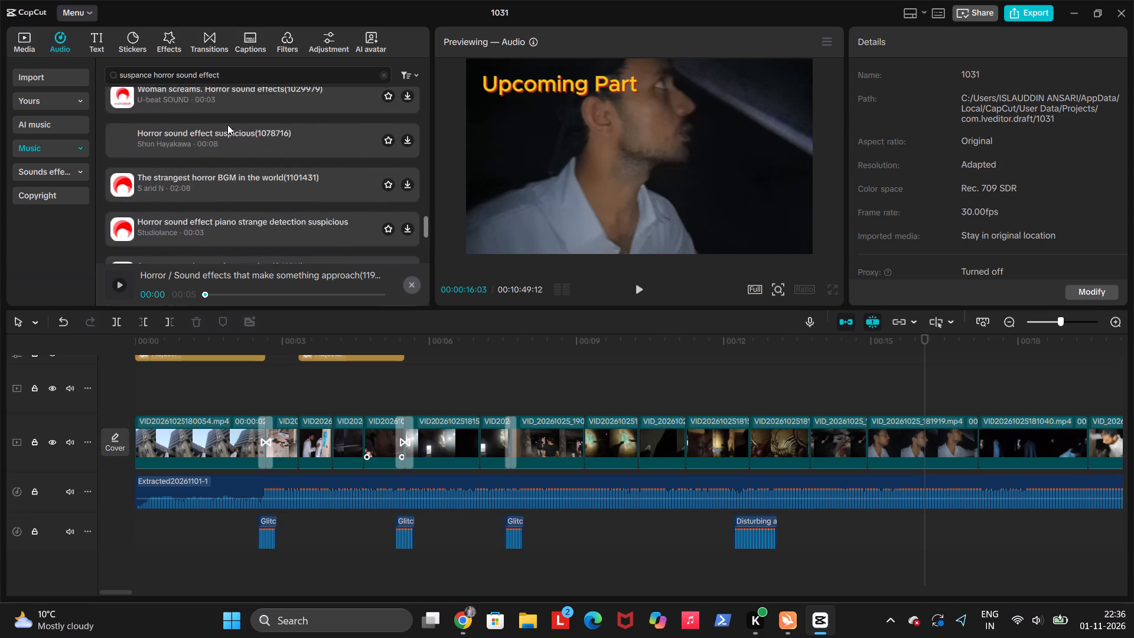
scroll(227, 125, up, 8)
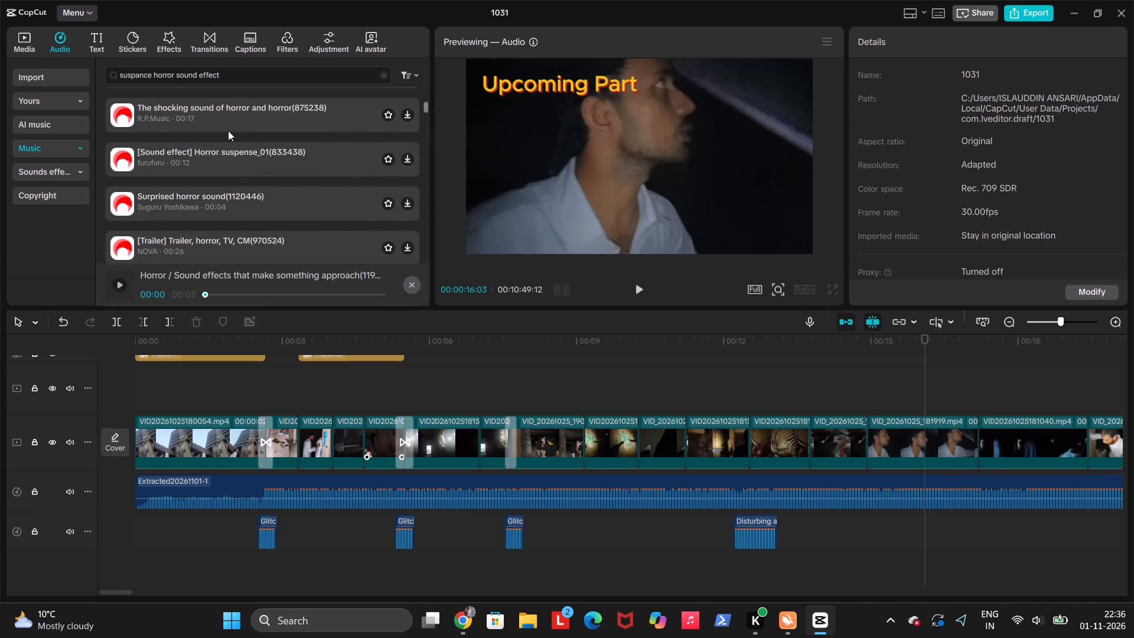
scroll(228, 129, up, 7)
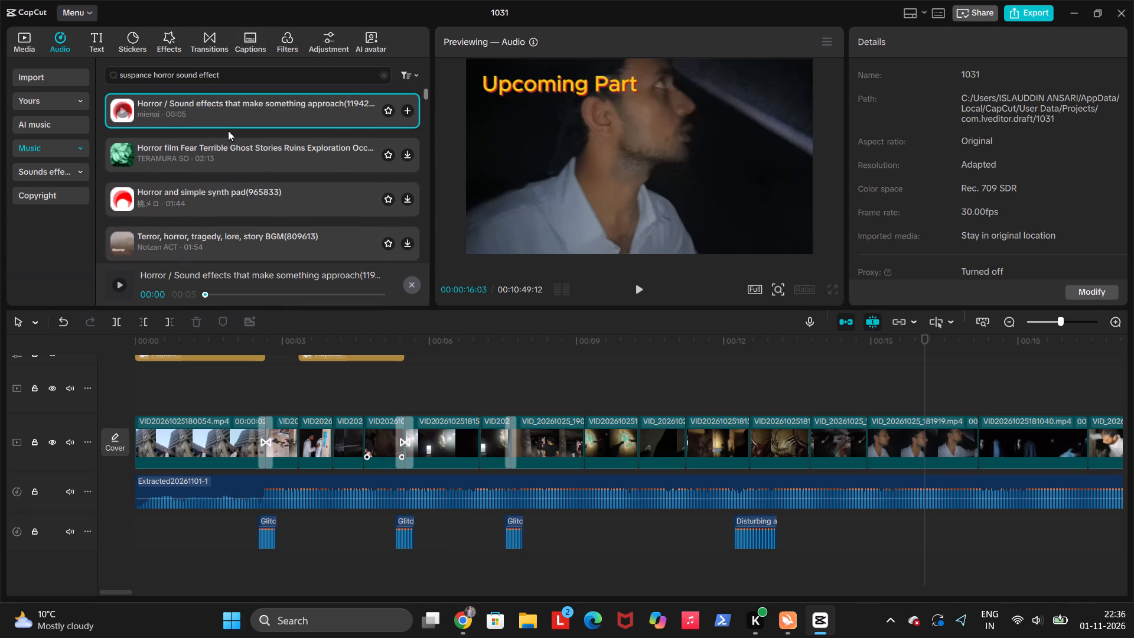
scroll(228, 131, up, 11)
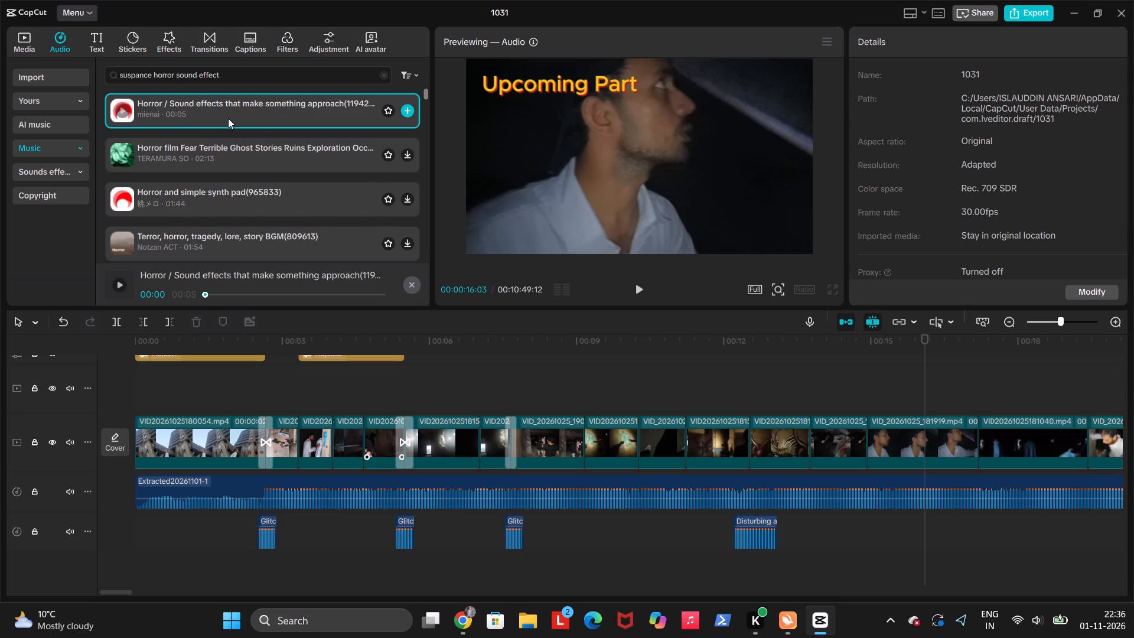
click(228, 118)
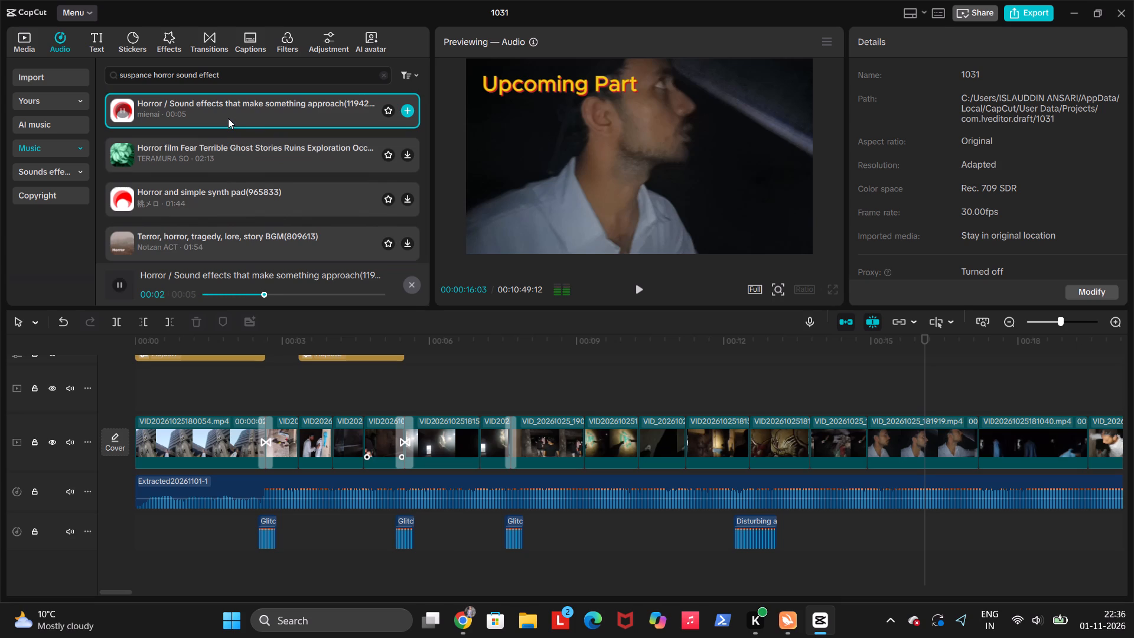
key(space)
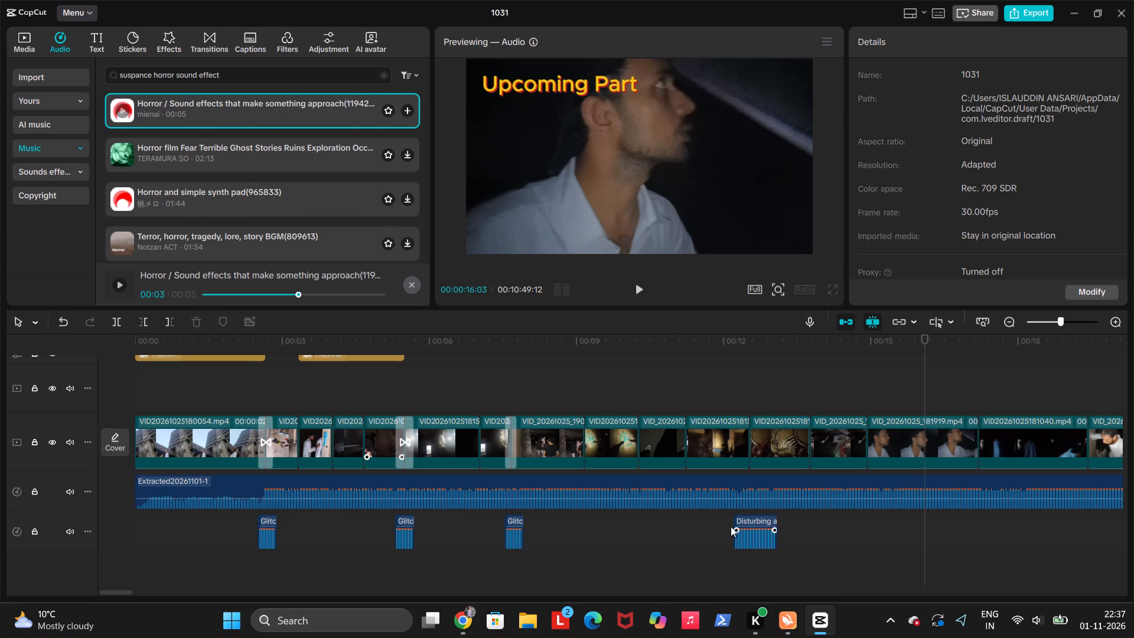
Play the preview from the existing horror sound through to 00:00:24:17 to look for a place for another sound.
click(650, 549)
key(space)
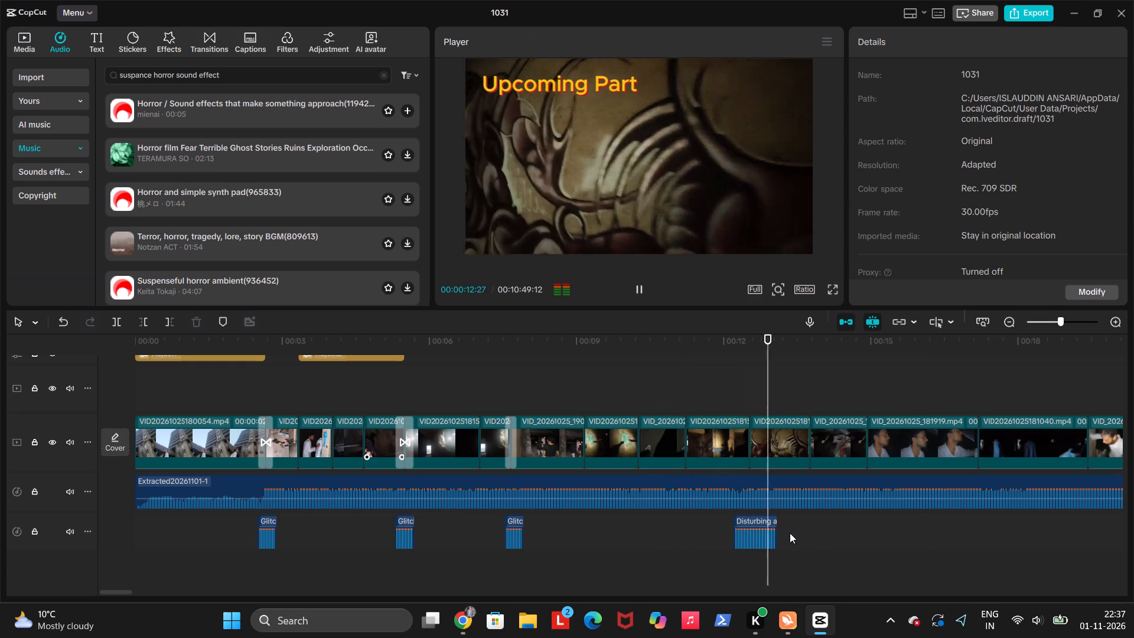
key(space)
key(space)
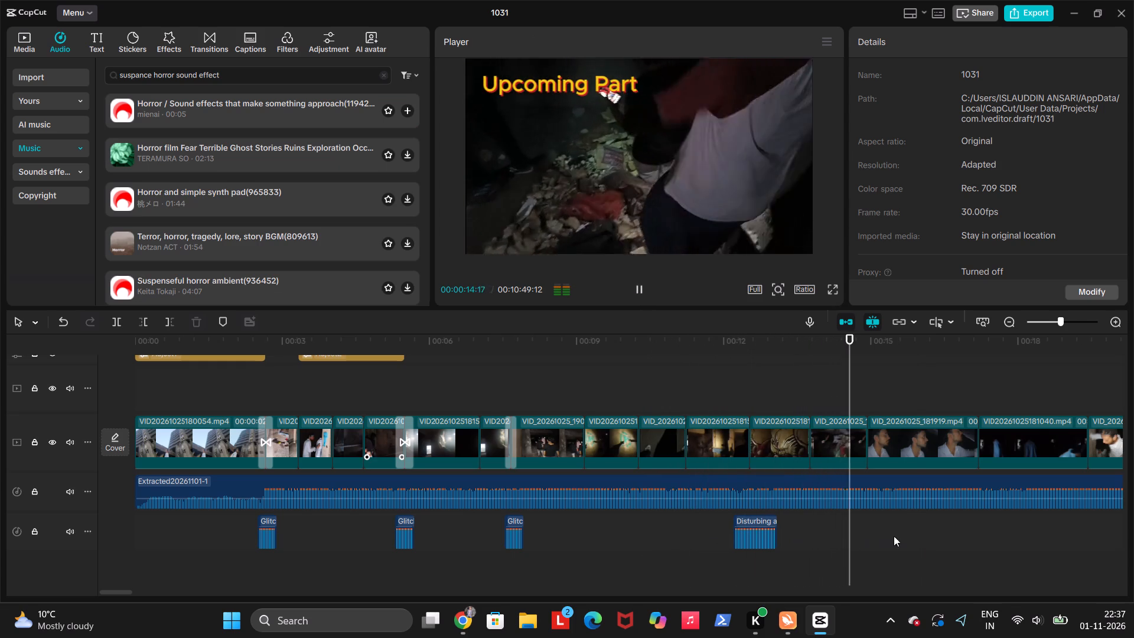
scroll(933, 528, left, 1)
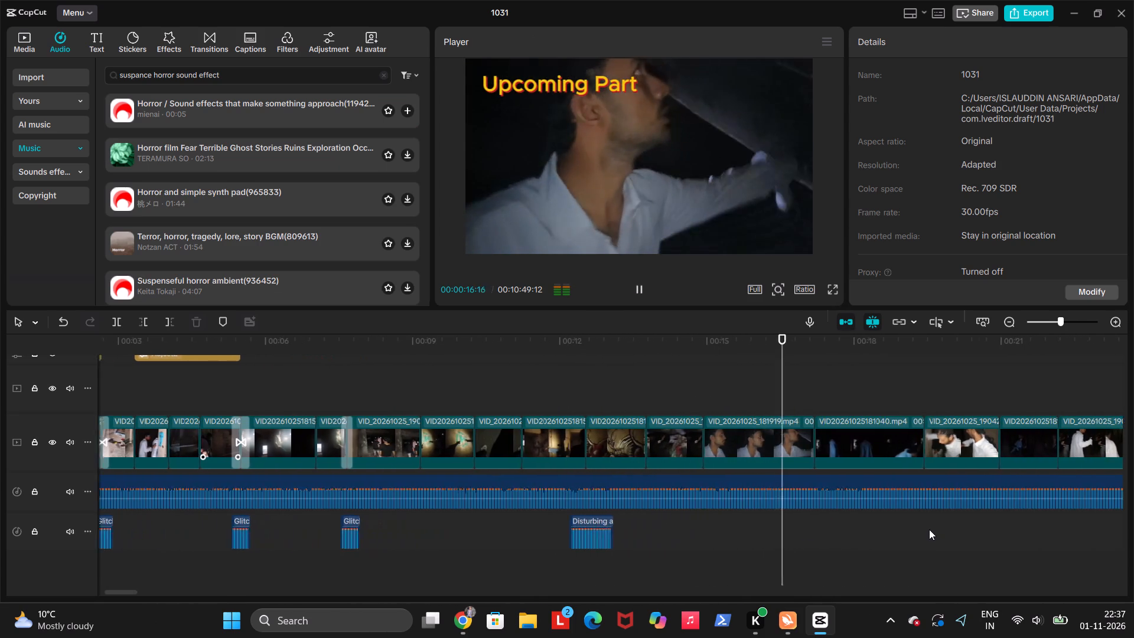
scroll(929, 529, left, 3)
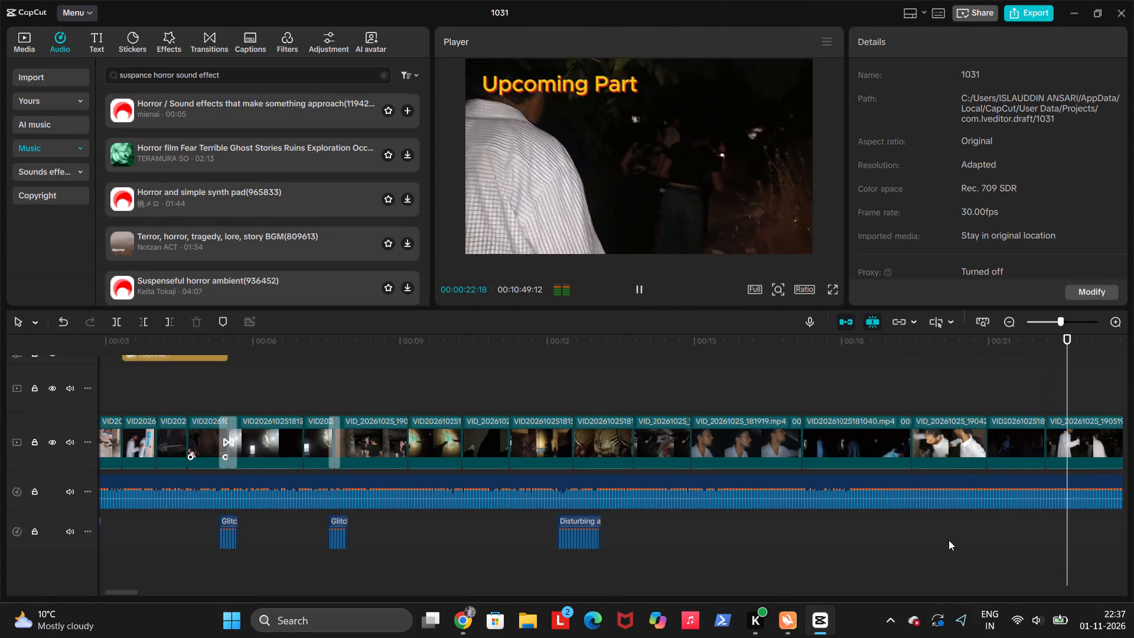
scroll(949, 540, left, 3)
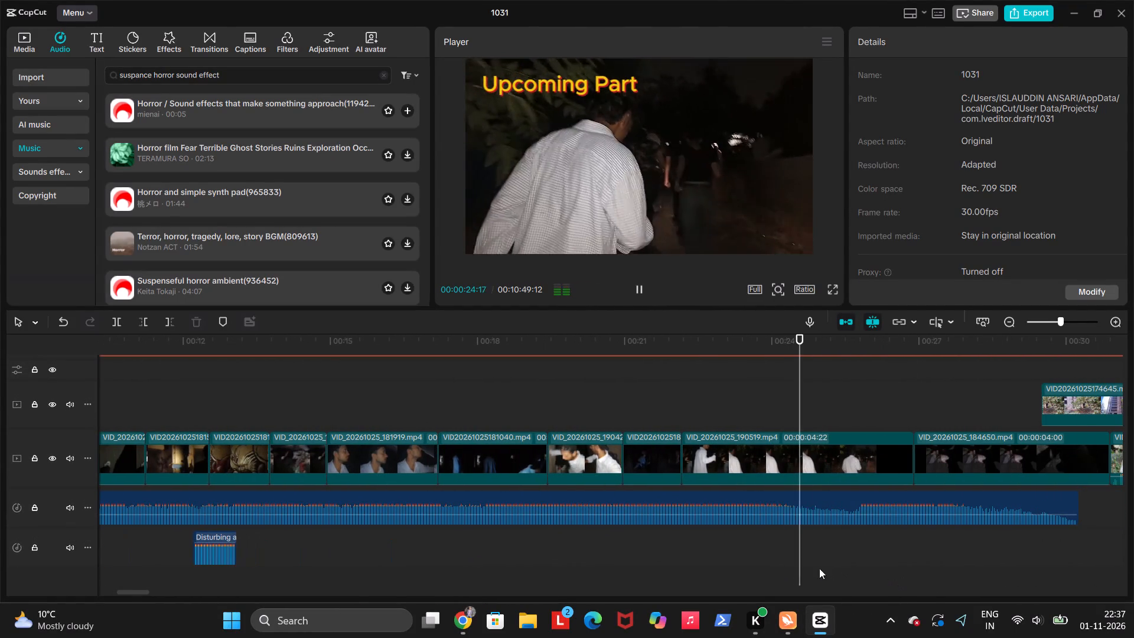
key(space)
Add "Horror / Sound effects that make something approach" at 00:00:22:15 and shift it earlier to the start of clip VID_20261025_190519.
click(633, 569)
key(space)
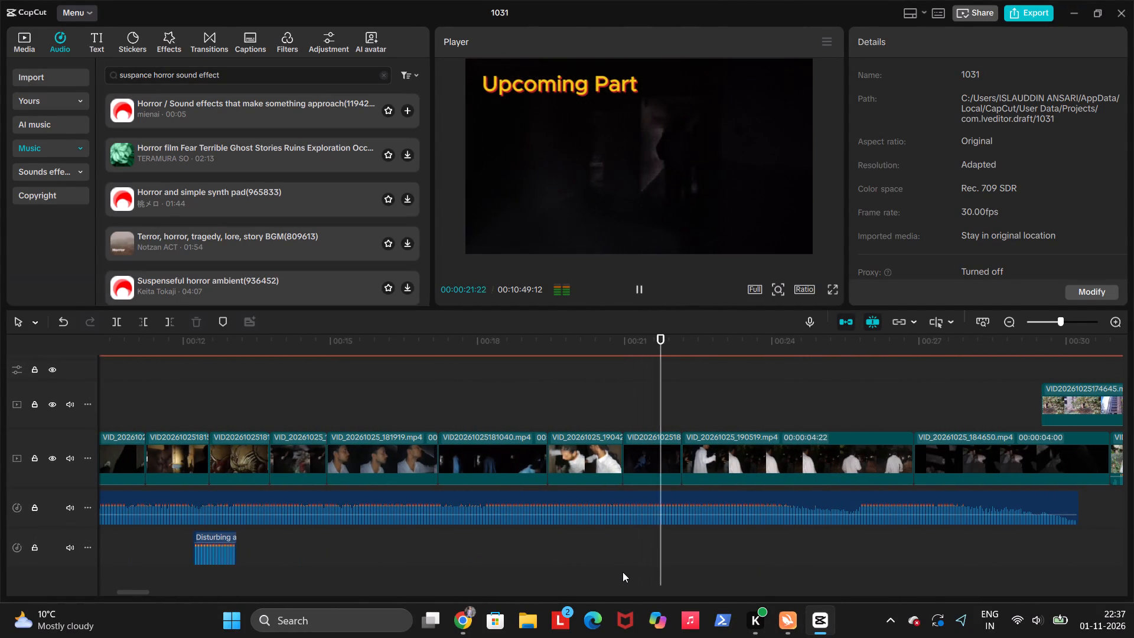
key(space)
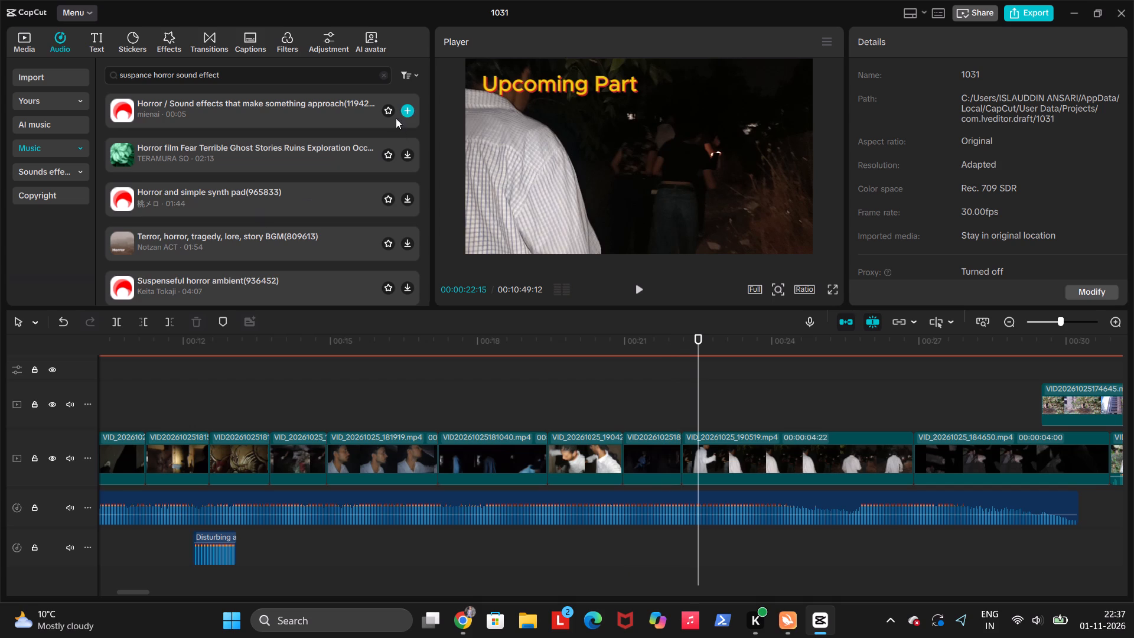
click(406, 116)
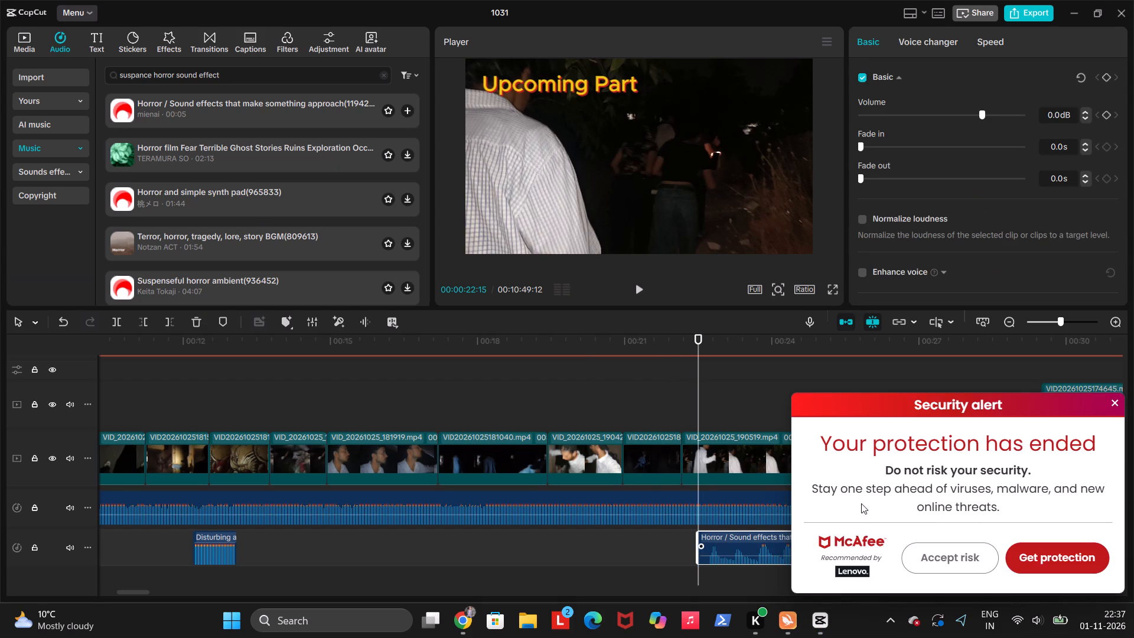
click(1113, 399)
drag(786, 549, 786, 549)
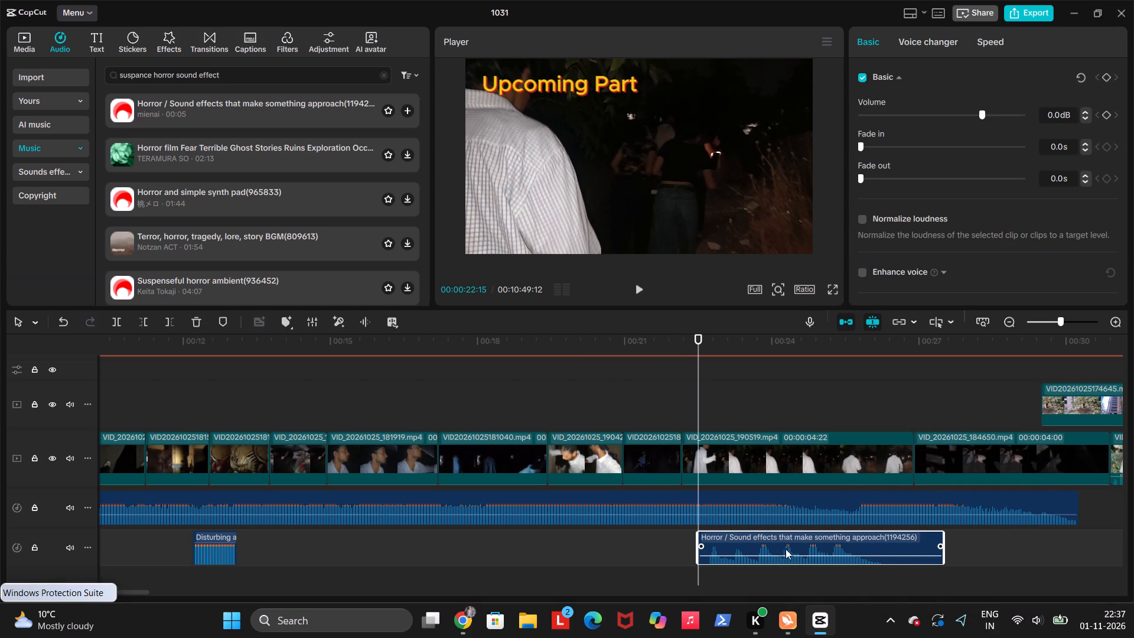
drag(786, 549, 769, 549)
Play the added approach sound and trim its end, cutting it at 00:00:26:02.
click(629, 568)
key(space)
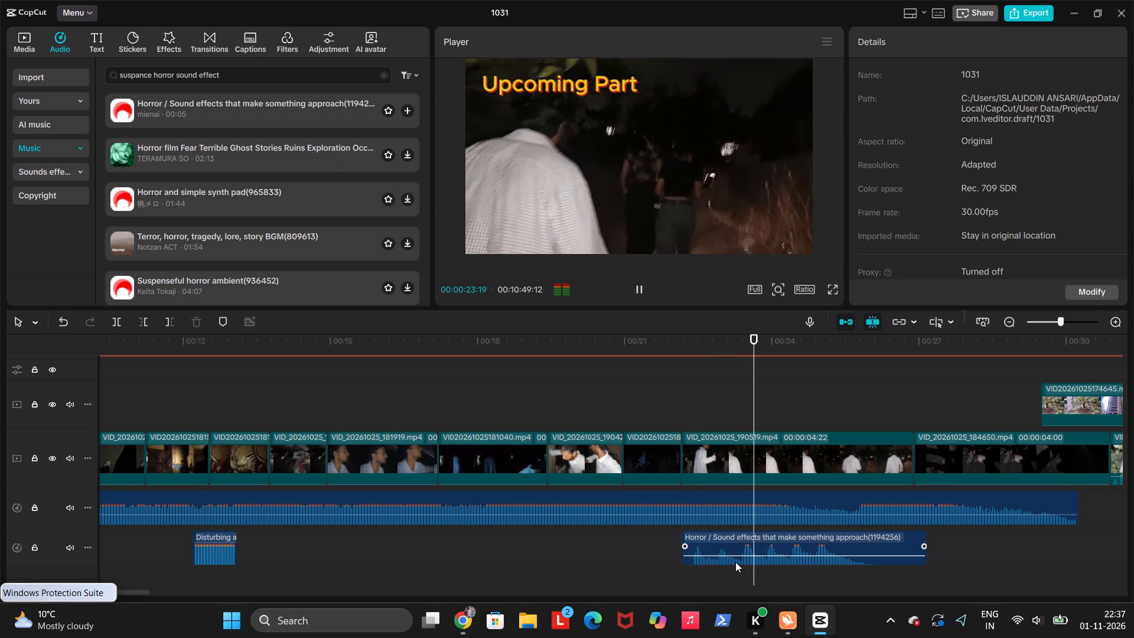
click(856, 549)
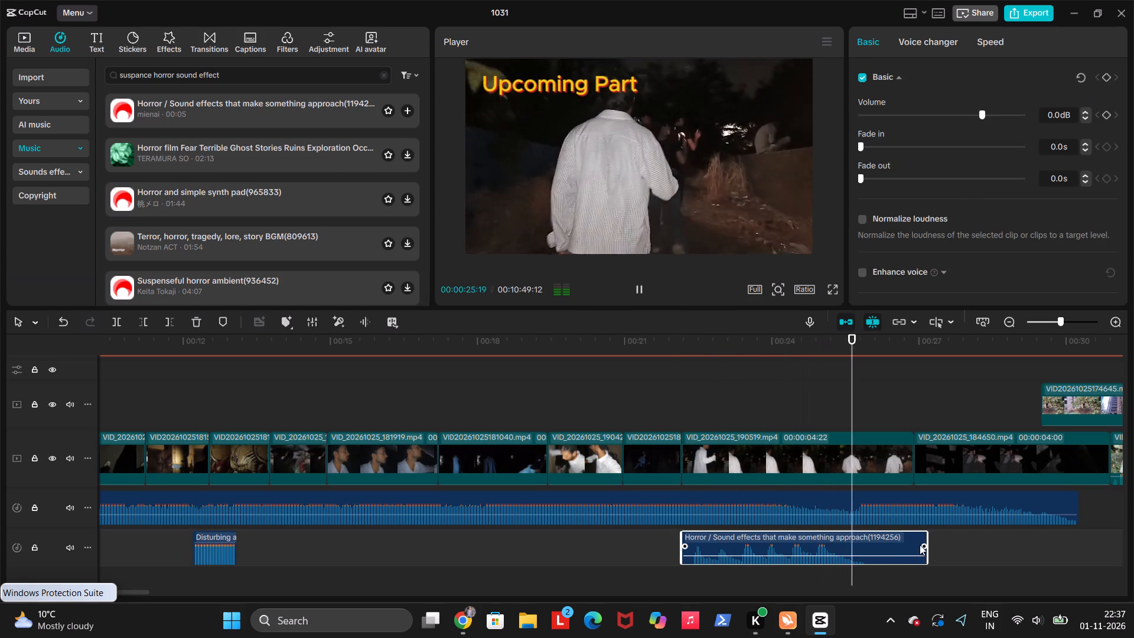
drag(928, 545, 868, 546)
click(872, 547)
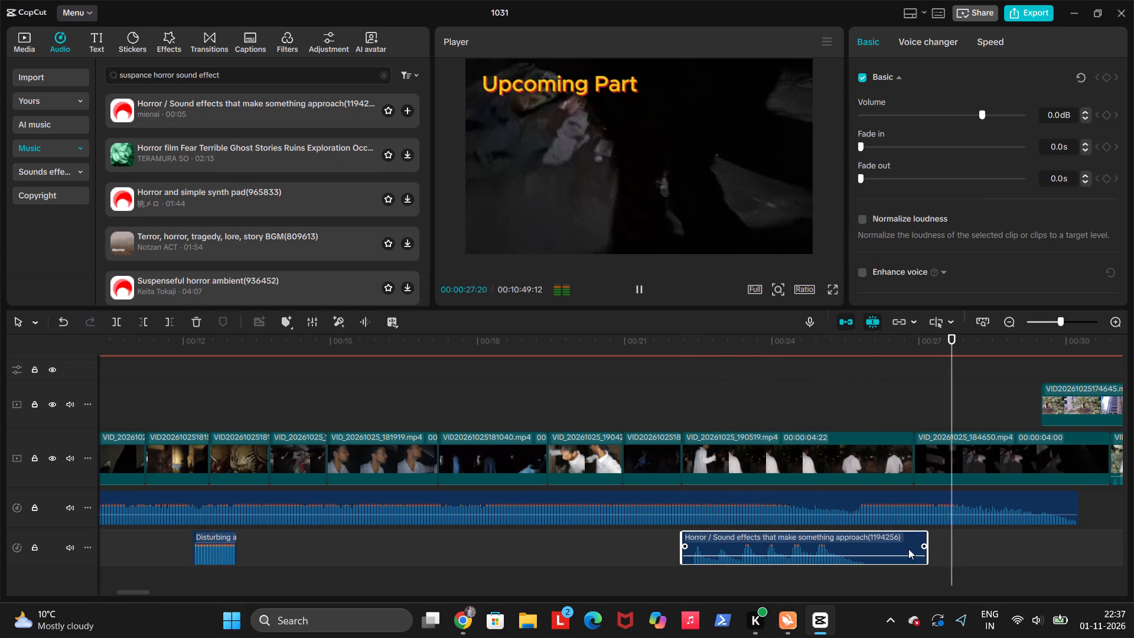
drag(927, 545, 888, 547)
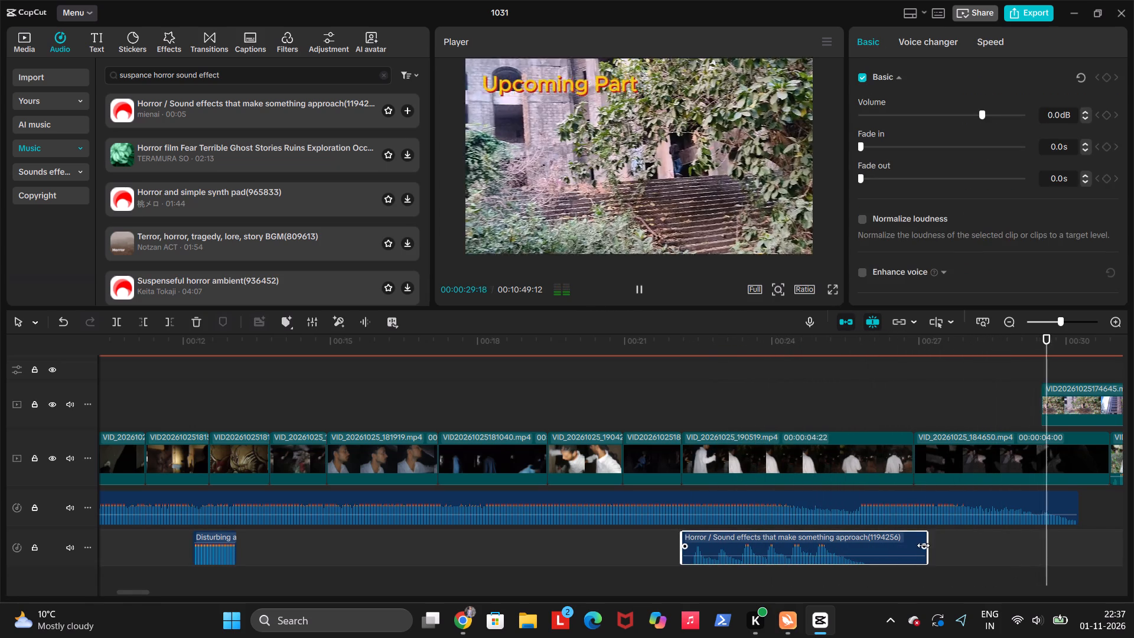
drag(928, 545, 909, 545)
click(907, 548)
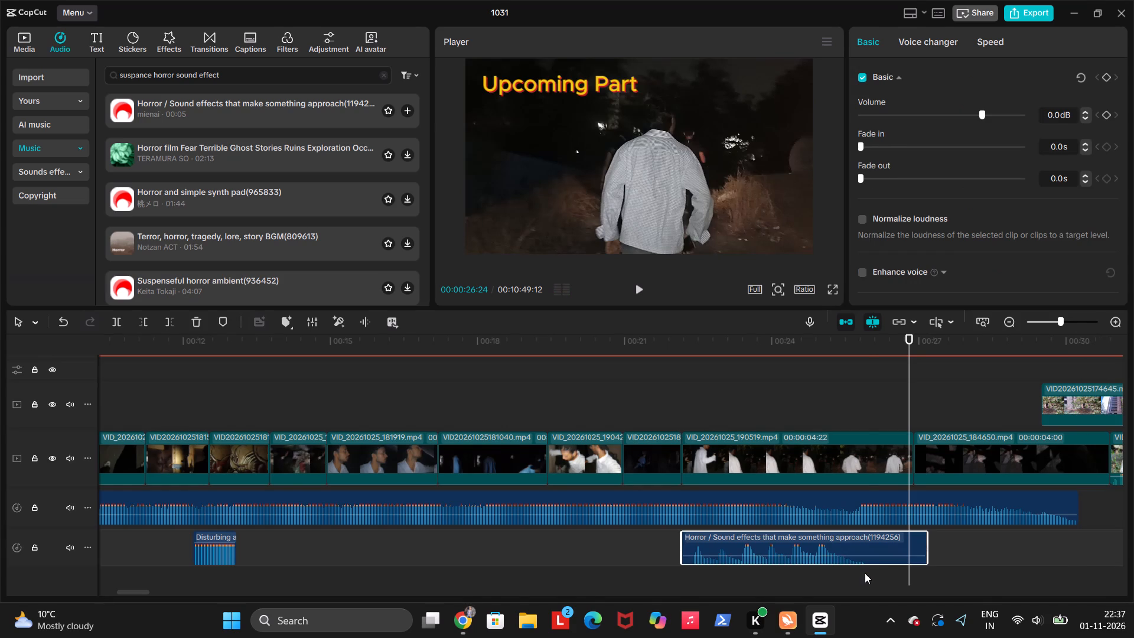
click(869, 576)
click(855, 567)
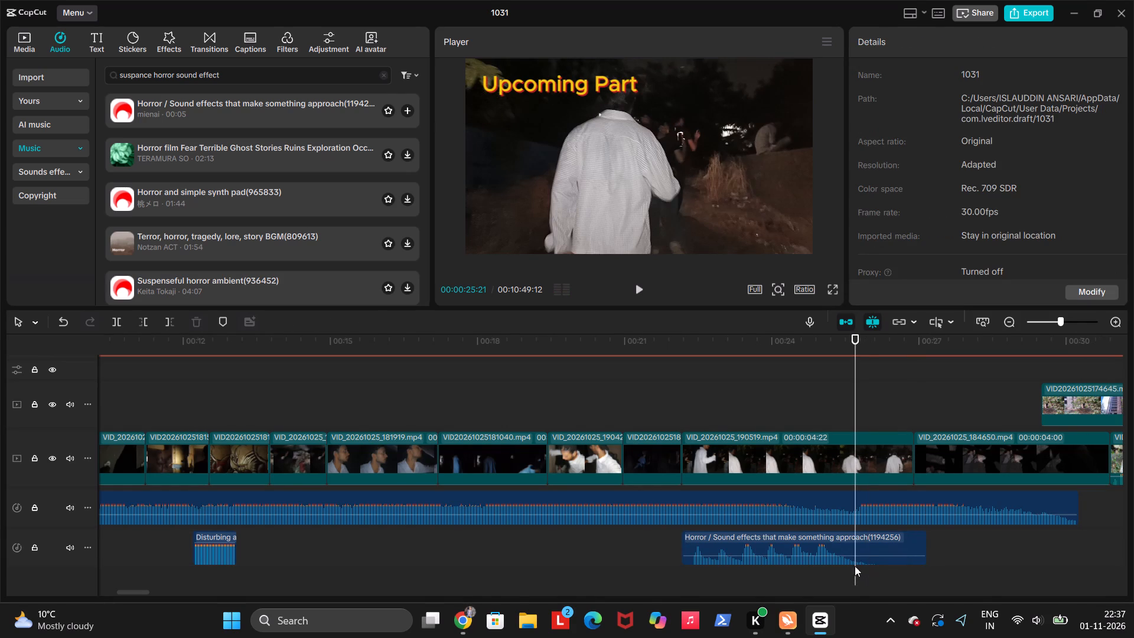
click(873, 569)
click(865, 554)
key(w)
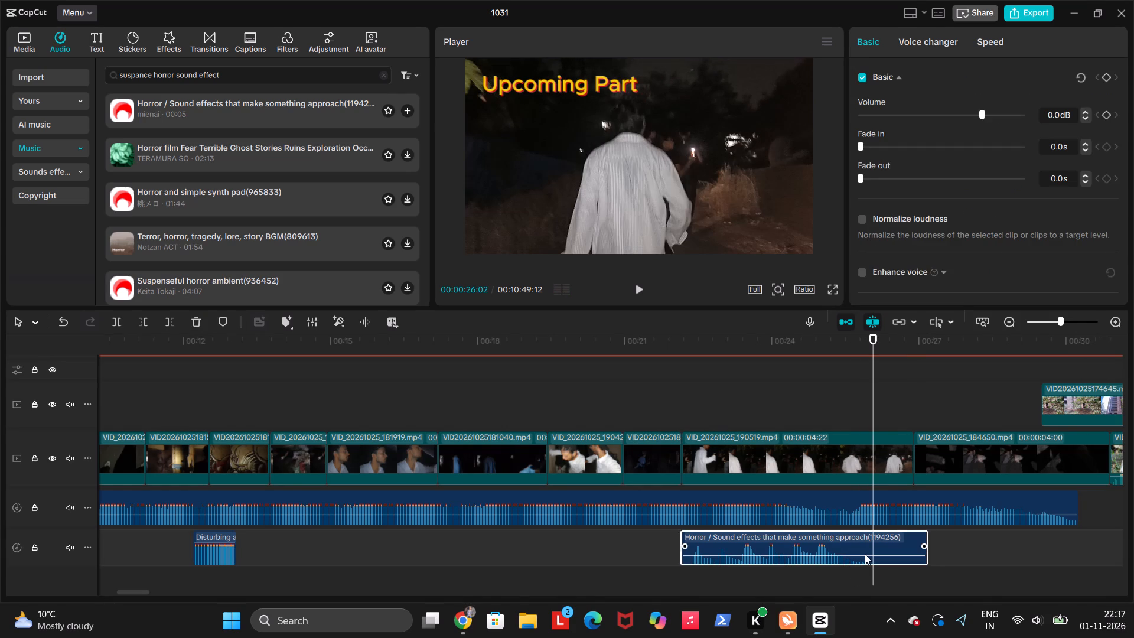
Trim the start of the approach sound, cutting it at 00:00:22:10.
click(690, 575)
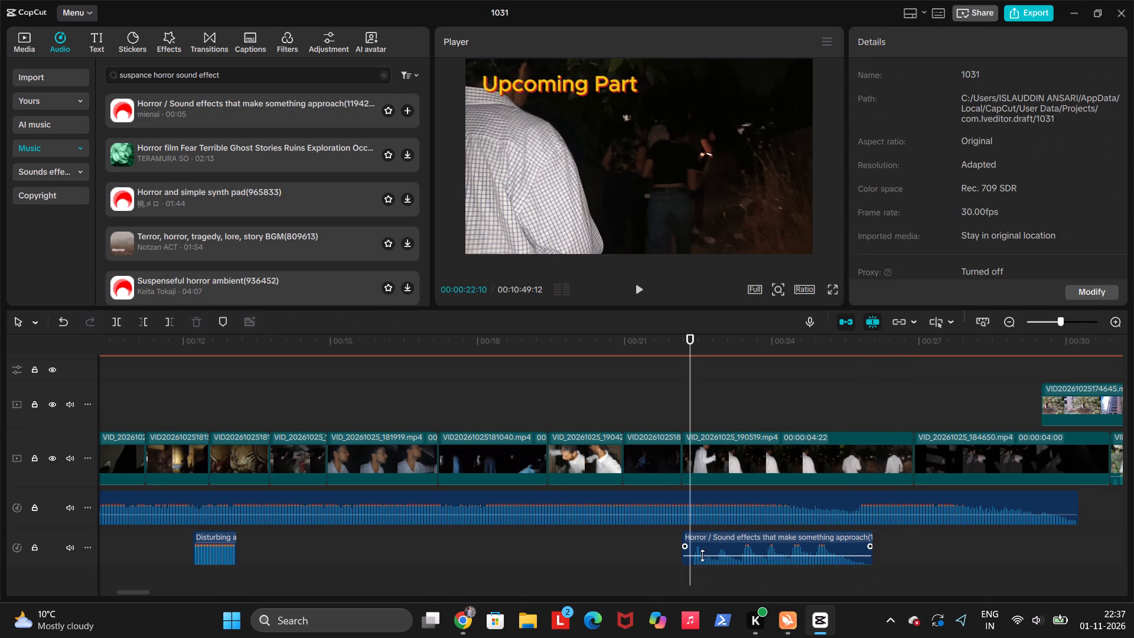
click(703, 553)
key(q)
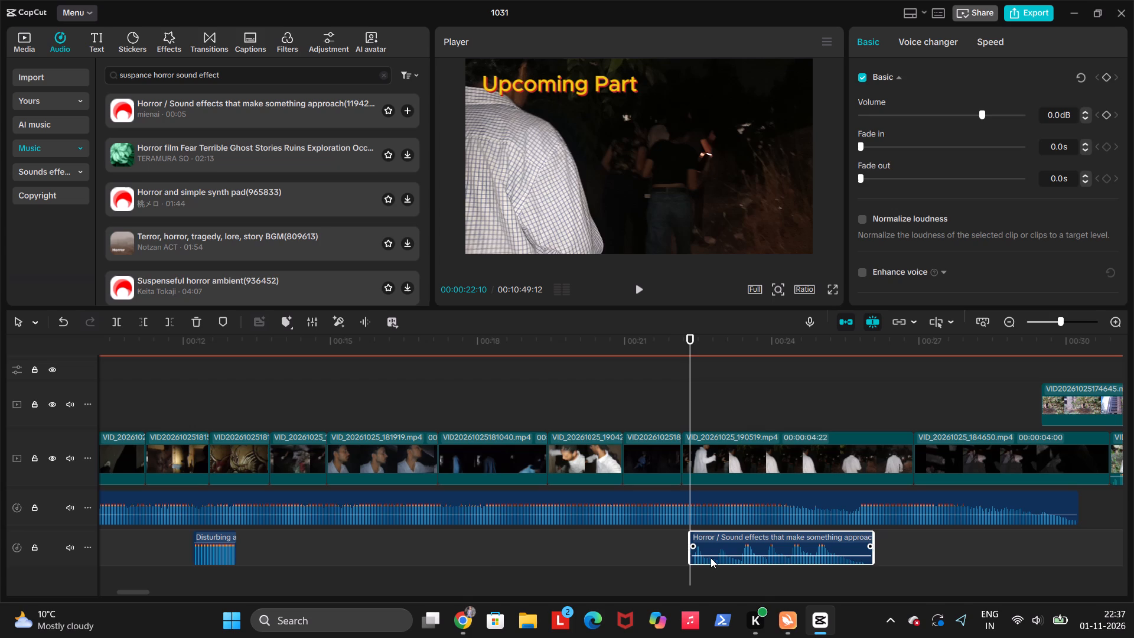
Play the preview from the beginning to 00:00:17:21 to review the cuts, transitions and sounds.
click(500, 565)
drag(500, 565, 1, 585)
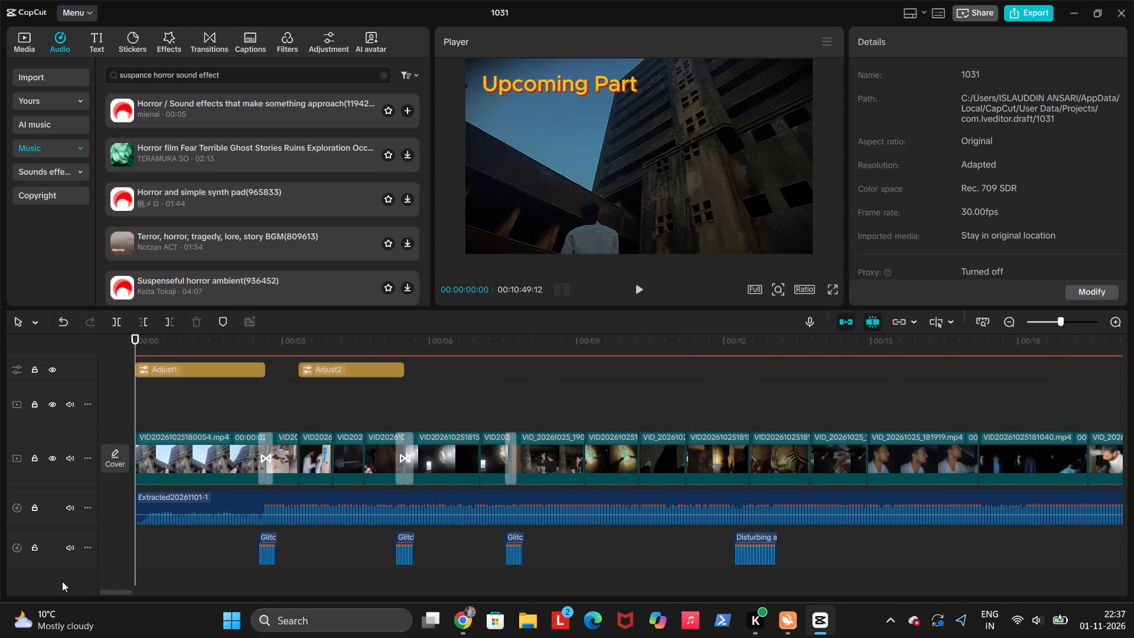
key(space)
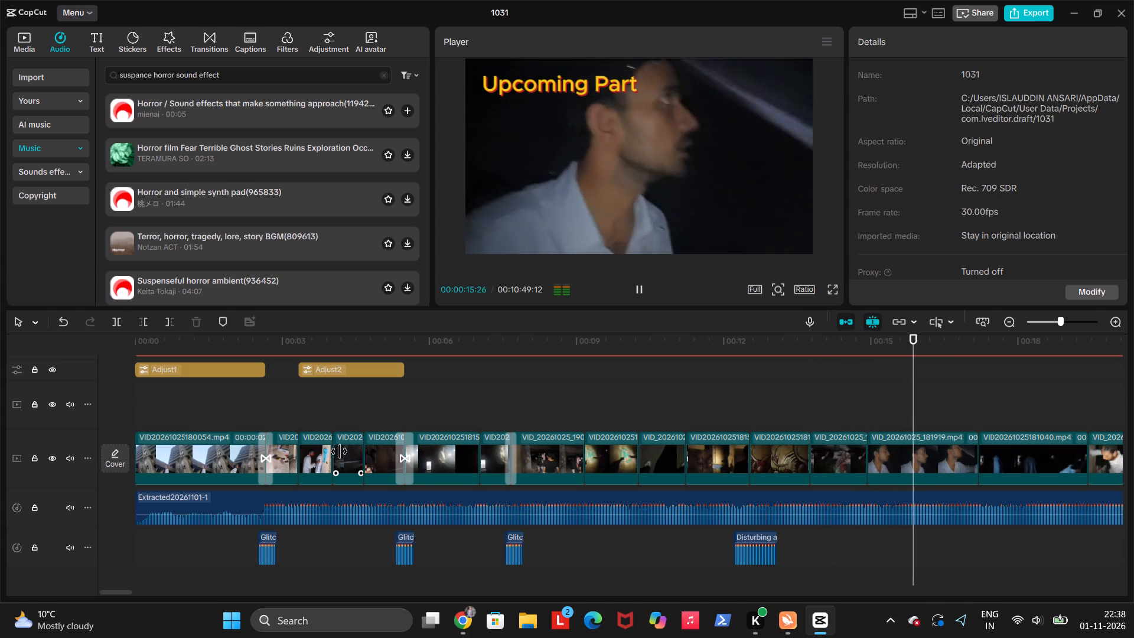
key(space)
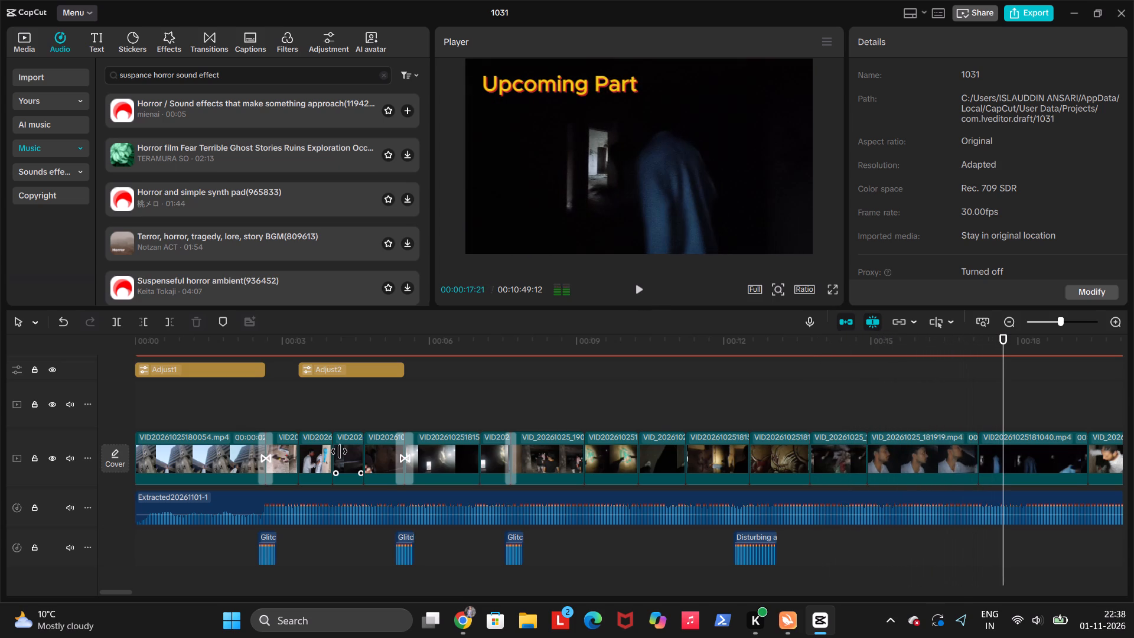
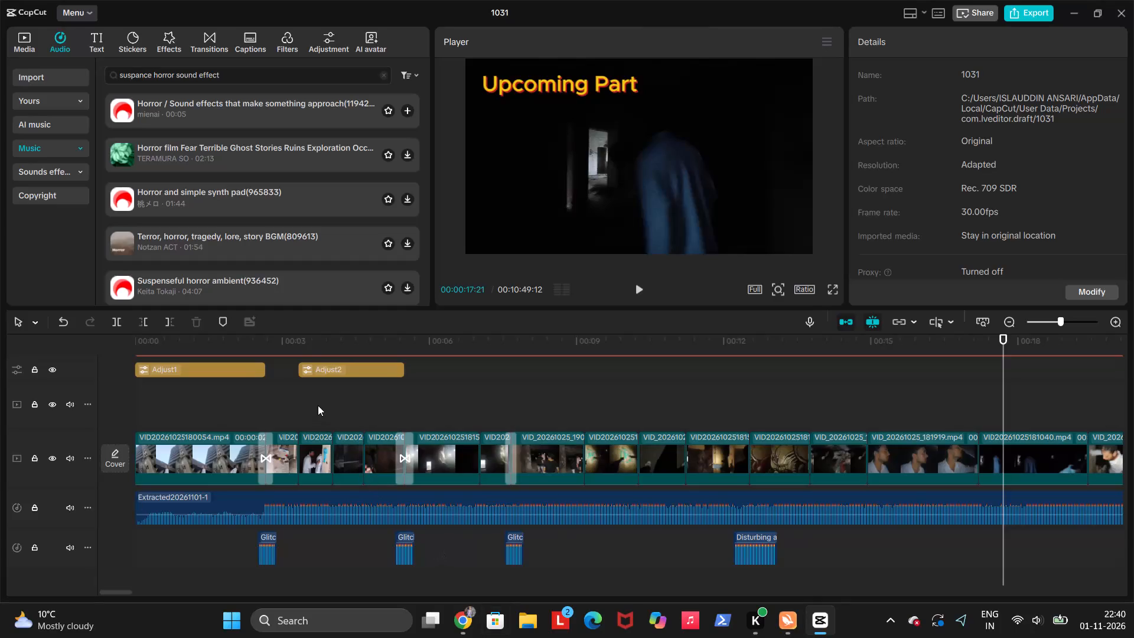
Play the preview from the beginning to 00:00:13:14, rechecking the early cuts, glitch transitions and sounds.
drag(317, 405, 96, 431)
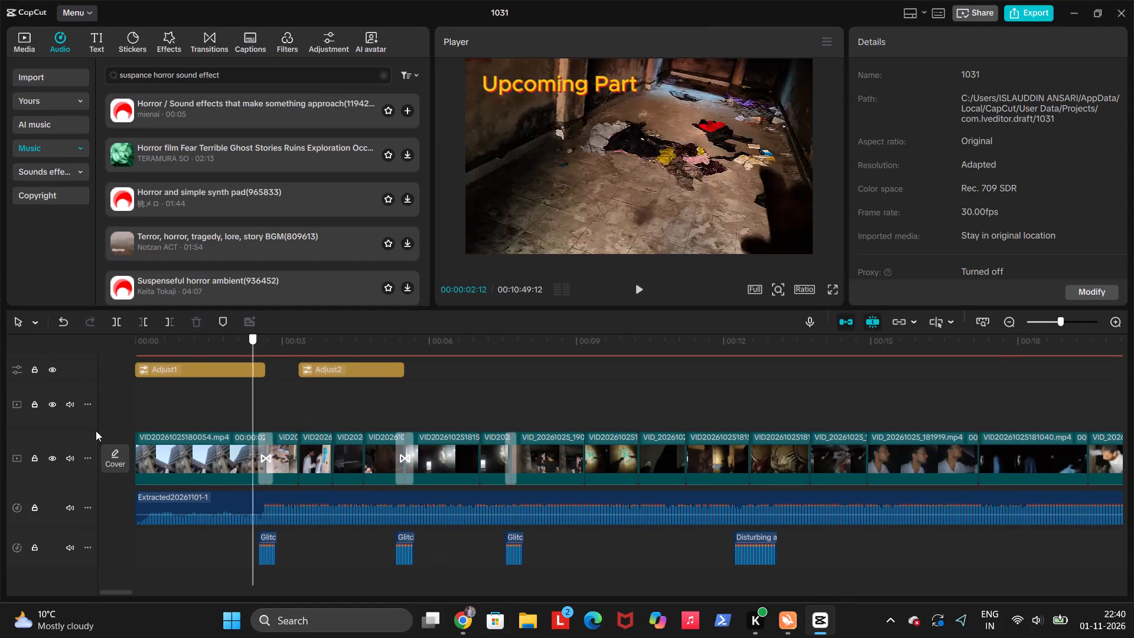
drag(96, 431, 54, 431)
key(space)
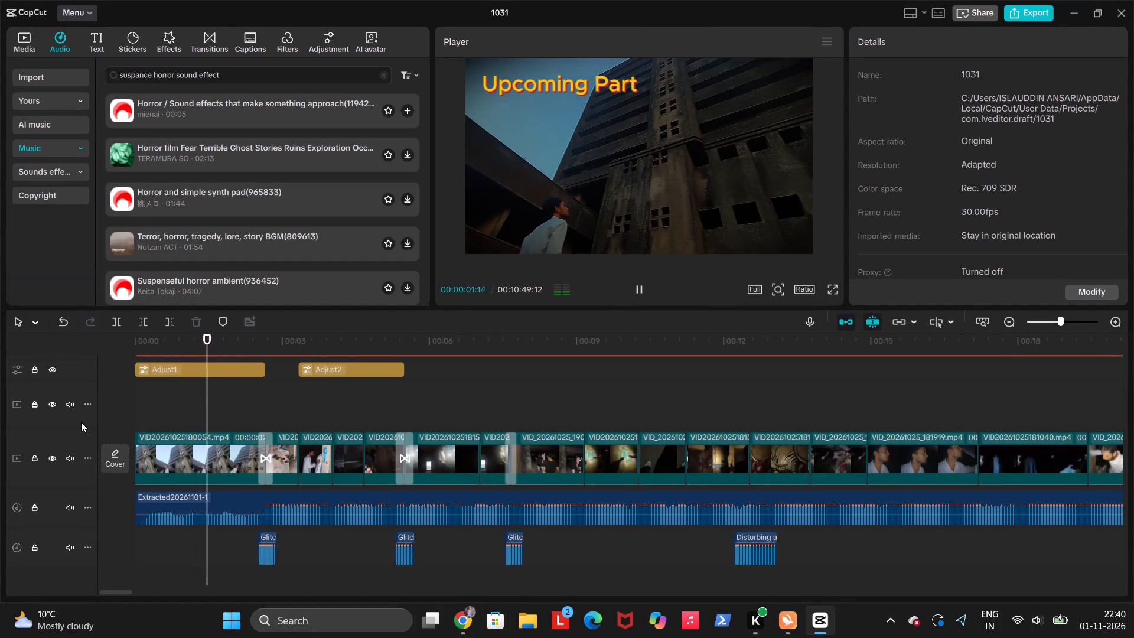
key(space)
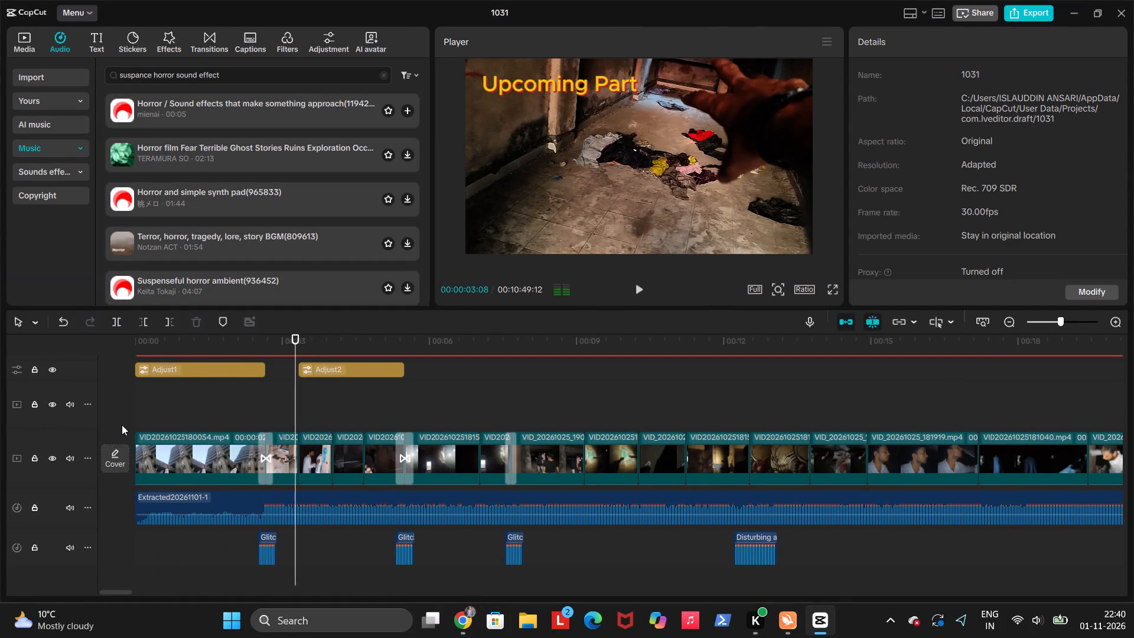
key(space)
click(267, 406)
key(space)
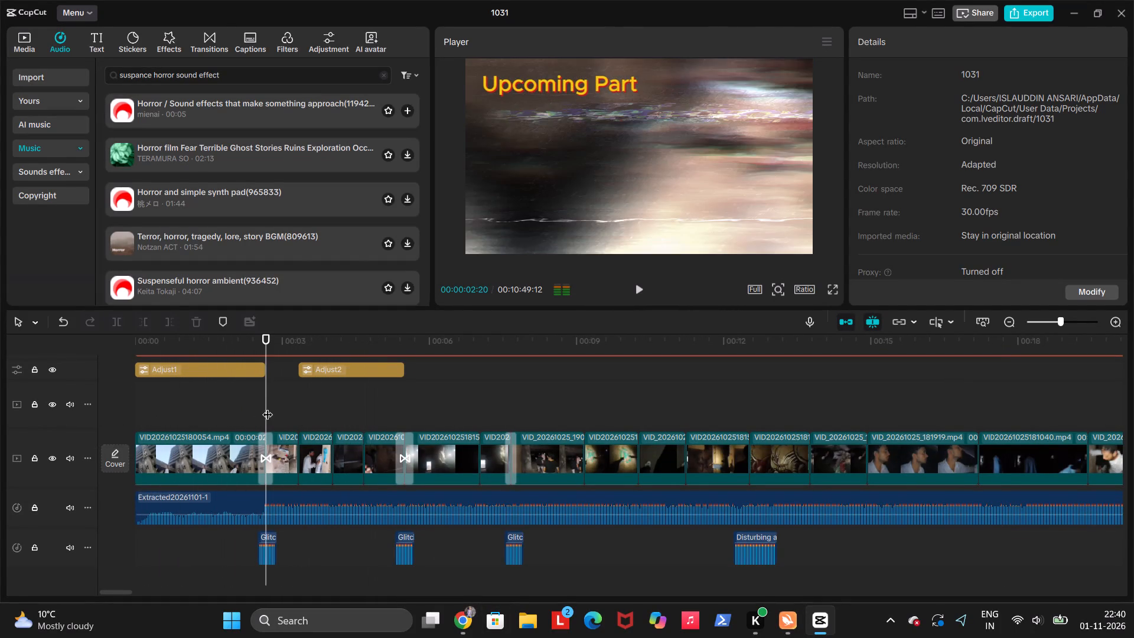
key(space)
key(space)
key(space)
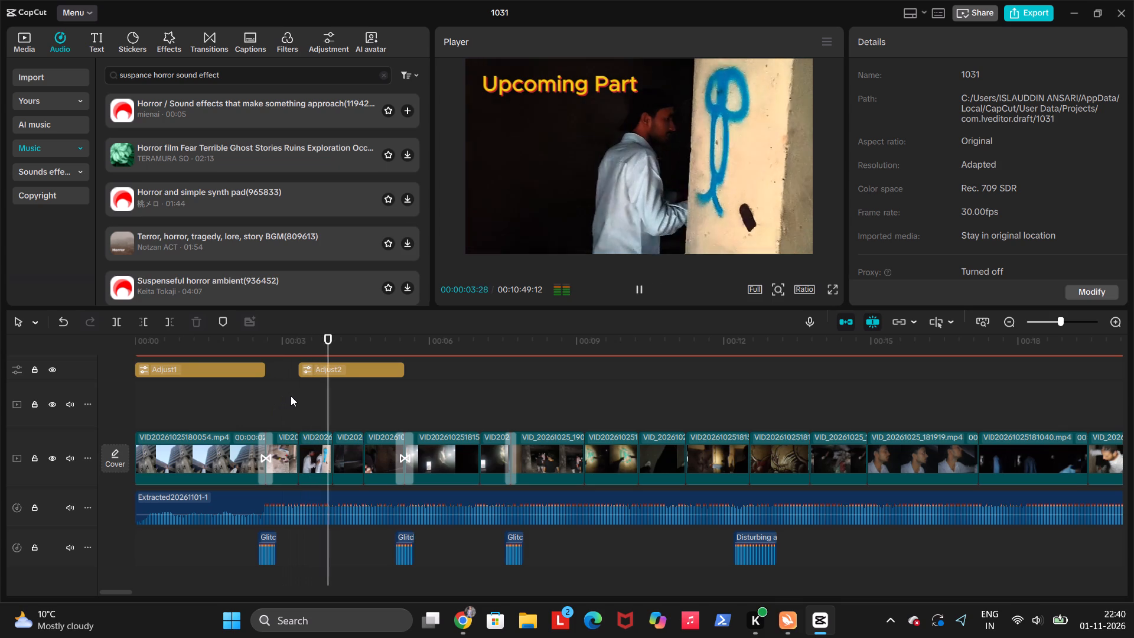
key(space)
key(space)
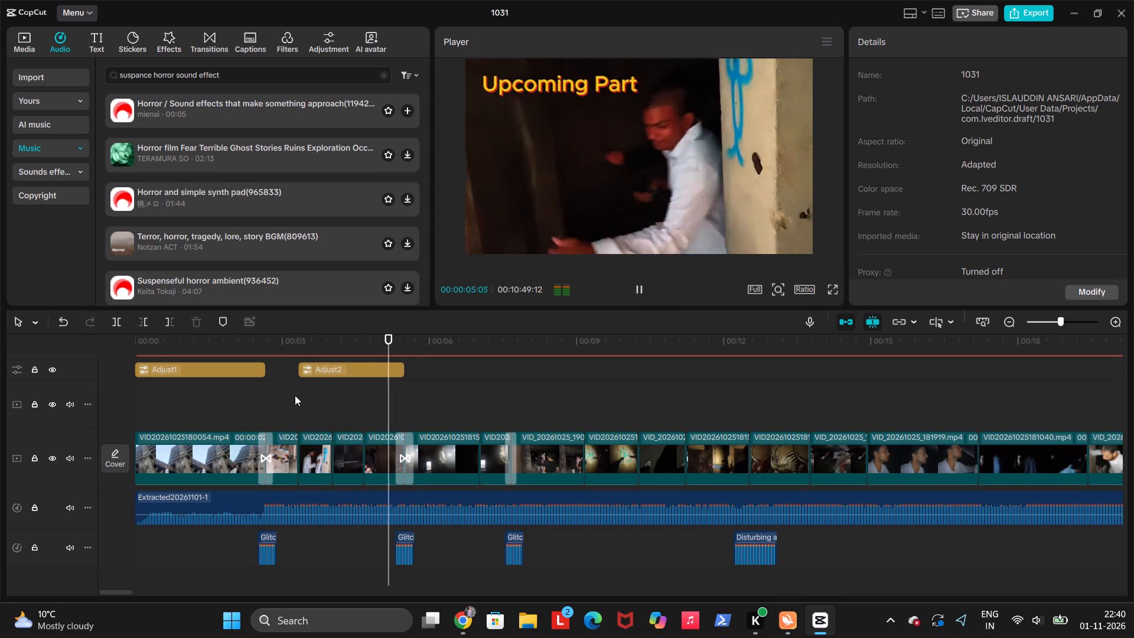
key(space)
key(space)
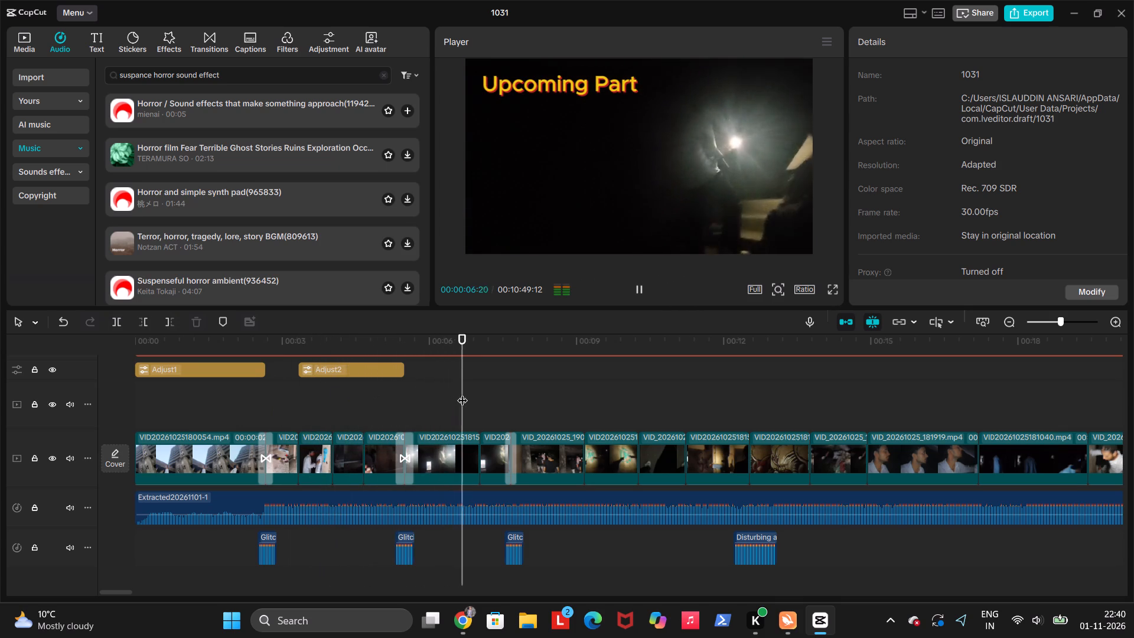
key(space)
key(space)
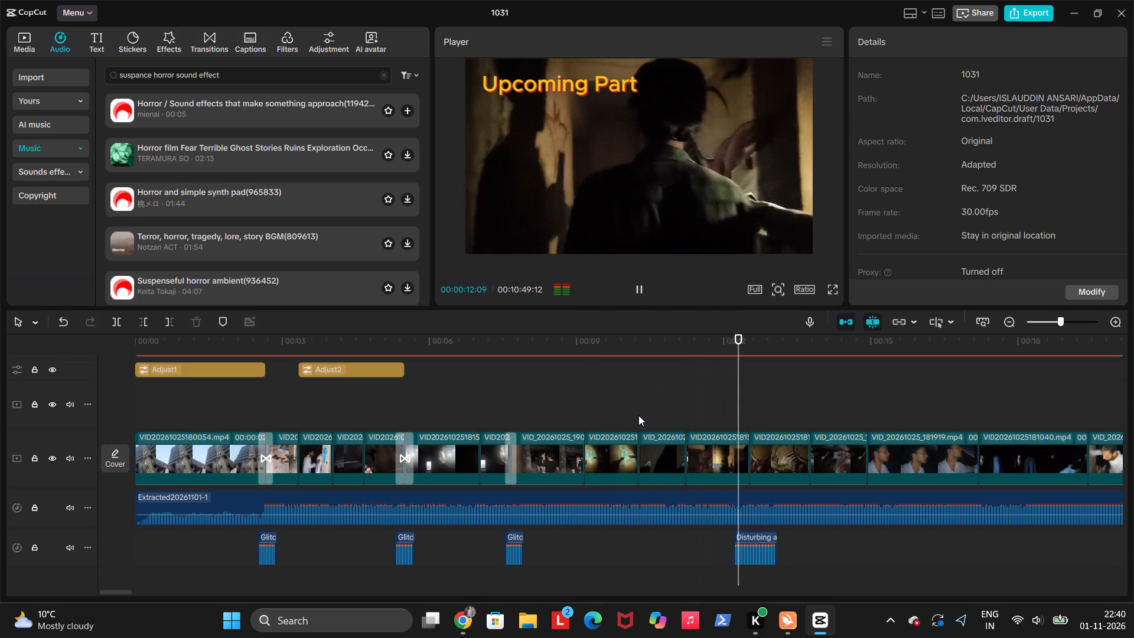
key(space)
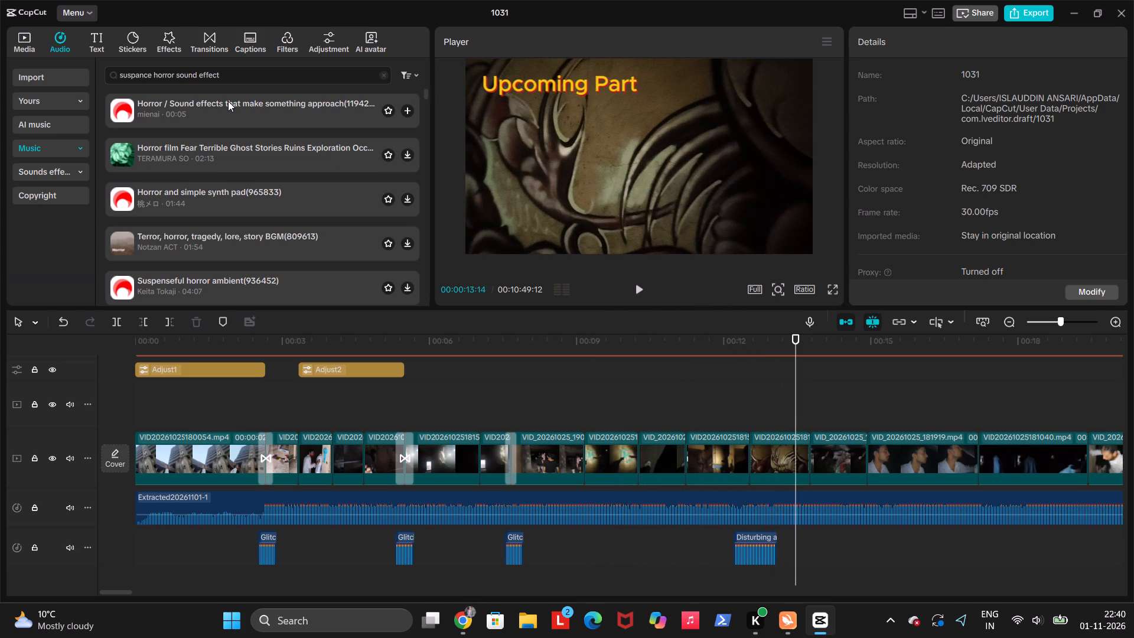
Browse the suspense horror sound results, auditioning the approach sound and trying "Surprised horror sound" and "Horror scream 03-1 (high reverb)".
click(229, 116)
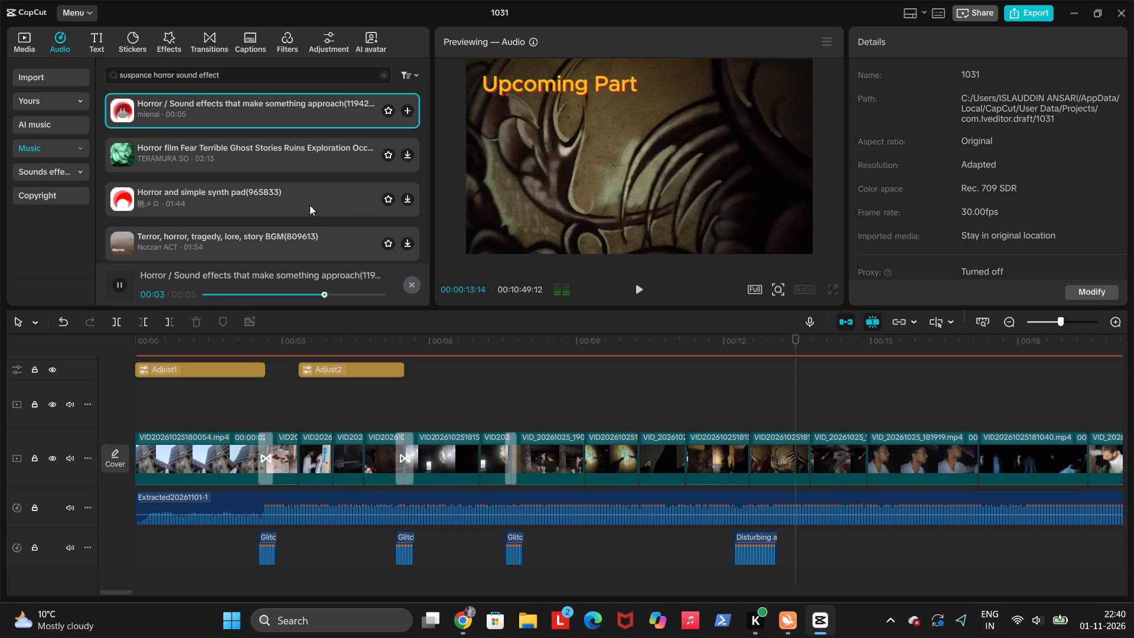
scroll(309, 205, down, 2)
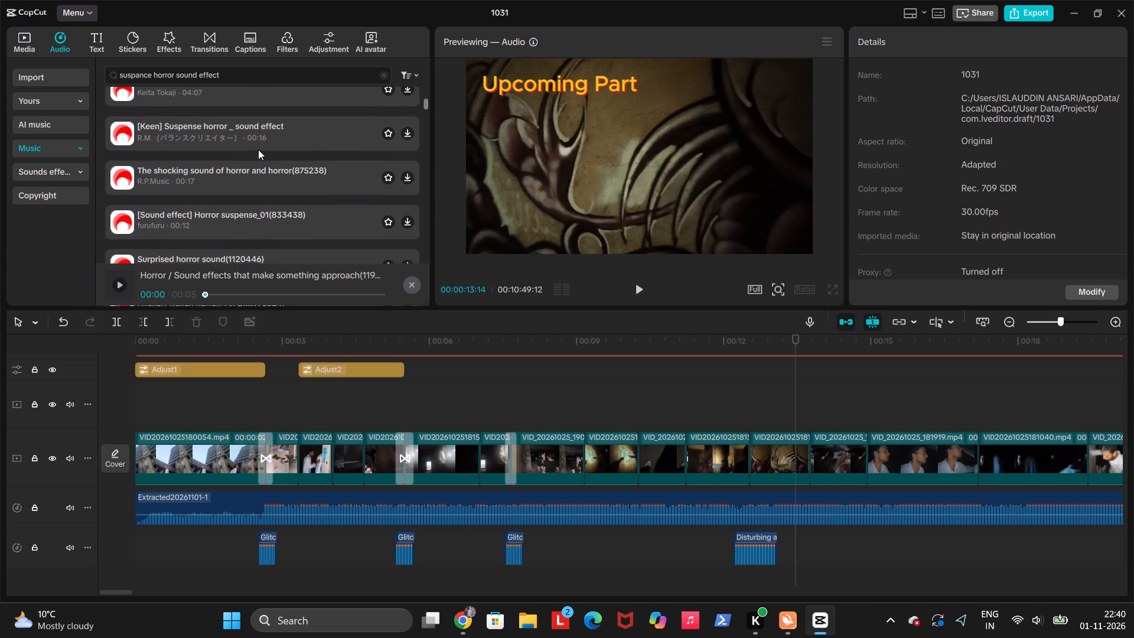
scroll(258, 149, down, 1)
click(247, 123)
scroll(247, 123, down, 1)
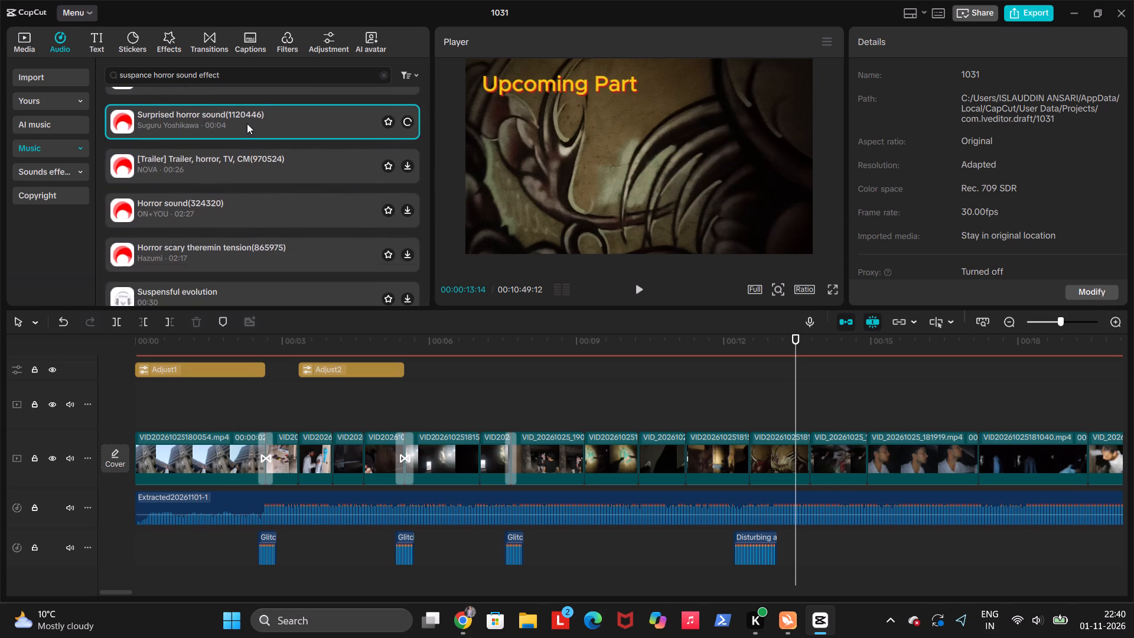
scroll(247, 124, left, 2)
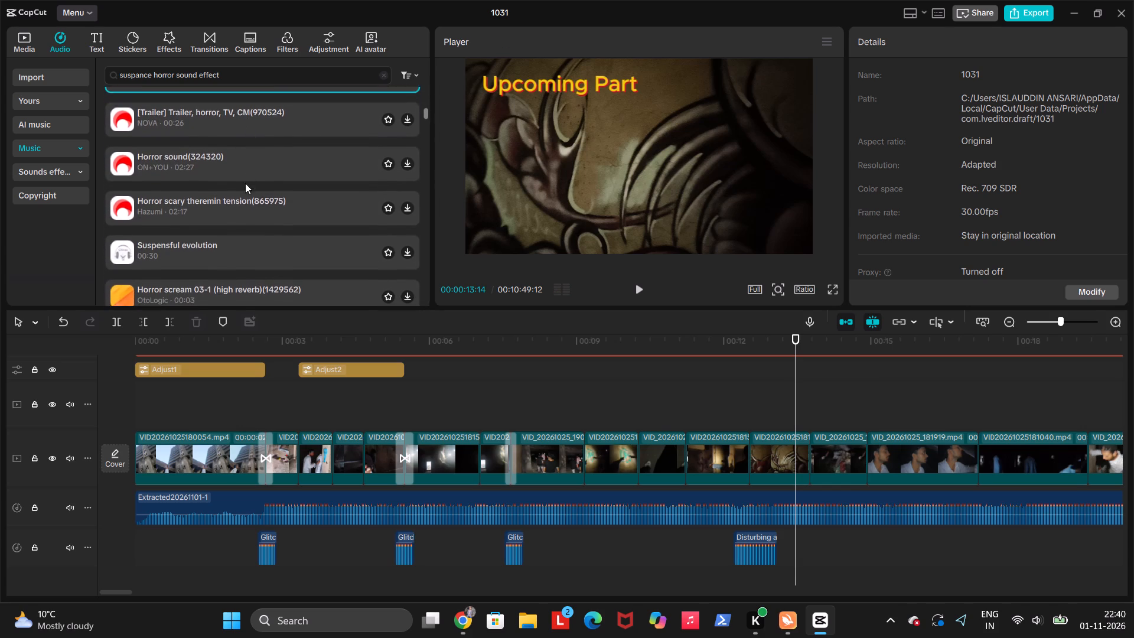
scroll(245, 183, left, 1)
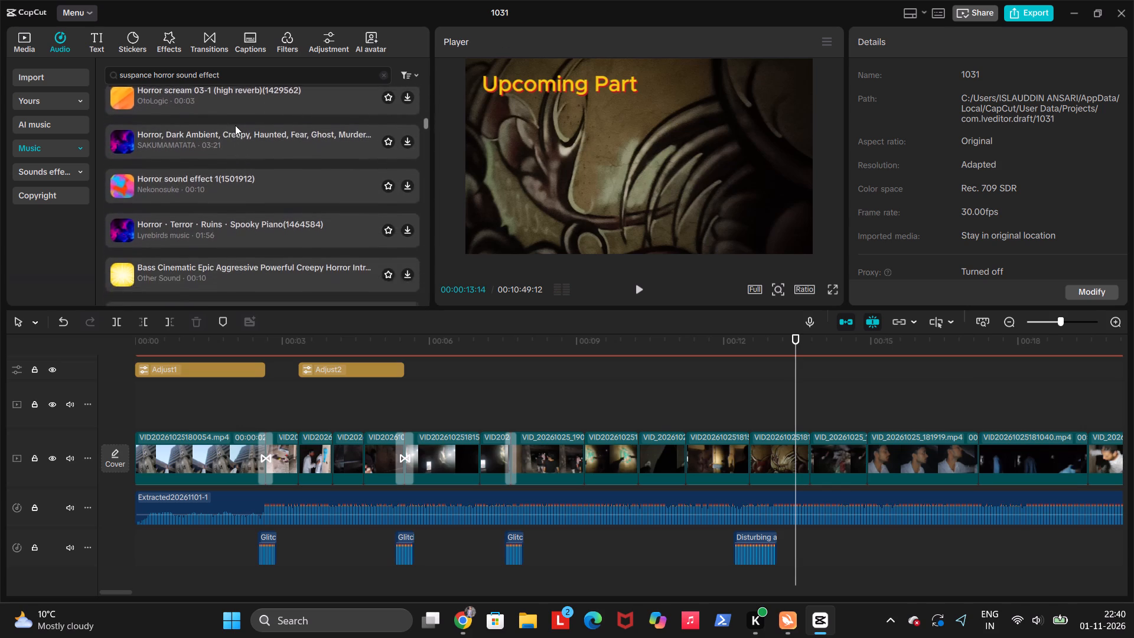
scroll(240, 107, left, 2)
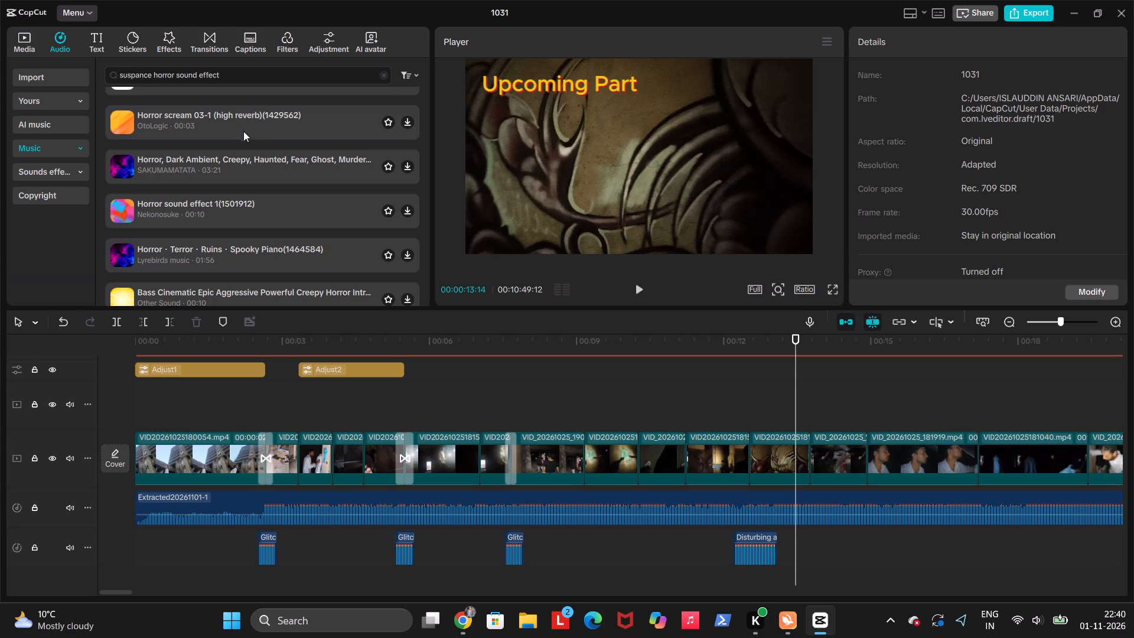
click(275, 131)
scroll(275, 131, up, 1)
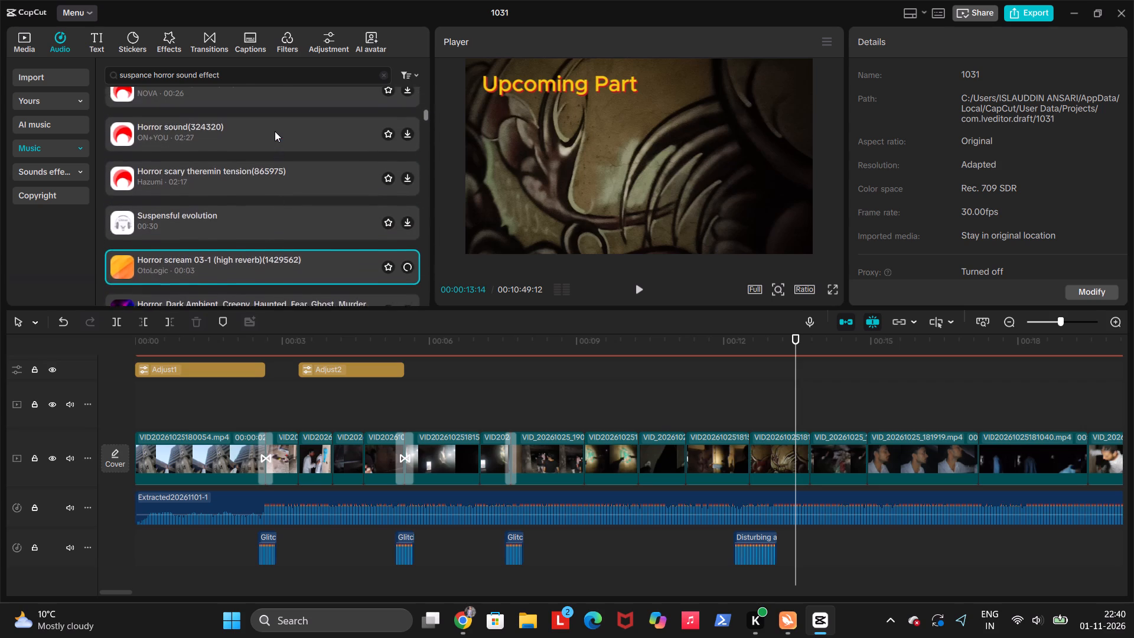
scroll(275, 131, up, 1)
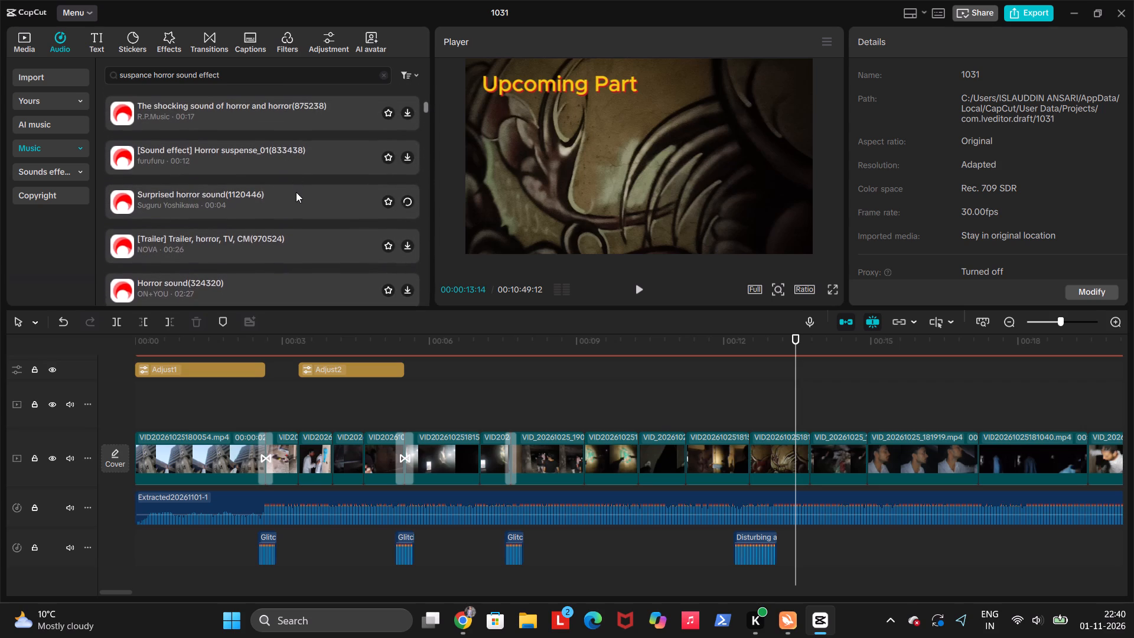
scroll(296, 191, up, 1)
scroll(411, 247, up, 1)
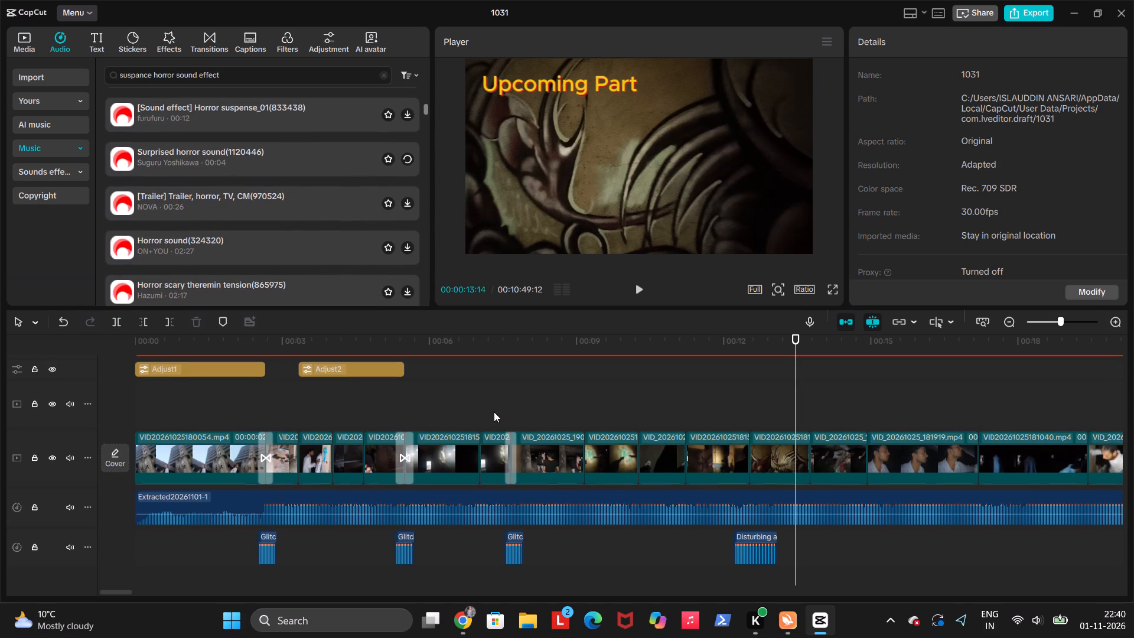
scroll(494, 412, up, 1)
Replay the opening and set the vignette to 9 on the clip right after the first transition.
click(494, 412)
click(155, 375)
click(152, 383)
drag(152, 384, 124, 400)
key(space)
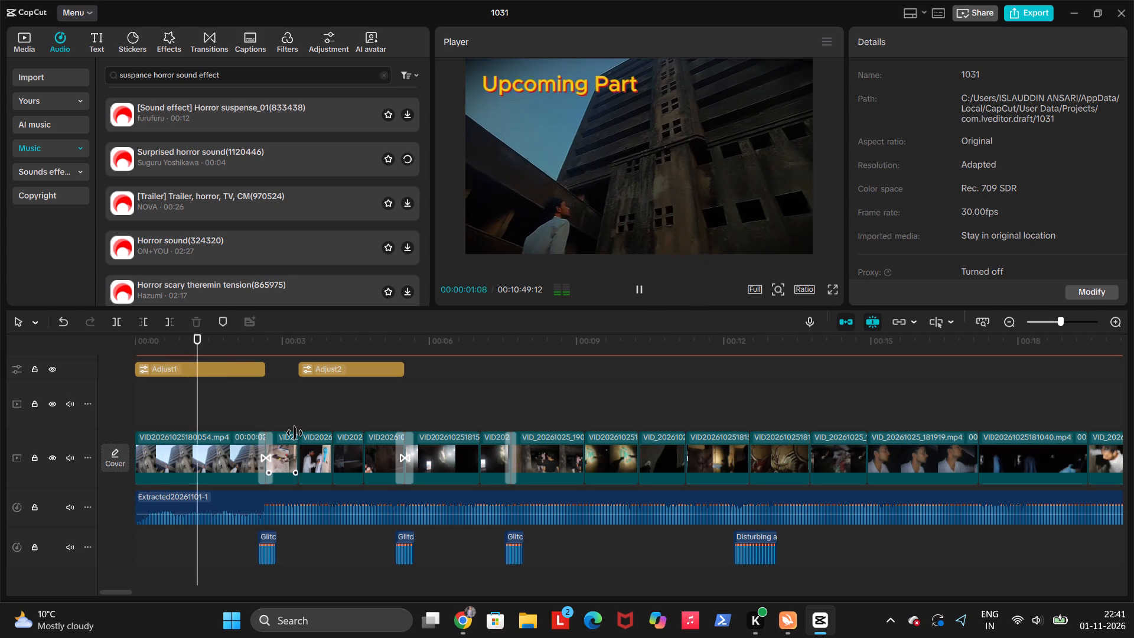
key(space)
click(283, 440)
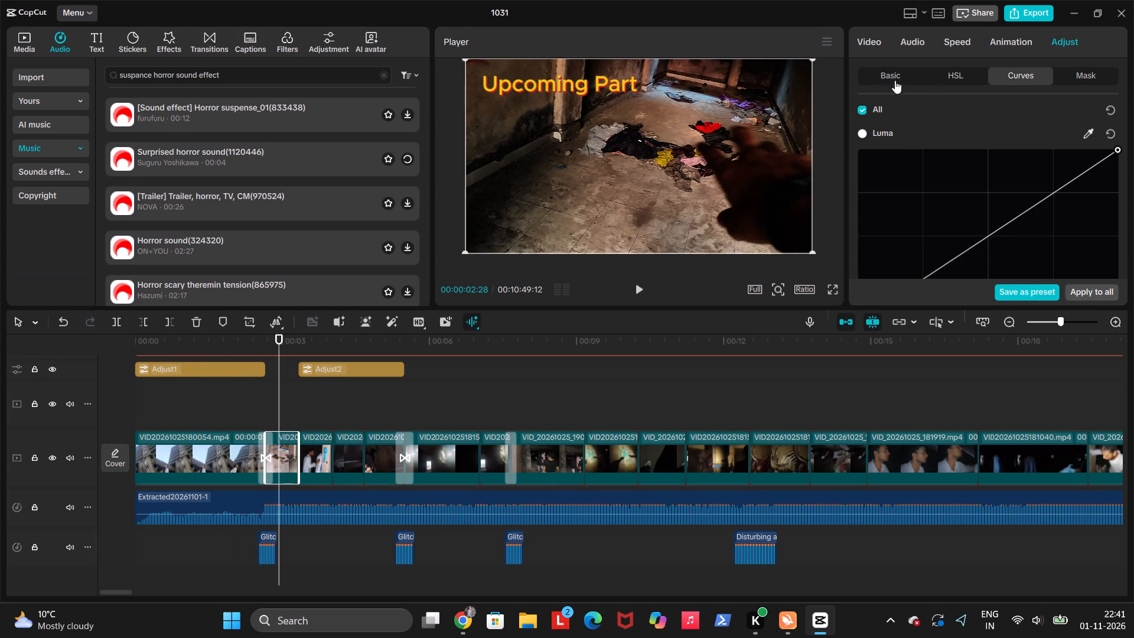
click(869, 78)
scroll(908, 129, down, 7)
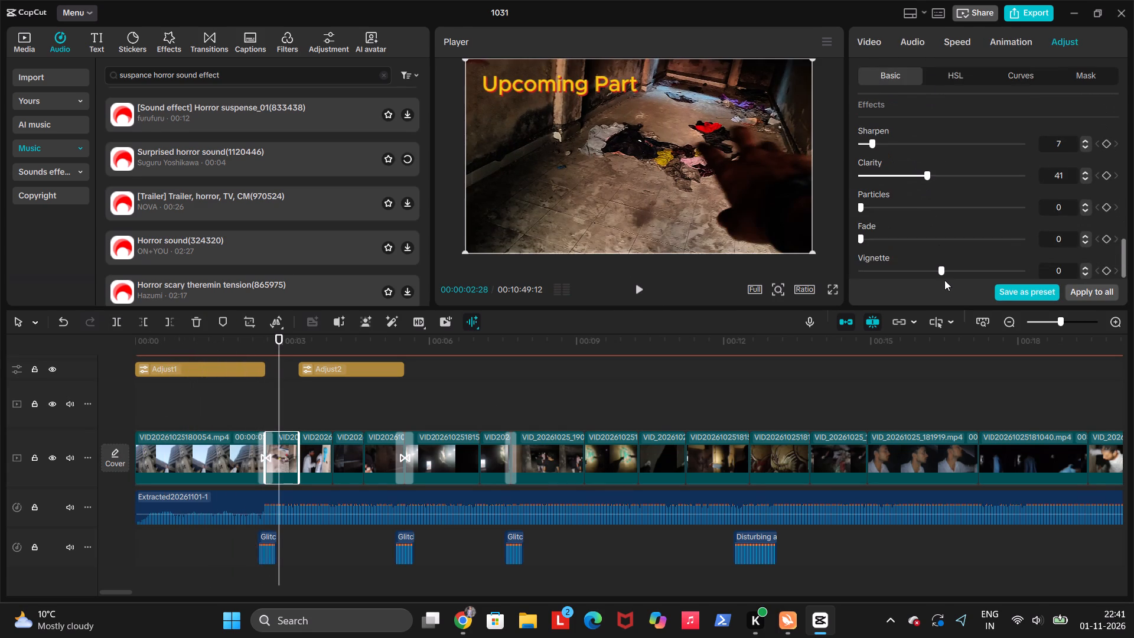
drag(942, 271, 953, 274)
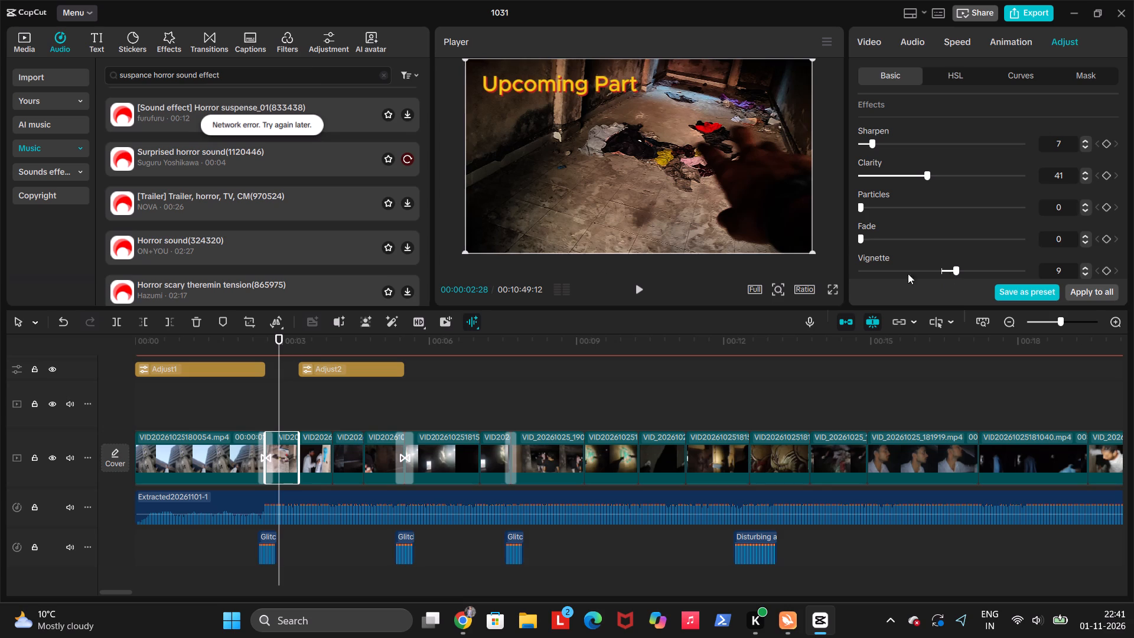
Download "[Trailer] Trailer, horror, TV, CM" and retry downloading "Surprised horror sound".
drag(377, 220, 389, 225)
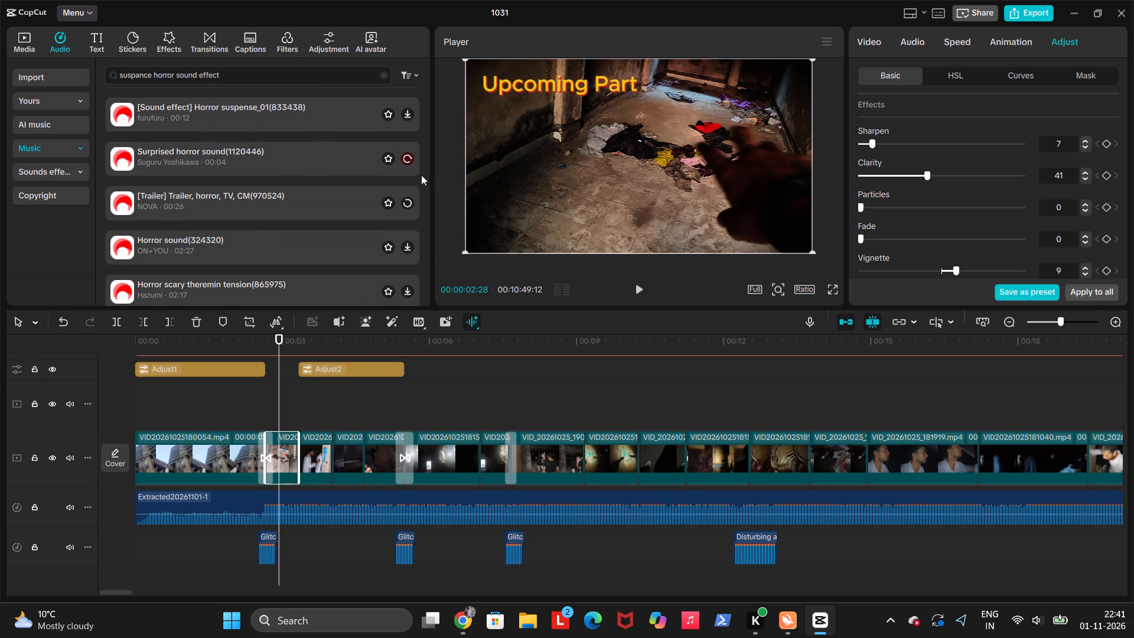
click(409, 157)
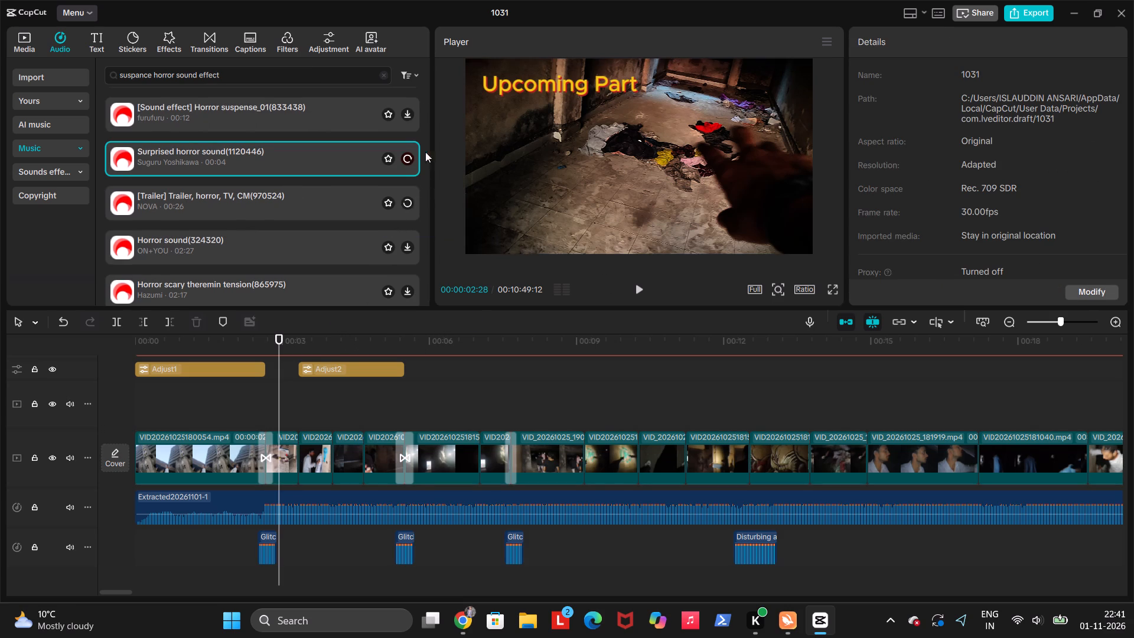
Set the vignette to 7 on the clip with the blue-painted pillar at 00:00:03:22.
key(space)
key(space)
key(space)
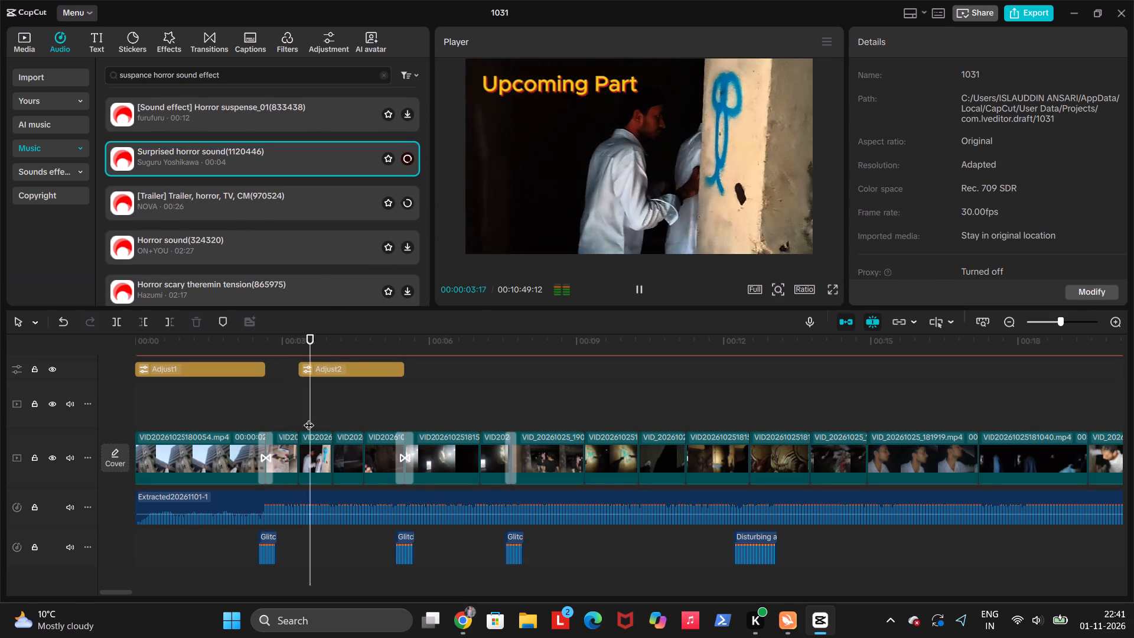
key(space)
click(307, 446)
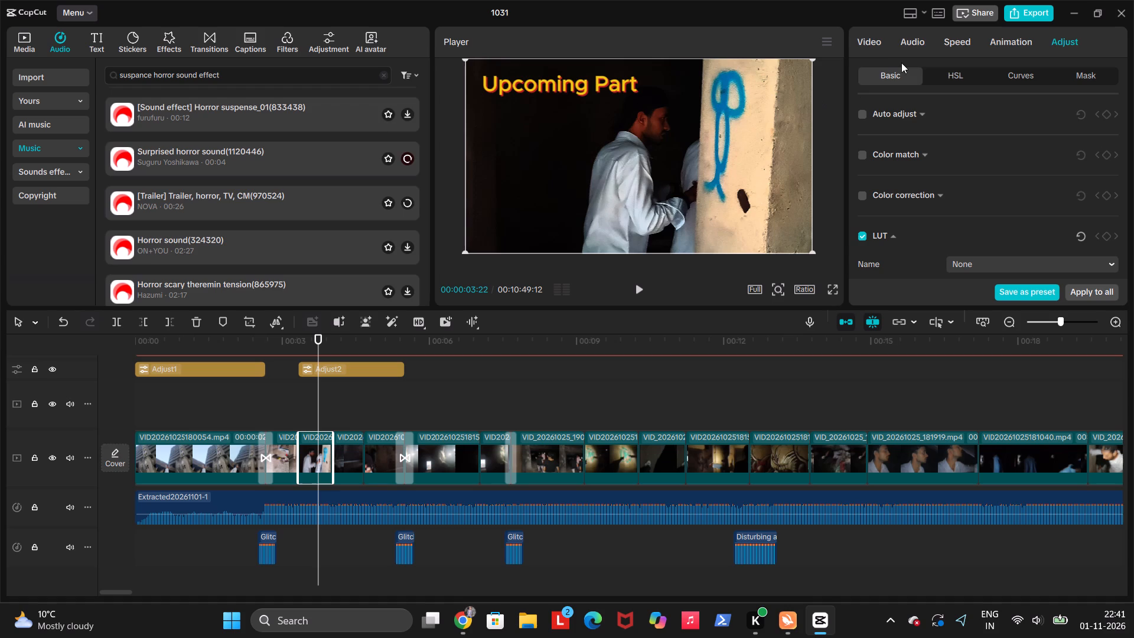
scroll(928, 156, down, 4)
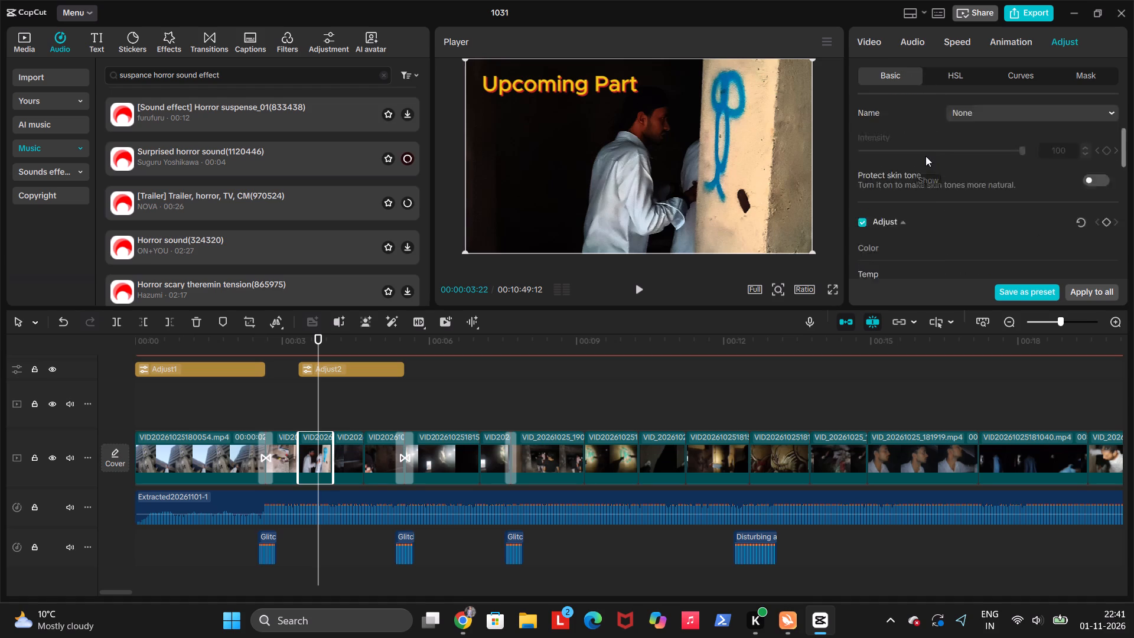
scroll(926, 249, down, 3)
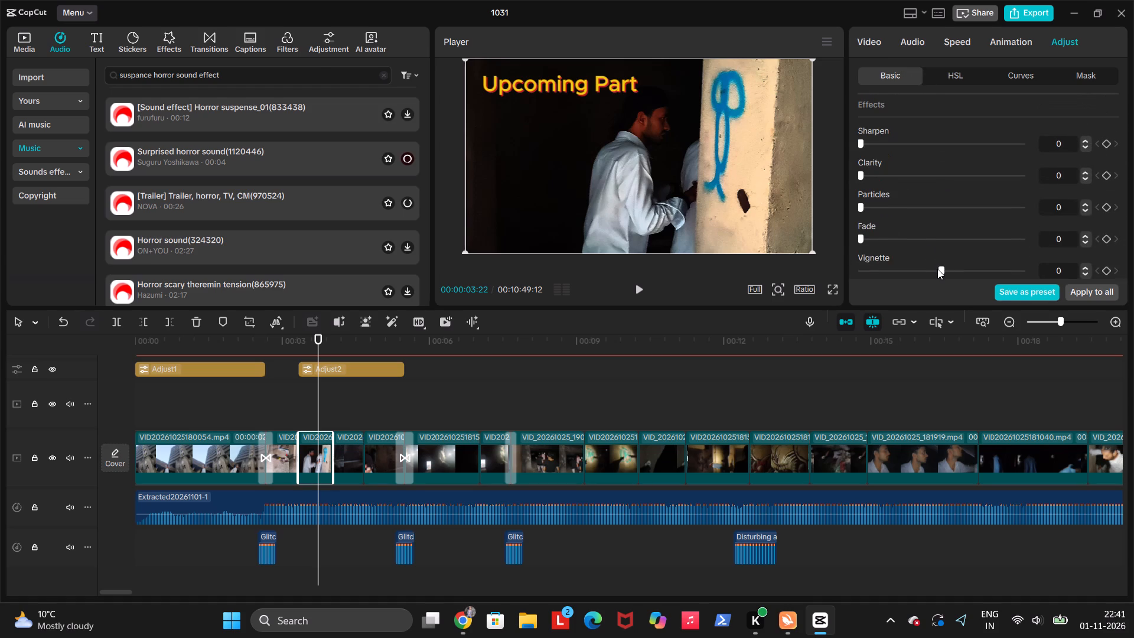
drag(937, 269, 950, 275)
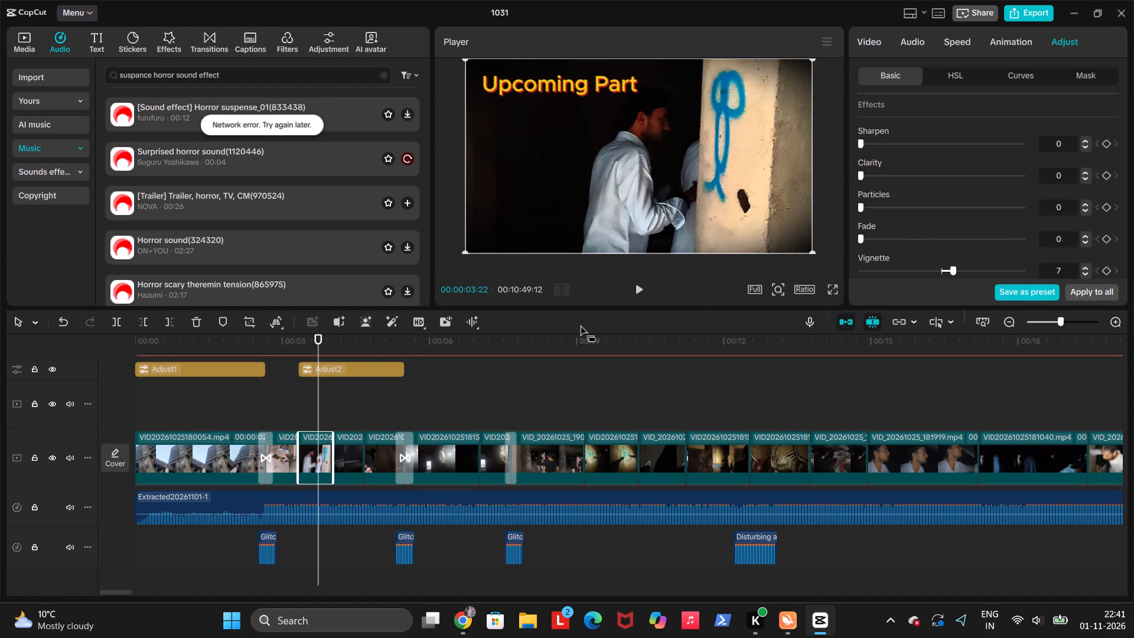
Play on to 00:00:05:13 and add a slight positive vignette to the clip just before the second transition.
key(space)
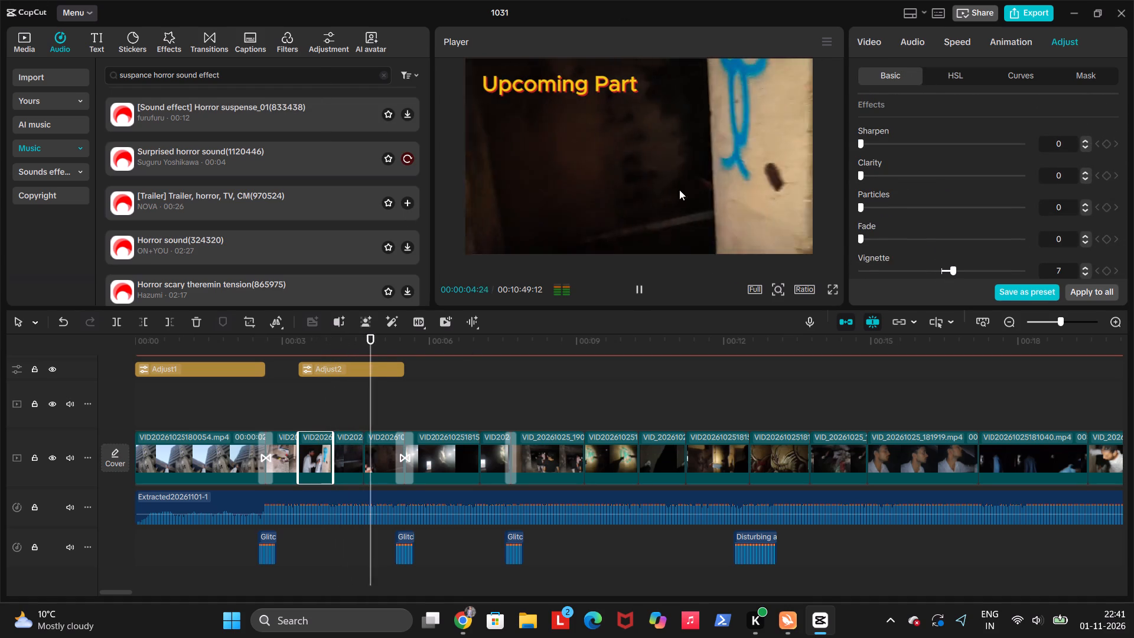
key(space)
click(388, 404)
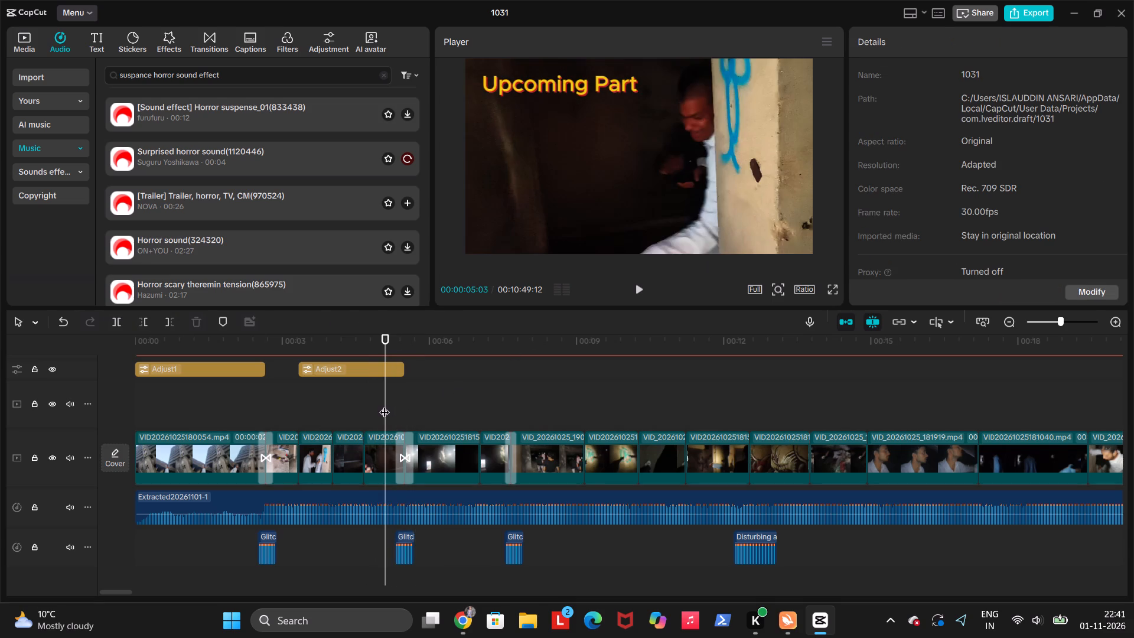
key(space)
key(space)
click(386, 454)
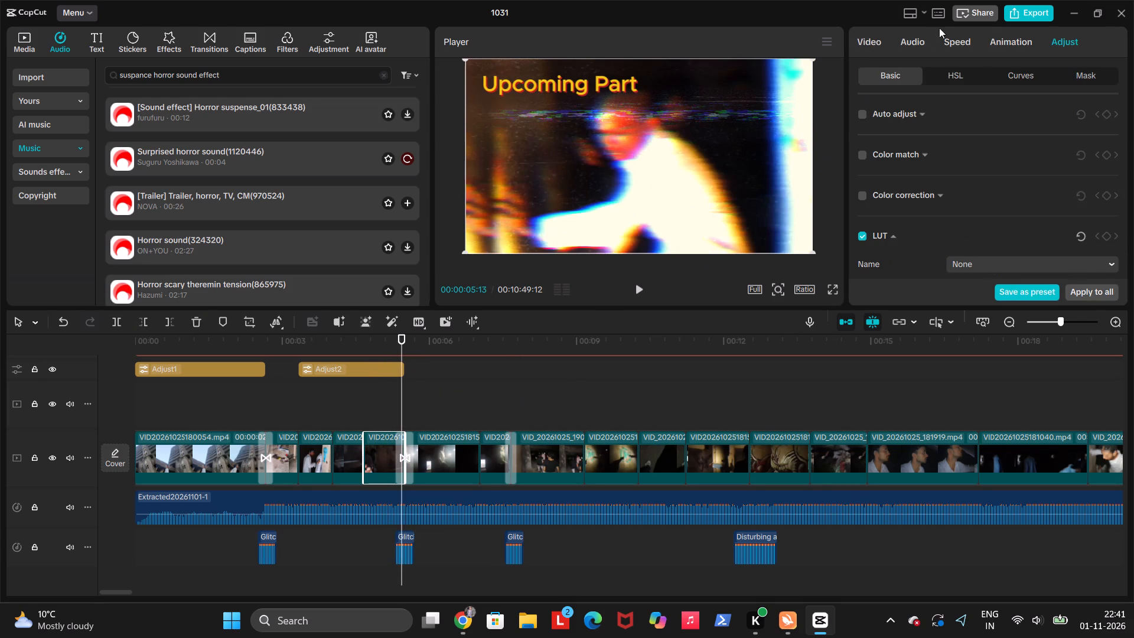
scroll(946, 124, down, 13)
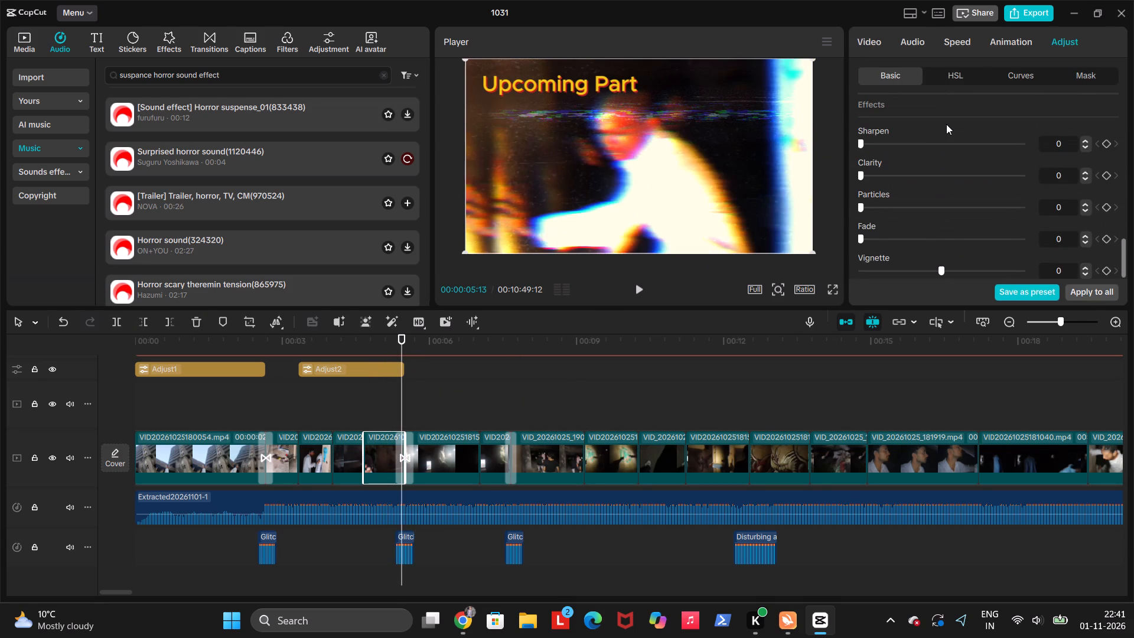
click(951, 272)
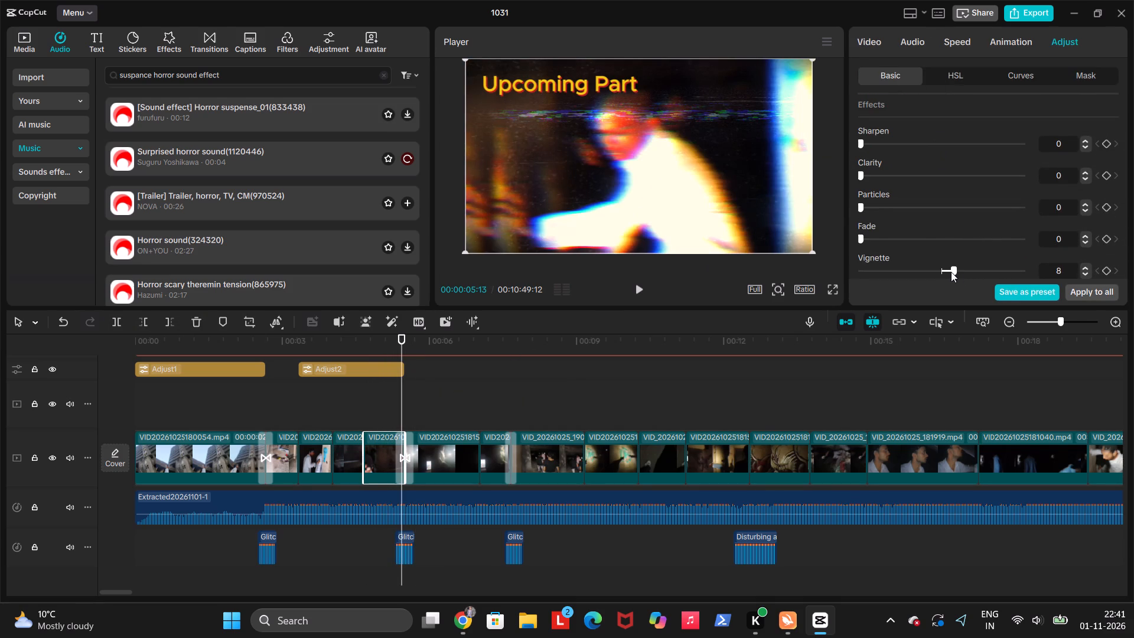
click(947, 272)
click(349, 424)
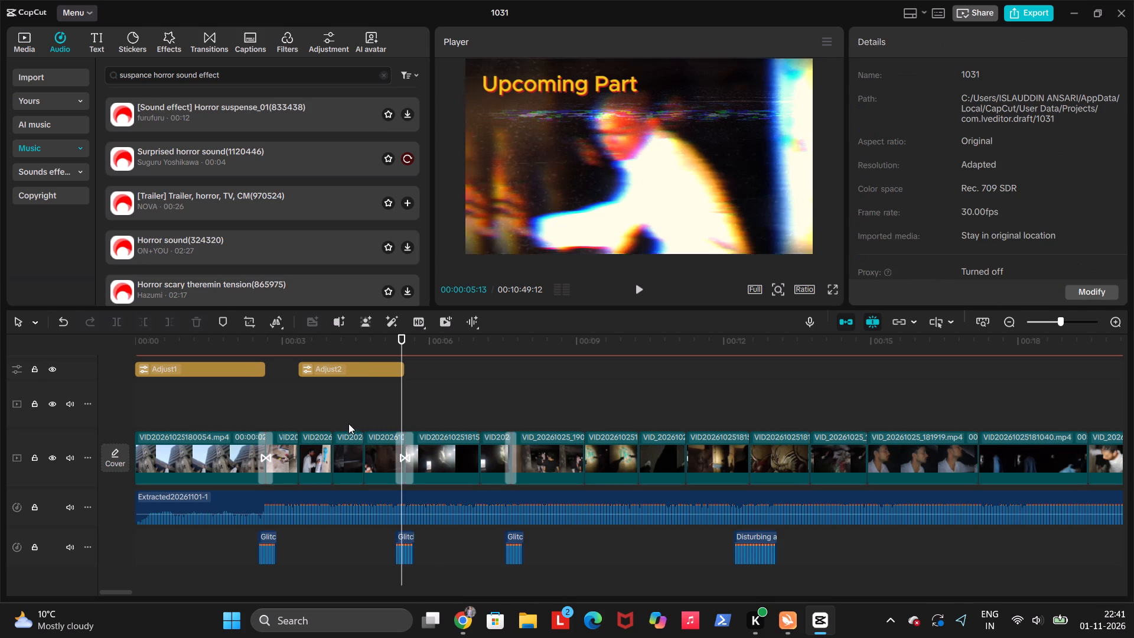
Play the preview on from 00:00:05:13 to 00:00:08:18, past the third glitch sound, to review the clips.
key(space)
key(space)
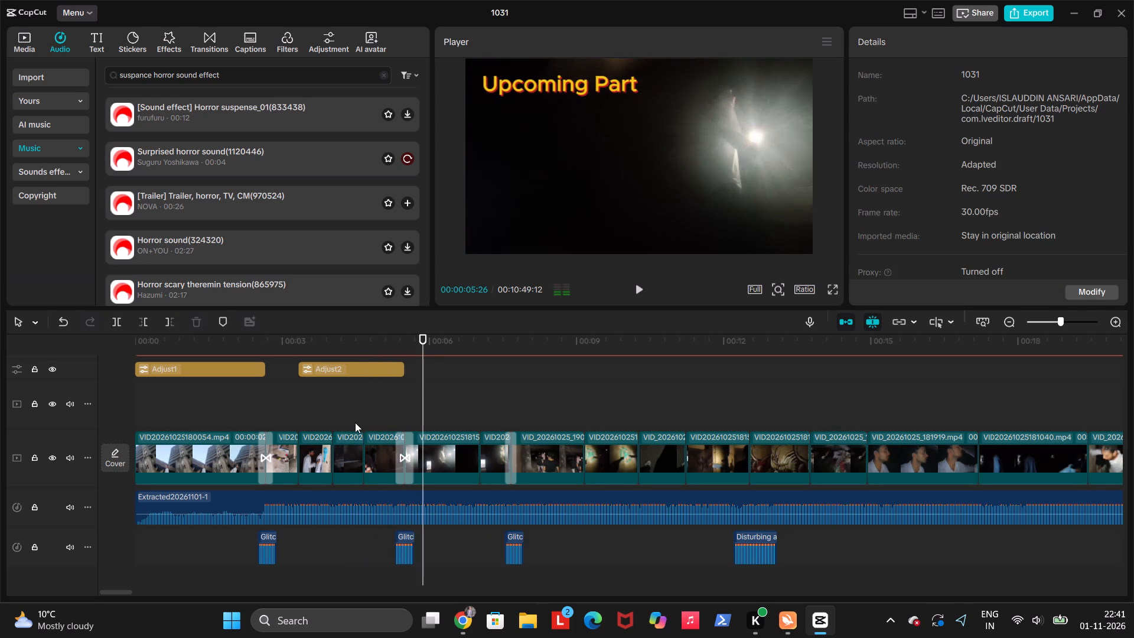
key(space)
key(space)
key(space)
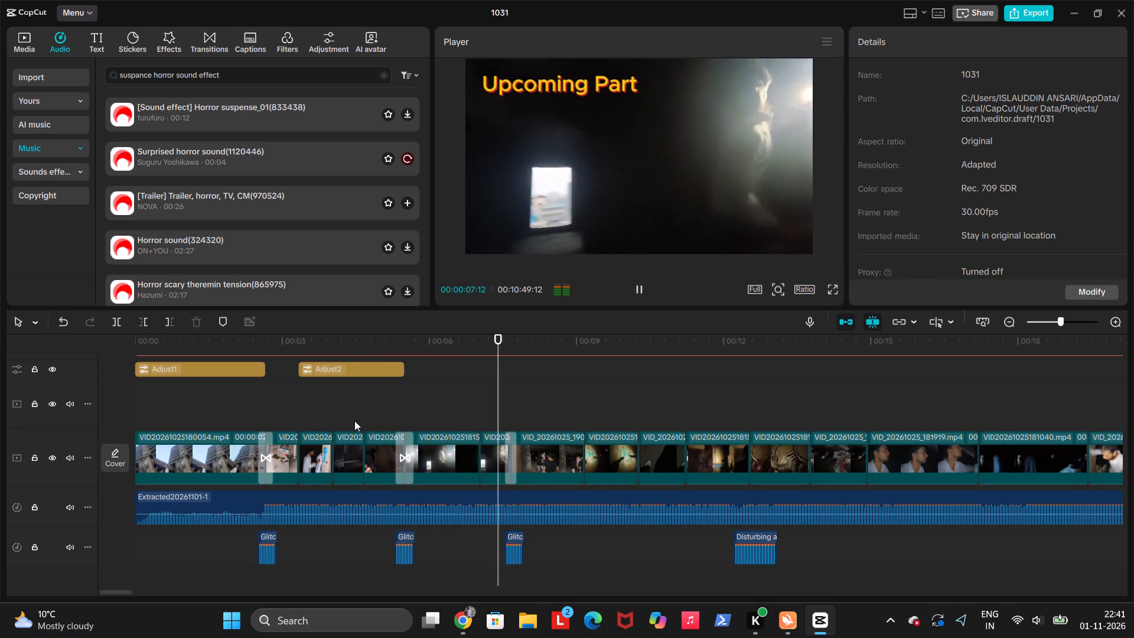
key(space)
key(space)
key(space)
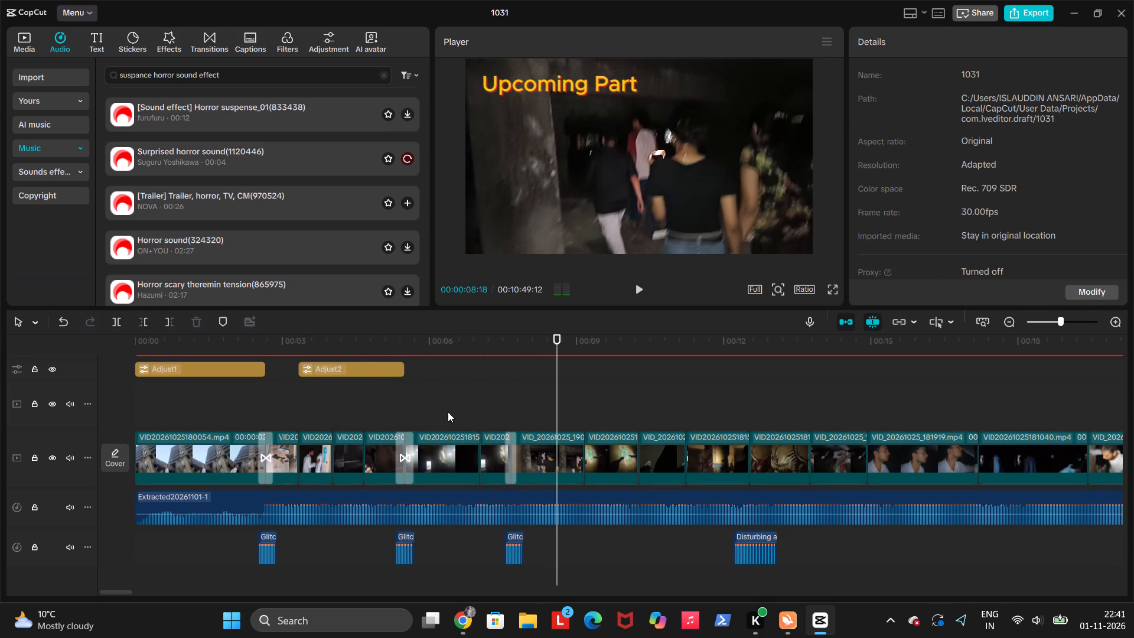
Set temperature to 9, tint to -6 and saturation to 14 on the dark group-walking clip at 00:00:08:18.
click(562, 440)
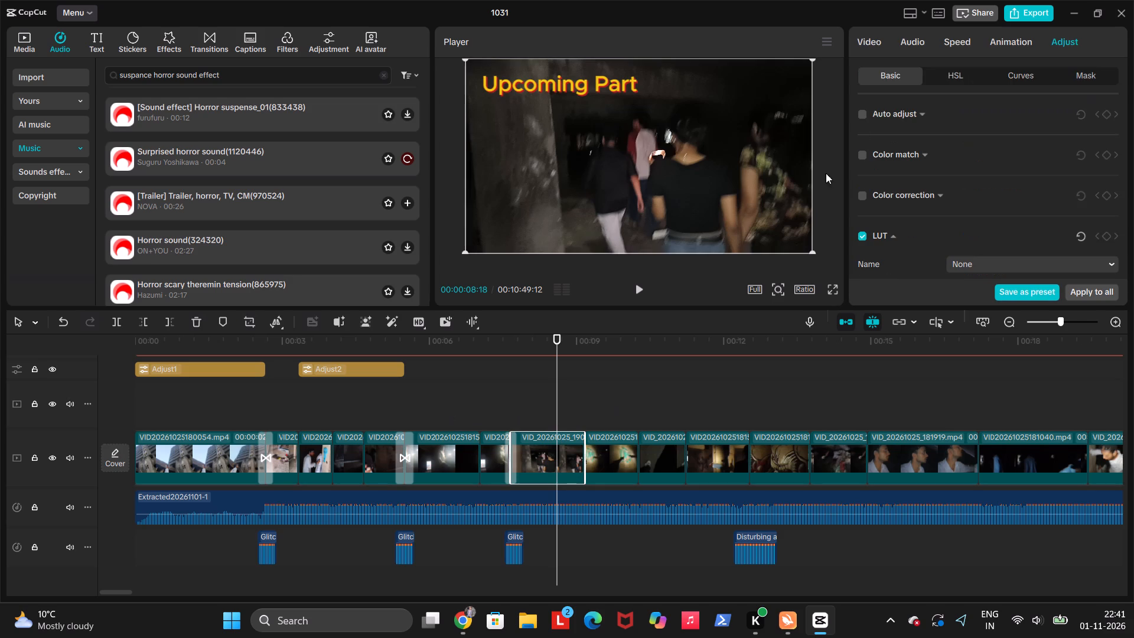
scroll(975, 93, down, 8)
scroll(954, 176, up, 1)
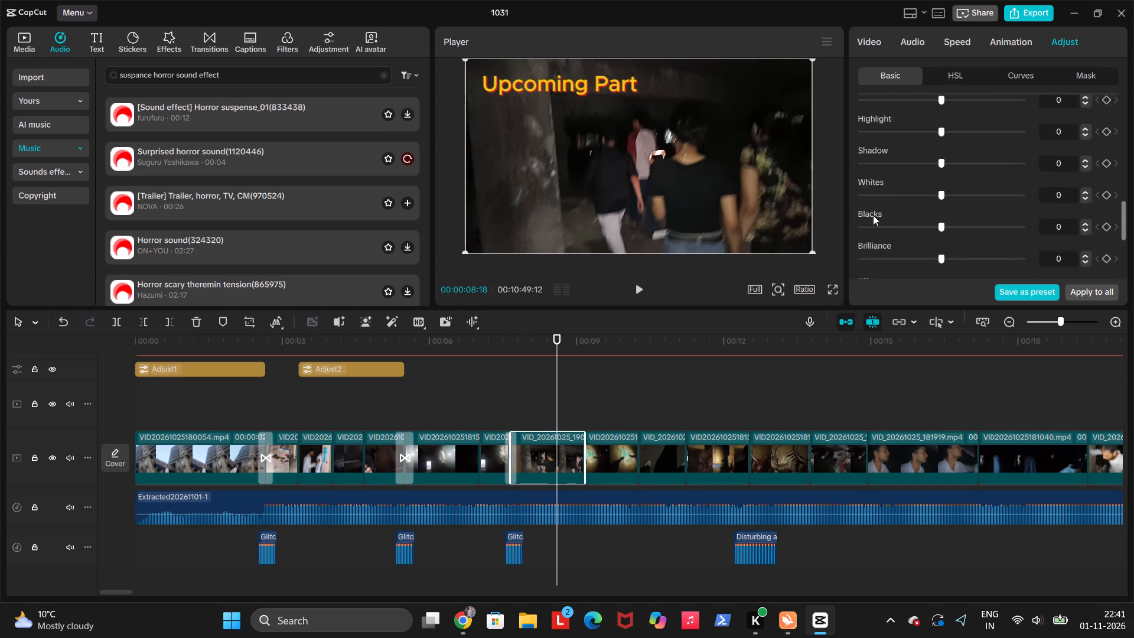
scroll(873, 215, up, 1)
scroll(529, 410, left, 1)
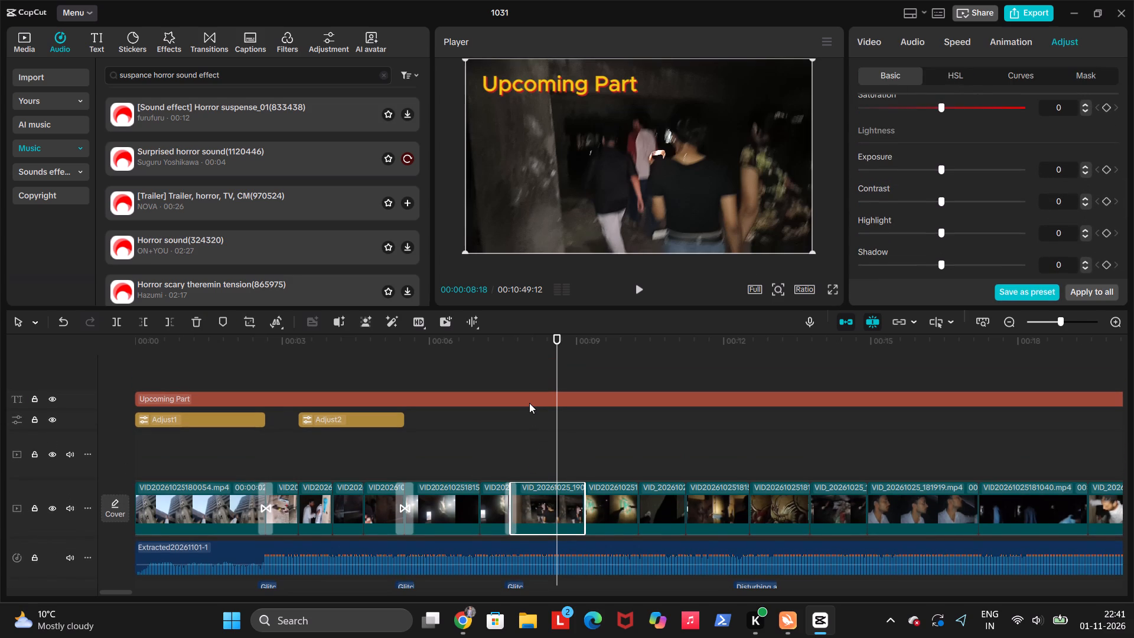
scroll(529, 403, left, 2)
scroll(950, 155, left, 1)
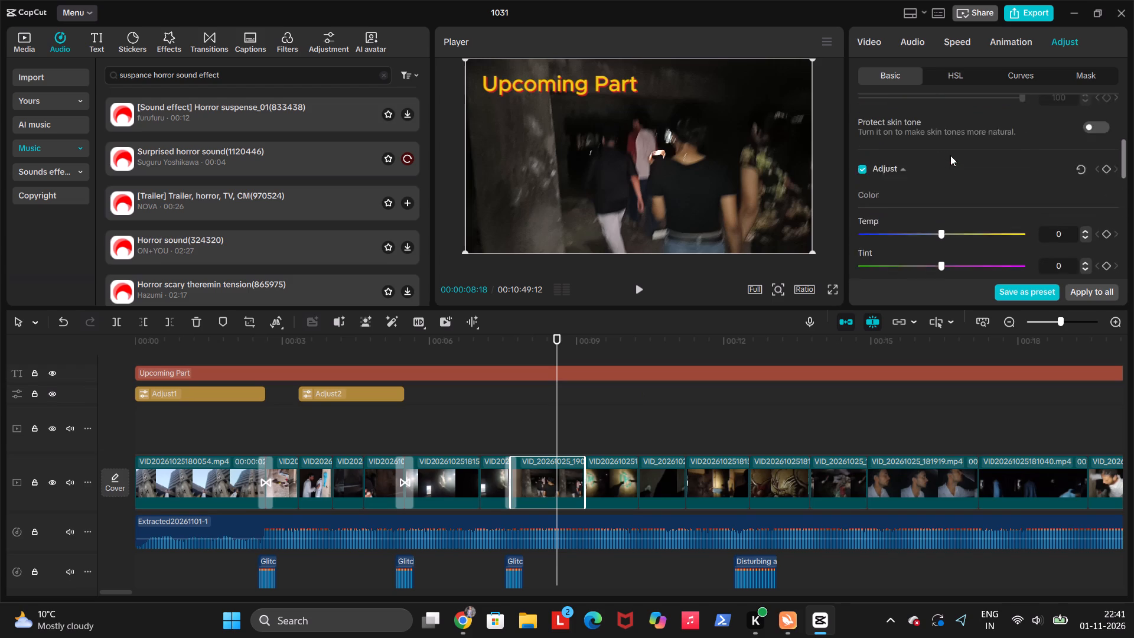
scroll(950, 155, left, 1)
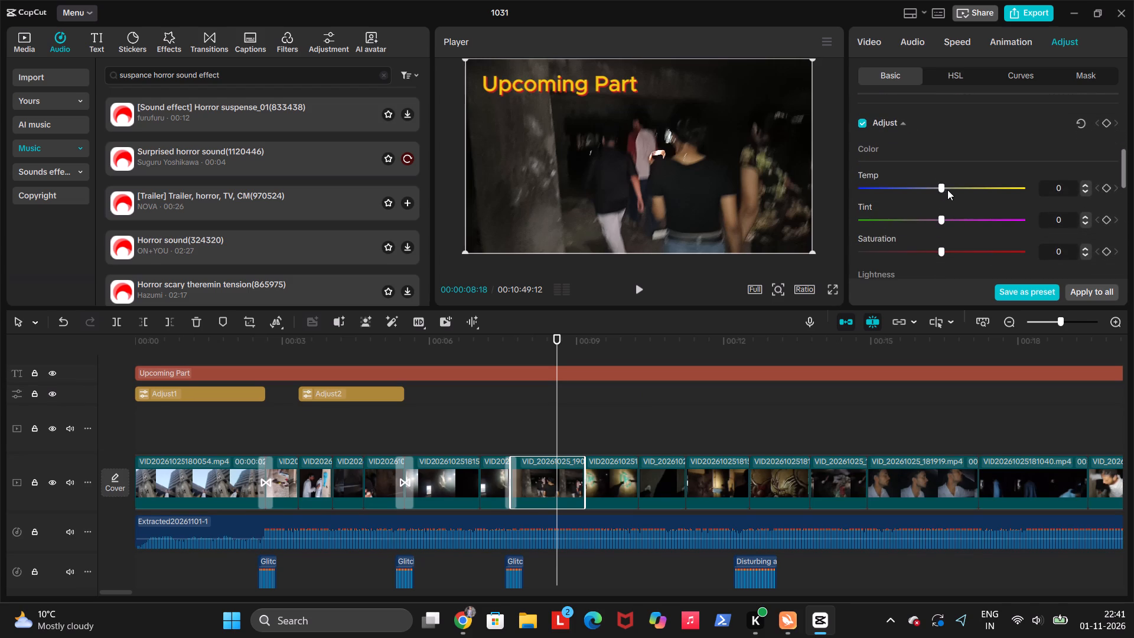
click(952, 190)
click(928, 219)
scroll(928, 219, left, 1)
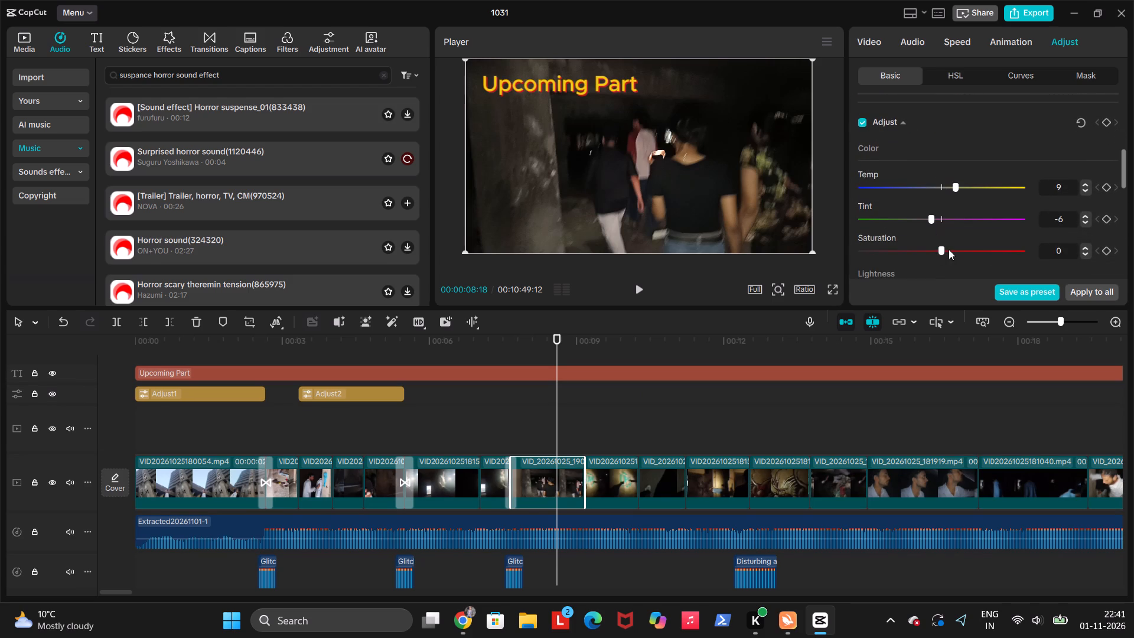
scroll(953, 248, left, 1)
click(972, 253)
scroll(972, 253, left, 1)
click(972, 253)
scroll(970, 252, left, 1)
click(961, 251)
Try several exposure levels on the group-walking clip and settle on -3.
scroll(961, 251, left, 1)
click(927, 194)
scroll(927, 194, left, 1)
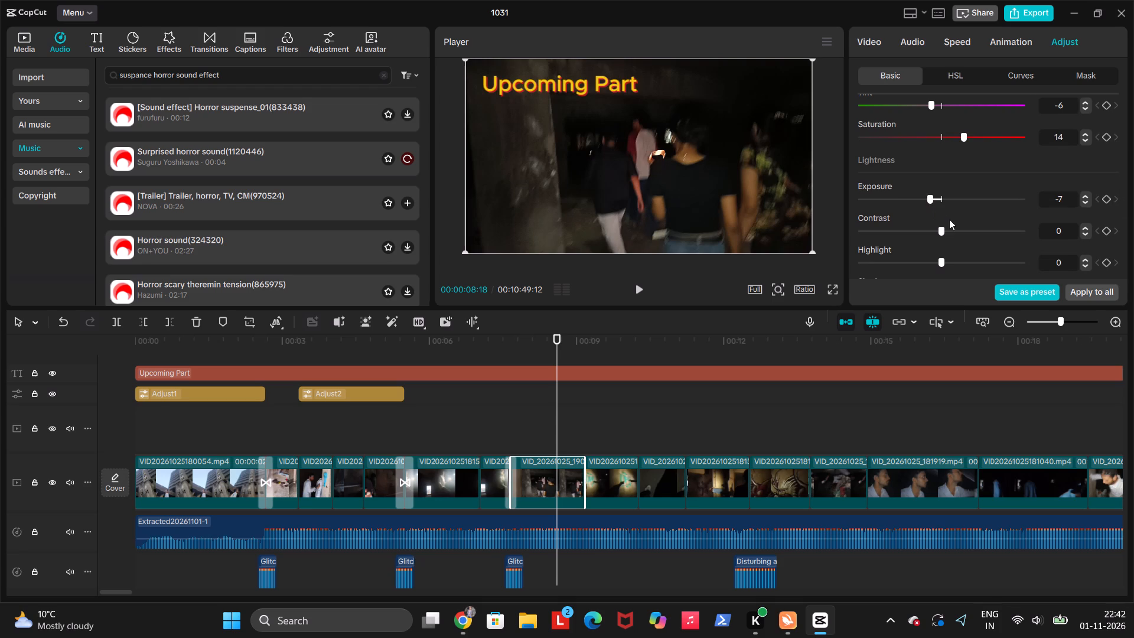
scroll(941, 214, left, 1)
click(933, 200)
scroll(936, 200, left, 1)
click(951, 199)
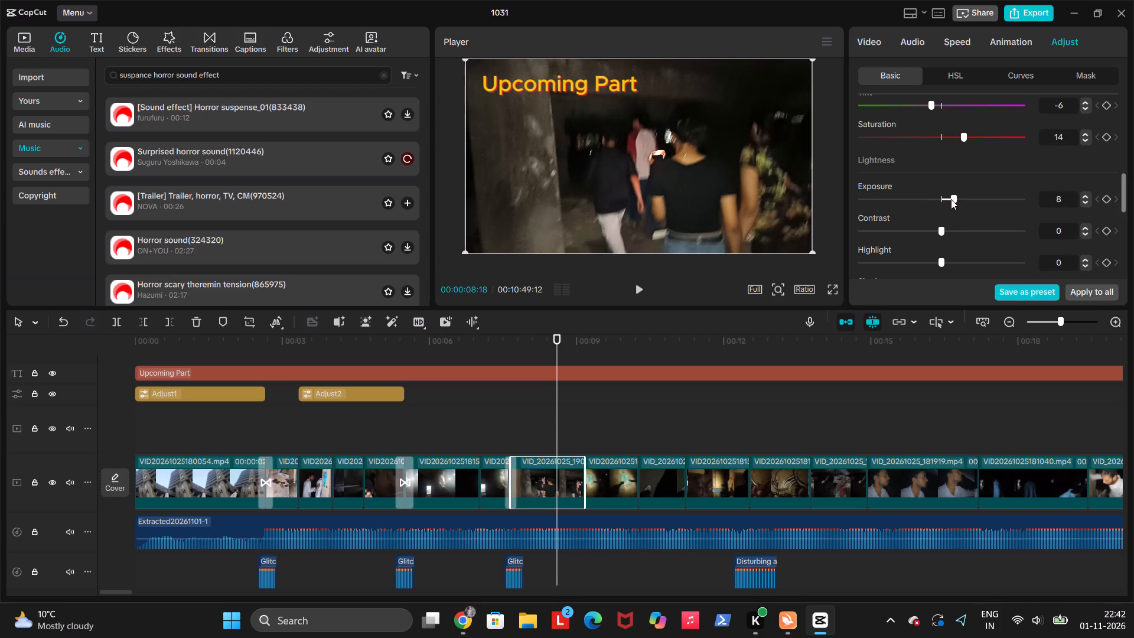
click(933, 199)
scroll(933, 199, left, 2)
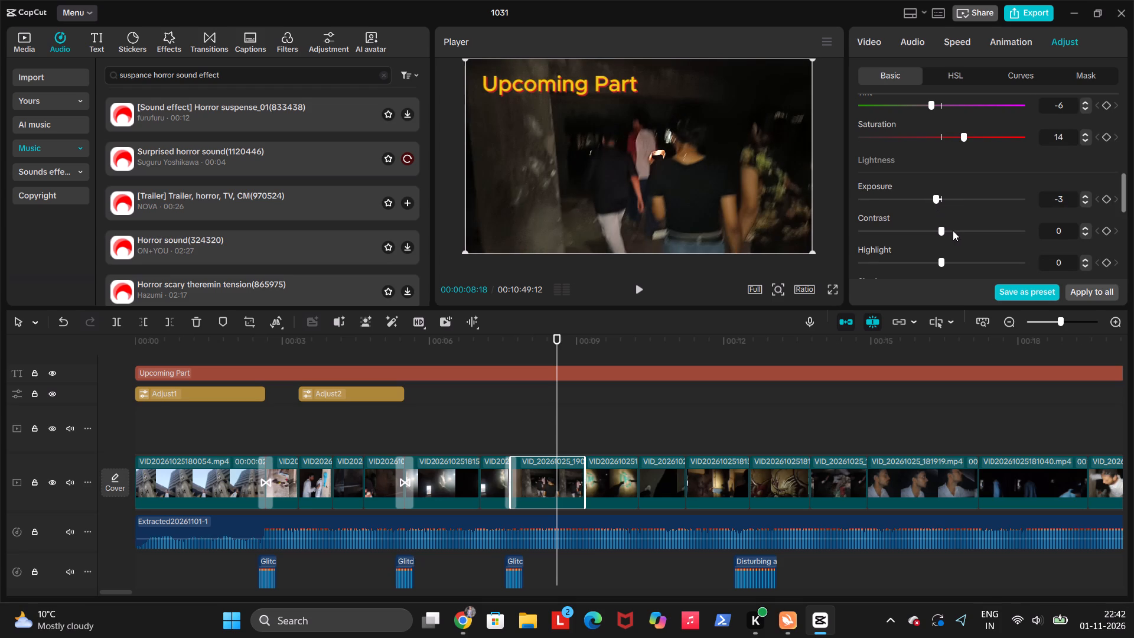
Set the group-walking clip's contrast to 9 and highlight to -3.
click(952, 230)
scroll(931, 258, left, 1)
click(931, 258)
click(933, 261)
scroll(934, 262, left, 1)
scroll(932, 159, left, 1)
click(937, 154)
click(936, 157)
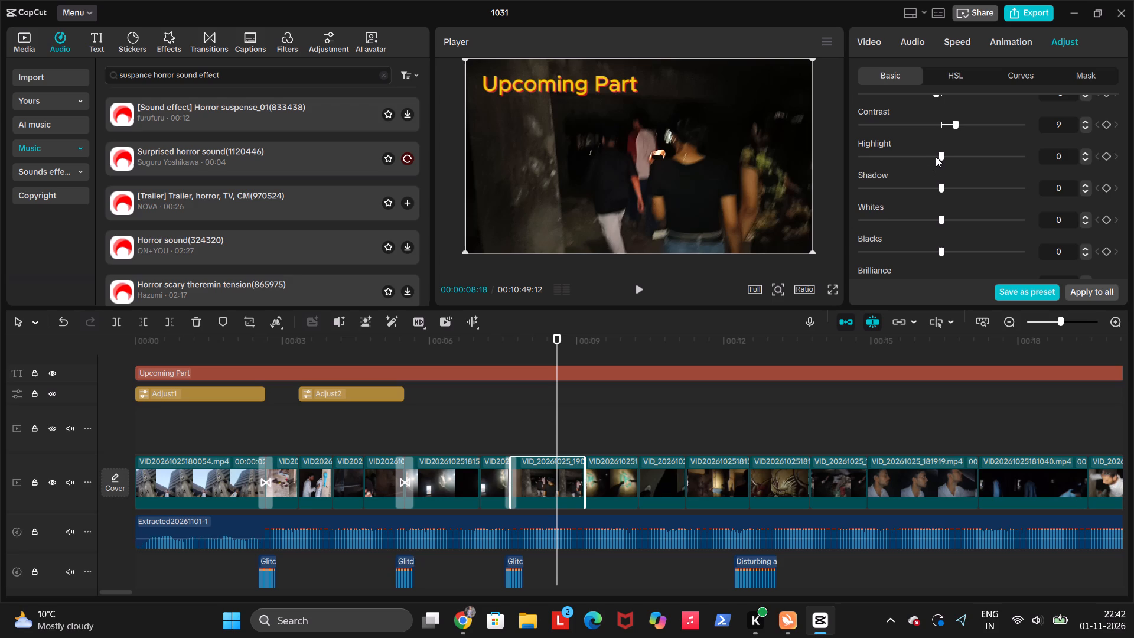
click(934, 157)
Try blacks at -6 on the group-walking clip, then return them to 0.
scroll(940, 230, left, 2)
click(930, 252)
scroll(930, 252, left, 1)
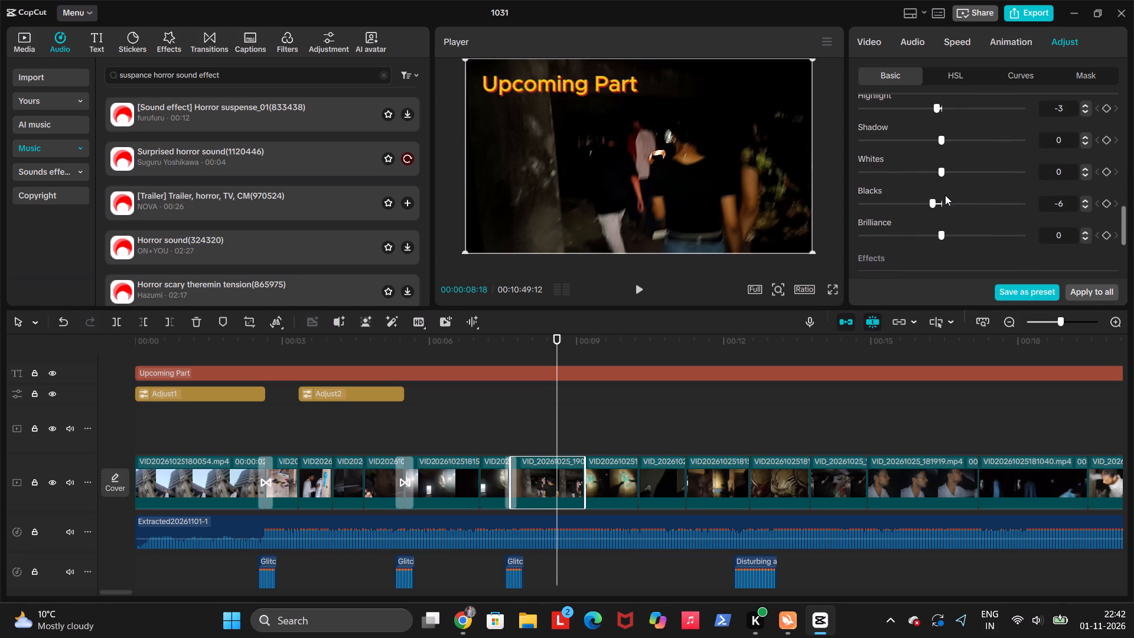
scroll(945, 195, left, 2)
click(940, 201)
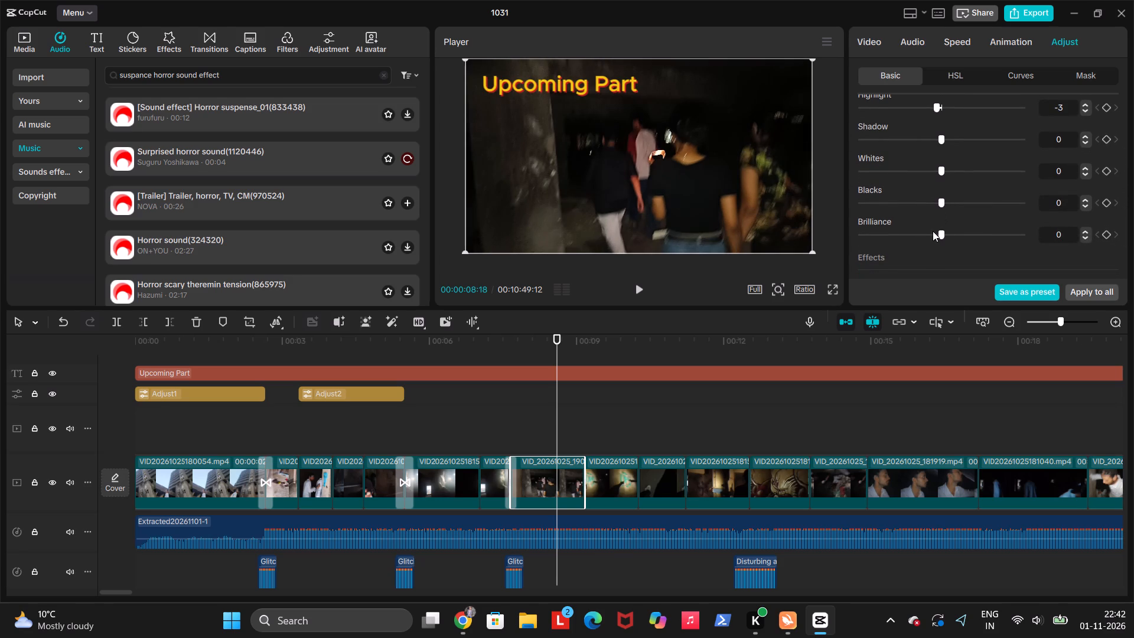
Try lower and higher brilliance on the group-walking clip and settle on -5.
click(933, 231)
scroll(933, 231, left, 1)
click(884, 235)
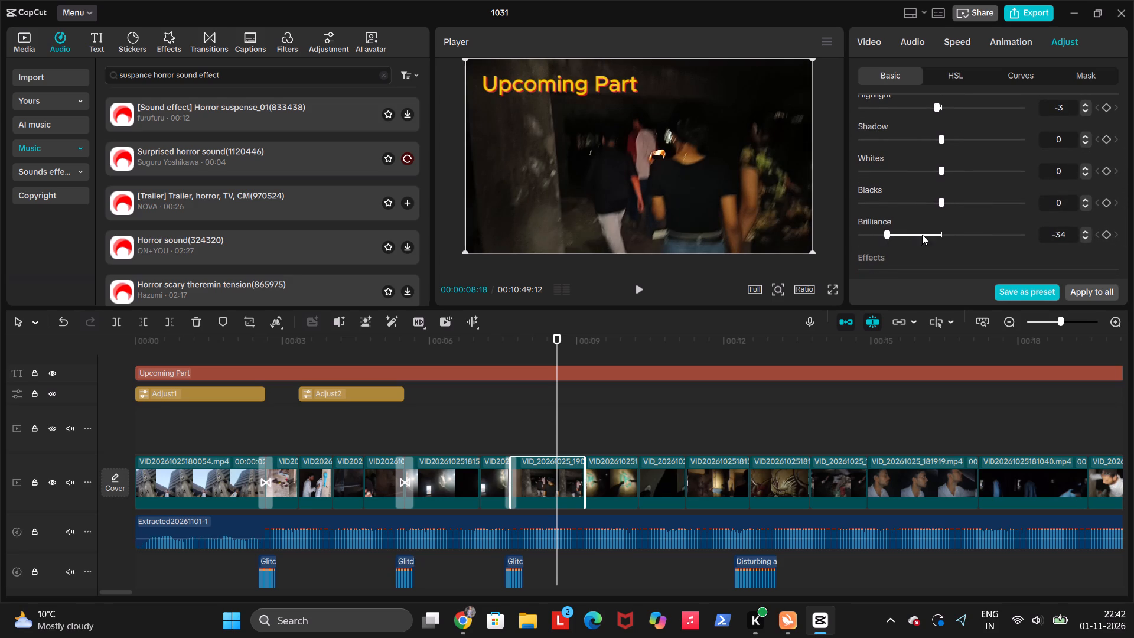
click(966, 233)
click(930, 235)
scroll(930, 235, left, 1)
Set sharpen to 7, clarity to 28 and vignette to 5 on the group-walking clip.
scroll(930, 235, left, 1)
click(873, 139)
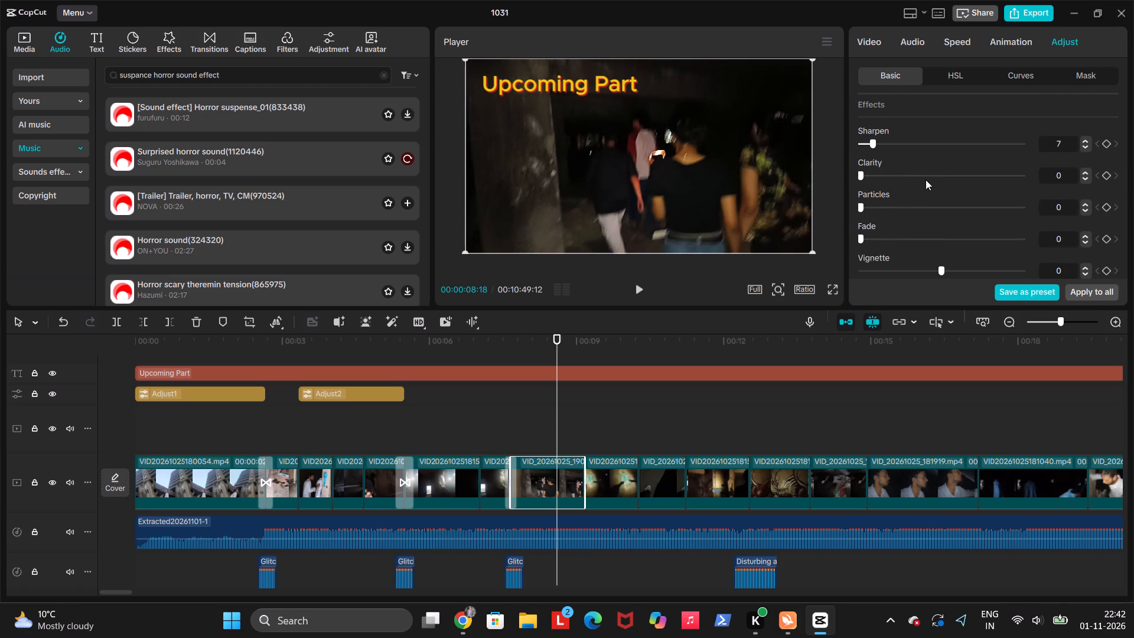
click(926, 177)
click(903, 177)
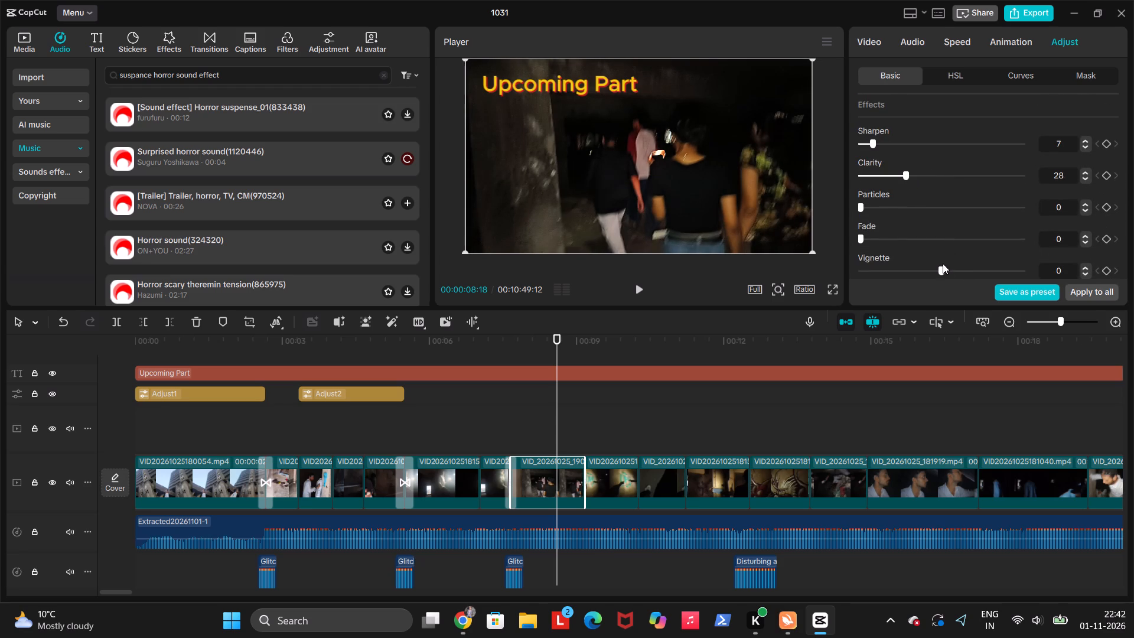
click(947, 269)
scroll(947, 269, left, 1)
Play the graded clip and the clips after it, skipping ahead and stopping at 00:00:12:24.
click(512, 399)
key(space)
key(space)
key(space)
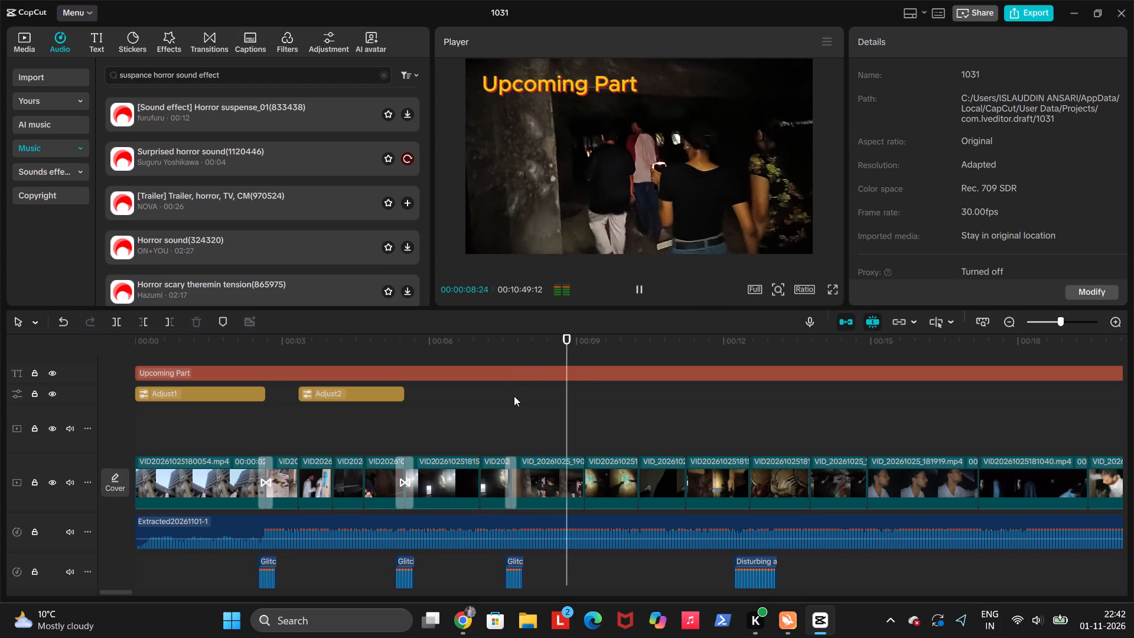
key(space)
key(space)
key(space)
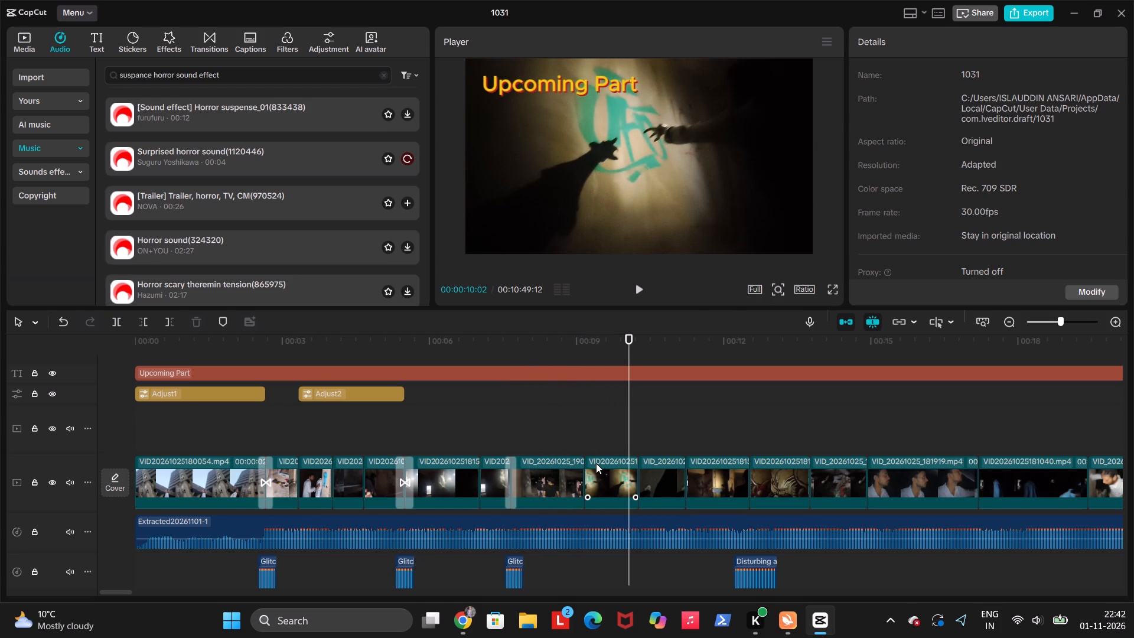
click(731, 448)
key(space)
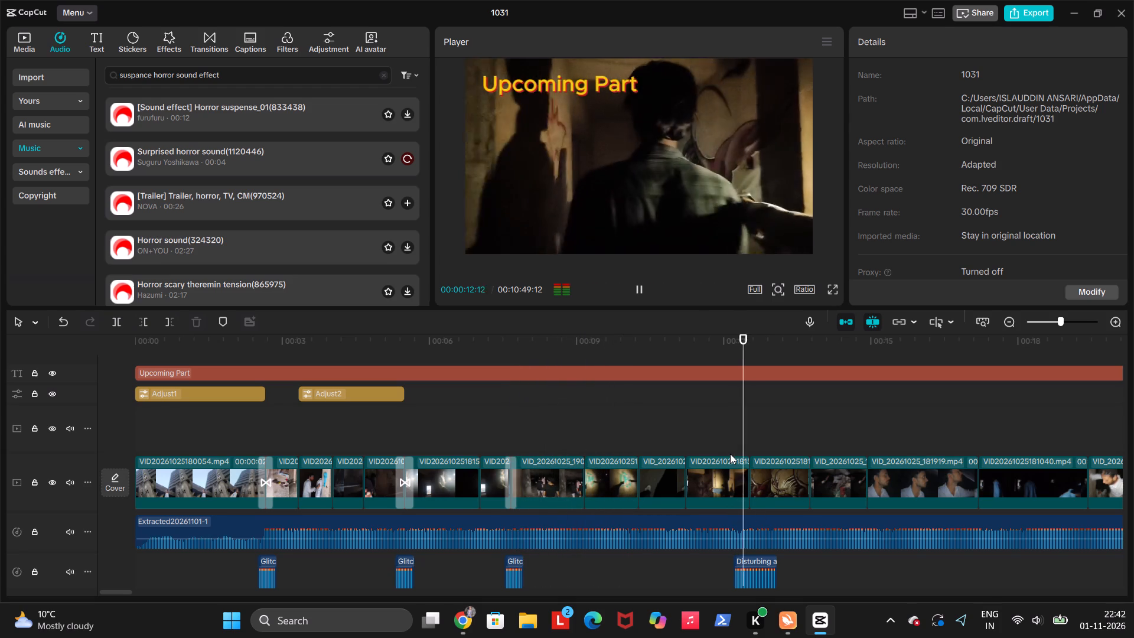
key(space)
Move the "Disturbing" sound effect earlier so it starts with the shadow-hands clip at about 00:00:09.
click(755, 580)
drag(755, 578, 655, 577)
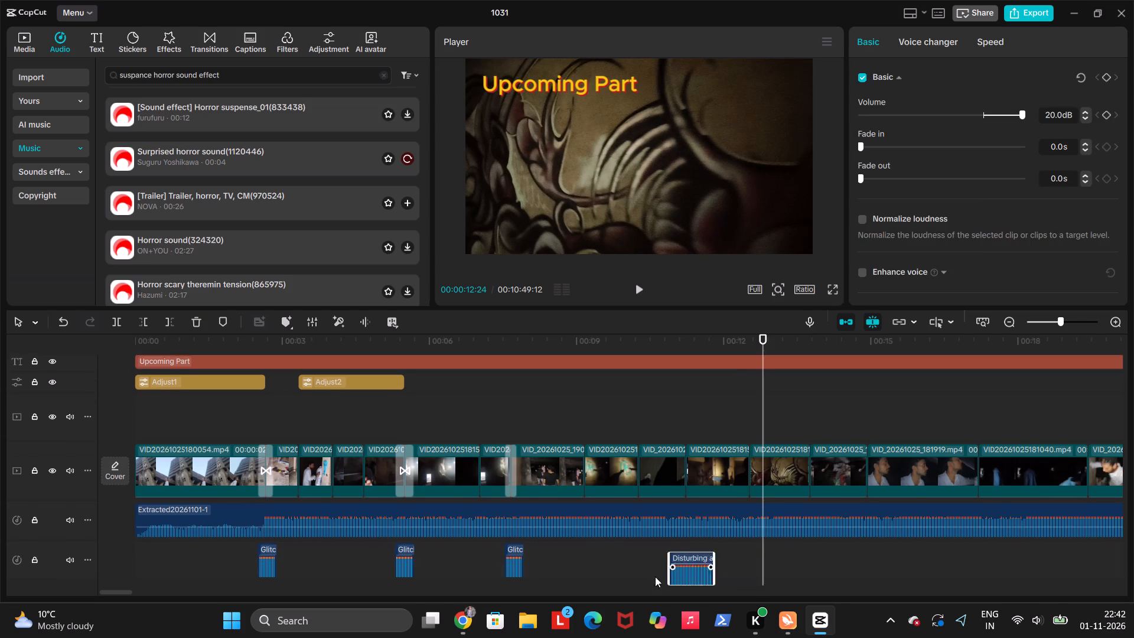
drag(655, 577, 594, 543)
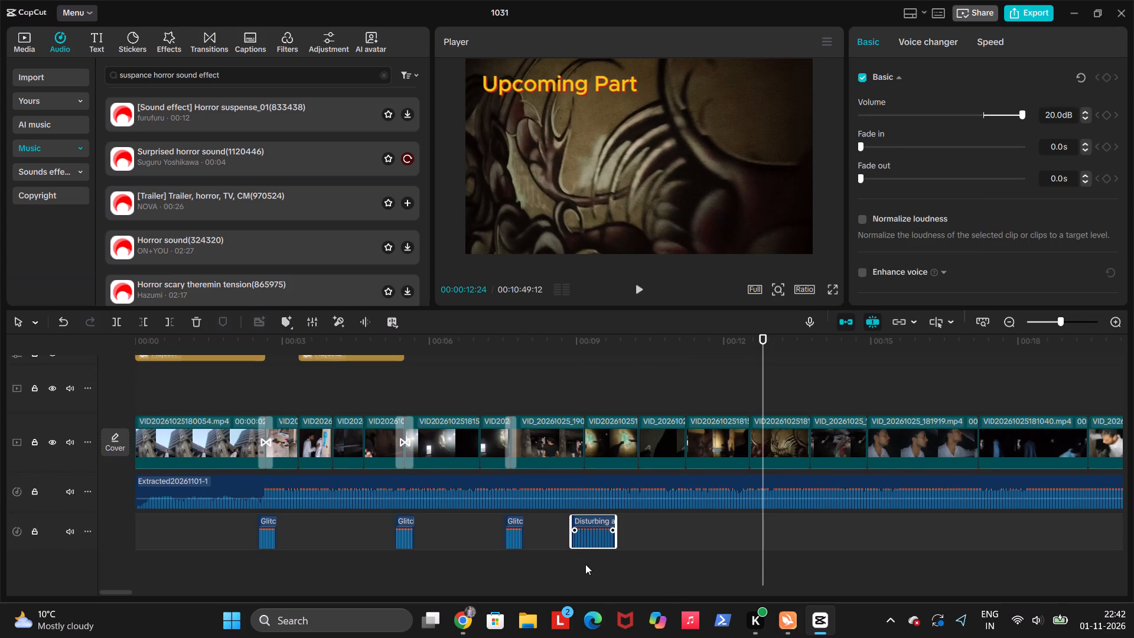
click(561, 562)
key(space)
key(space)
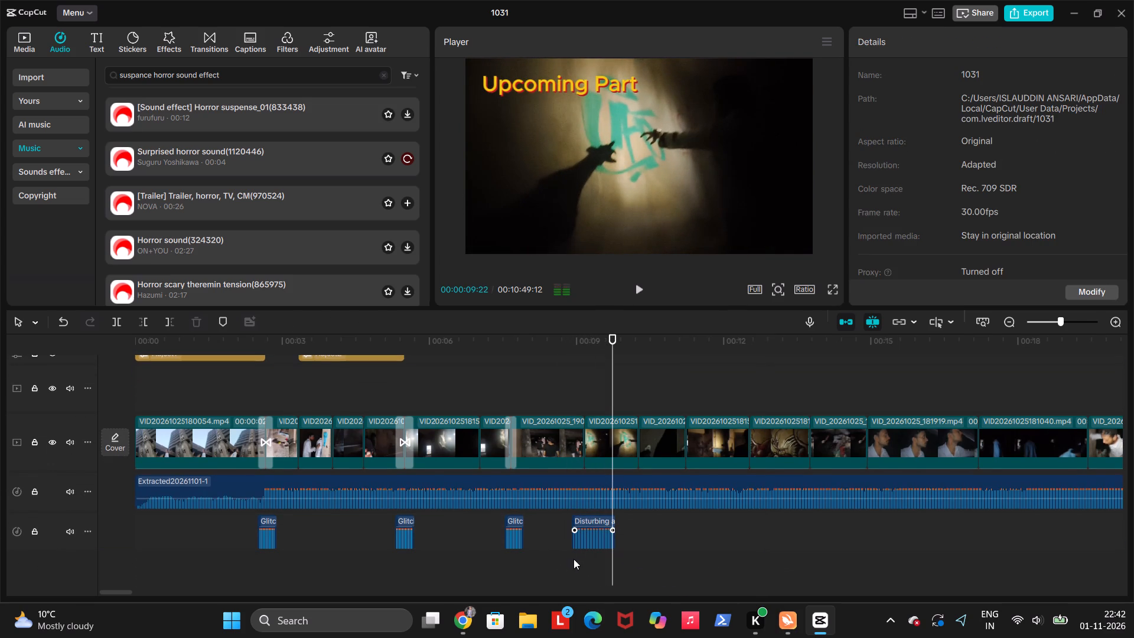
click(591, 549)
drag(594, 539, 600, 538)
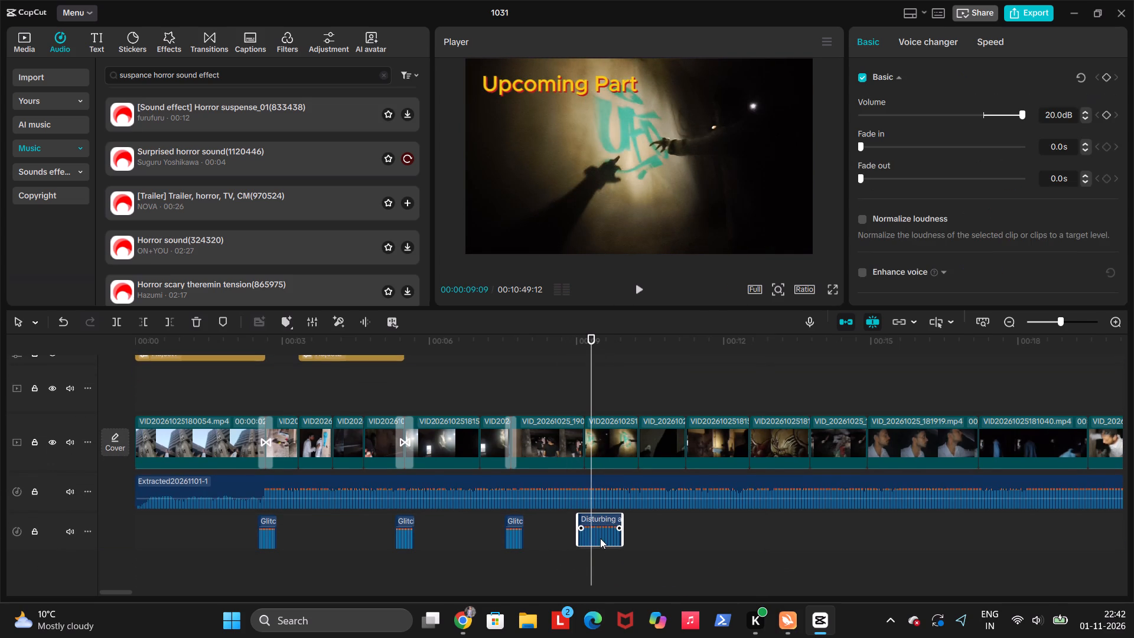
drag(600, 538, 601, 539)
Replay the cut into the shadow-hands clip around 00:00:09 to check the timing of the moved sound.
click(563, 551)
key(space)
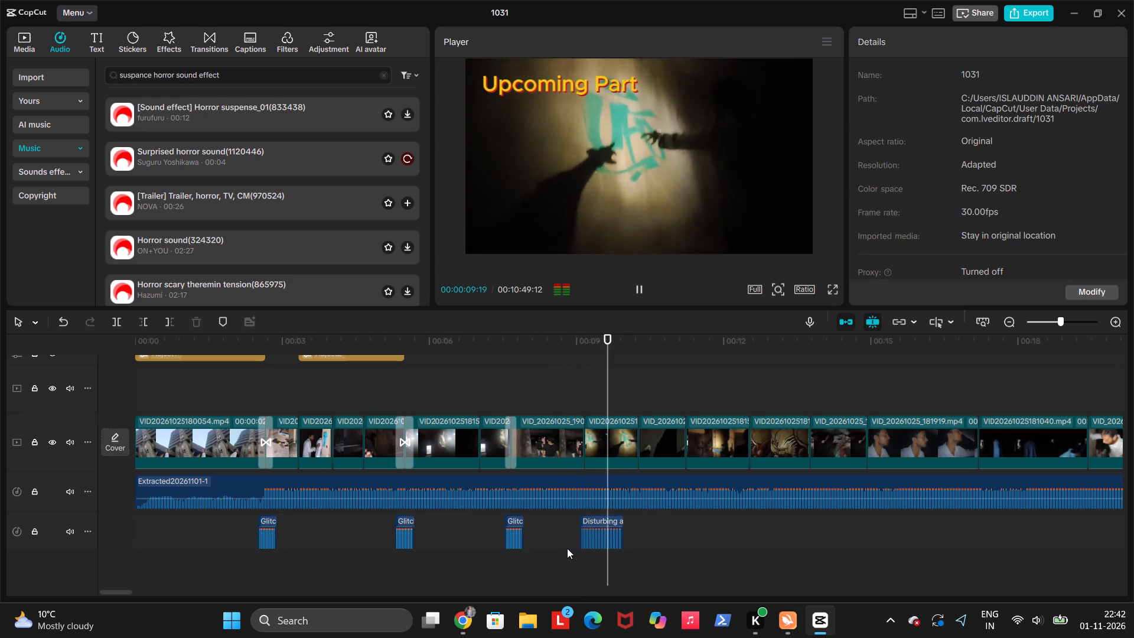
key(space)
click(604, 555)
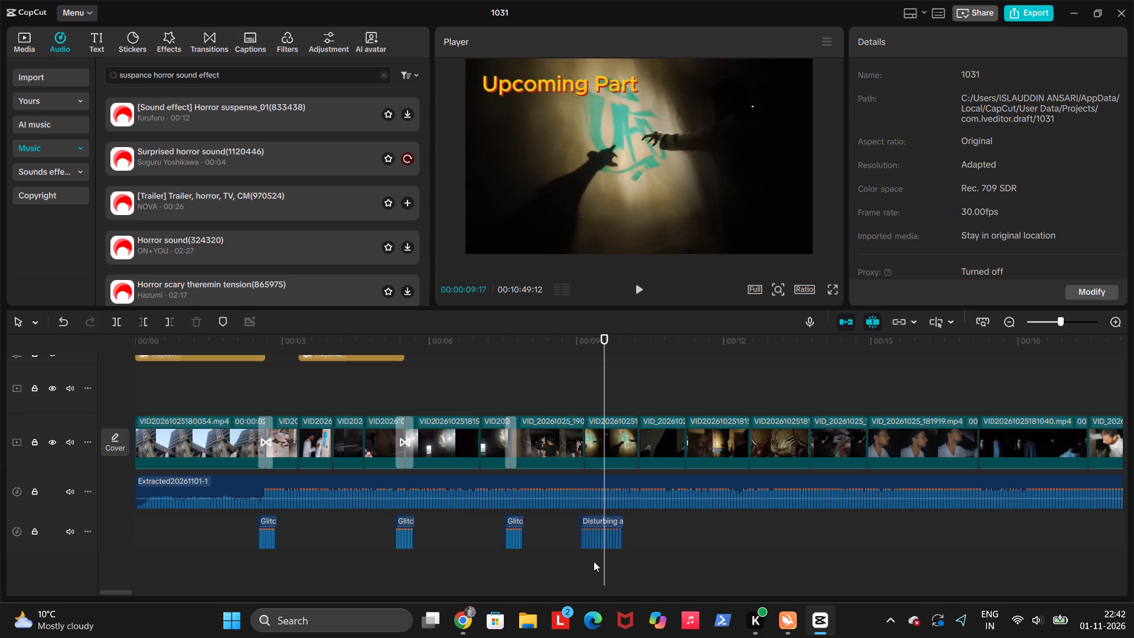
click(583, 565)
click(563, 567)
key(space)
key(space)
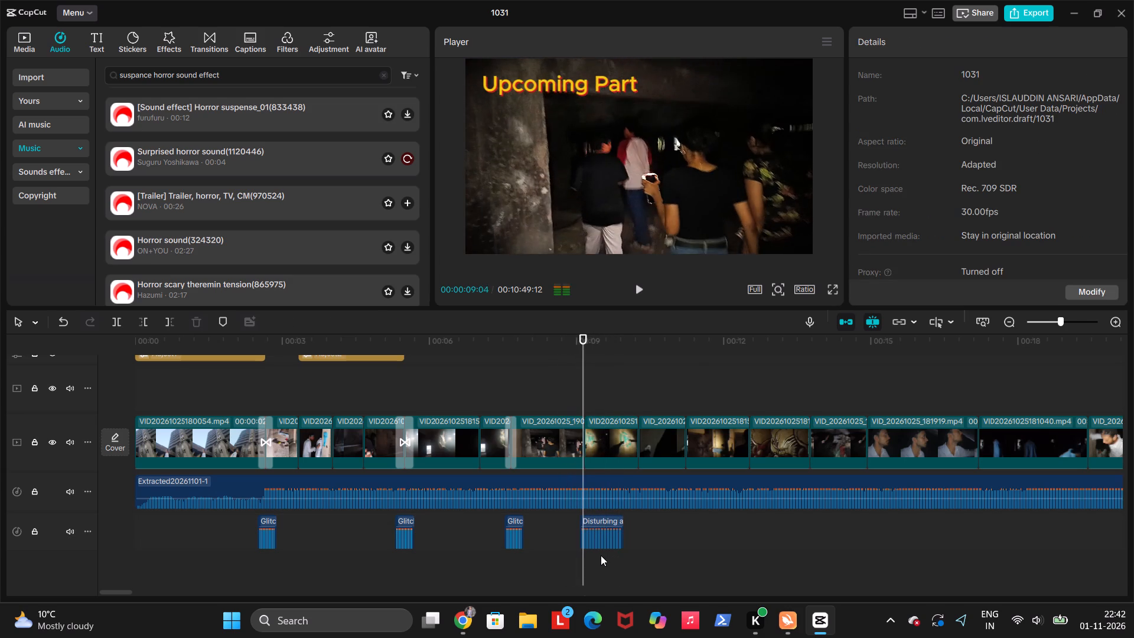
Copy the "Disturbing" sound effect under the shadow-hands clip and paste a duplicate at 00:00:12:16.
click(601, 555)
click(603, 546)
key(ctrl+c)
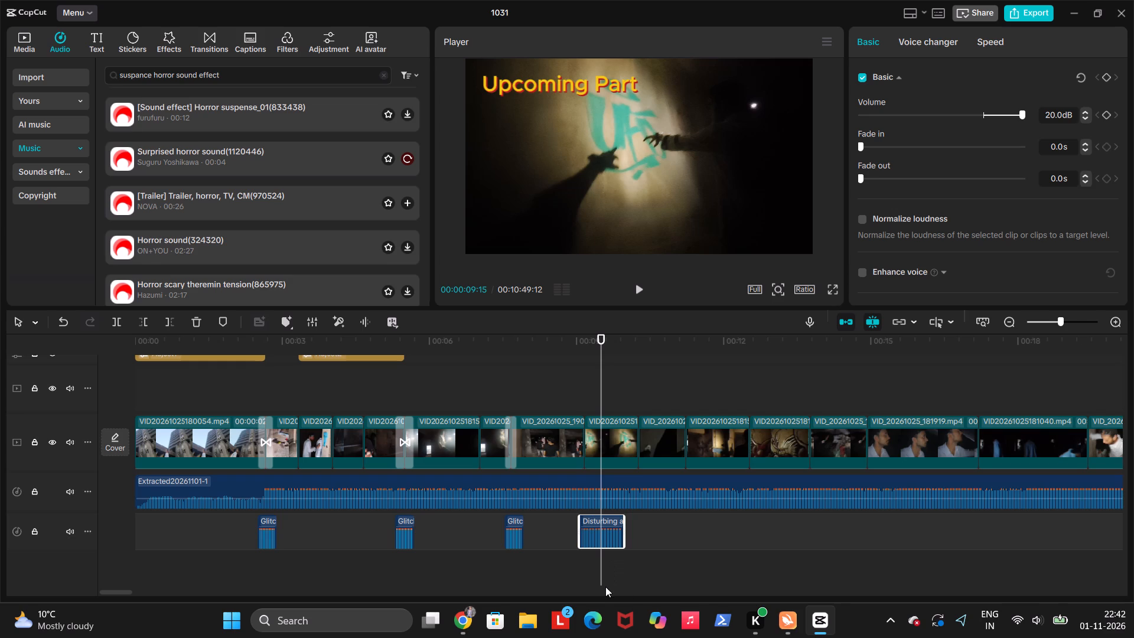
click(752, 574)
key(ctrl+v)
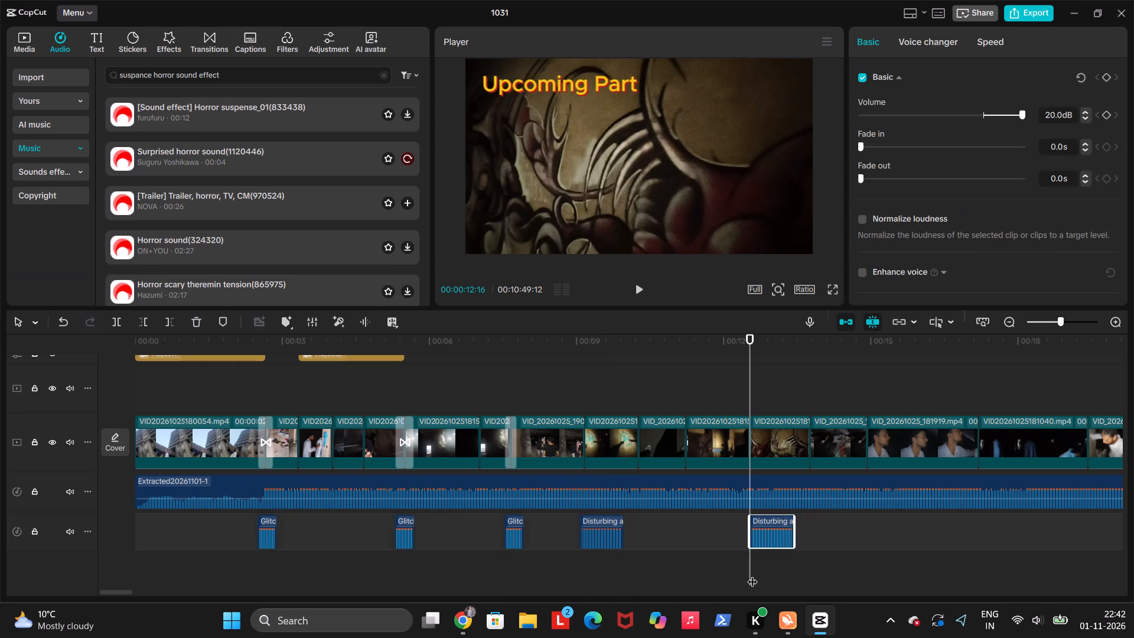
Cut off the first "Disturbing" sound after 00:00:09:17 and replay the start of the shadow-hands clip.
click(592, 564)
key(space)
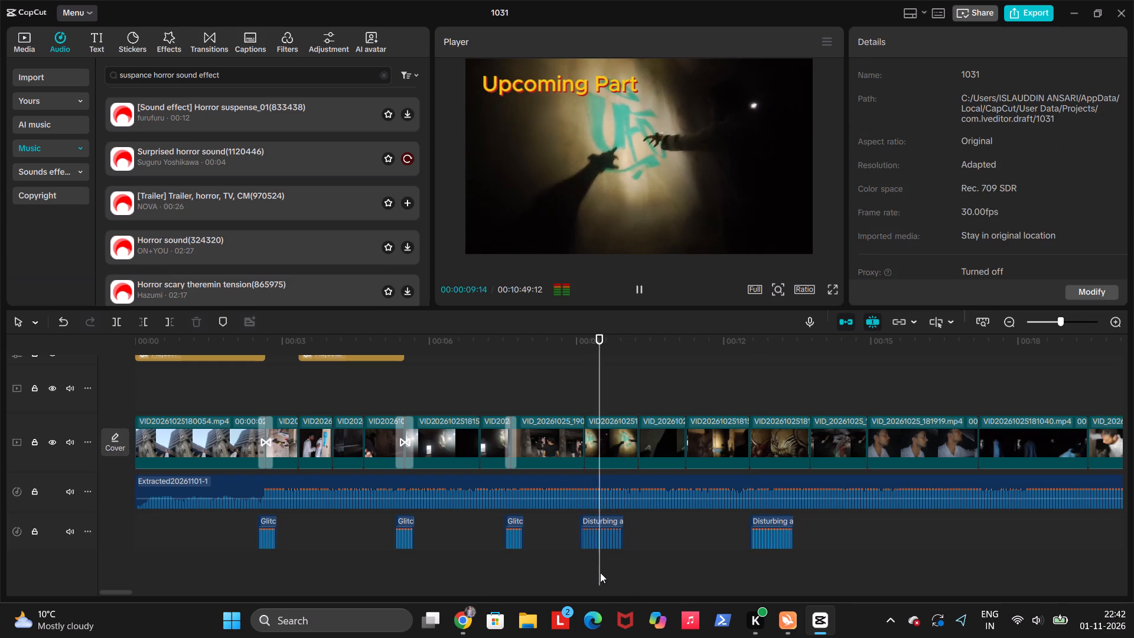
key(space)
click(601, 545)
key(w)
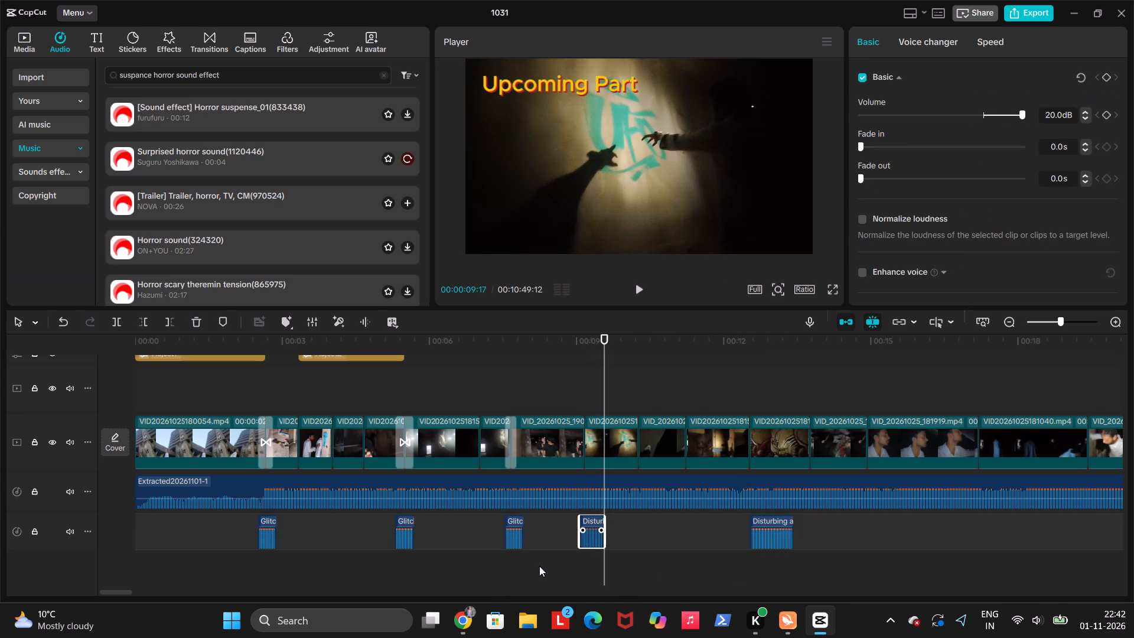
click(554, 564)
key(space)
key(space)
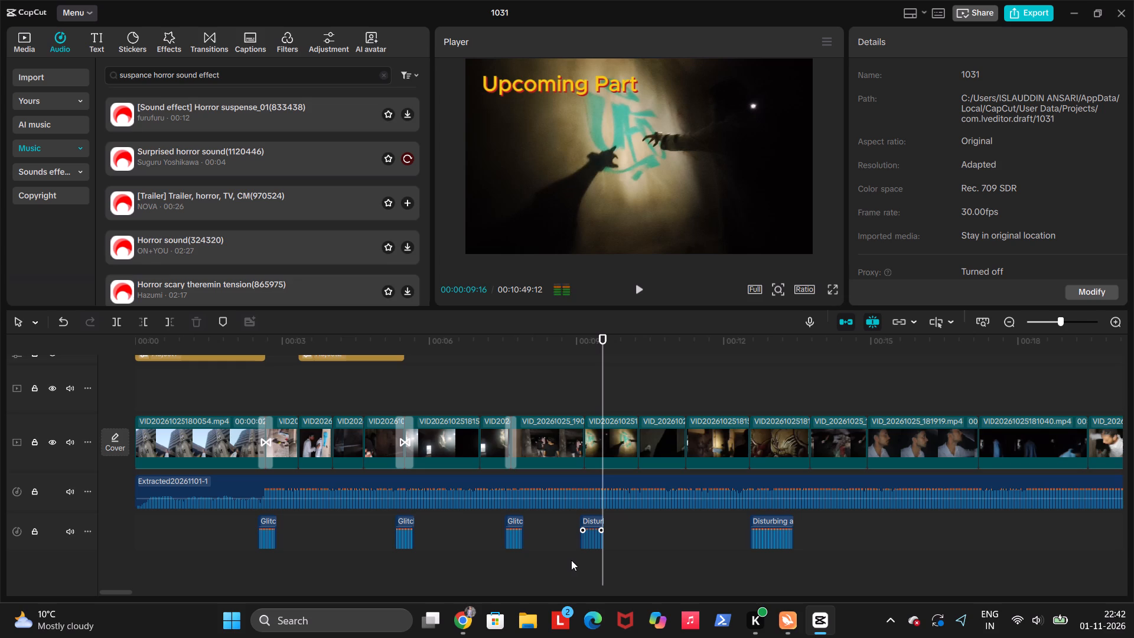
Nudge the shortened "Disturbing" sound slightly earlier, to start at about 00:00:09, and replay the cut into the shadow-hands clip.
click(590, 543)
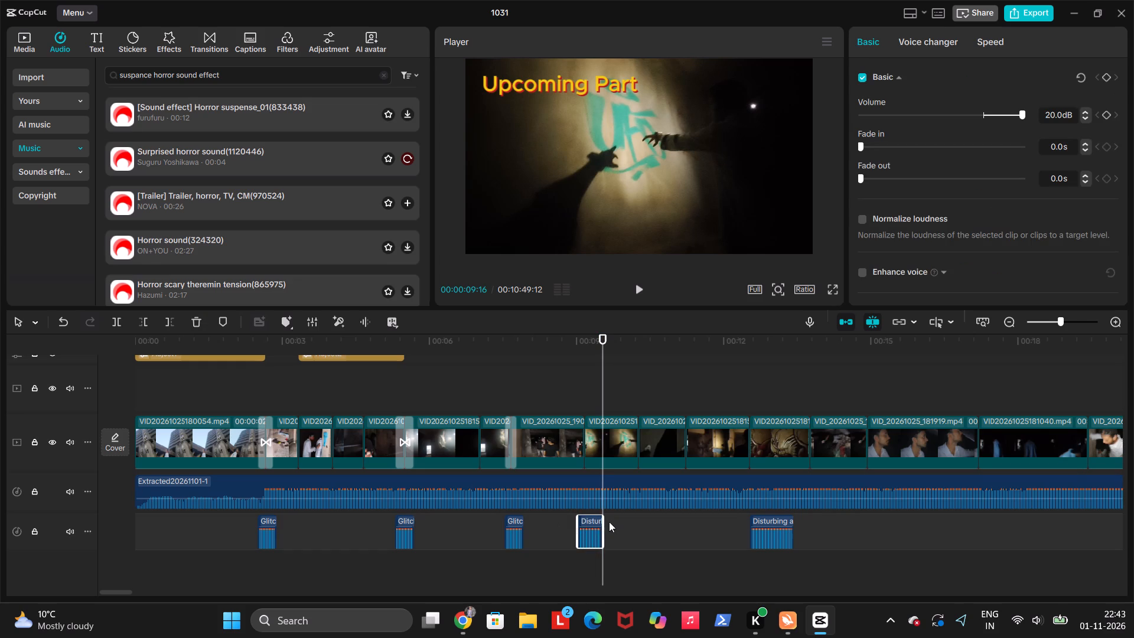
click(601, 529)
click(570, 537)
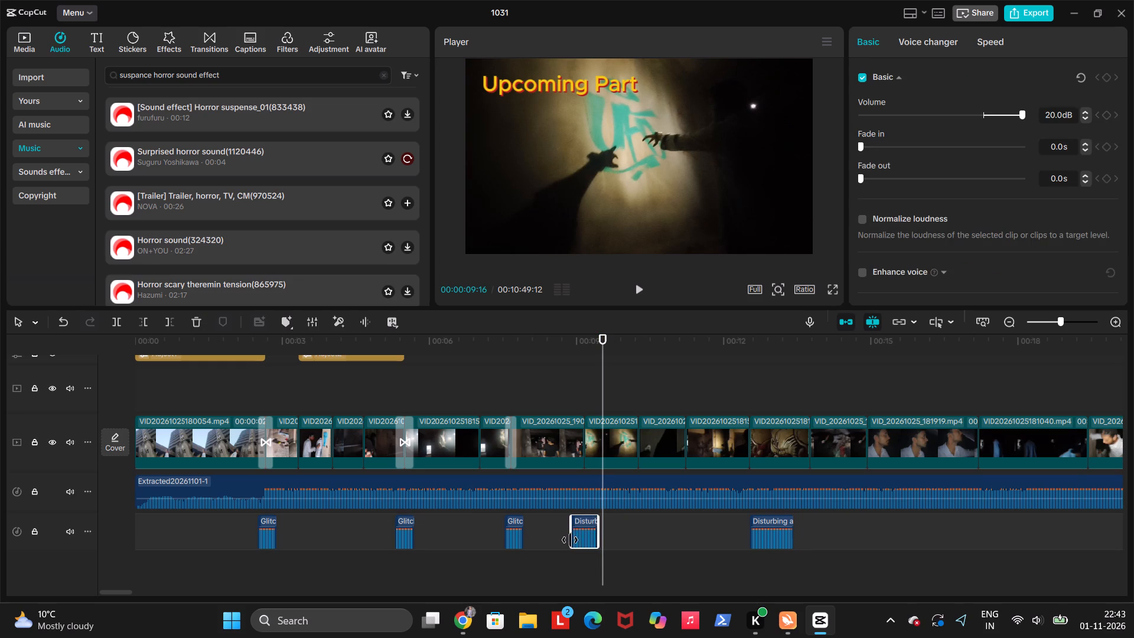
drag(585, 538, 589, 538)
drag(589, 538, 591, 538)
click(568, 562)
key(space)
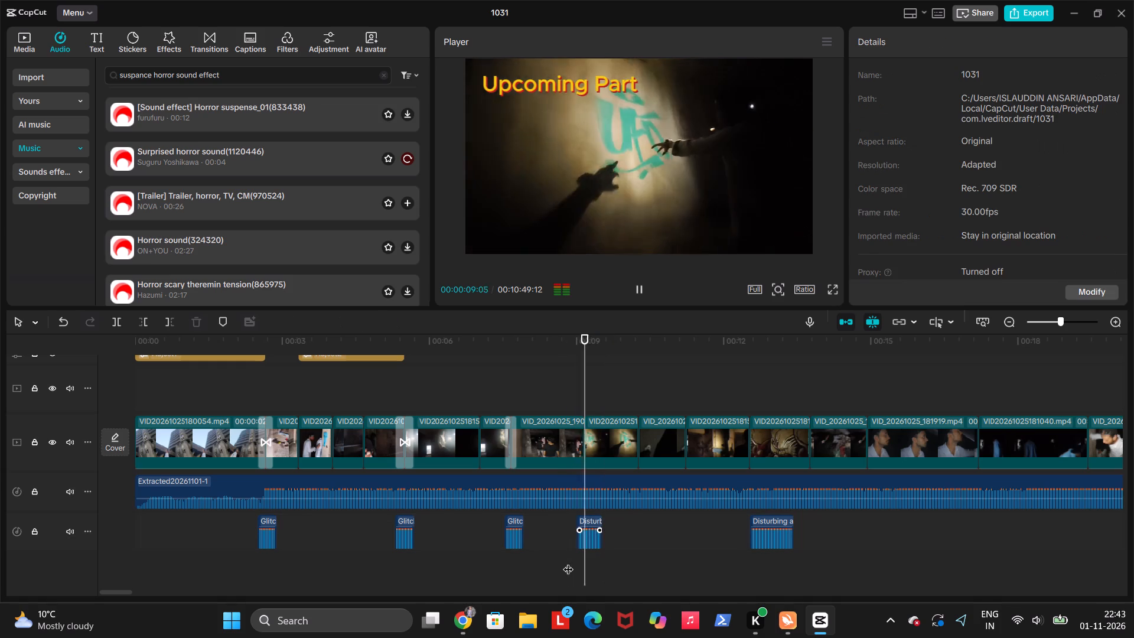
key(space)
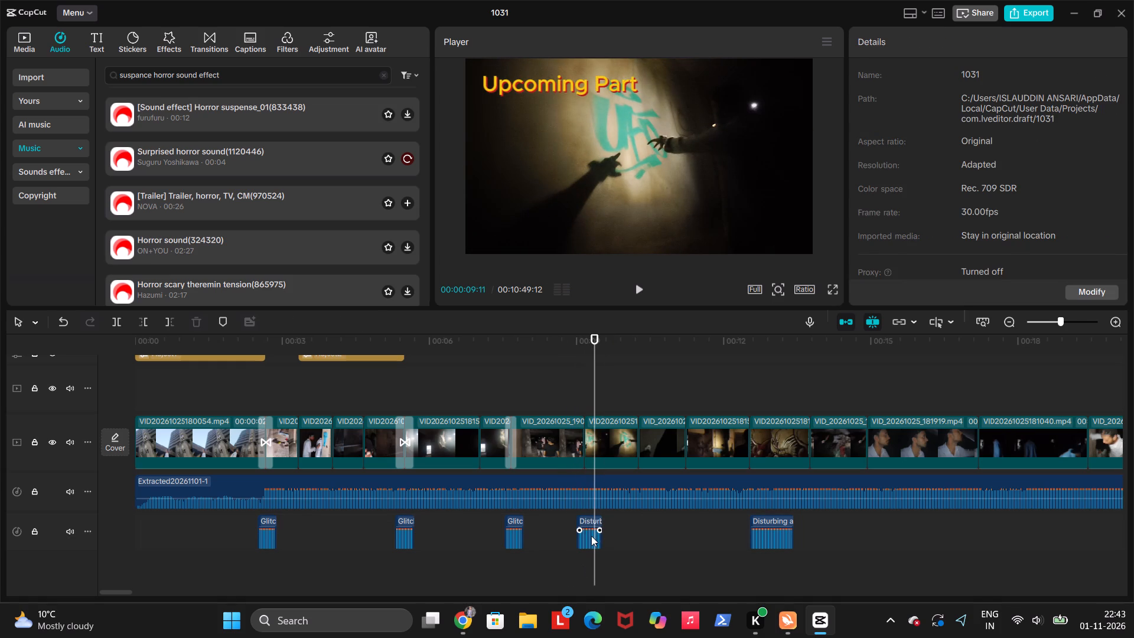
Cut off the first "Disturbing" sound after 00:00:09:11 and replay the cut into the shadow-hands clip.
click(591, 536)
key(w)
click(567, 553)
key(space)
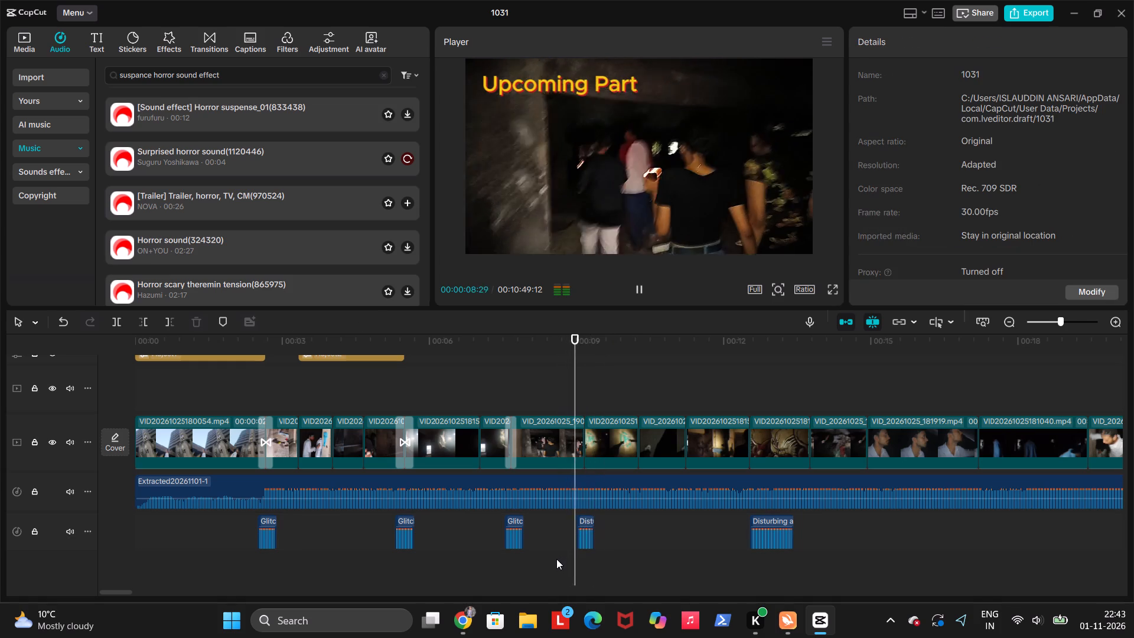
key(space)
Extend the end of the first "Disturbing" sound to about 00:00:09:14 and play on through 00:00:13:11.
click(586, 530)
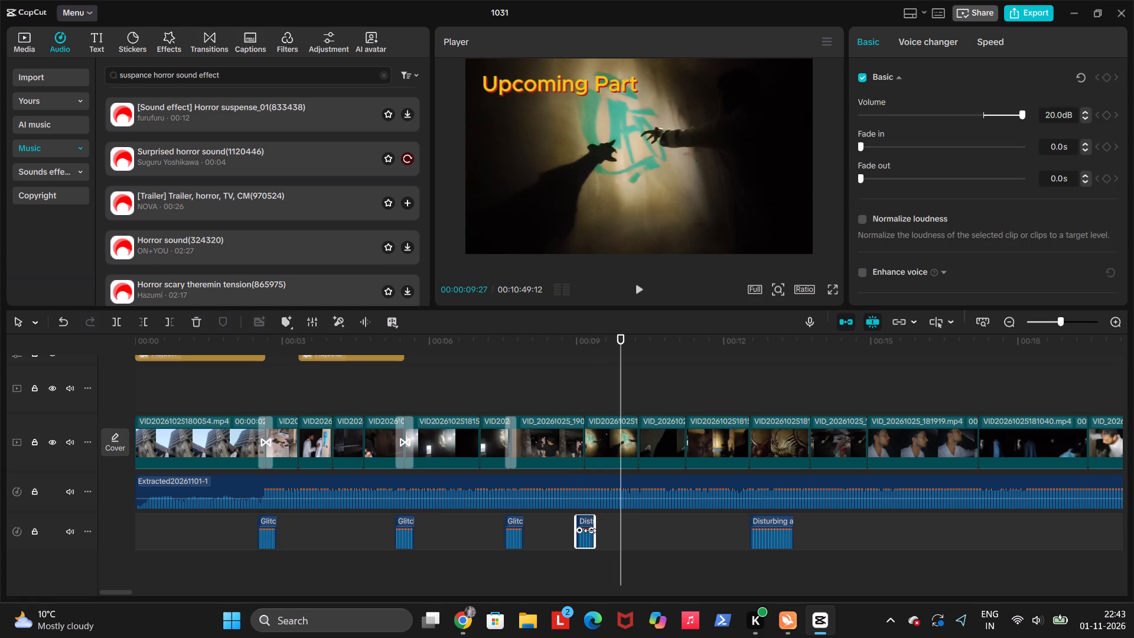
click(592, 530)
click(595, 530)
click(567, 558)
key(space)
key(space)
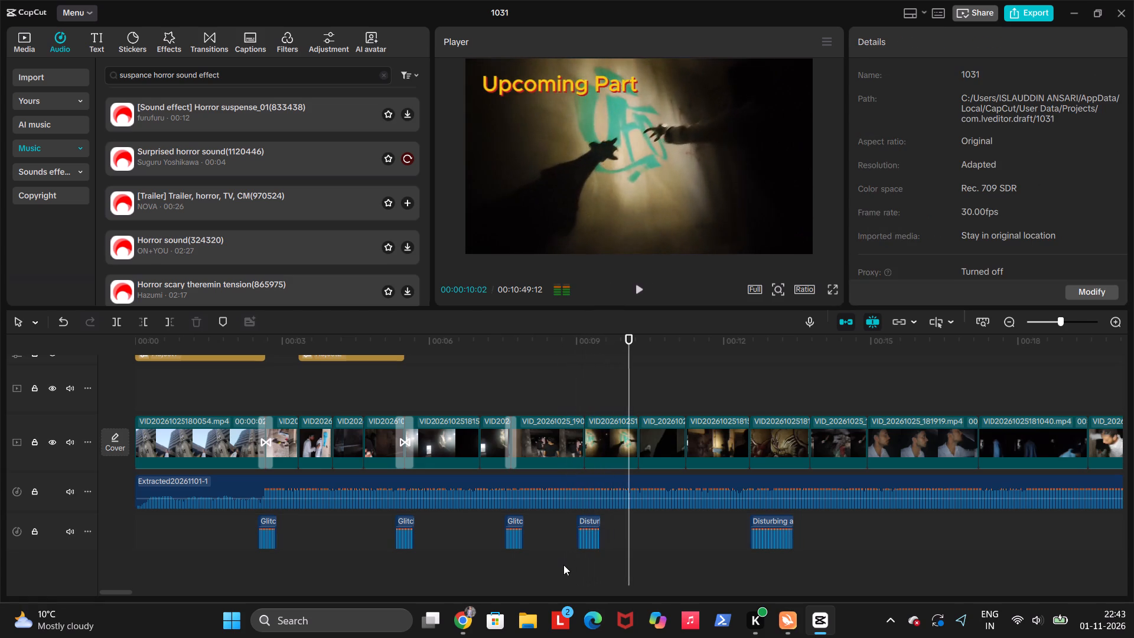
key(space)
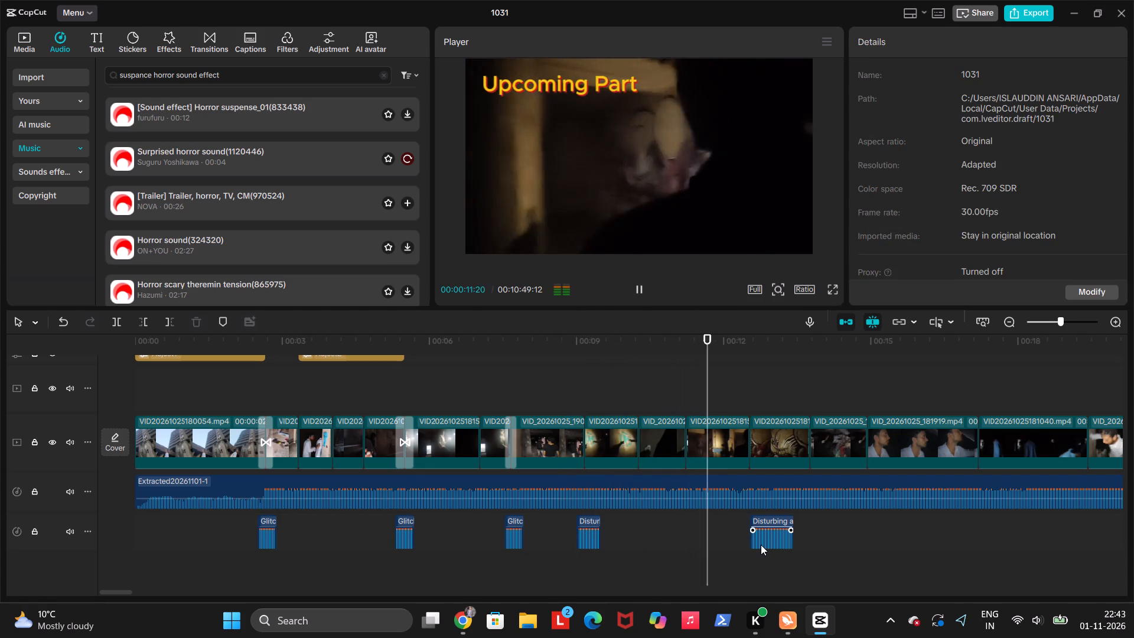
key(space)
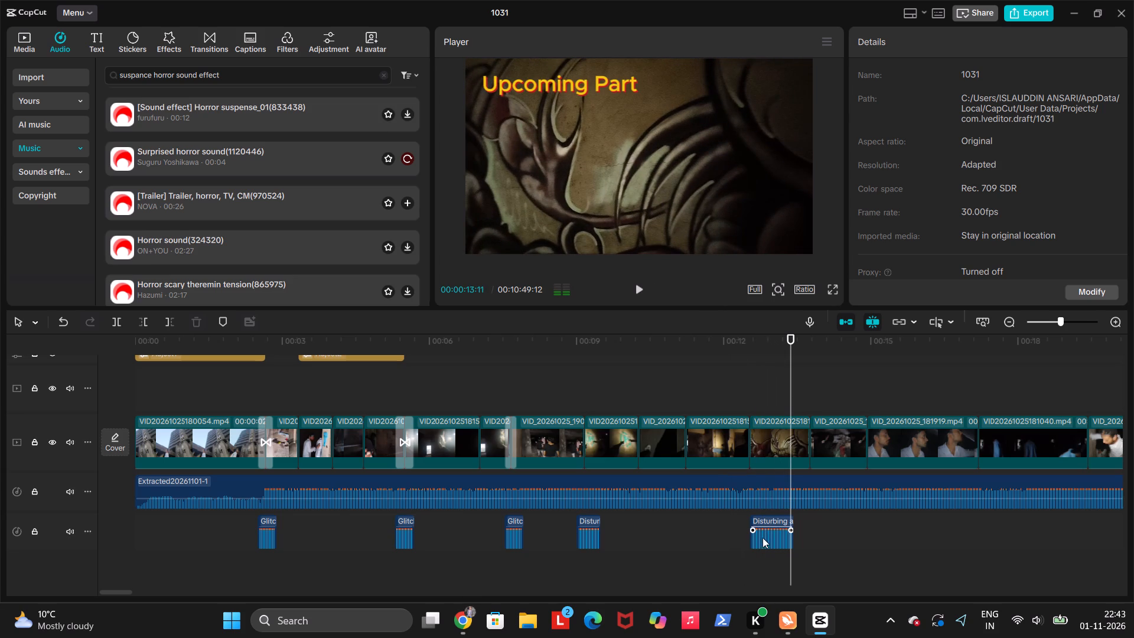
Delete the shortened "Disturbing" sound and move its full-length copy into its place, starting at about 00:00:09.
click(588, 538)
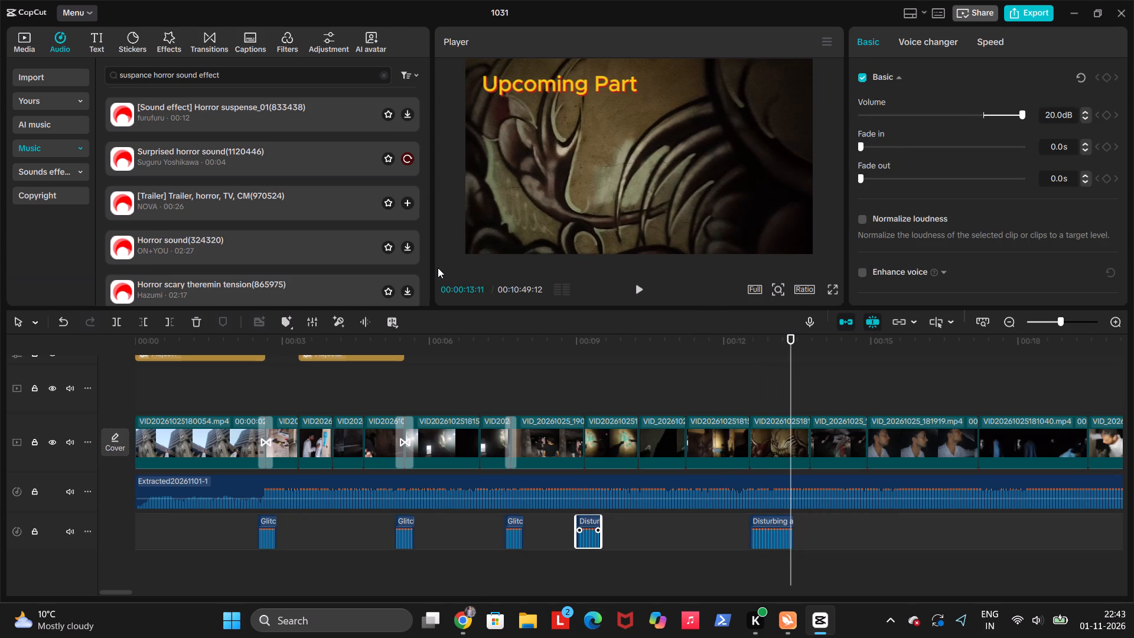
key(Delete)
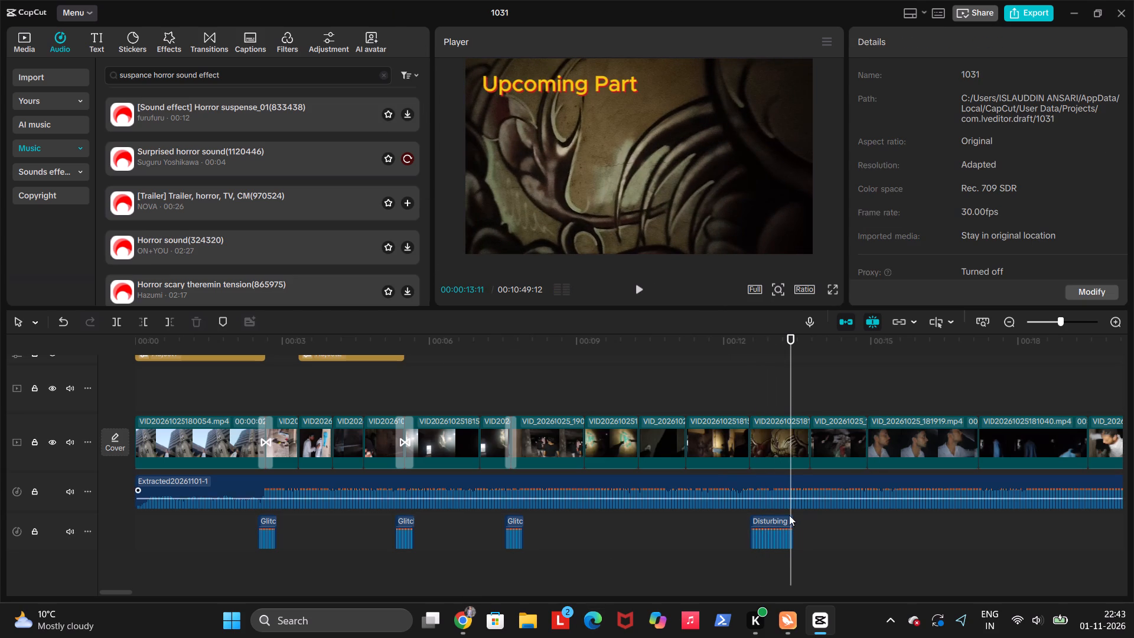
click(775, 525)
drag(775, 525, 607, 525)
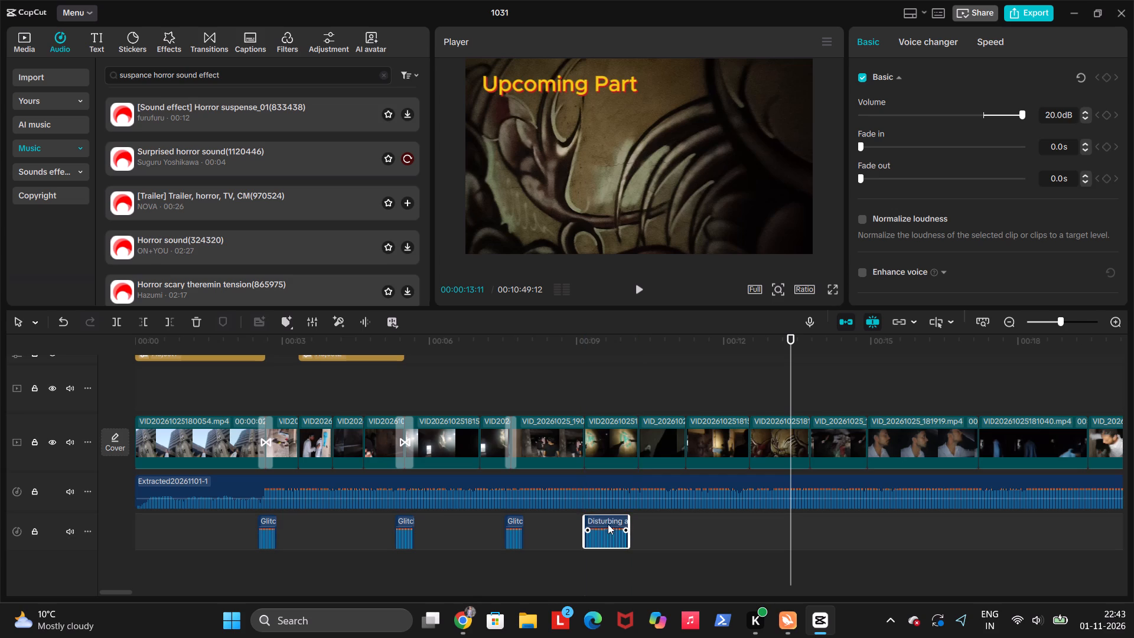
drag(602, 524, 592, 525)
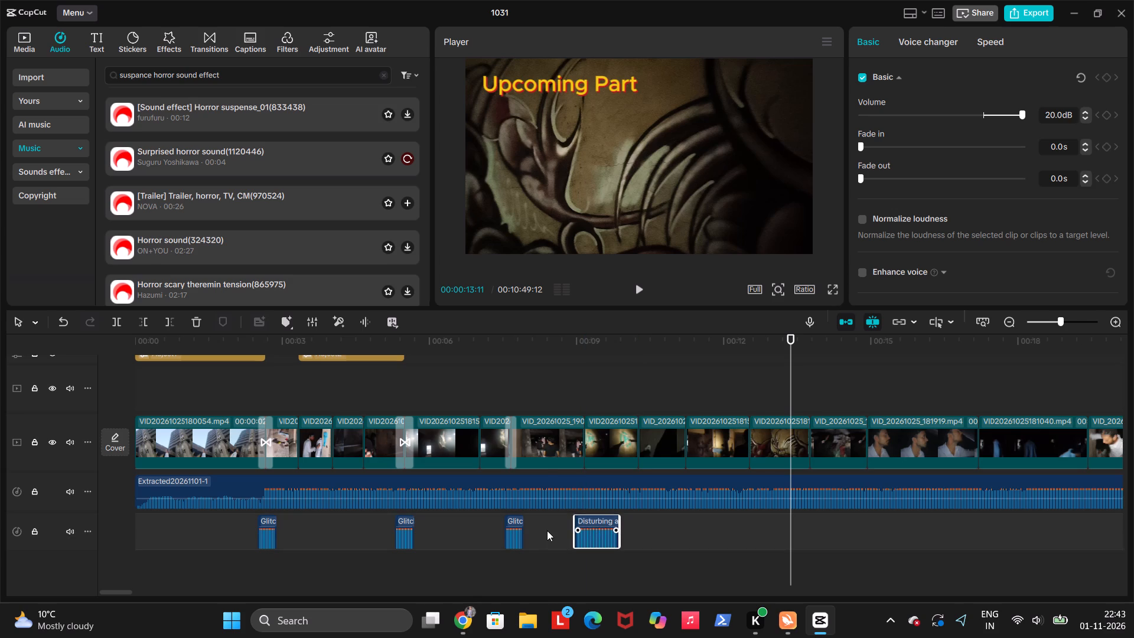
Play the preview from about 00:00:08:12 to 00:00:15:20 to check the replaced "Disturbing" sound.
click(547, 530)
key(space)
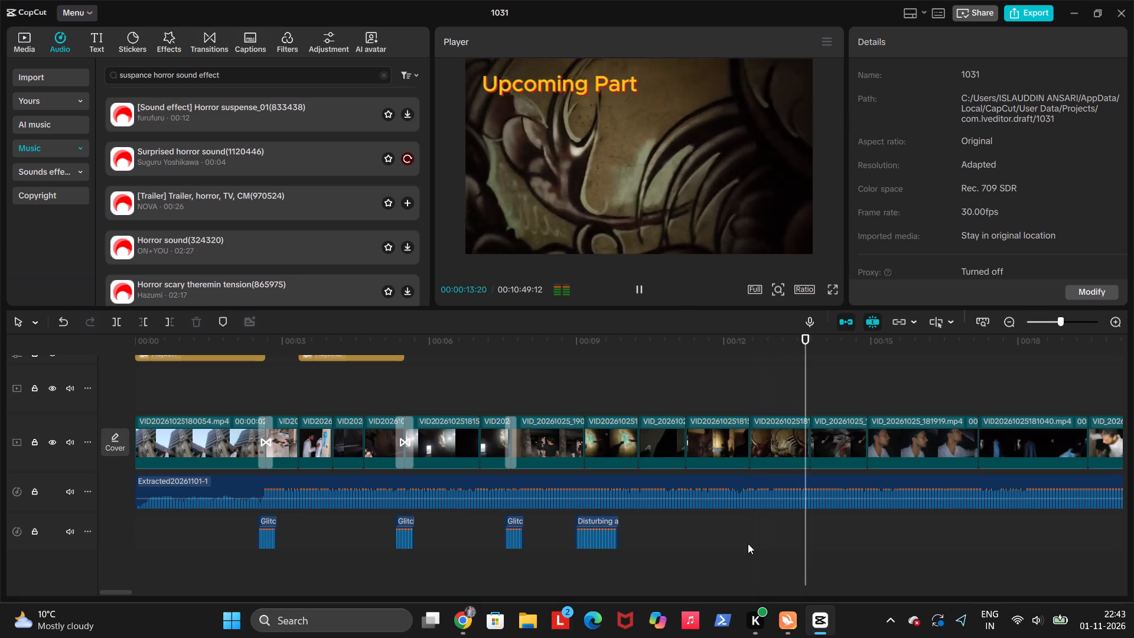
key(space)
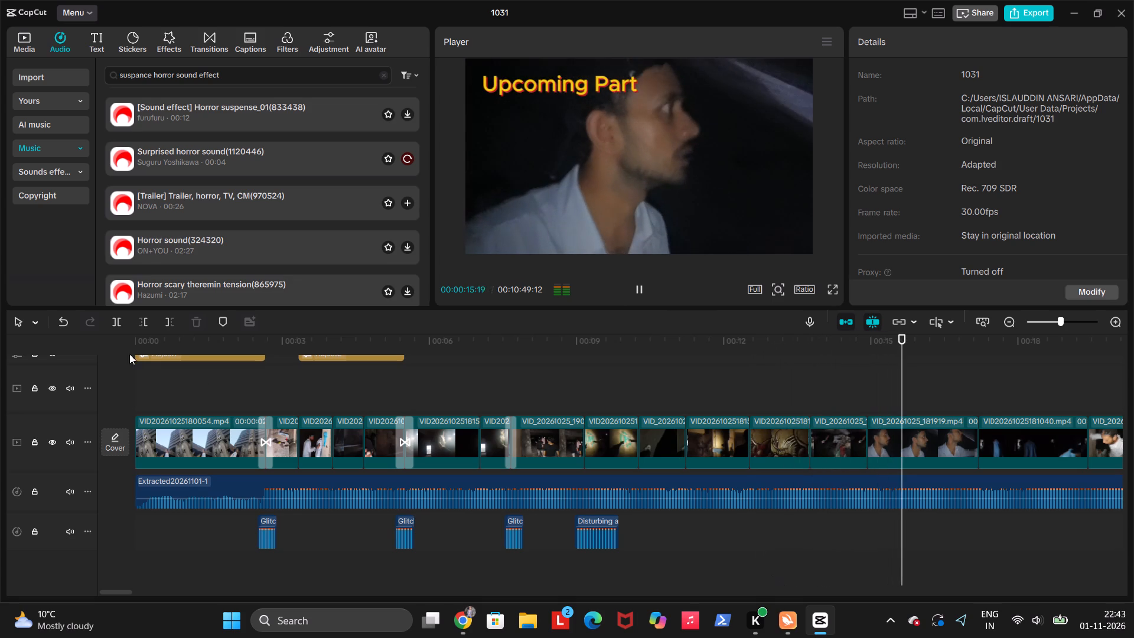
Audition the "[Trailer] Trailer, horror, TV, CM(970524)" sound from the search results, skipping ahead through it.
scroll(204, 236, left, 1)
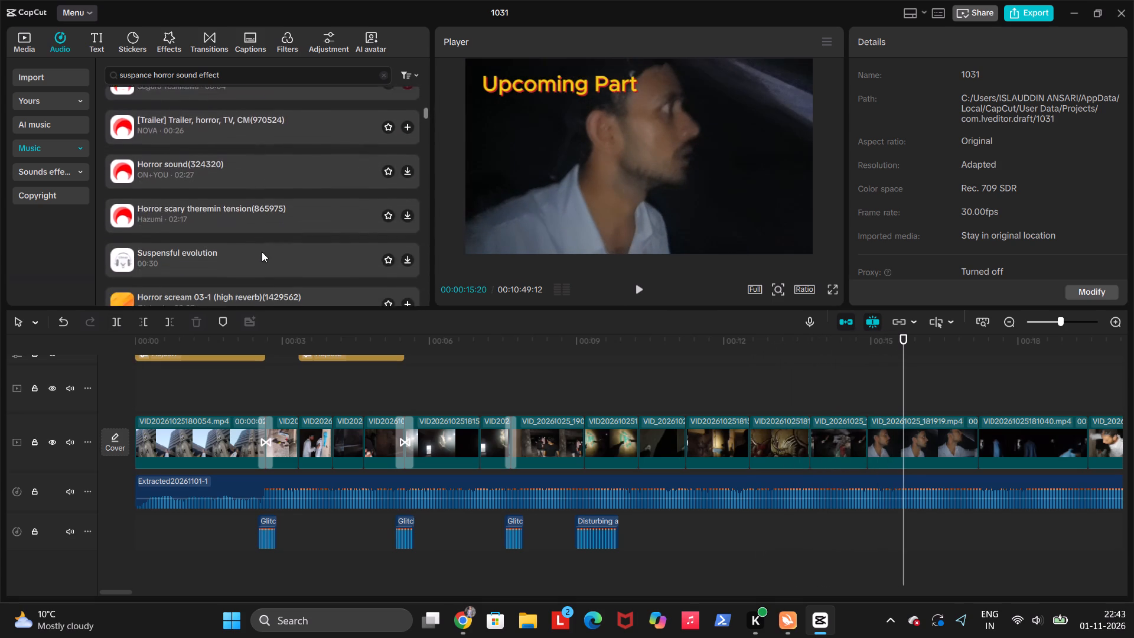
scroll(262, 252, left, 1)
click(279, 115)
scroll(279, 115, left, 1)
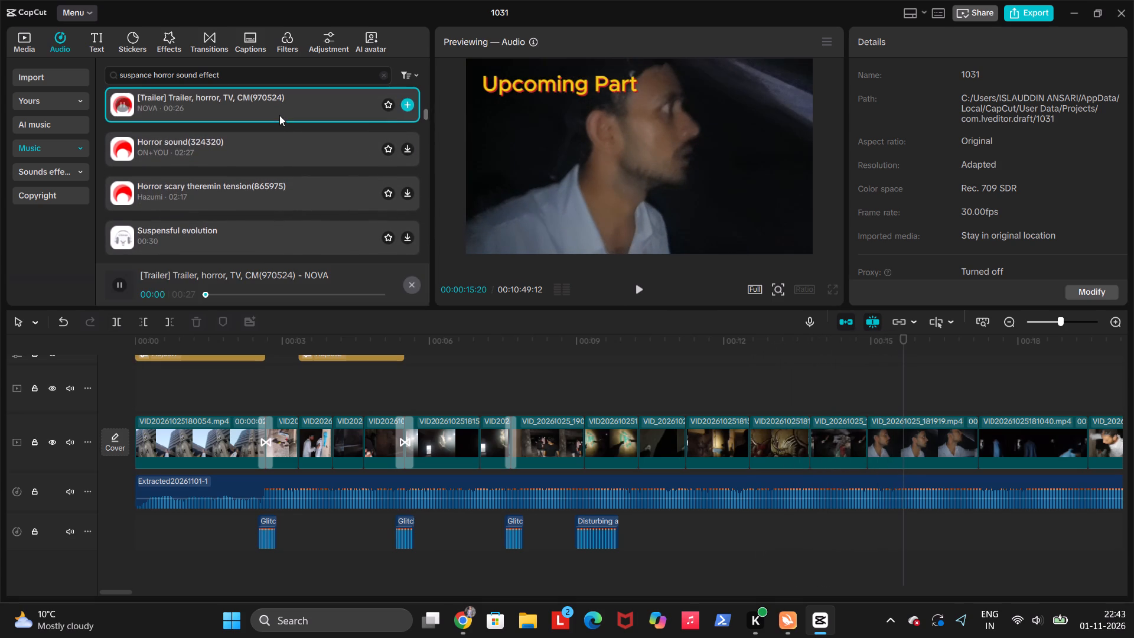
click(250, 295)
click(273, 294)
click(294, 295)
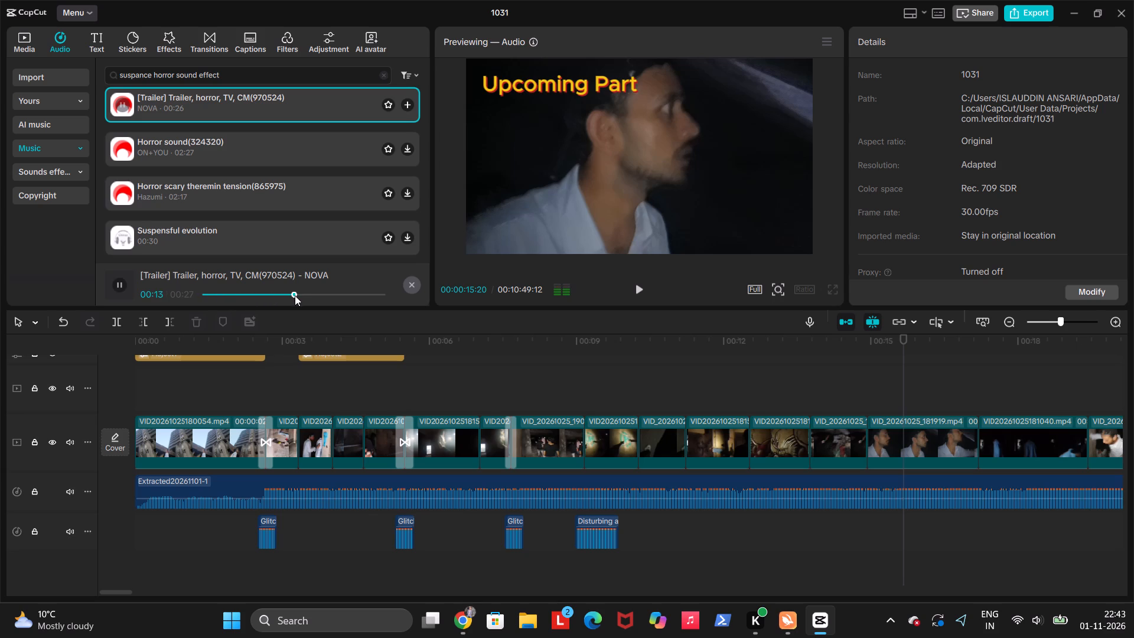
click(320, 296)
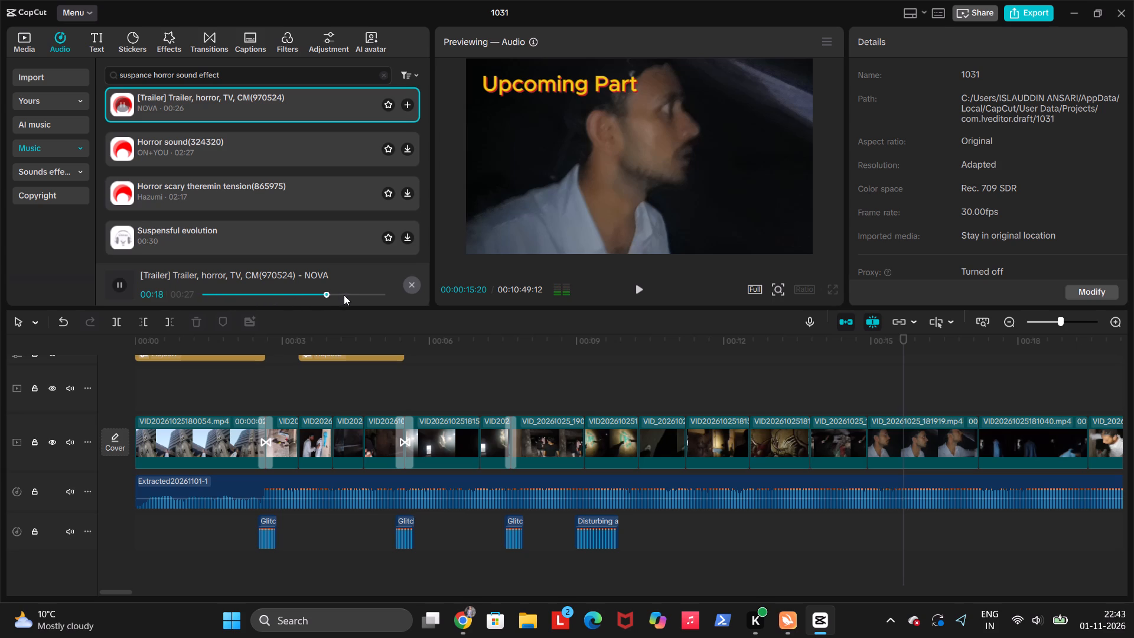
click(344, 295)
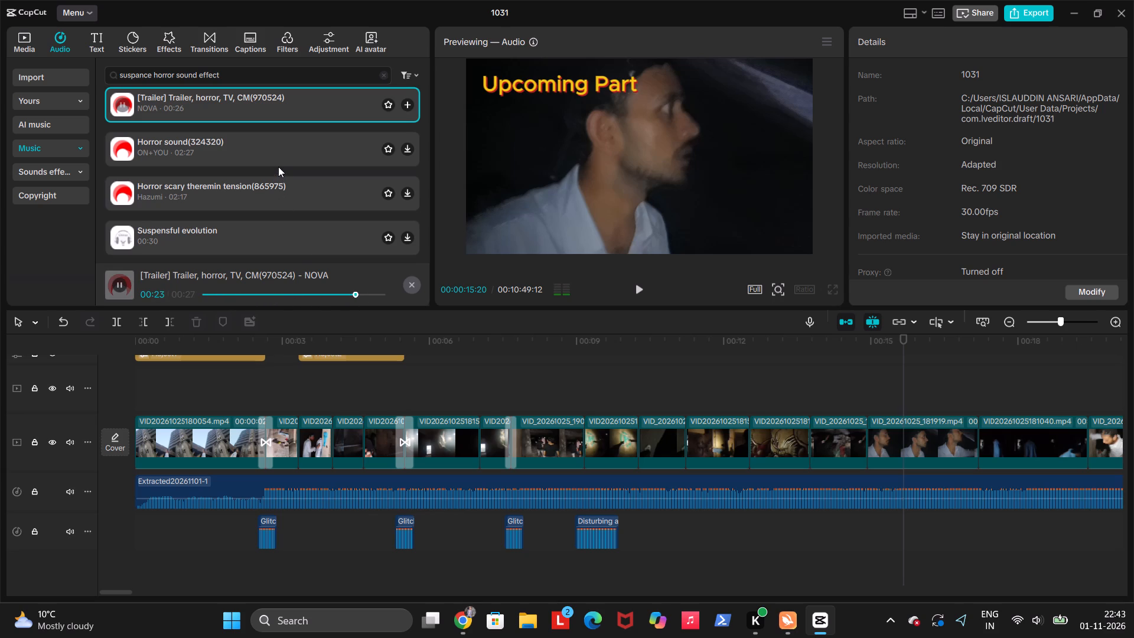
Browse further horror sound results and audition "Horror scream 03-1 (high reverb)(1429562)" twice.
scroll(292, 185, down, 1)
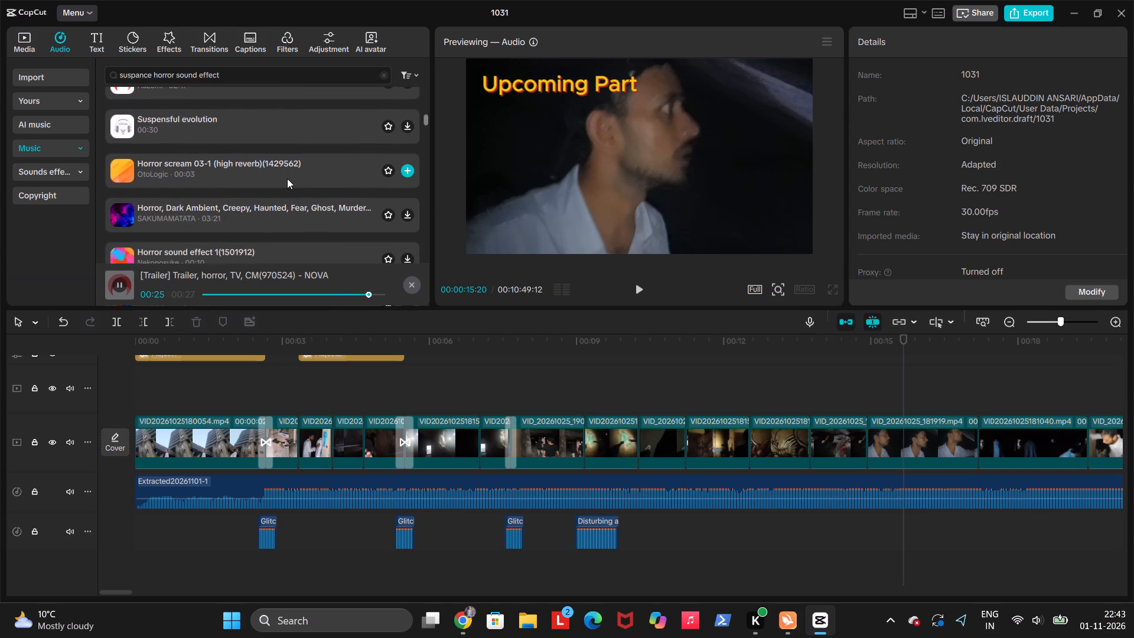
scroll(287, 178, down, 1)
click(287, 178)
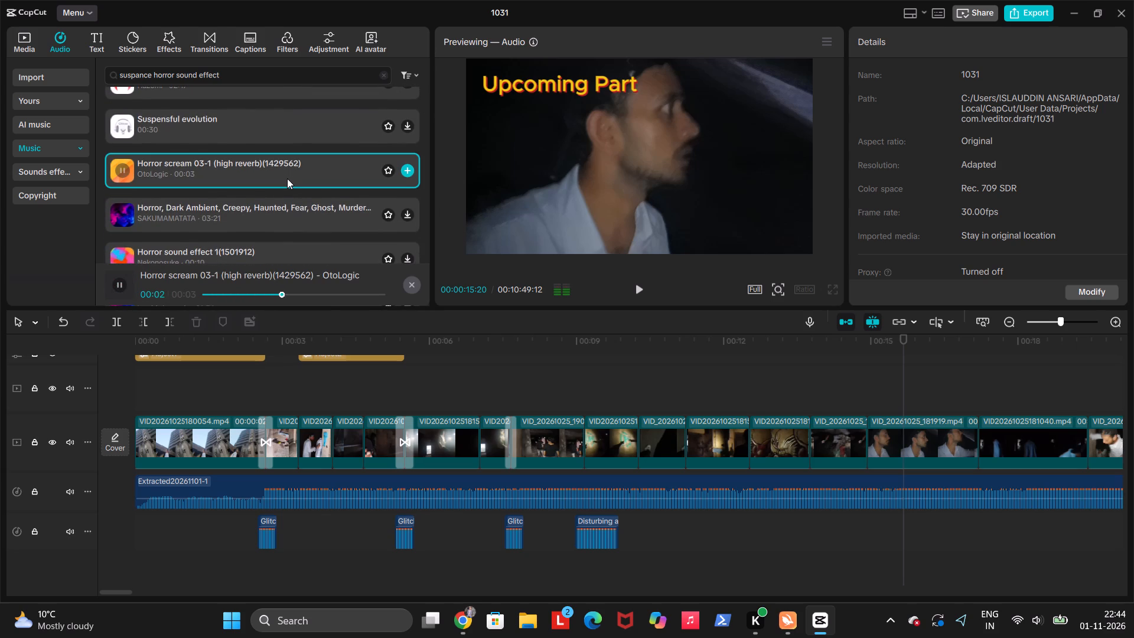
scroll(287, 178, left, 1)
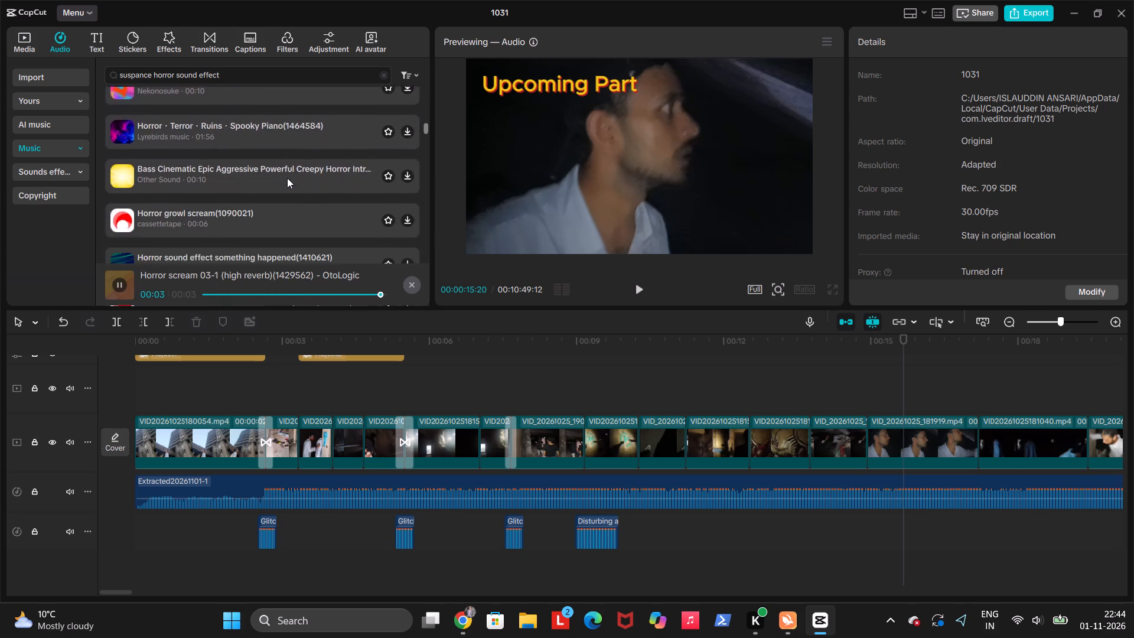
scroll(287, 178, left, 2)
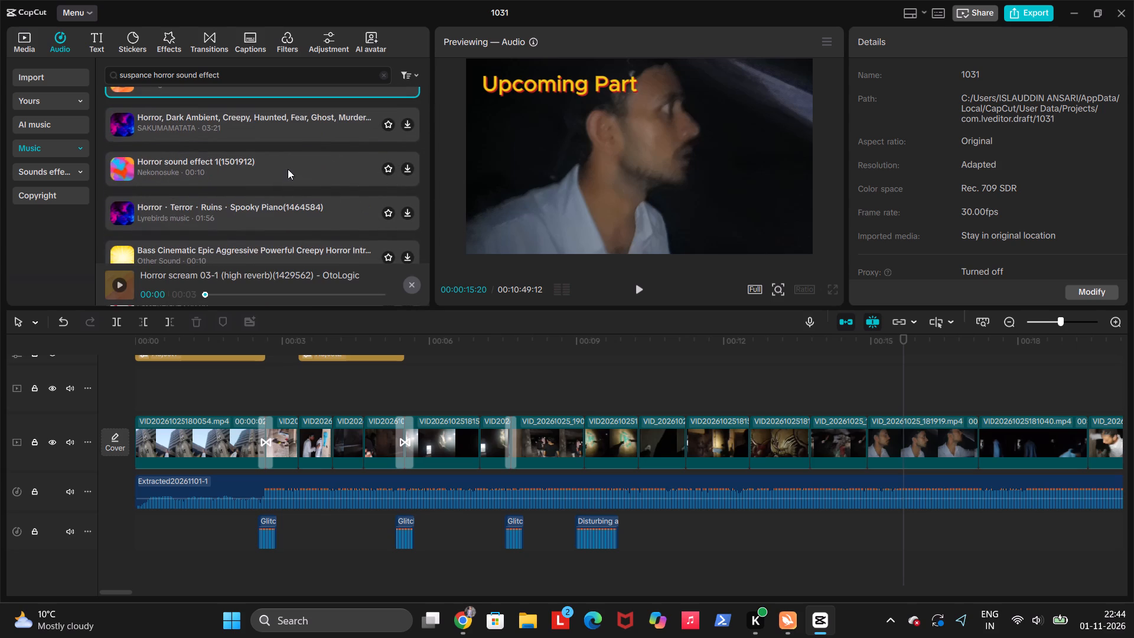
scroll(297, 214, up, 1)
click(260, 122)
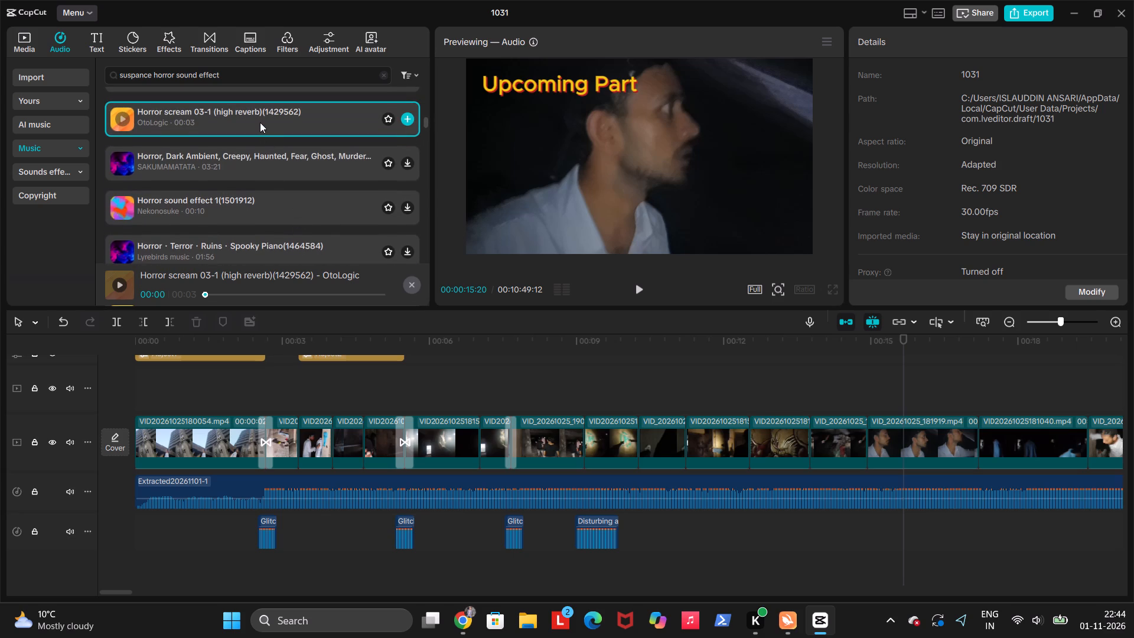
key(space)
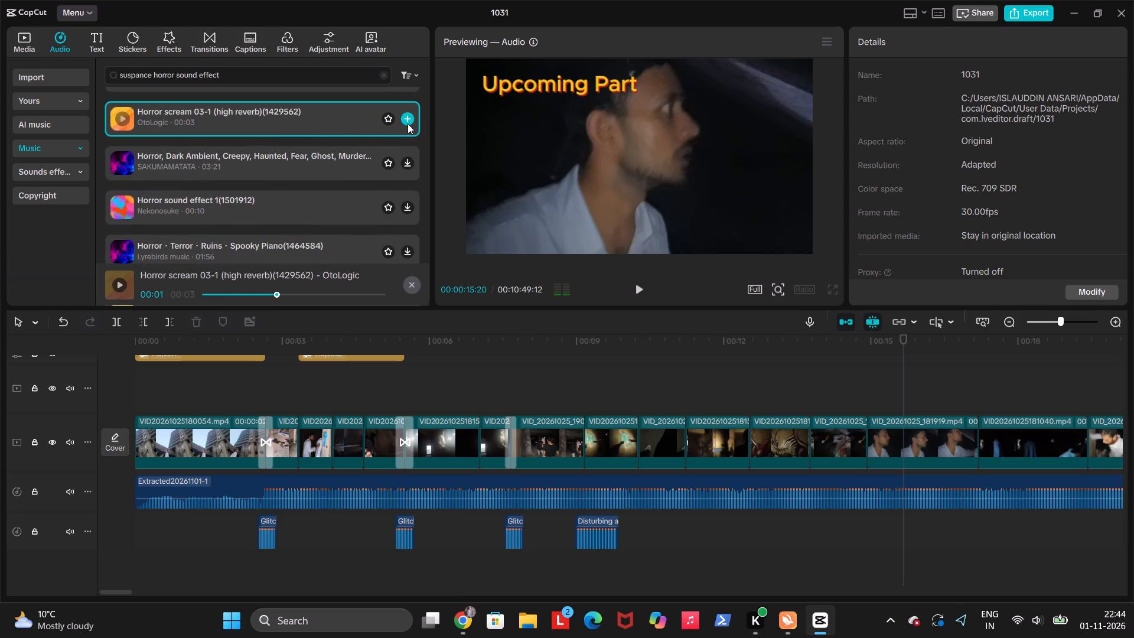
Add "Horror scream 03-1 (high reverb)(1429562)" to the sound effects track, starting at about 00:00:14:13.
click(408, 123)
drag(977, 528, 887, 532)
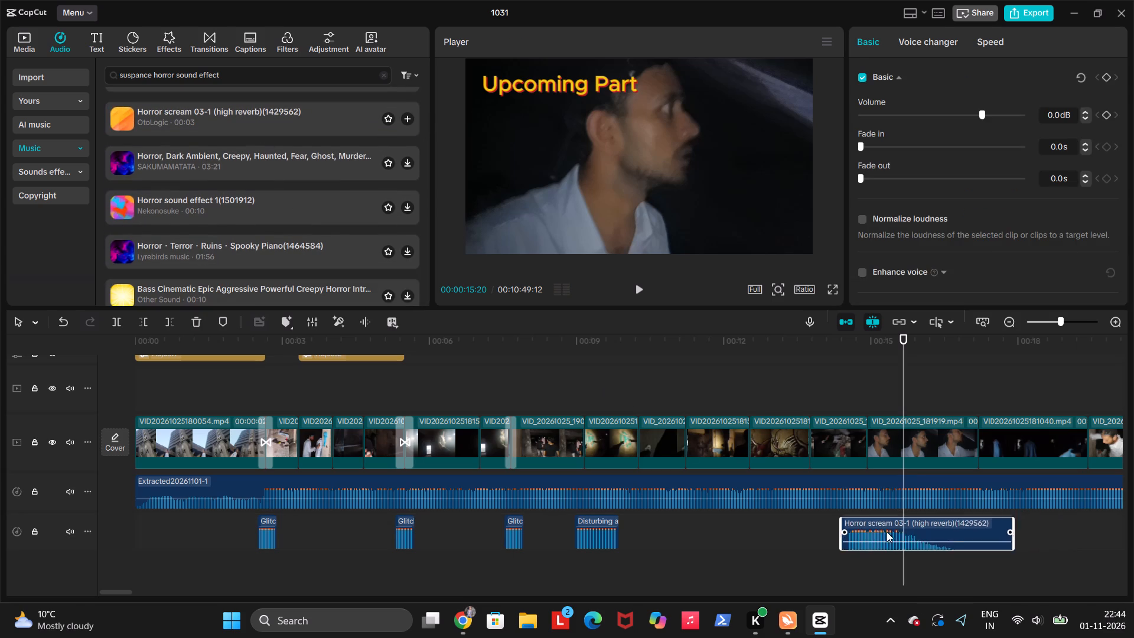
Move the "Horror scream 03-1" sound earlier to start at about 00:00:12:04 and play the section back.
drag(887, 532, 804, 524)
click(659, 545)
key(space)
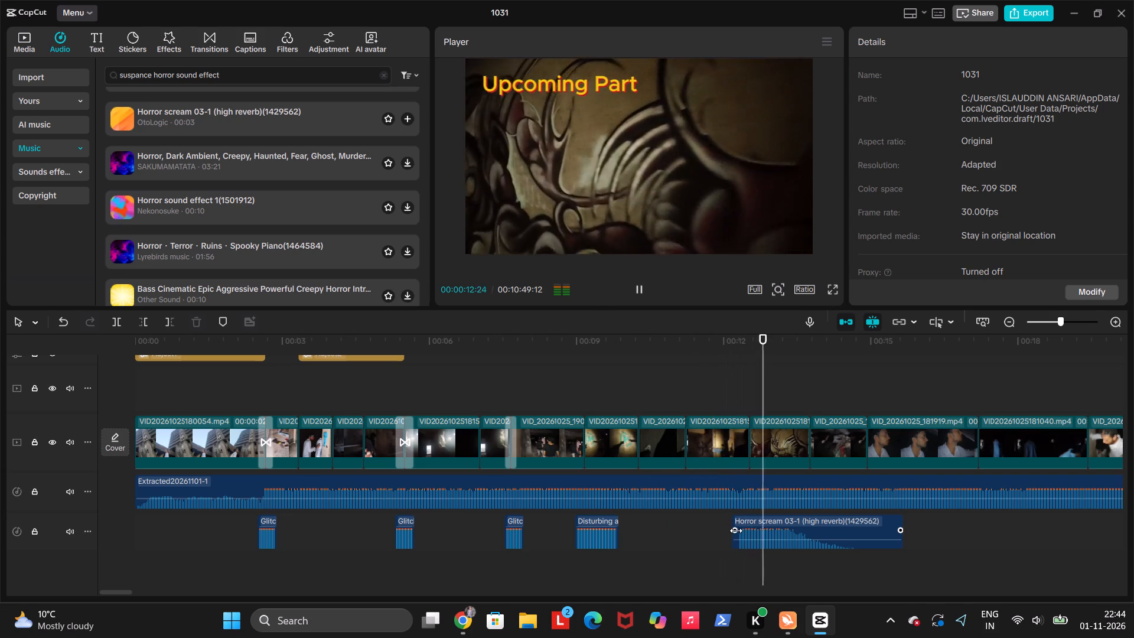
key(space)
key(space)
key(space)
Cut the "Horror scream 03-1" sound's tail at 00:00:13:28, shift the sound to start at about 00:00:12:00, and play it back.
click(803, 532)
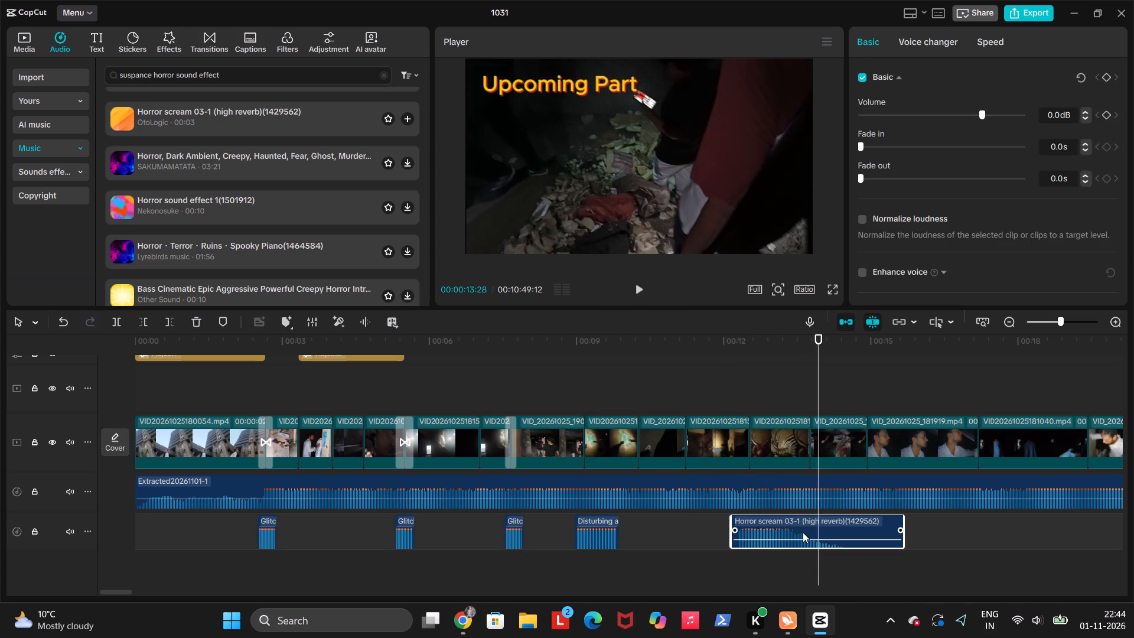
key(w)
drag(803, 530, 774, 533)
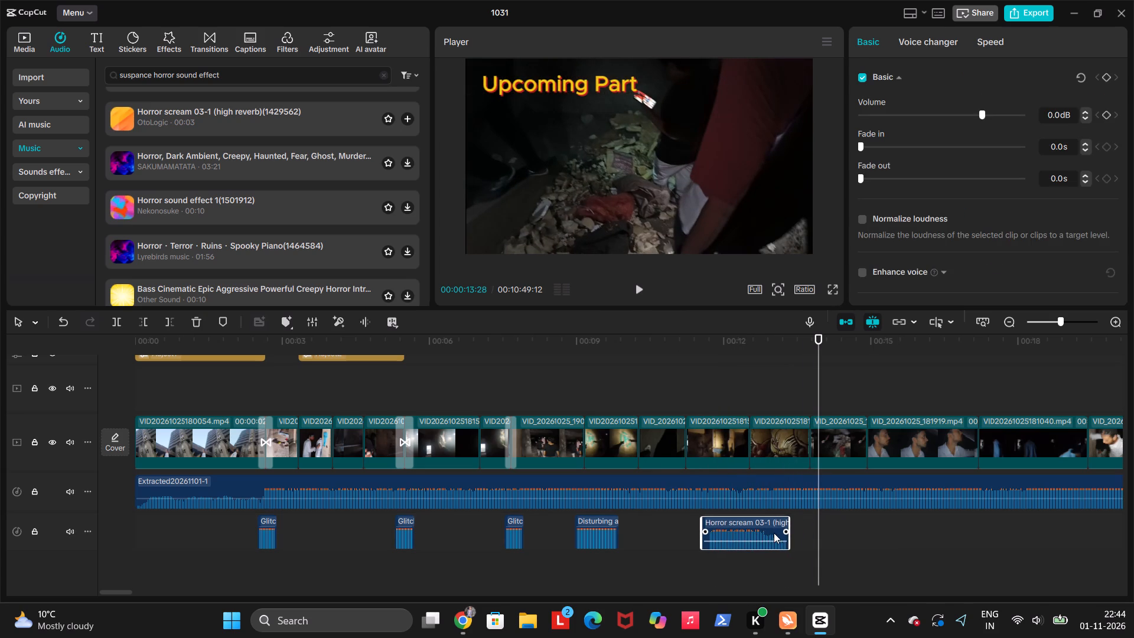
drag(774, 533, 796, 530)
click(651, 542)
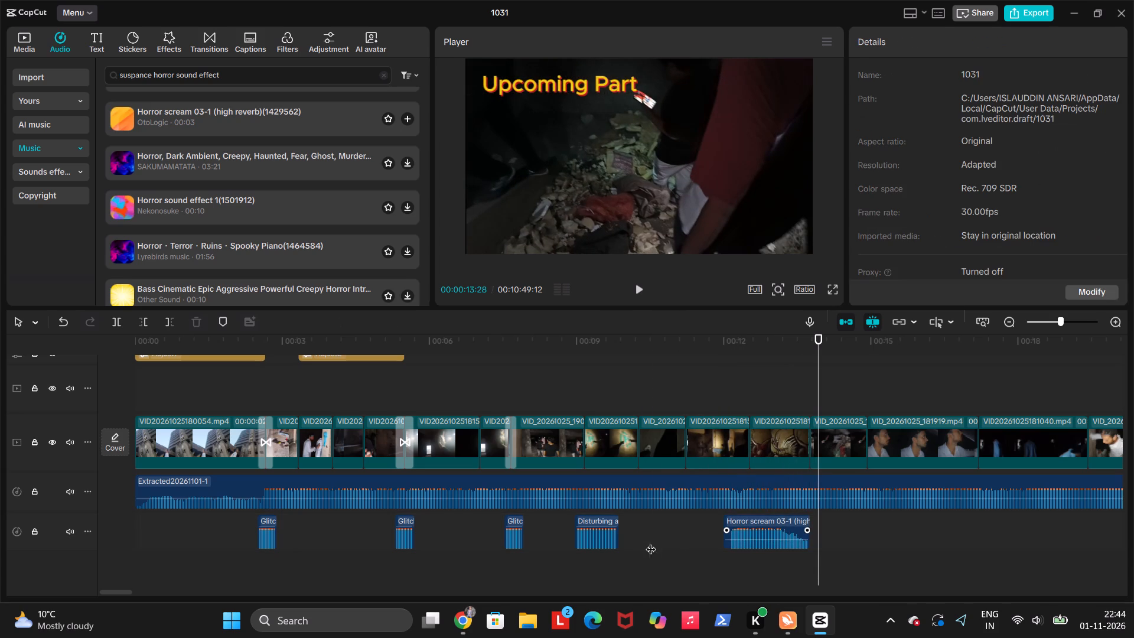
key(space)
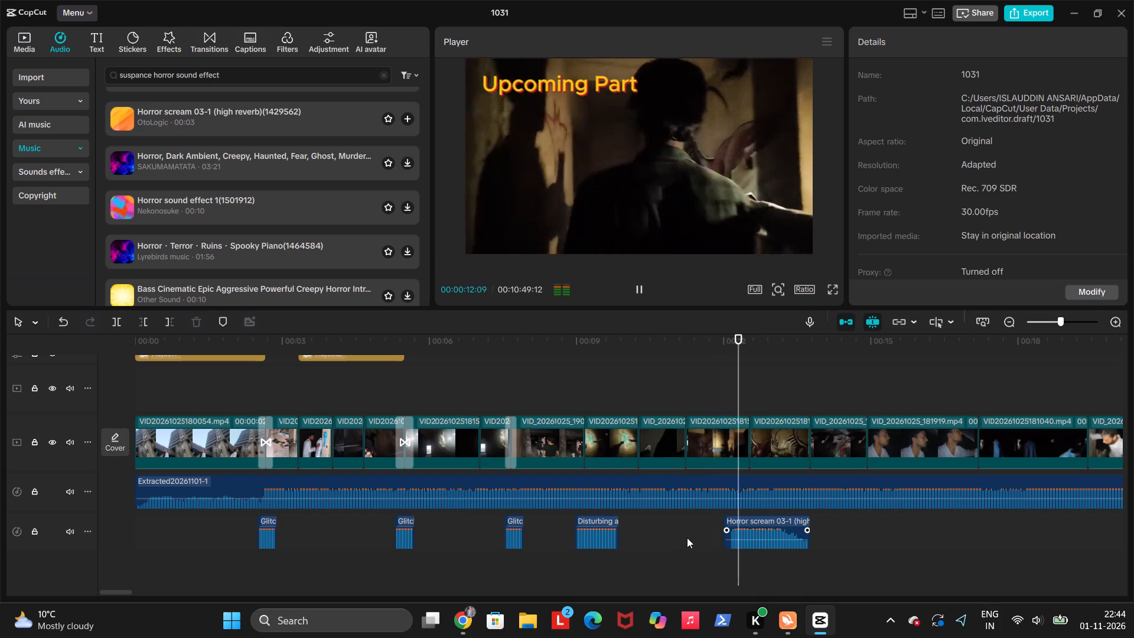
key(space)
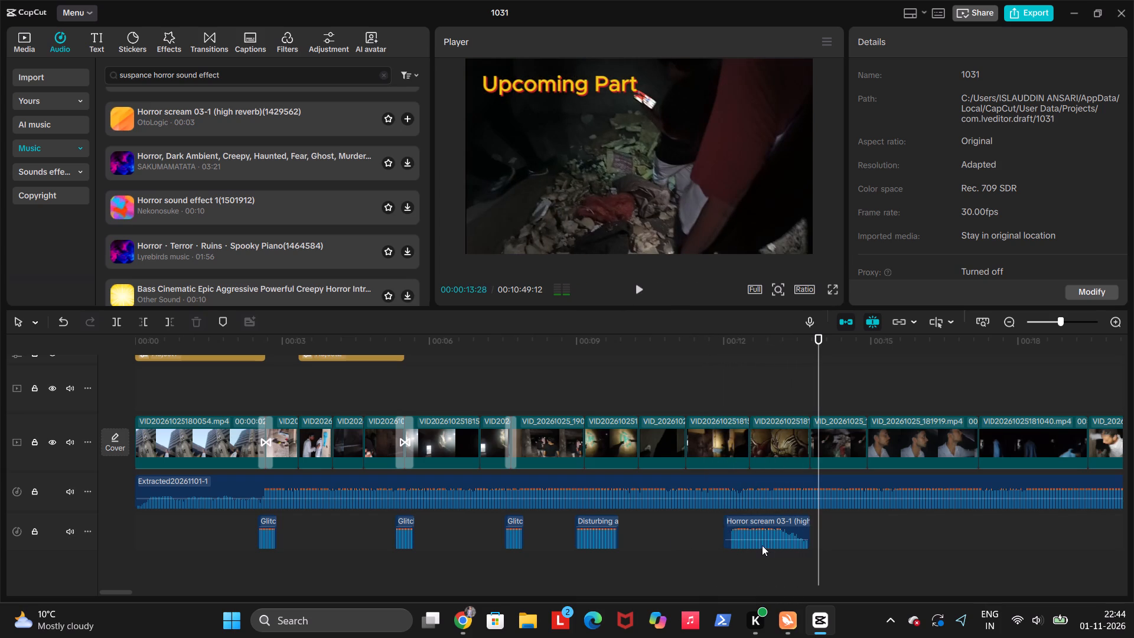
Trim both ends of the "Horror scream 03-1" sound so it spans about 00:00:12:04 to 00:00:13:15, and play it back.
click(762, 544)
drag(724, 537, 731, 538)
drag(810, 527, 797, 528)
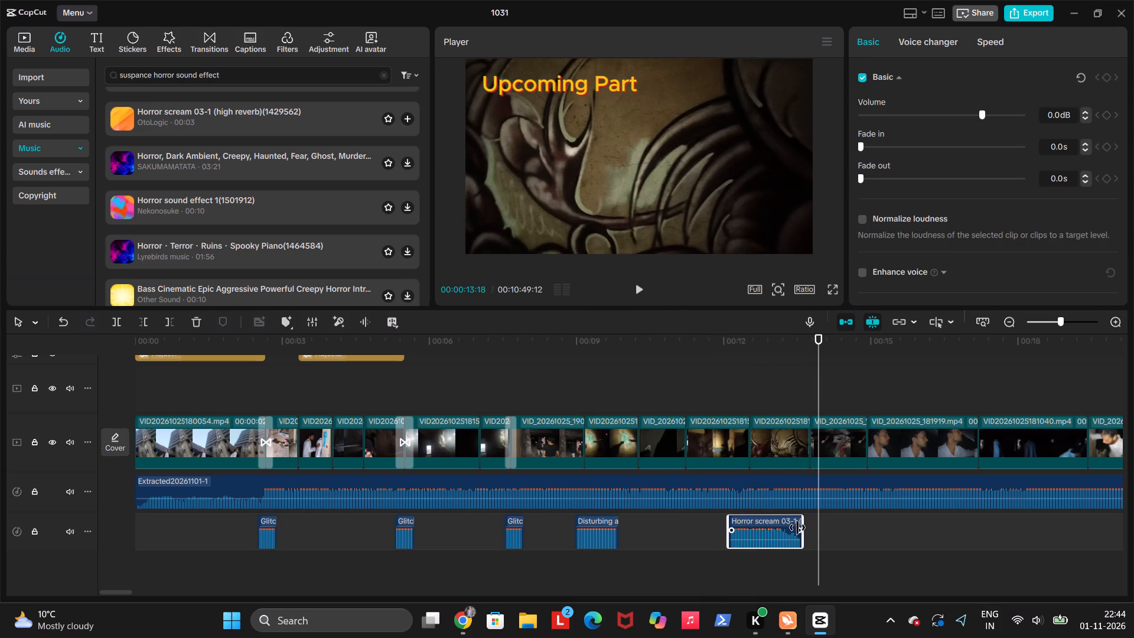
drag(797, 528, 795, 528)
click(735, 561)
key(space)
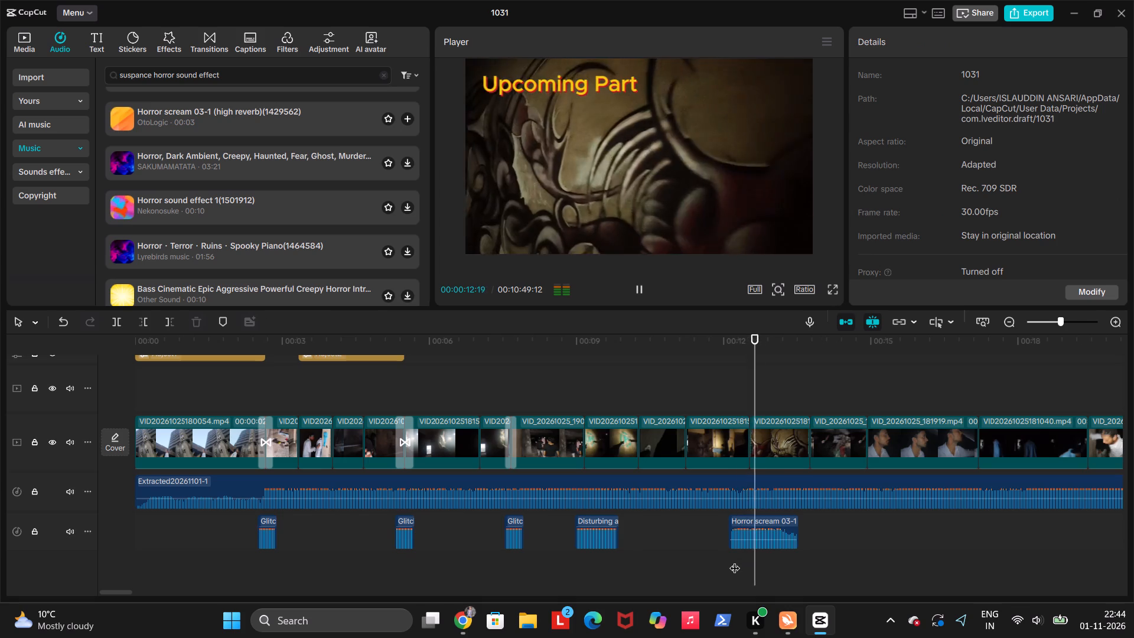
key(space)
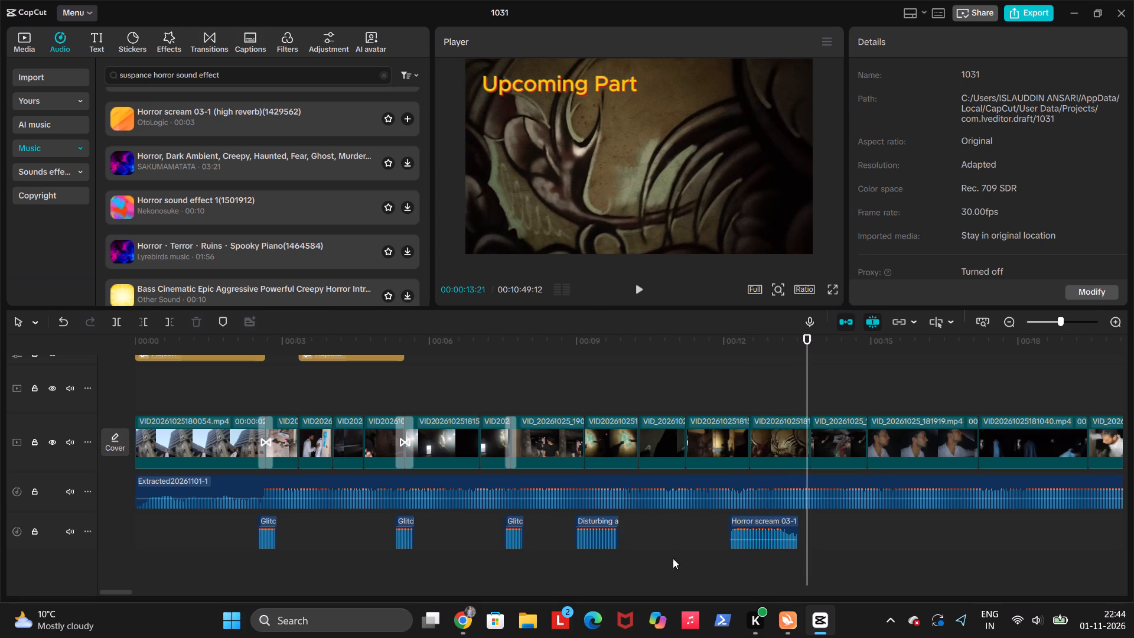
Play the preview from about 00:00:11:00 past 00:00:16:00 to check the trimmed scream against the following clips.
click(673, 558)
key(space)
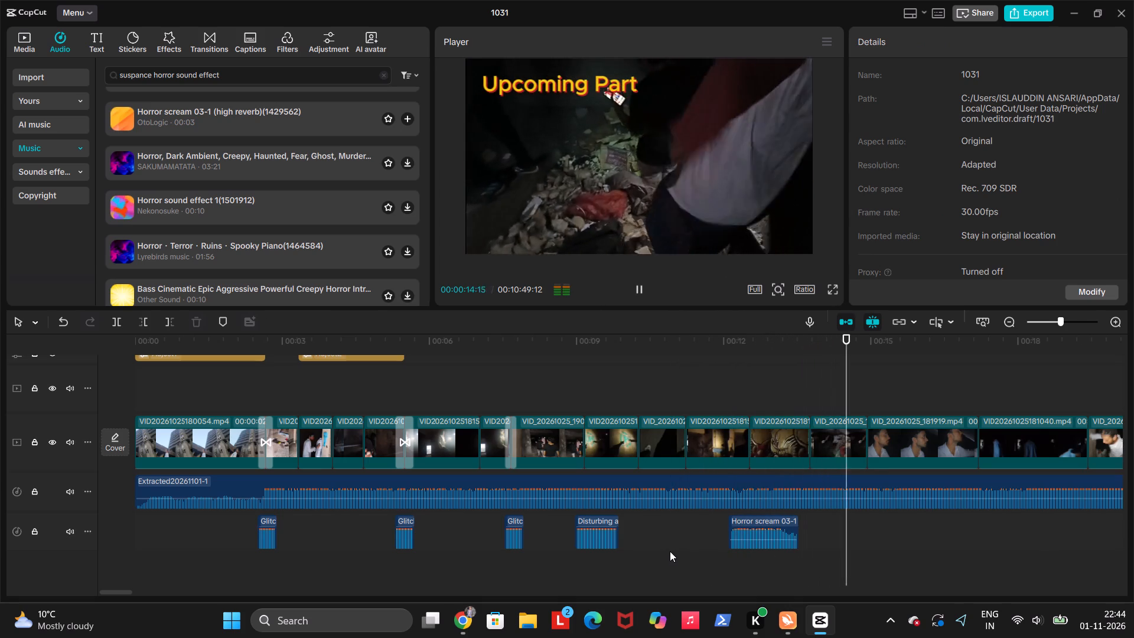
key(space)
key(space)
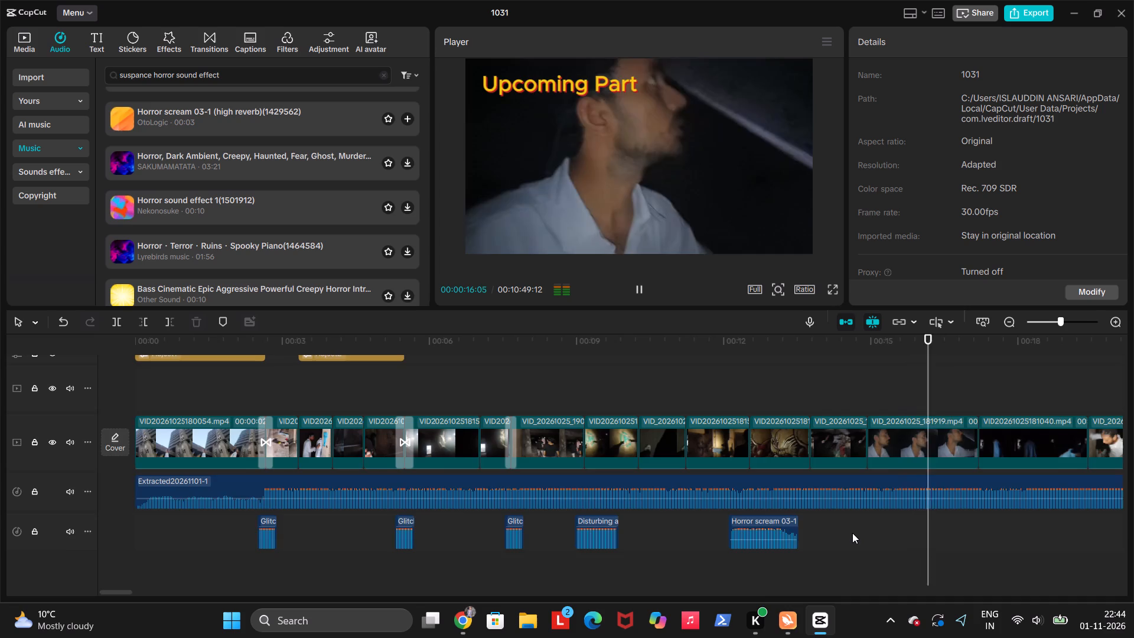
Move the "Horror / Sound effects that make something approach…" sound earlier to start at about 00:00:16:06 and play it back.
scroll(852, 533, left, 2)
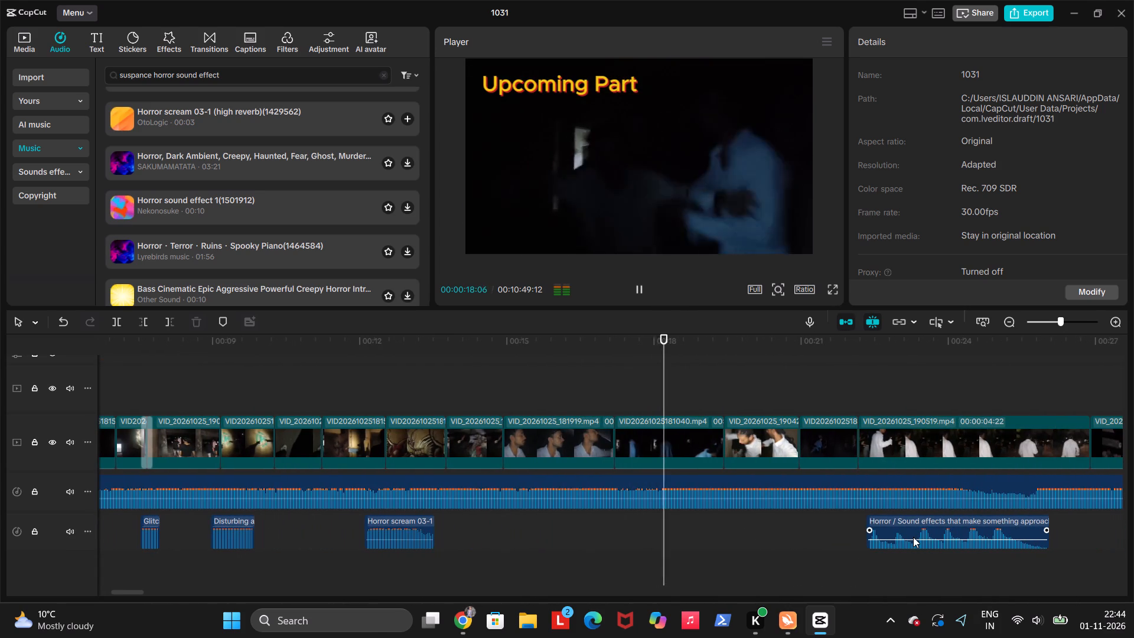
click(913, 537)
drag(913, 537, 907, 538)
click(907, 538)
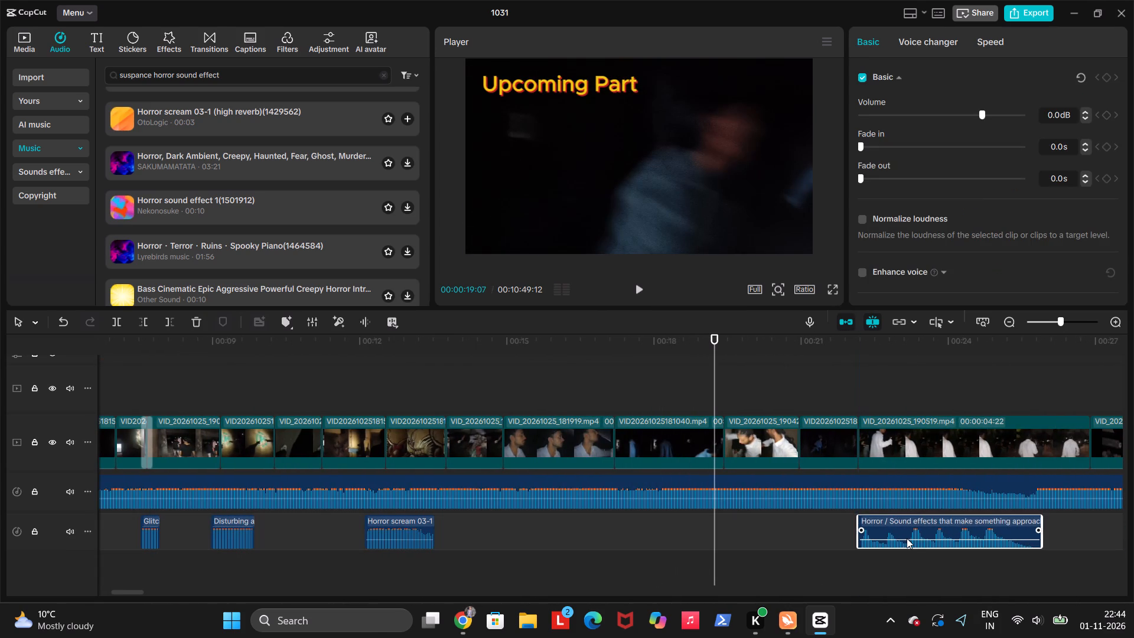
key(space)
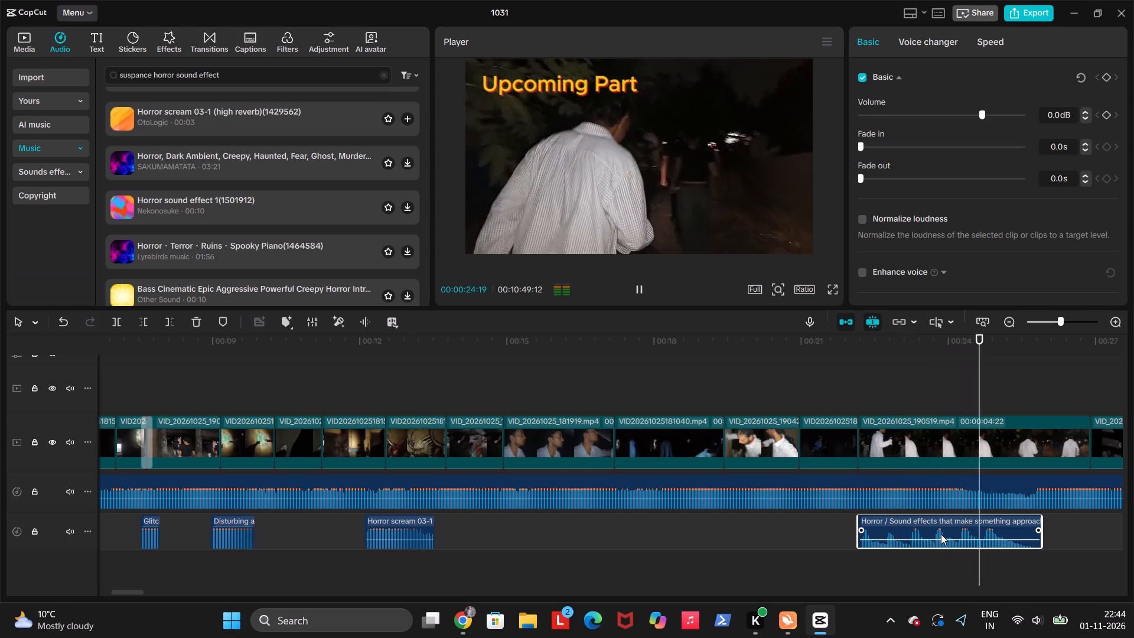
drag(941, 534, 749, 534)
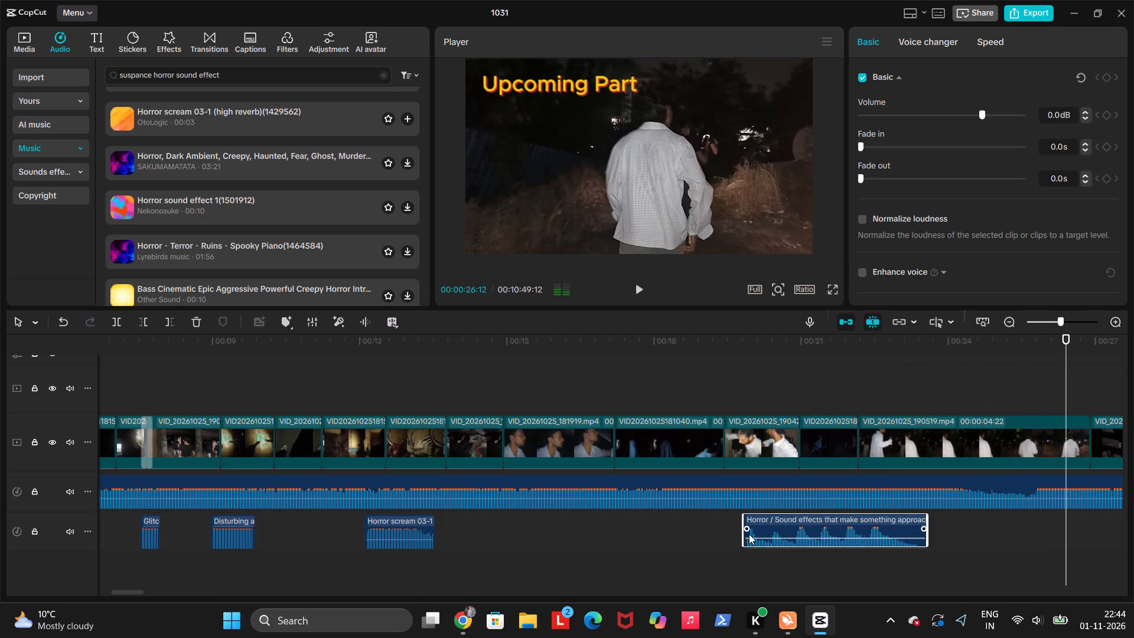
drag(749, 534, 646, 534)
click(509, 568)
key(space)
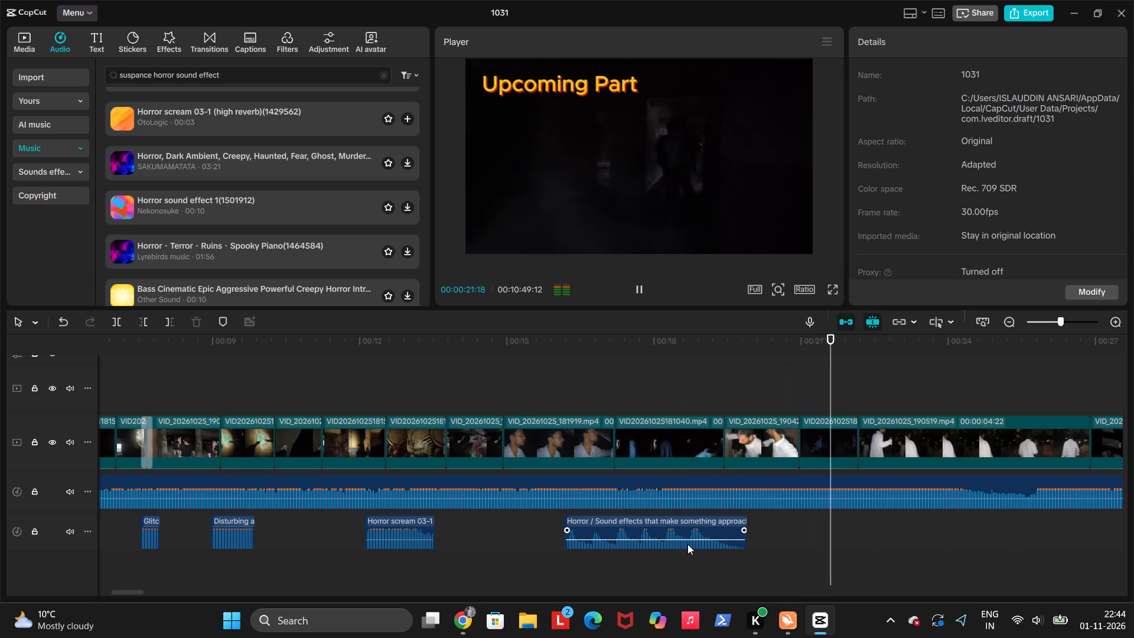
Audition "Horror scream 03-1 (high reverb)(1429562)" and "[Trailer] Trailer, horror, TV, CM(970524)" while browsing back up the horror sound results.
click(250, 128)
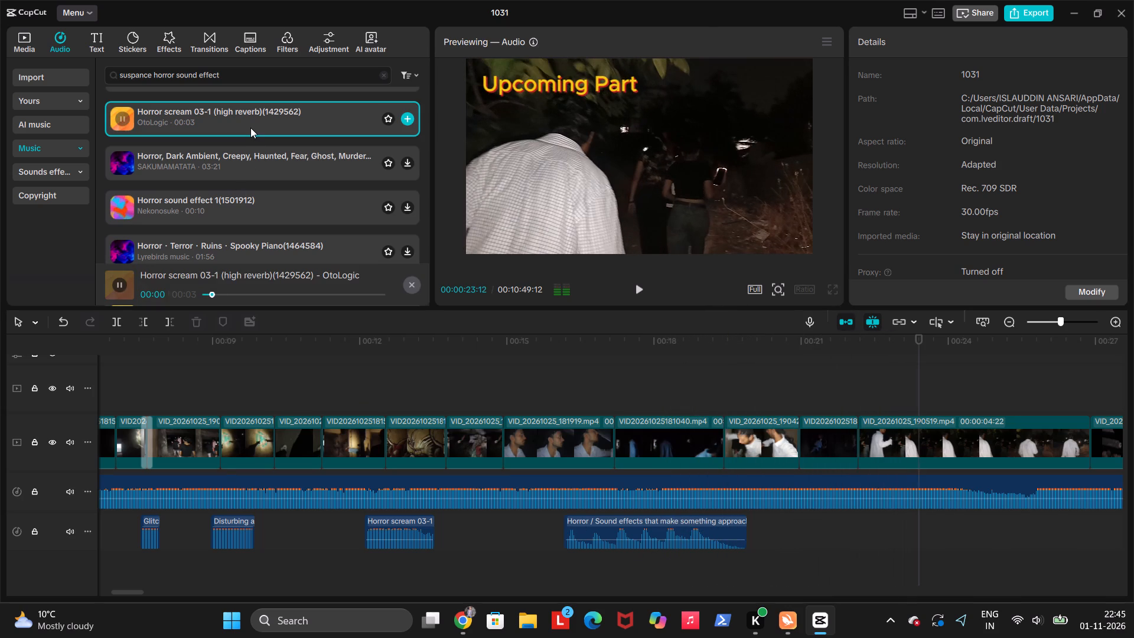
scroll(252, 131, up, 1)
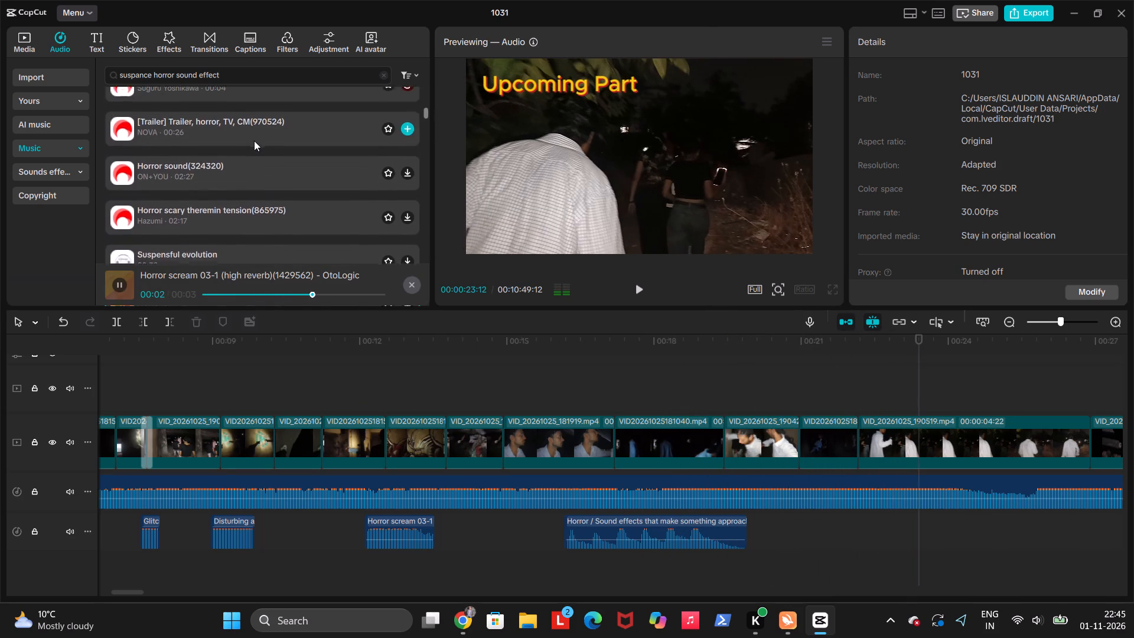
scroll(254, 141, up, 1)
click(258, 151)
scroll(258, 152, up, 1)
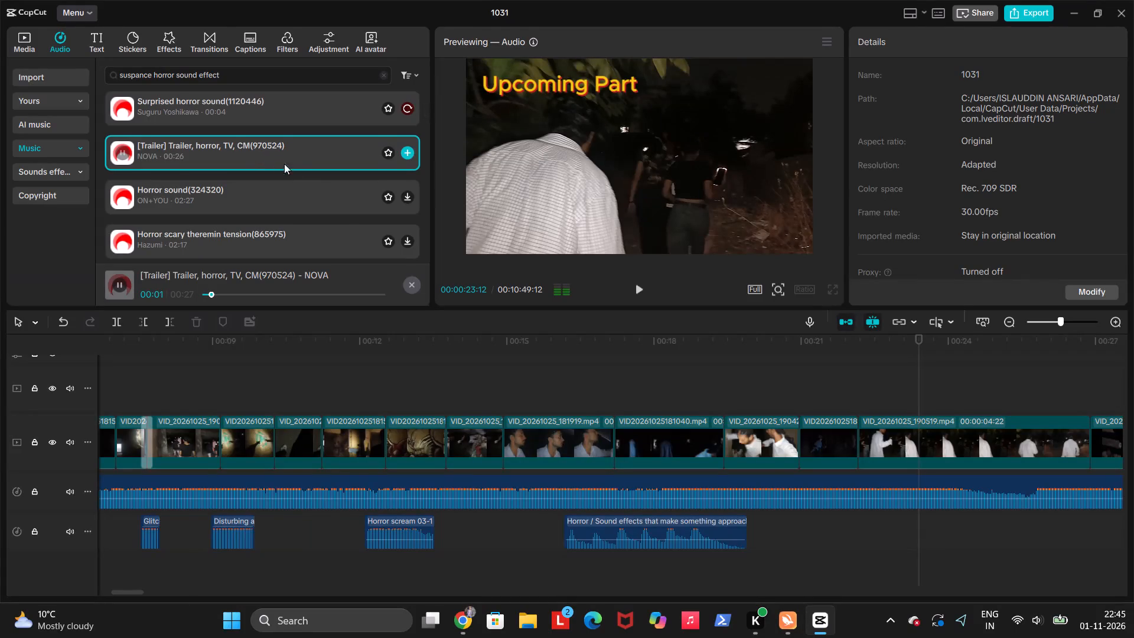
scroll(388, 327, up, 1)
scroll(878, 515, up, 1)
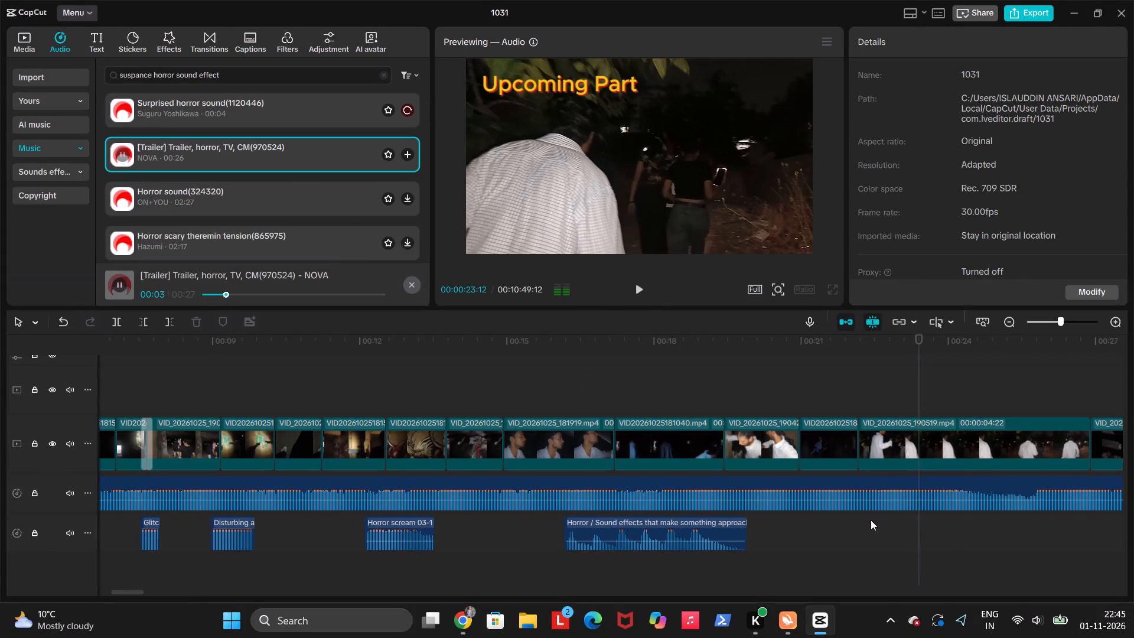
scroll(871, 520, up, 1)
Play the preview from about 00:00:21:00 to 00:00:29:13 to review the section without added sound effects.
click(808, 544)
key(space)
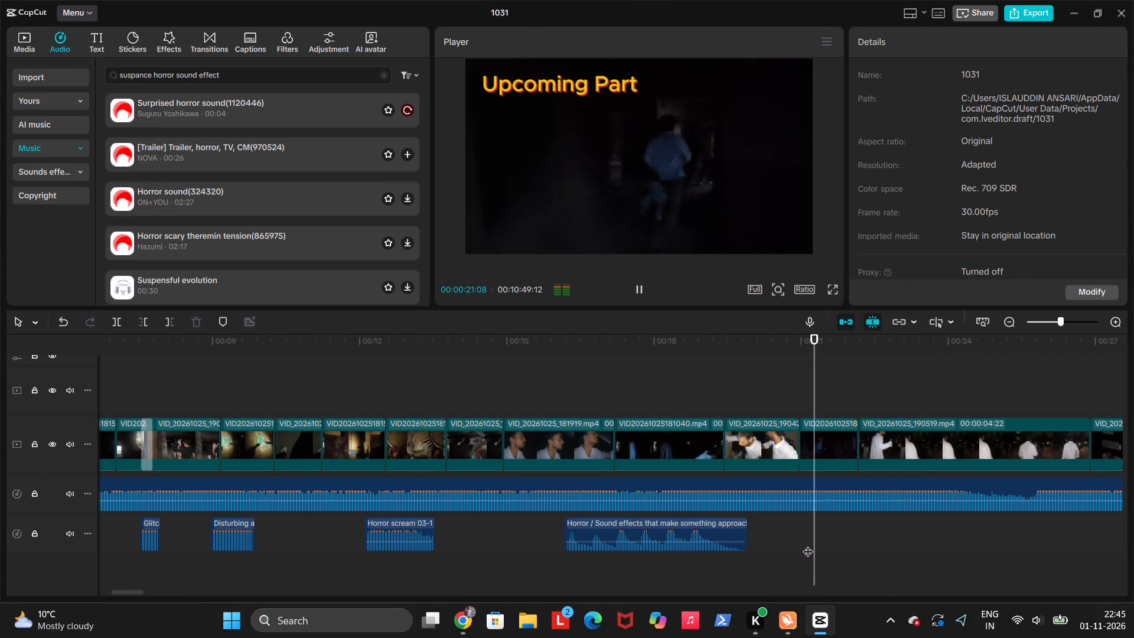
key(space)
key(space)
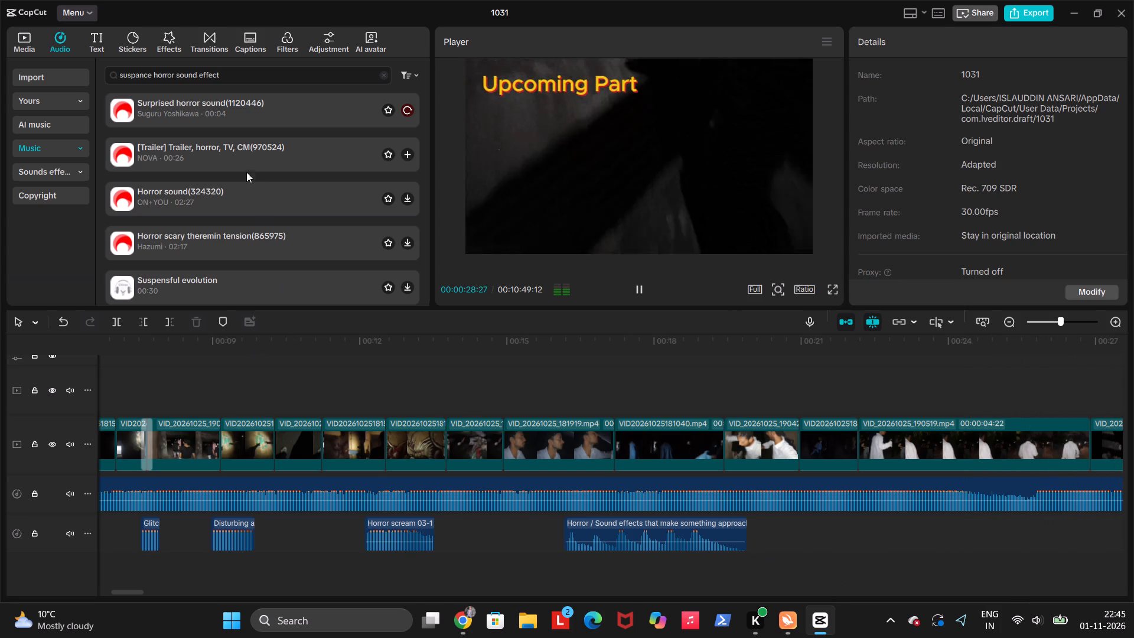
Audition "[Trailer] Trailer, horror, TV, CM(970524)" again, jumping between several points up to about 00:22.
click(245, 157)
click(292, 293)
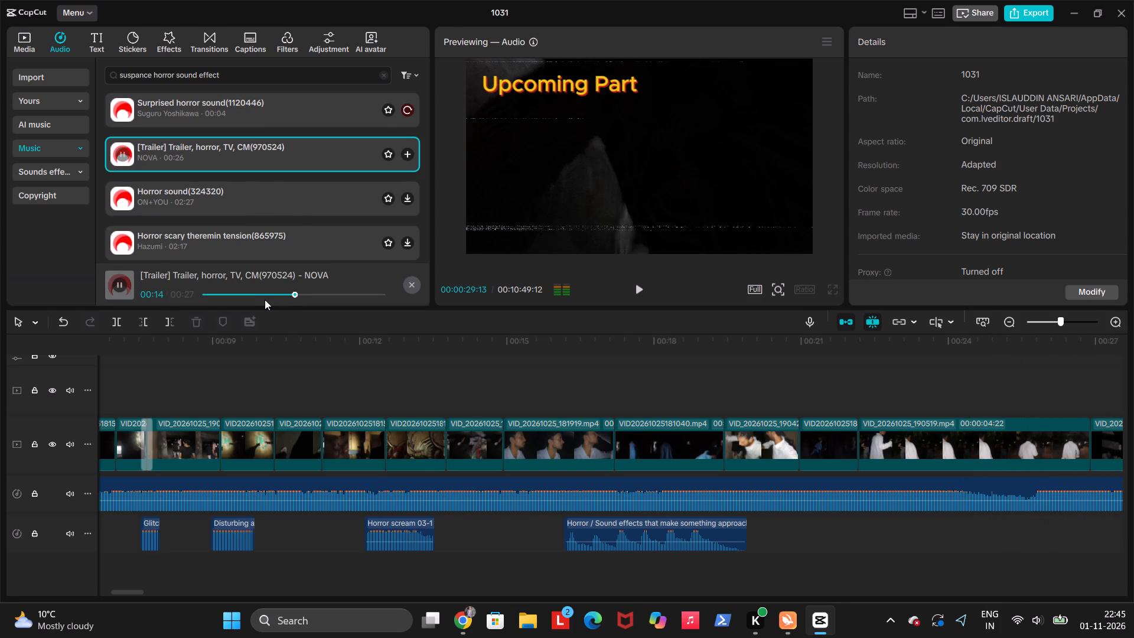
click(230, 292)
key(space)
key(space)
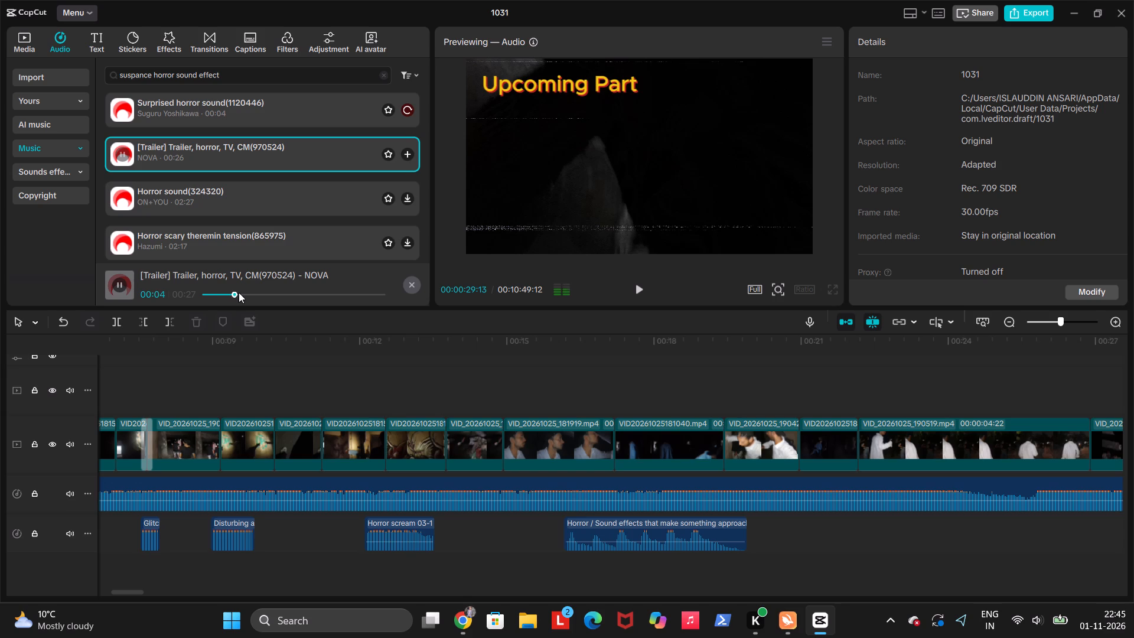
click(251, 294)
click(288, 289)
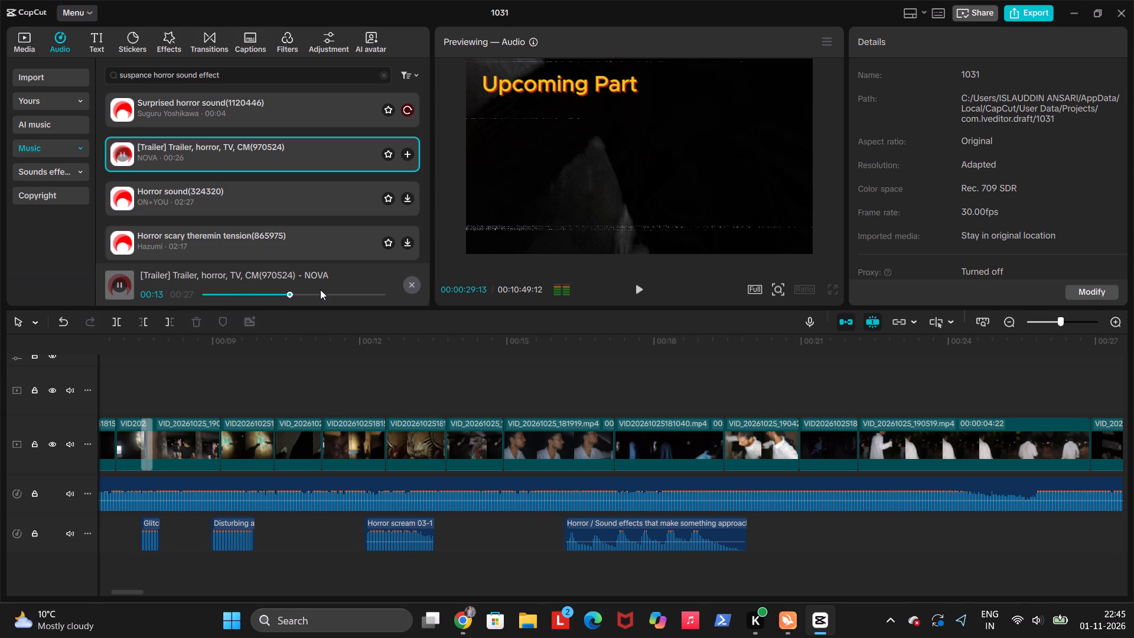
click(322, 290)
click(351, 294)
Replay the preview between about 00:00:20:08 and 00:00:23:09, and select the cut just before the VID_20261025_190519.mp4 clip.
click(765, 536)
key(space)
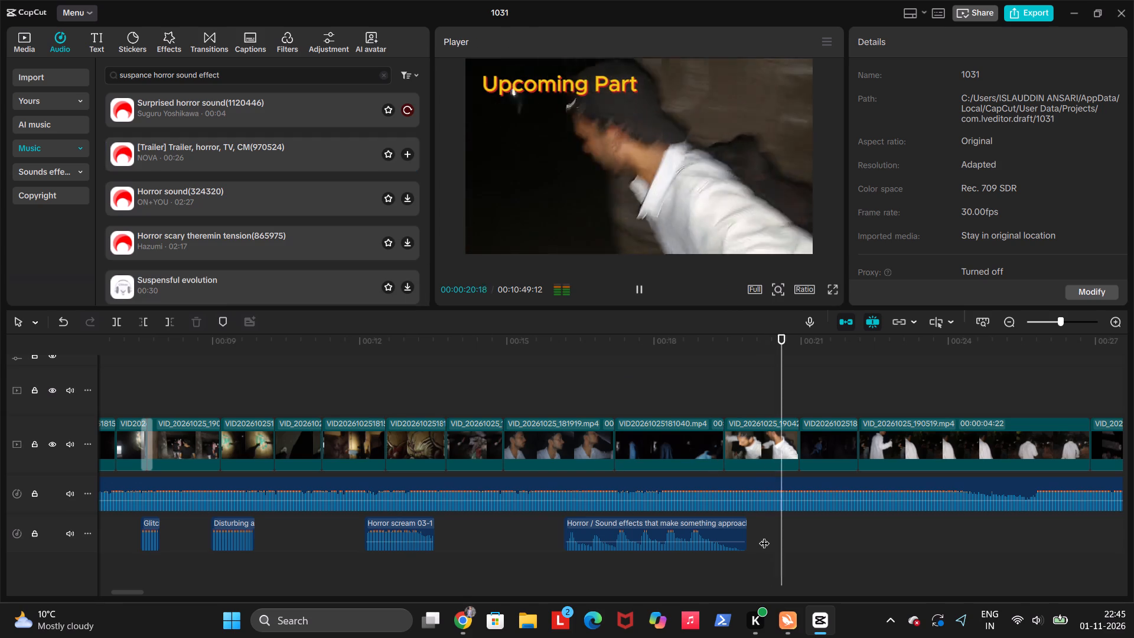
click(795, 522)
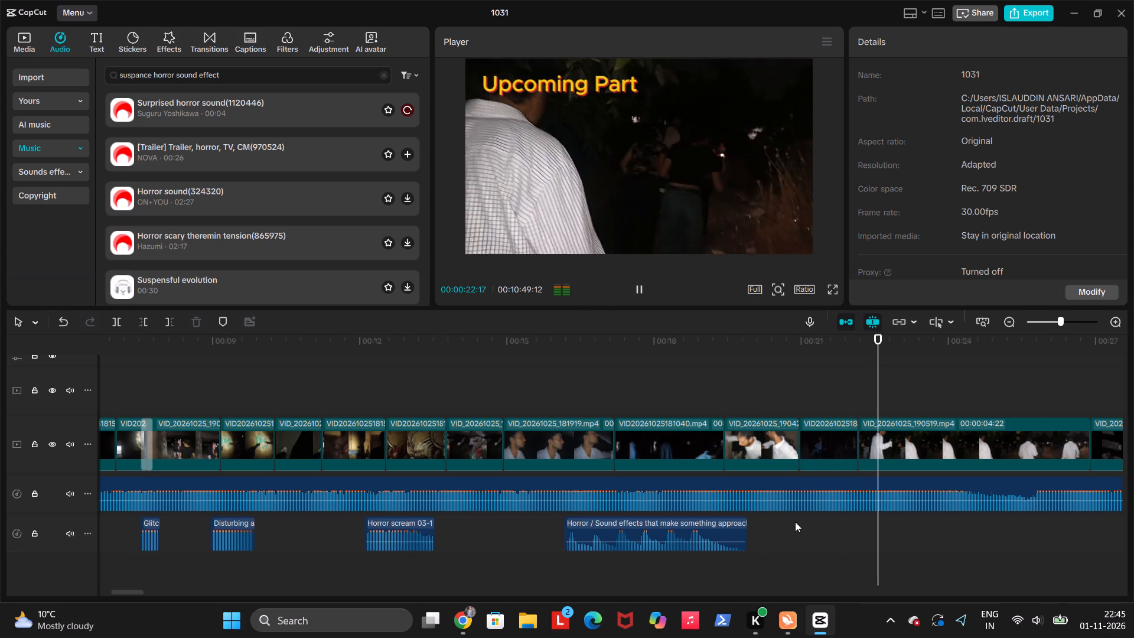
key(space)
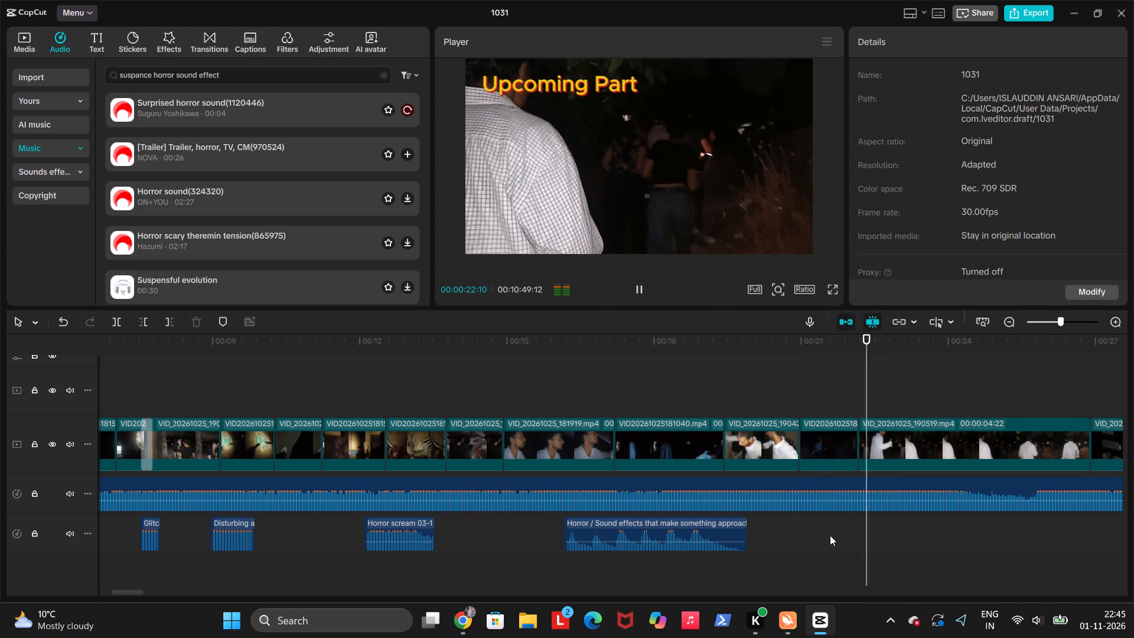
key(space)
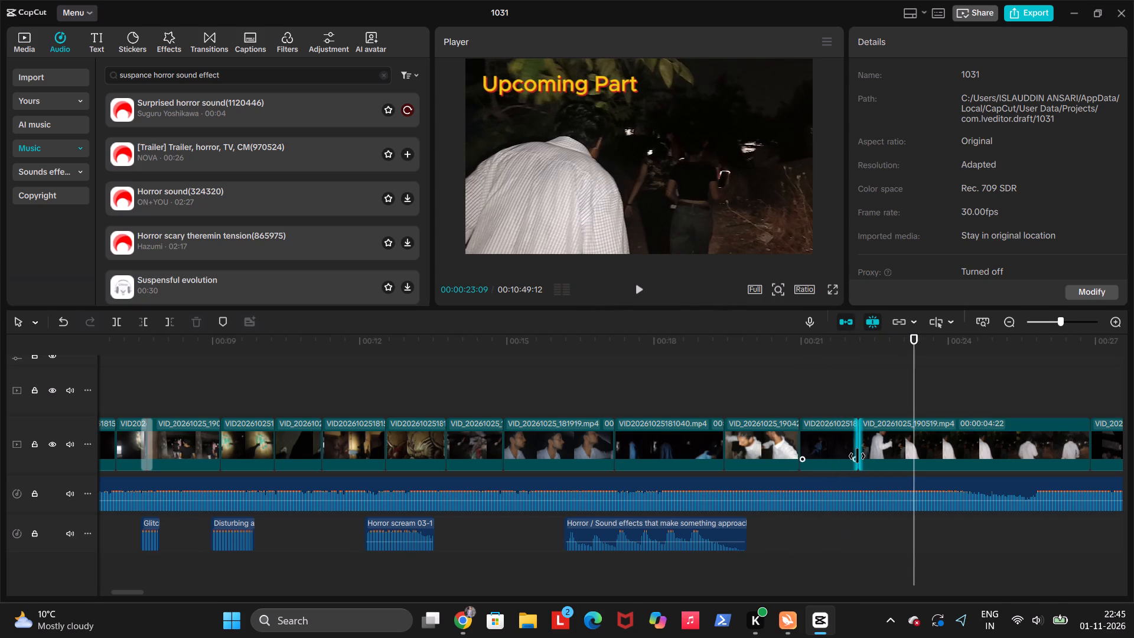
click(857, 456)
Return to the beginning of the timeline and play the opening preview up to about 00:00:12:29 to check the sound placement.
click(275, 564)
drag(275, 564, 0, 572)
key(space)
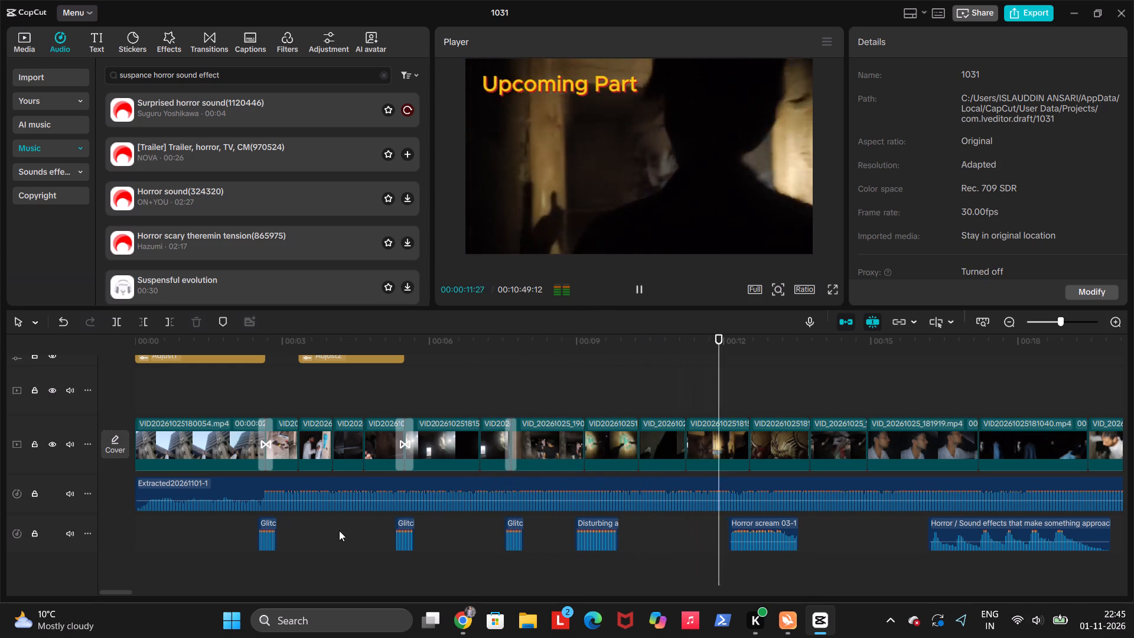
key(space)
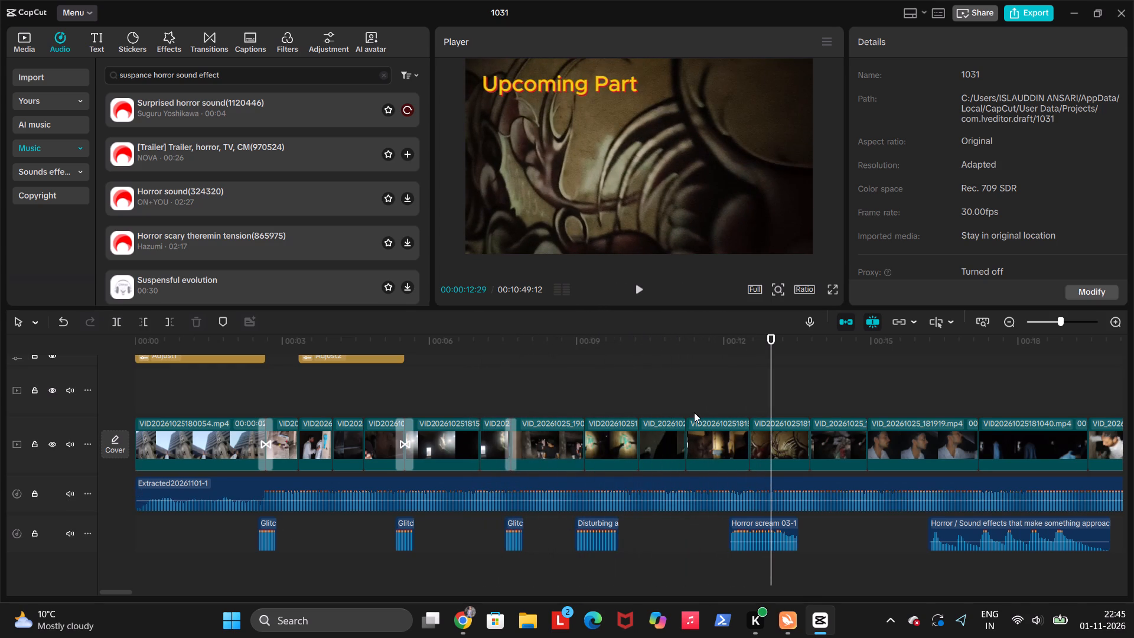
Replay the preview between about 00:00:09 and 00:00:11:11, and place the playhead at the cut at 00:00:10:08.
click(640, 408)
click(631, 404)
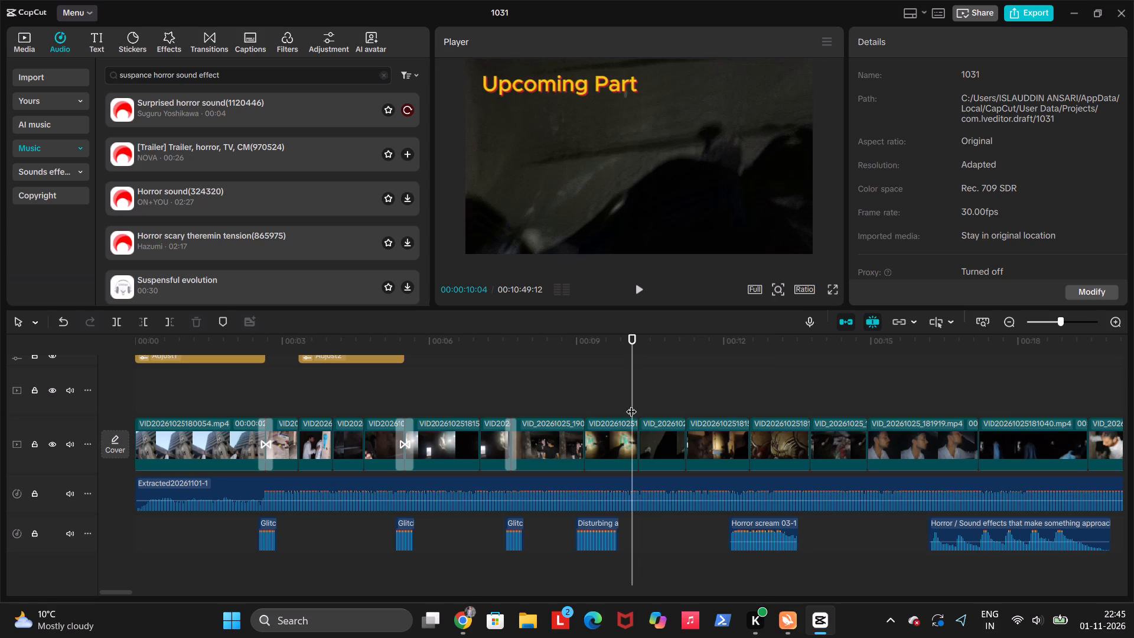
click(640, 406)
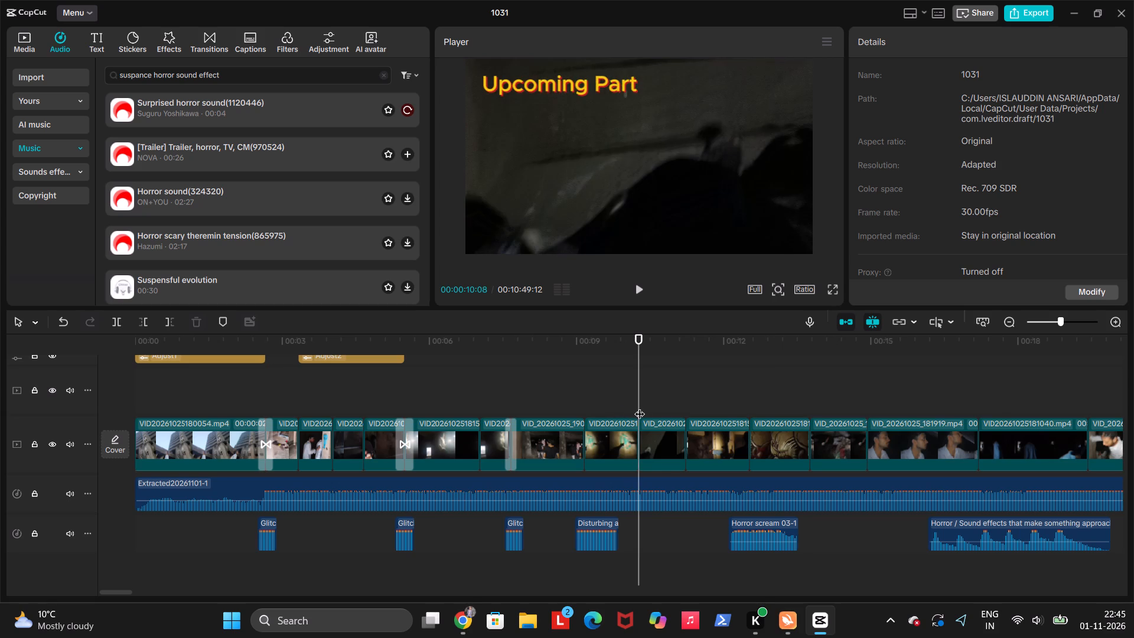
key(space)
key(space)
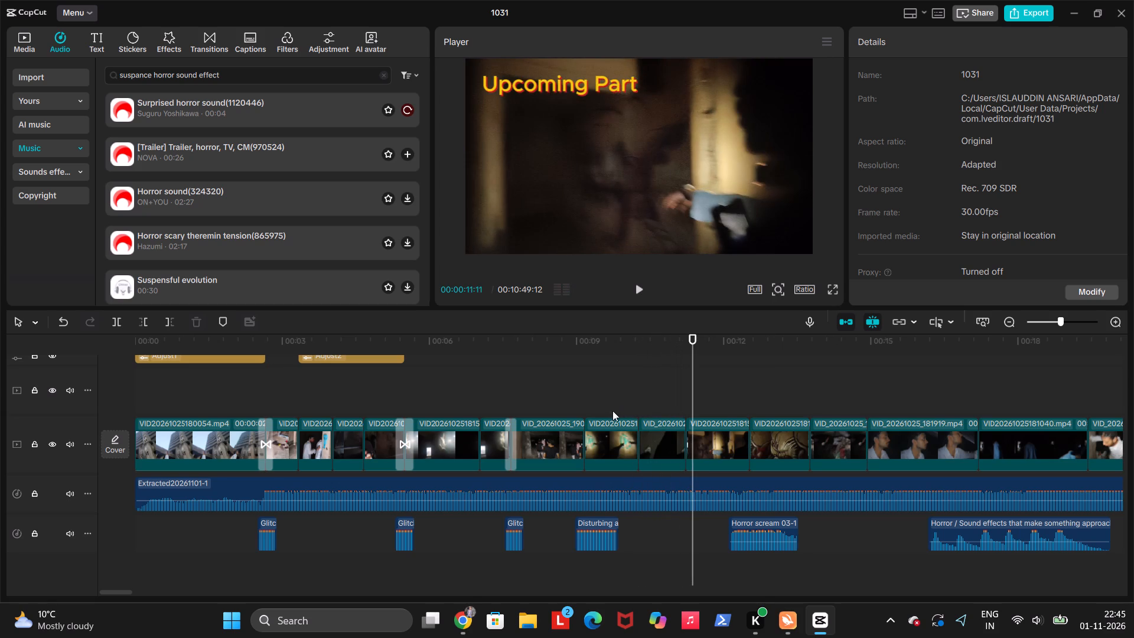
click(558, 402)
key(space)
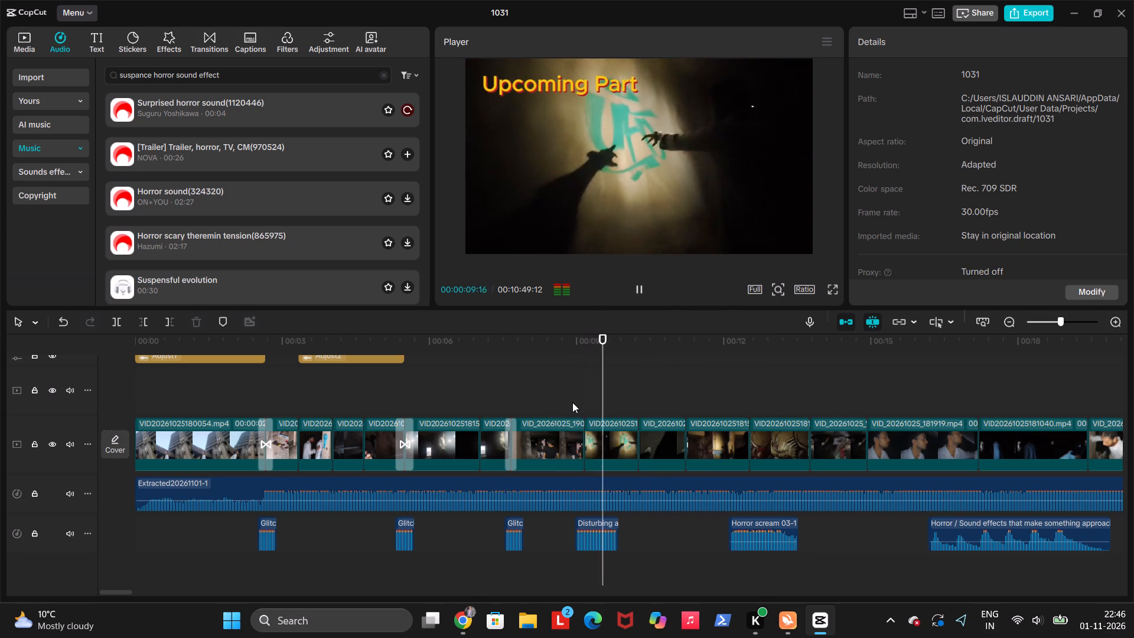
key(space)
double_click(634, 397)
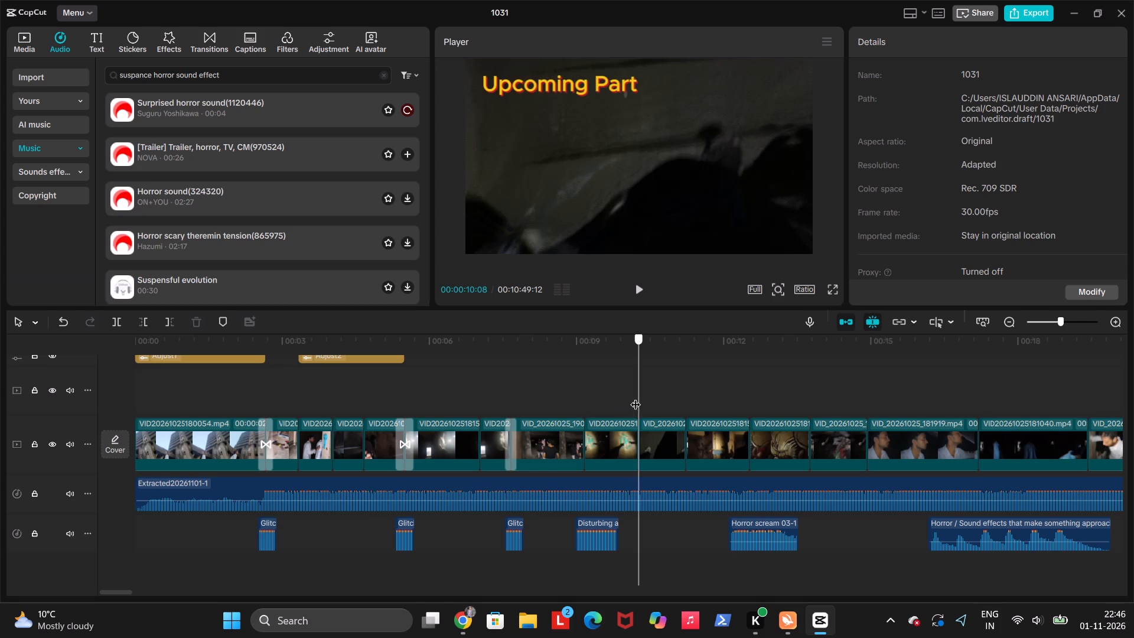
Download the Glitch transition from the glitch results and browse the other glitch transitions.
click(204, 35)
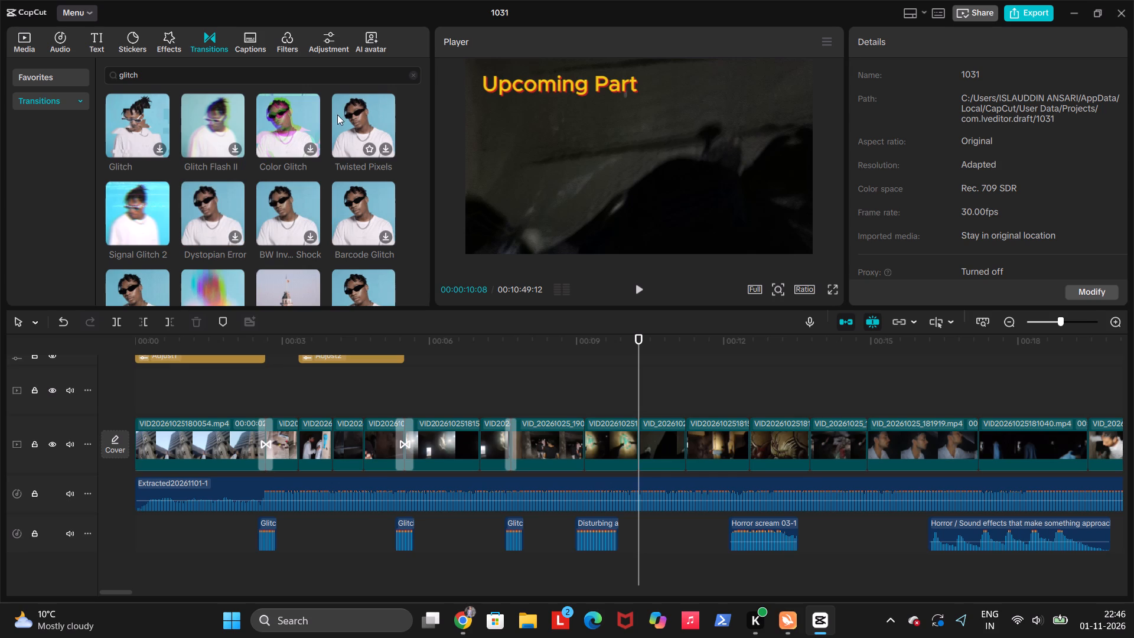
click(158, 149)
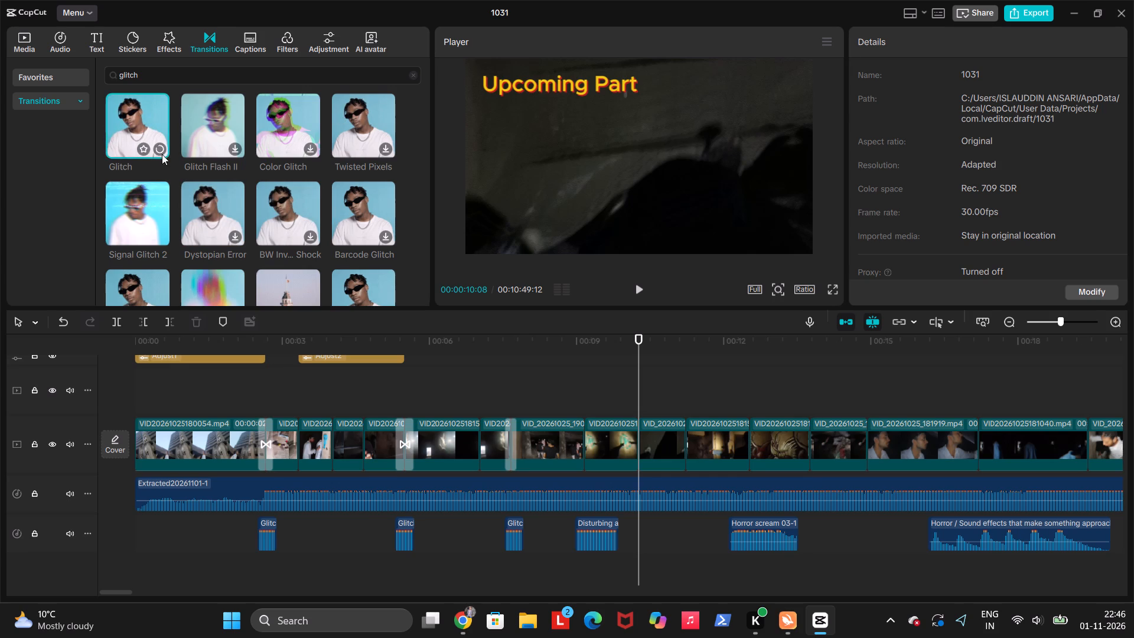
scroll(182, 165, down, 1)
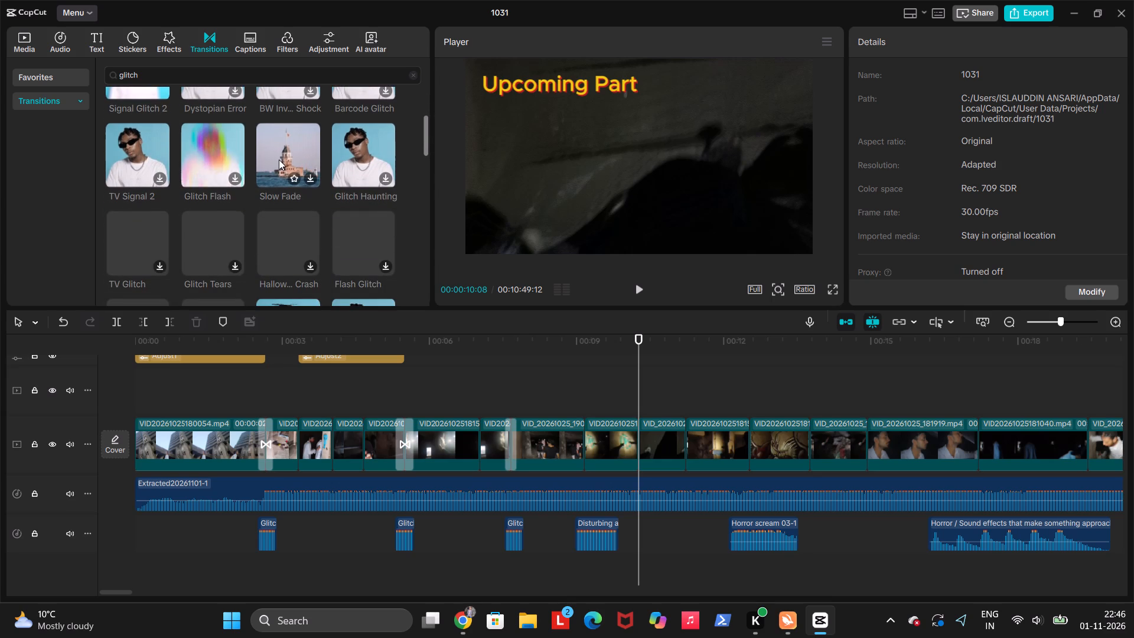
scroll(281, 159, down, 1)
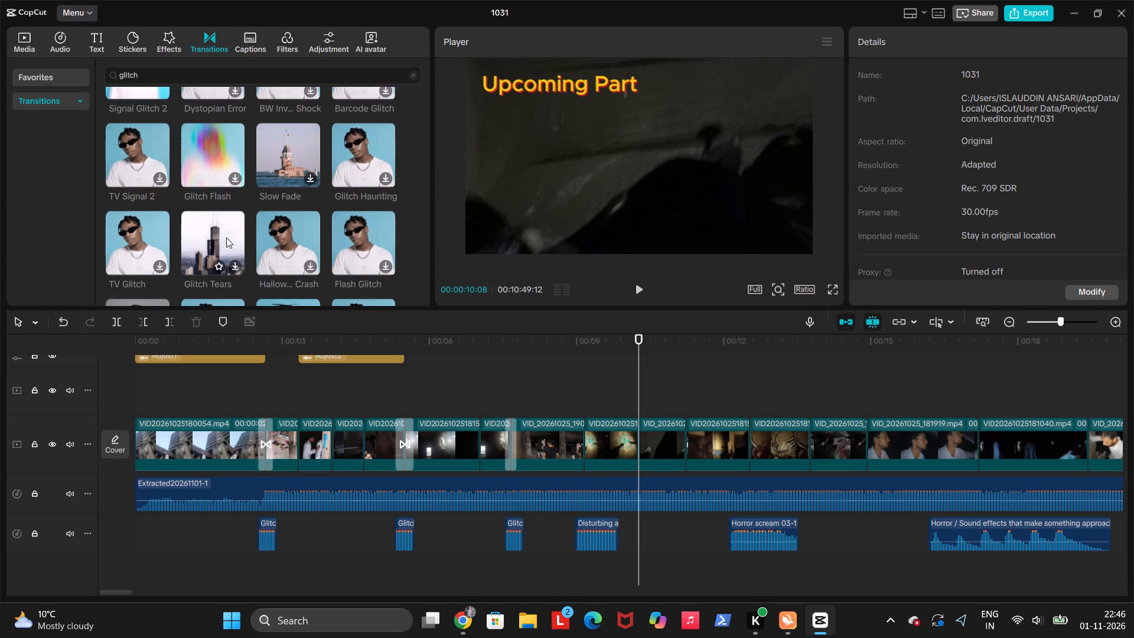
scroll(223, 232, up, 1)
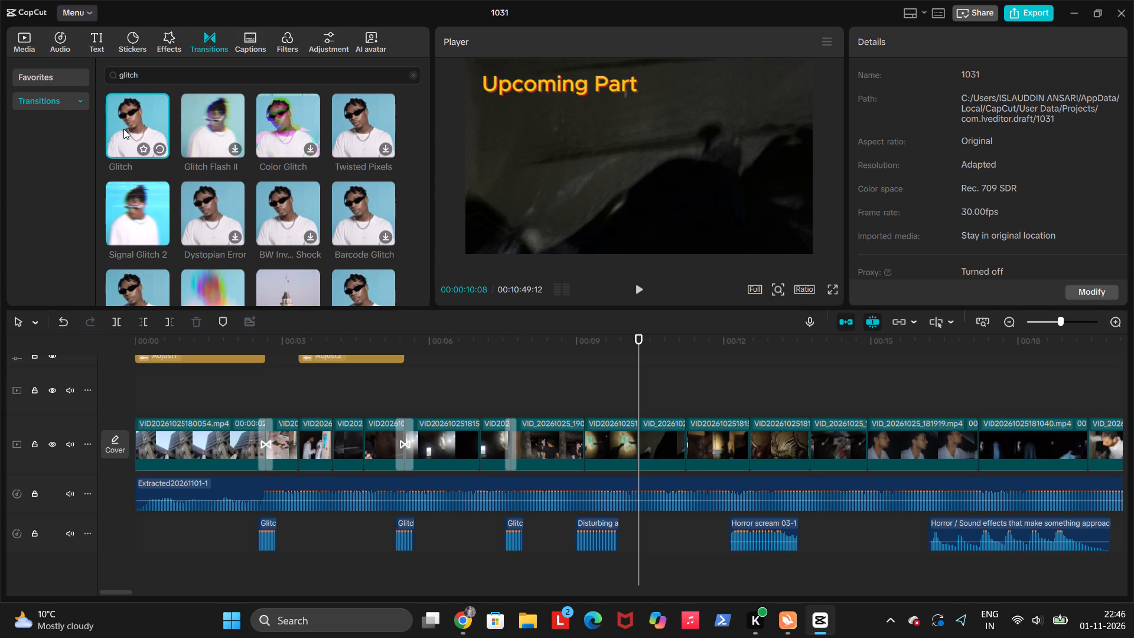
Play the preview from about 00:00:09 to 00:00:19:28 to check the cuts and sound timing.
click(573, 396)
key(space)
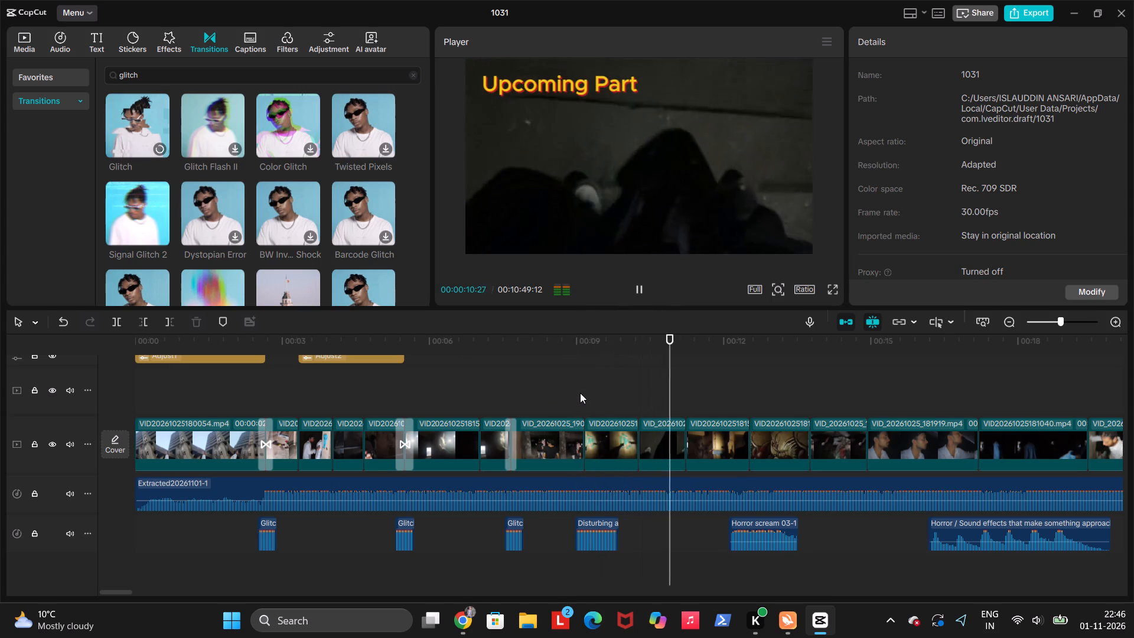
key(space)
key(space)
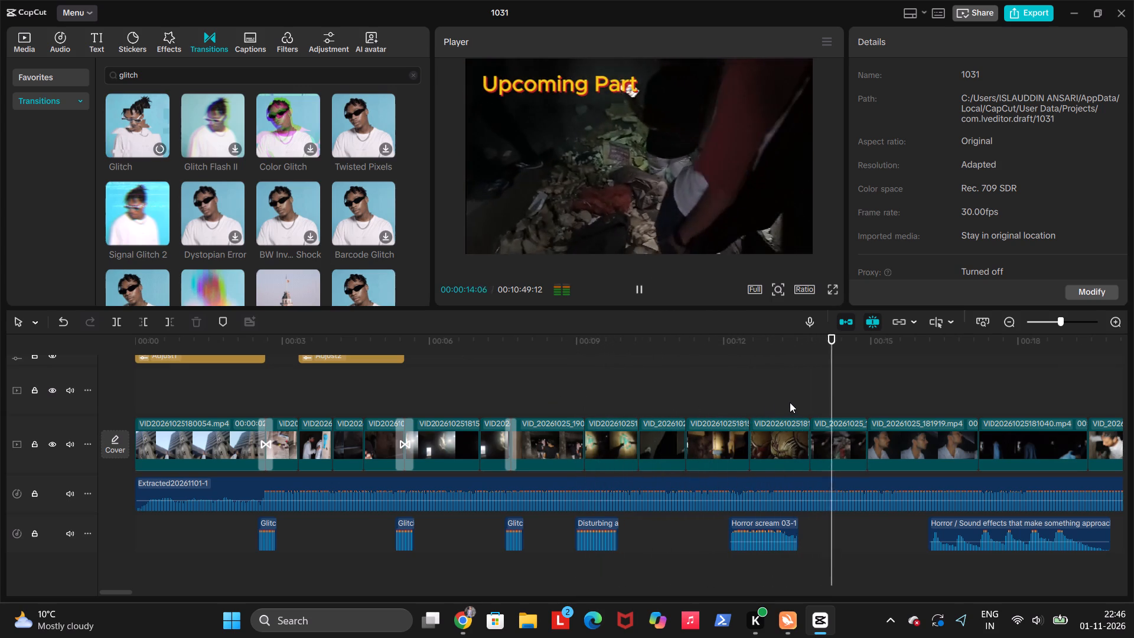
scroll(790, 402, left, 1)
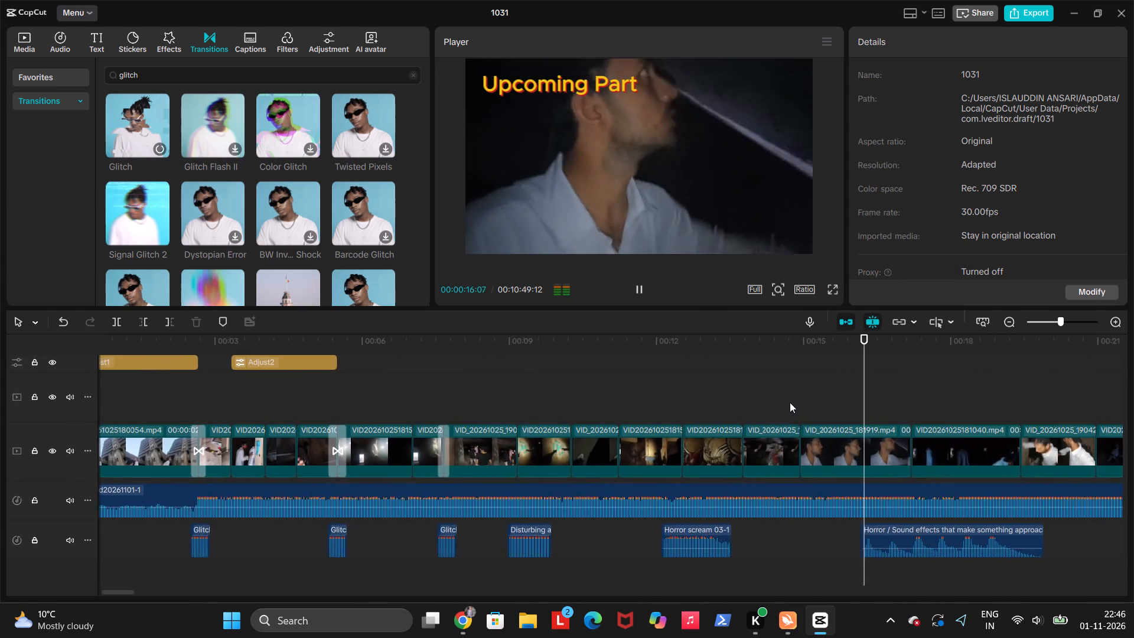
scroll(790, 402, left, 1)
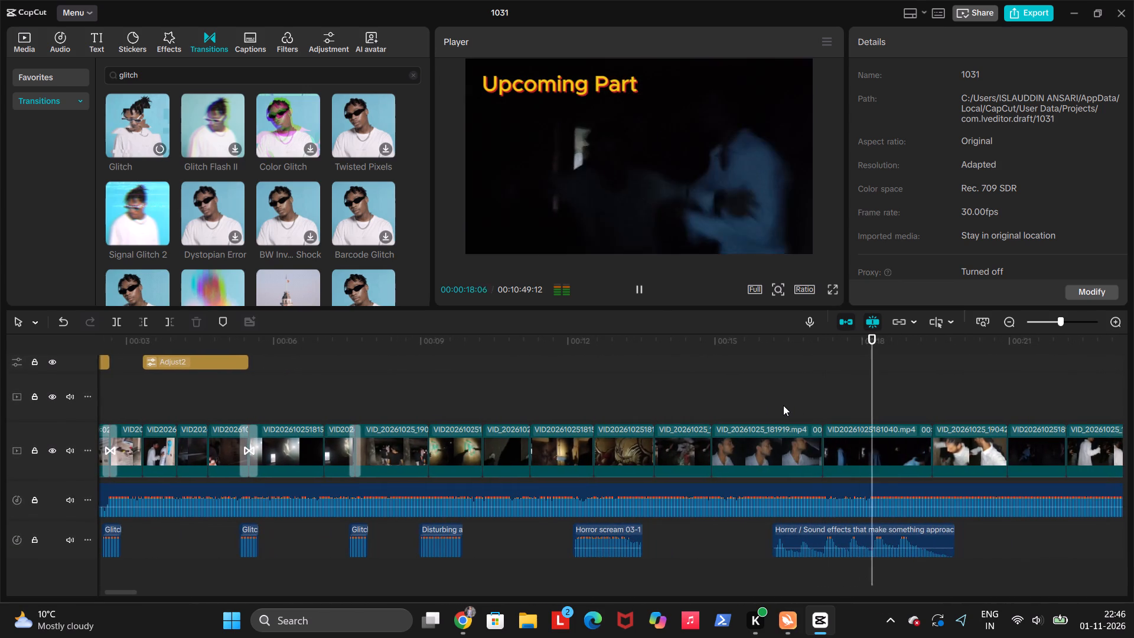
key(space)
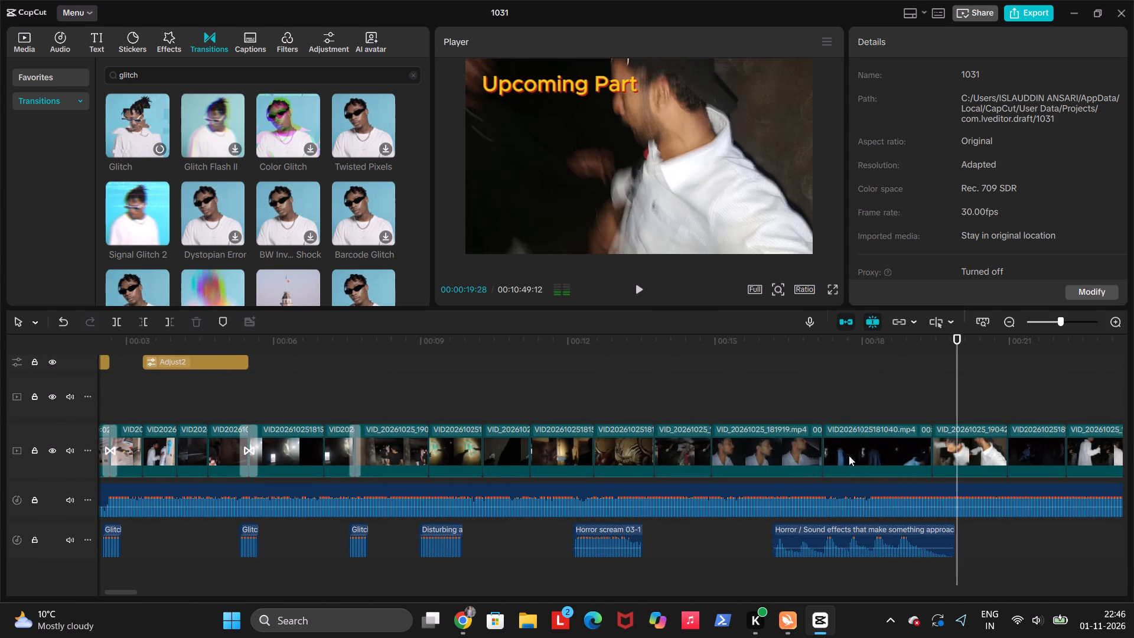
Trim the end of the "Horror / Sound effects that make something approac…" audio to the cut after VID20261025181040.mp4.
click(918, 574)
click(916, 546)
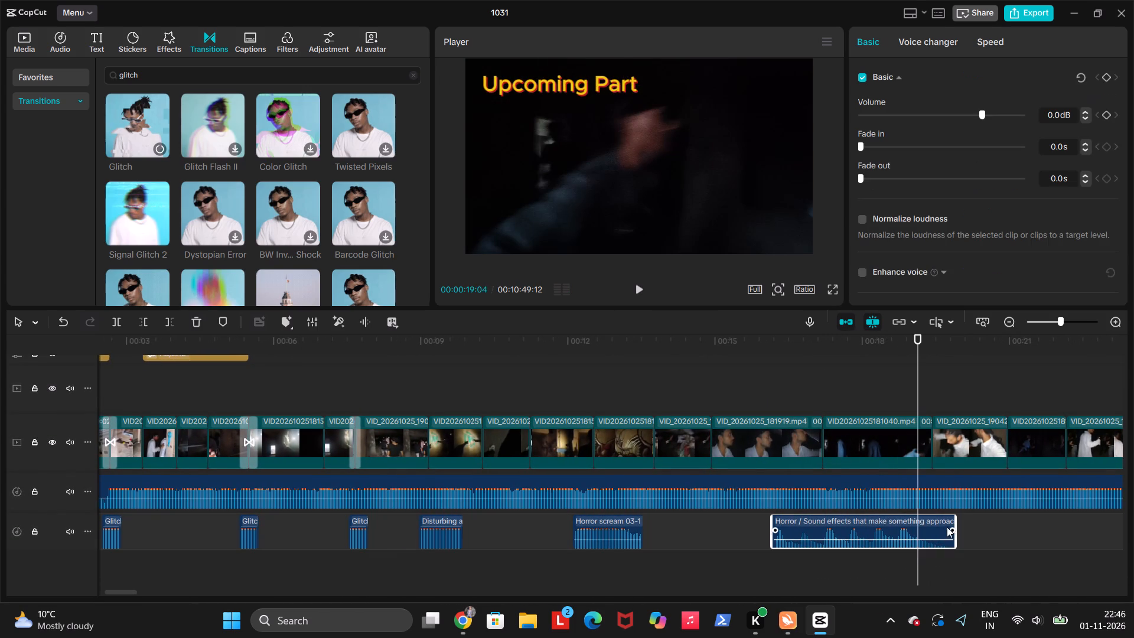
drag(954, 527, 925, 527)
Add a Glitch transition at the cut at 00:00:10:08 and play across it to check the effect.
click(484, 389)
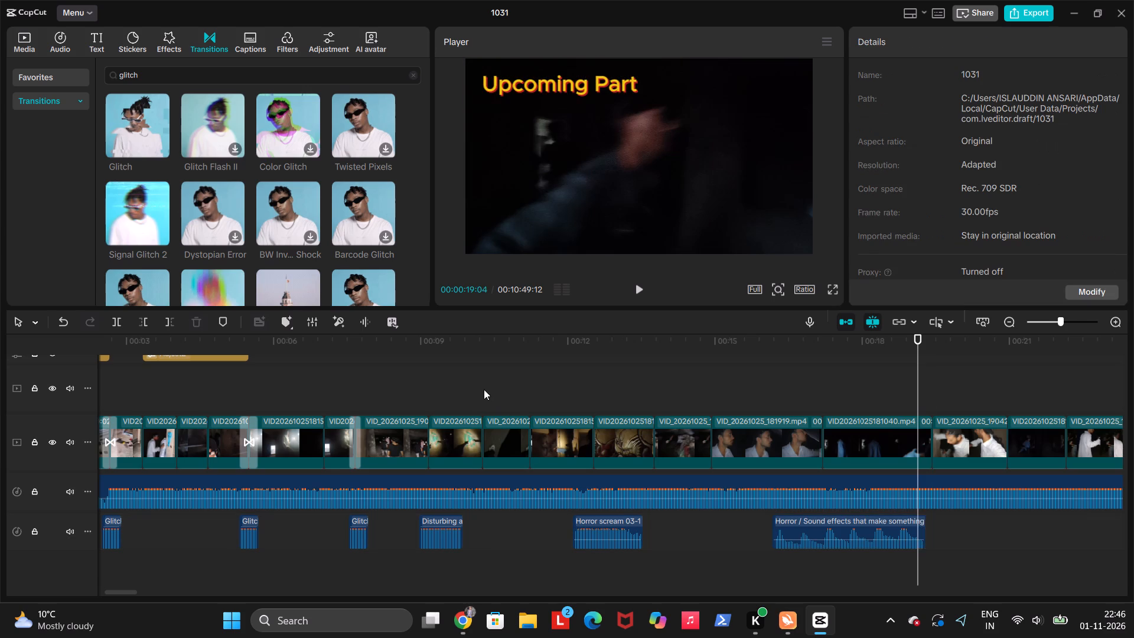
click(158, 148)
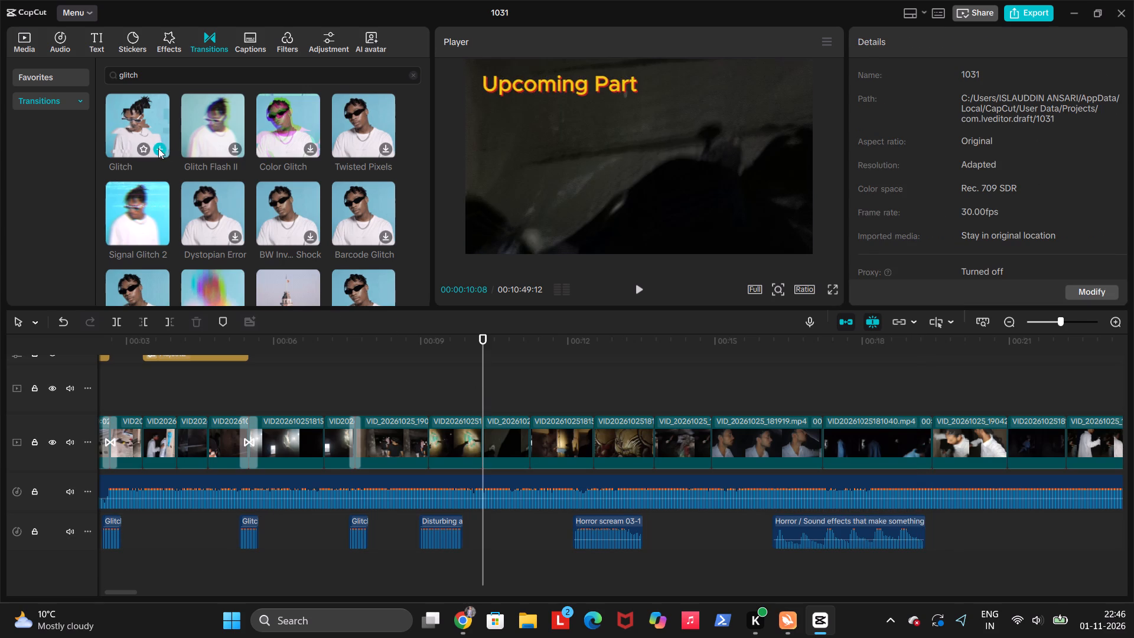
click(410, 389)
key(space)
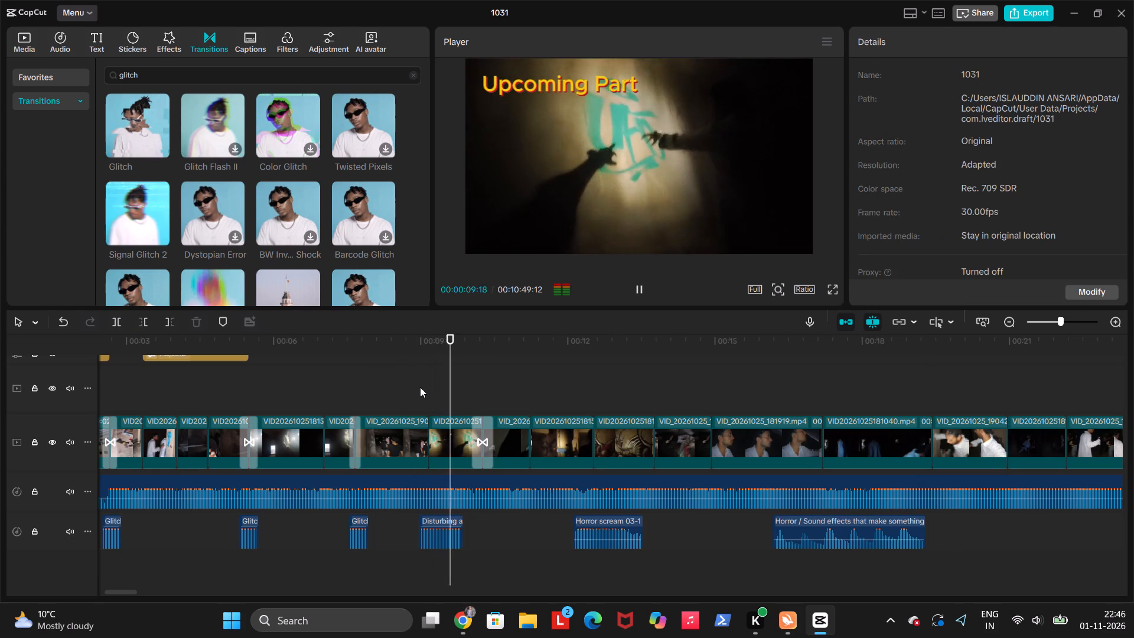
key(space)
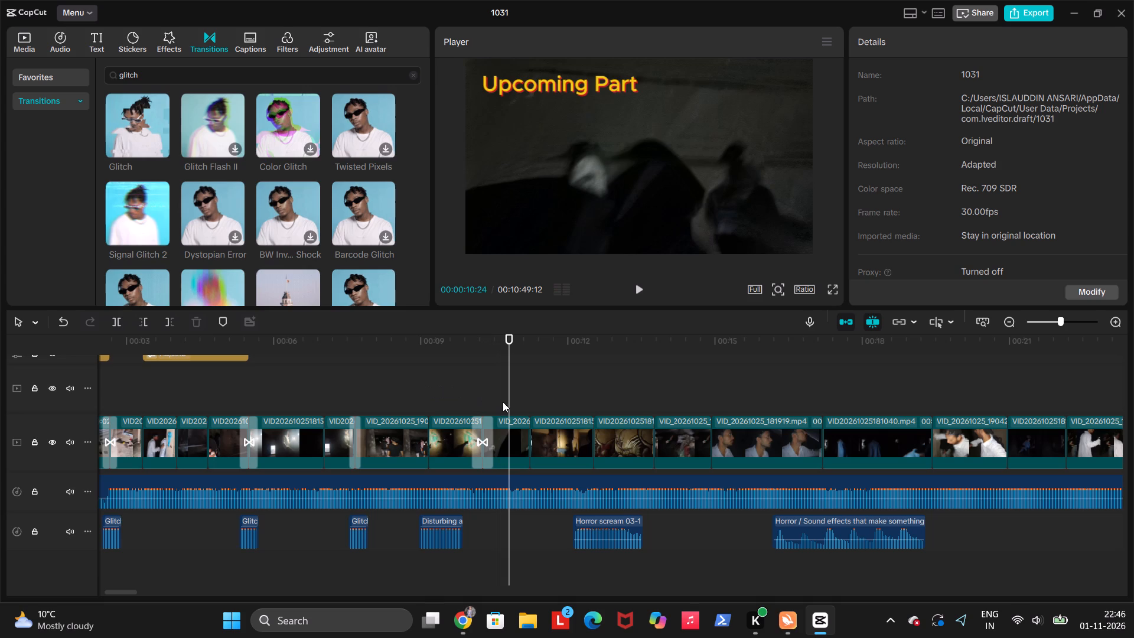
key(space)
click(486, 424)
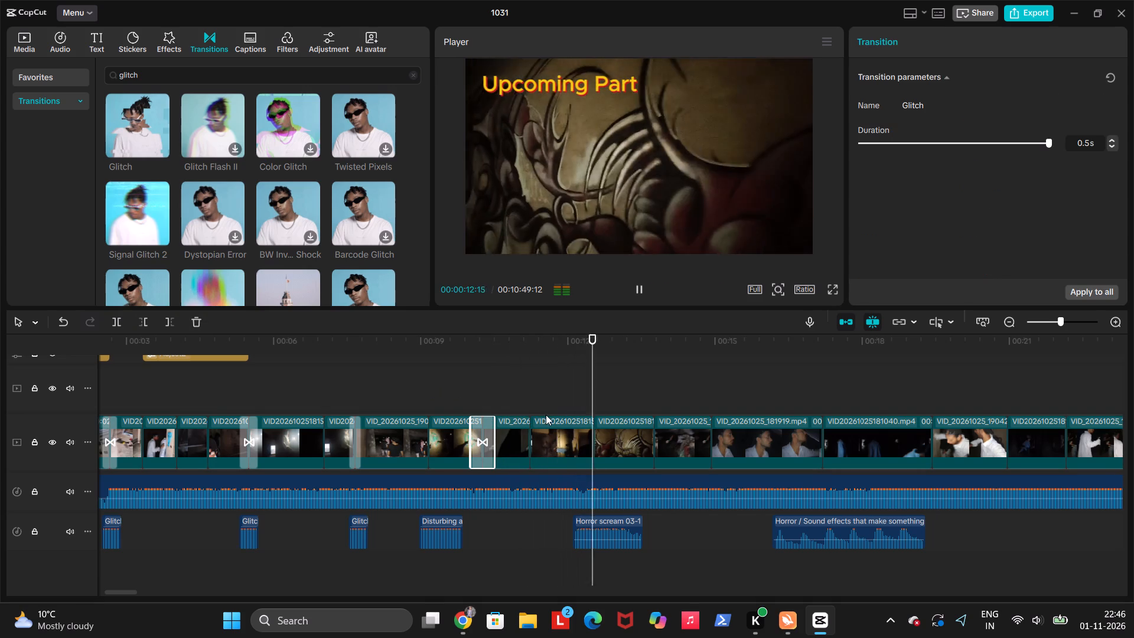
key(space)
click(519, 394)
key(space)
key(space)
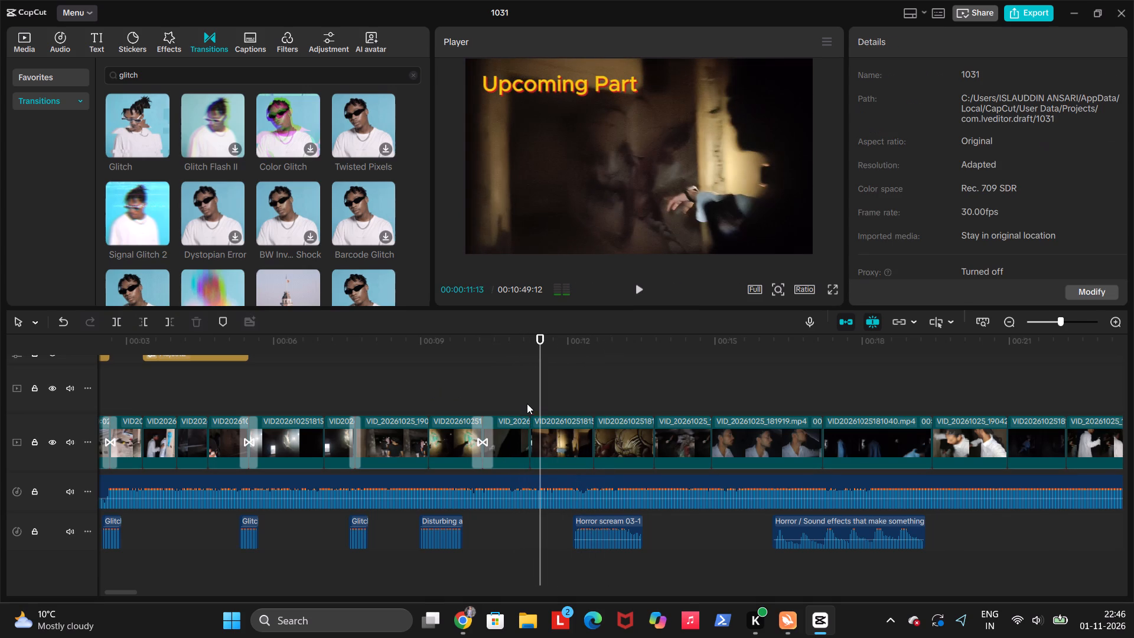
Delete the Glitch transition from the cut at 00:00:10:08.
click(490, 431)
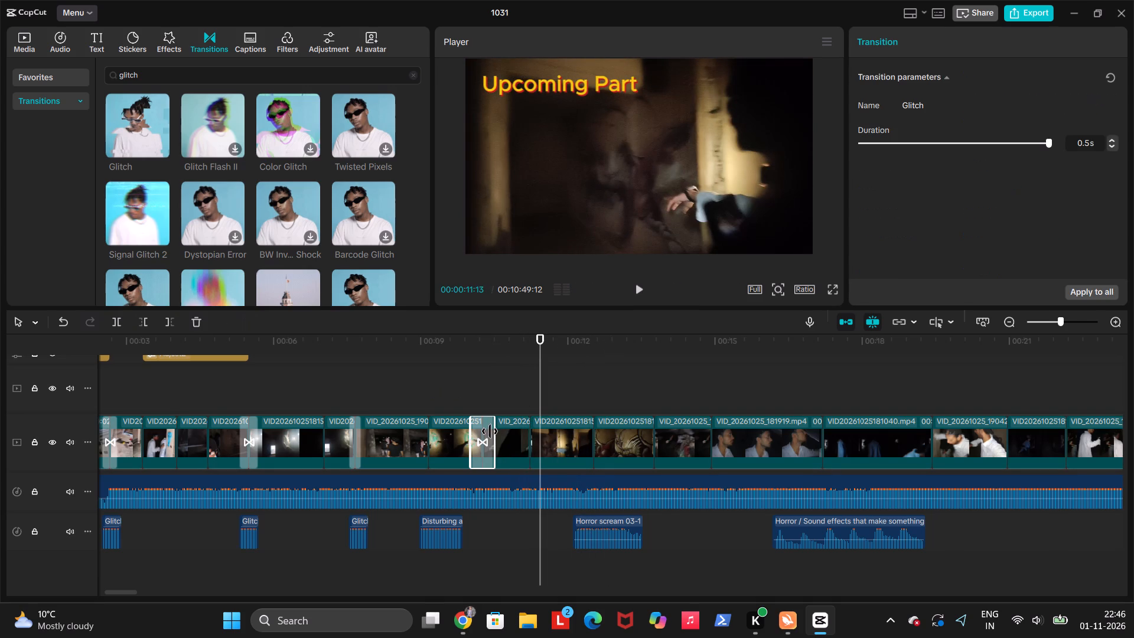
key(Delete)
Play up to the cut at about 00:00:11:07, add a Glitch transition there and shorten its duration.
click(454, 412)
key(space)
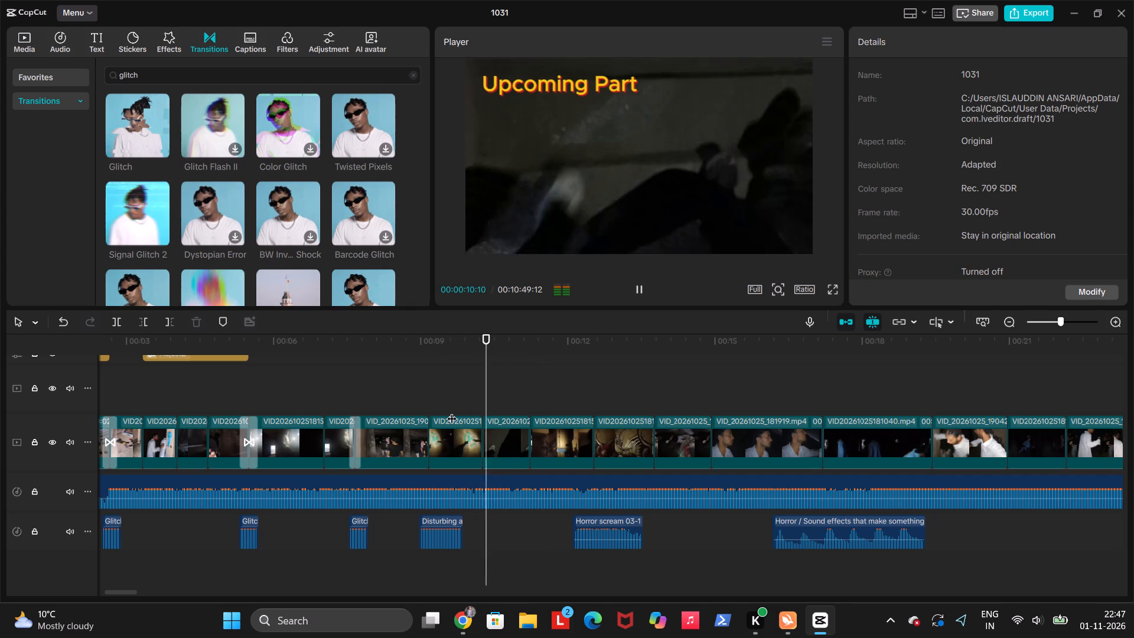
key(space)
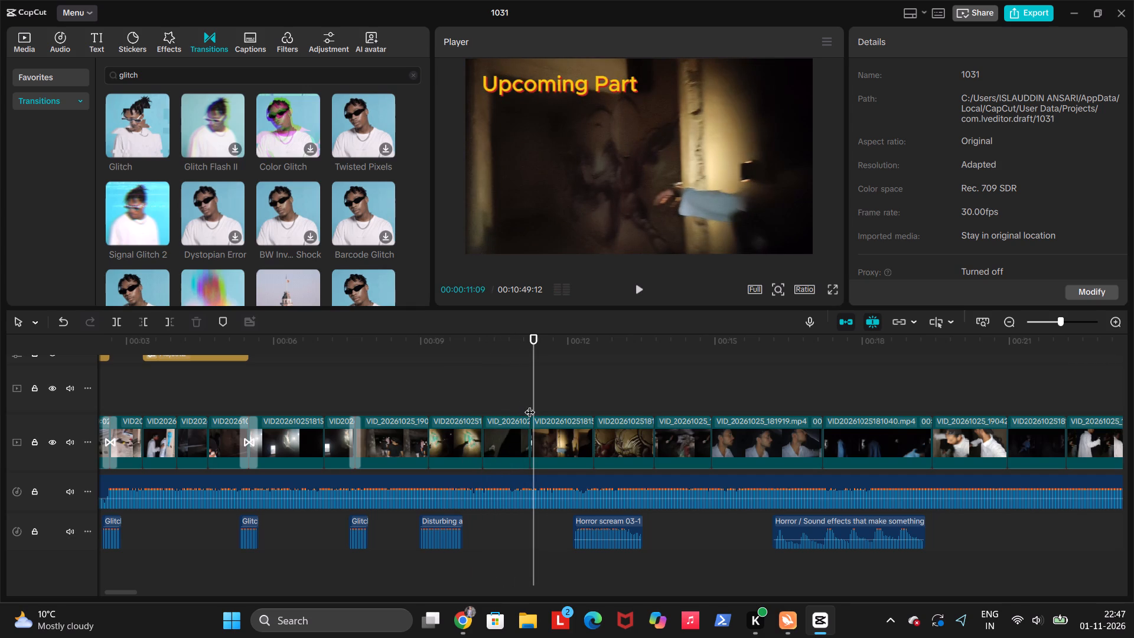
click(530, 405)
click(158, 151)
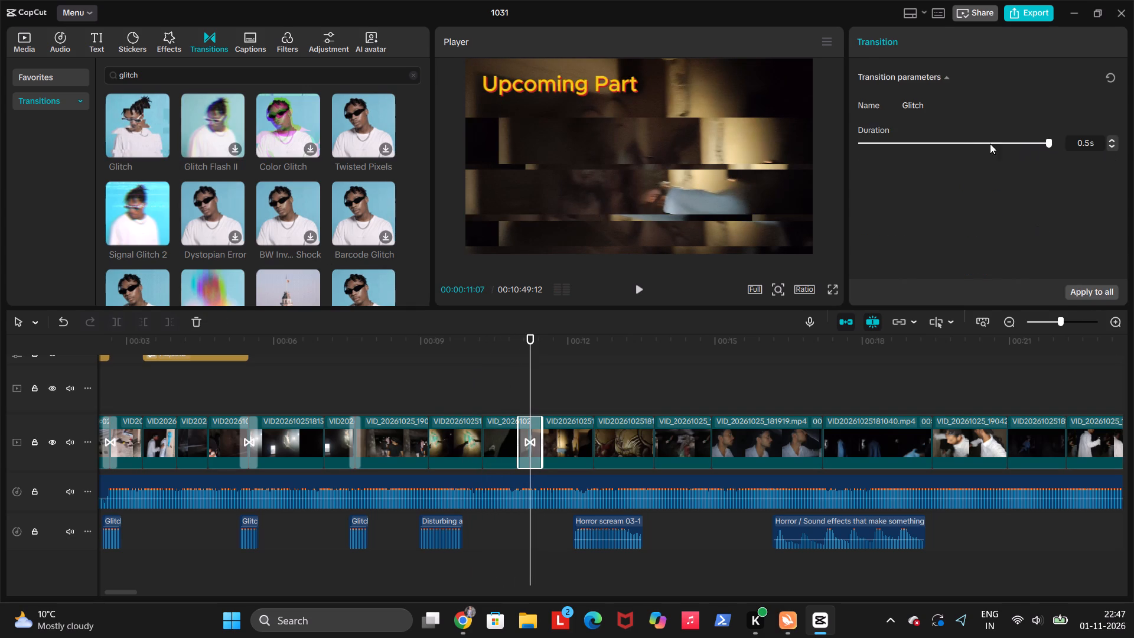
click(977, 144)
Return to the beginning of the timeline and play the preview up to 00:00:23:23 to review transitions and sounds.
drag(501, 397, 489, 397)
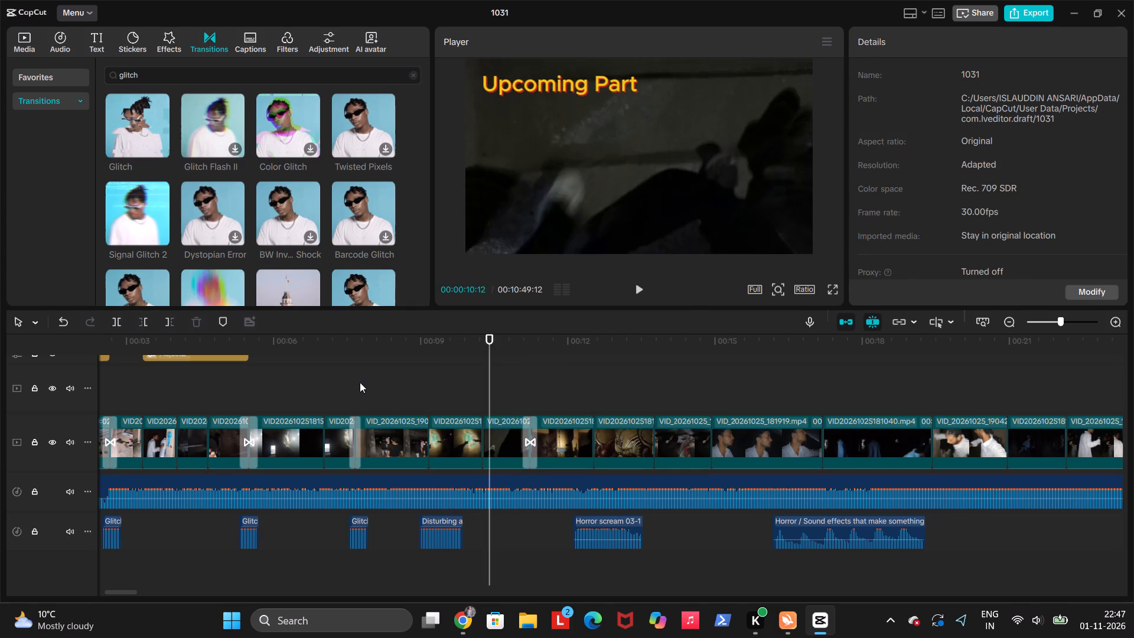
click(359, 382)
drag(334, 390, 317, 395)
click(315, 395)
drag(315, 395, 17, 362)
key(space)
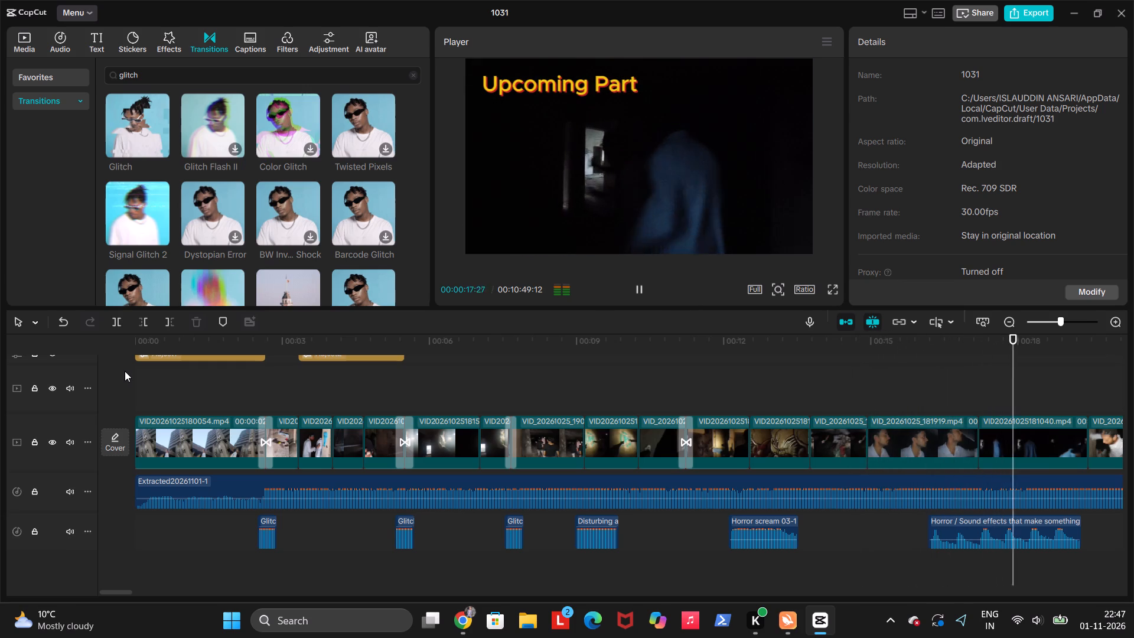
scroll(125, 371, left, 3)
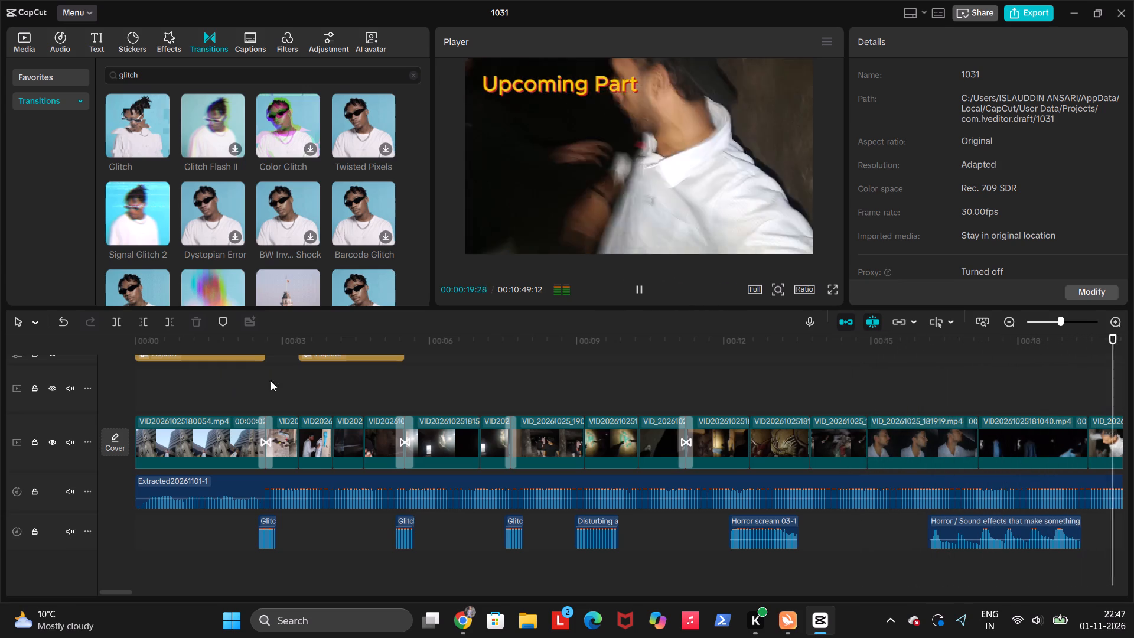
scroll(385, 390, left, 3)
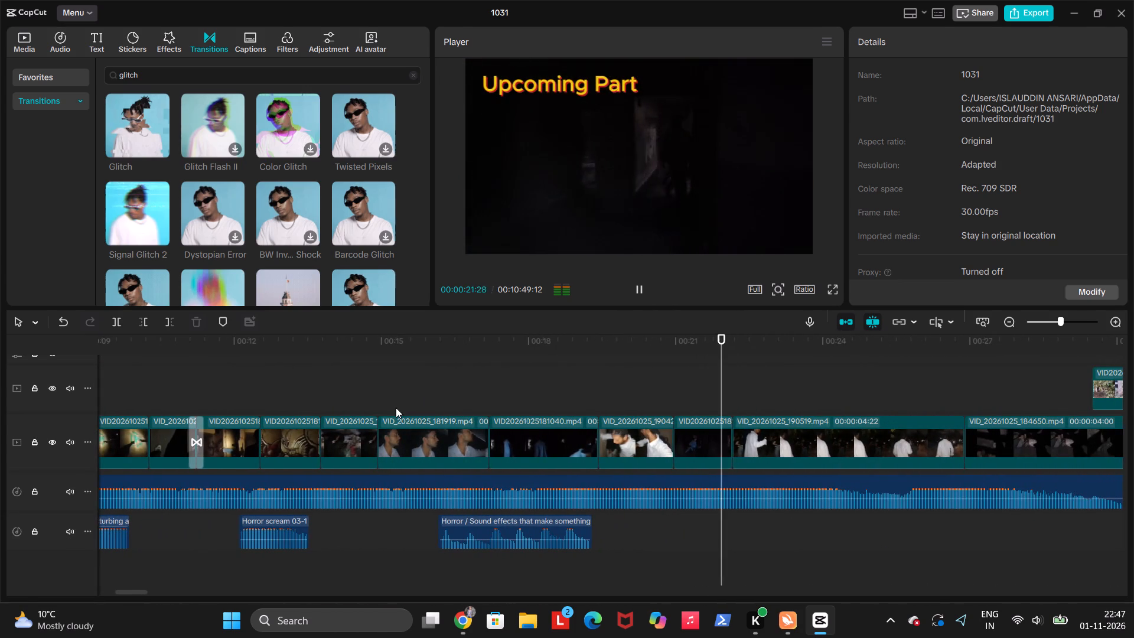
key(space)
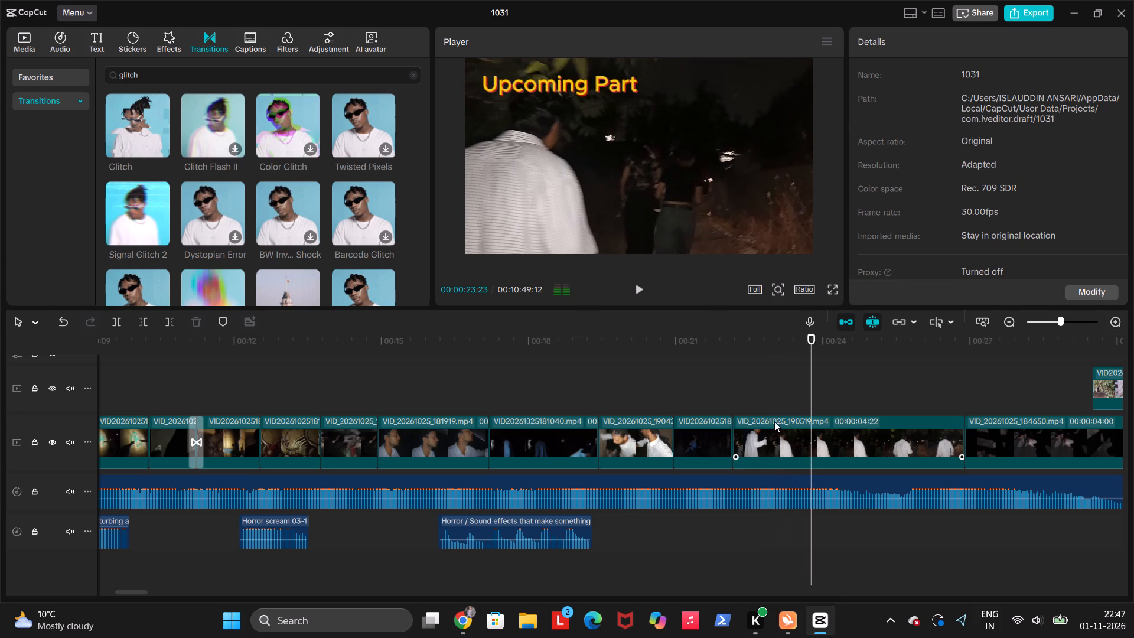
Browse the horror music results and try auditioning the Woman screams, Impact scene one shot, Horror sound effect suspicious and The strangest horror BGM tracks.
click(56, 44)
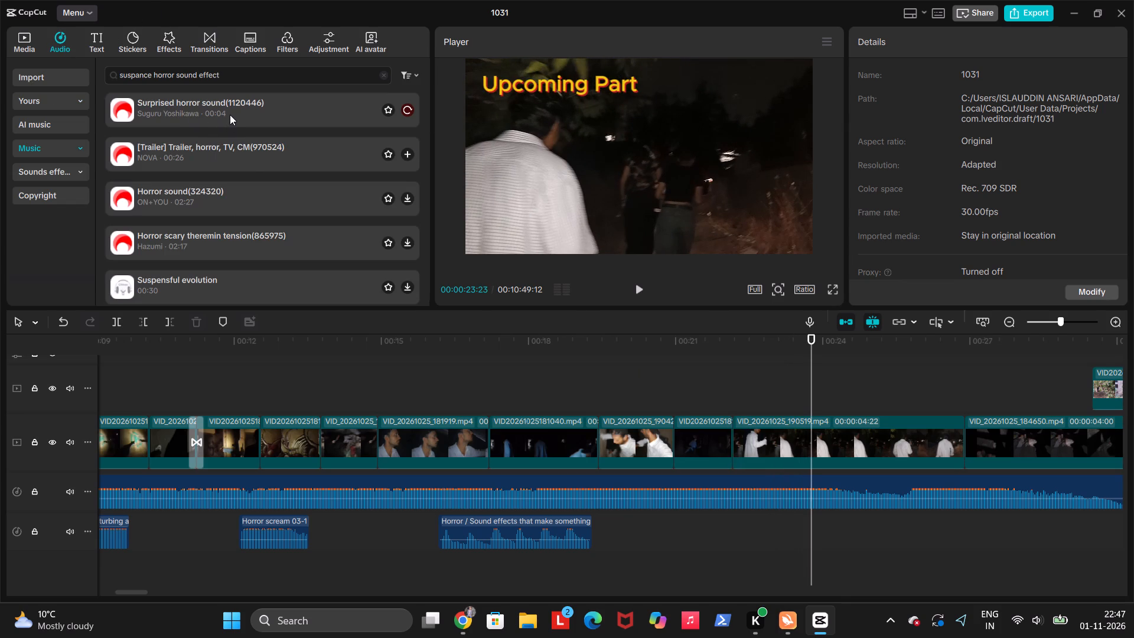
scroll(248, 168, down, 1)
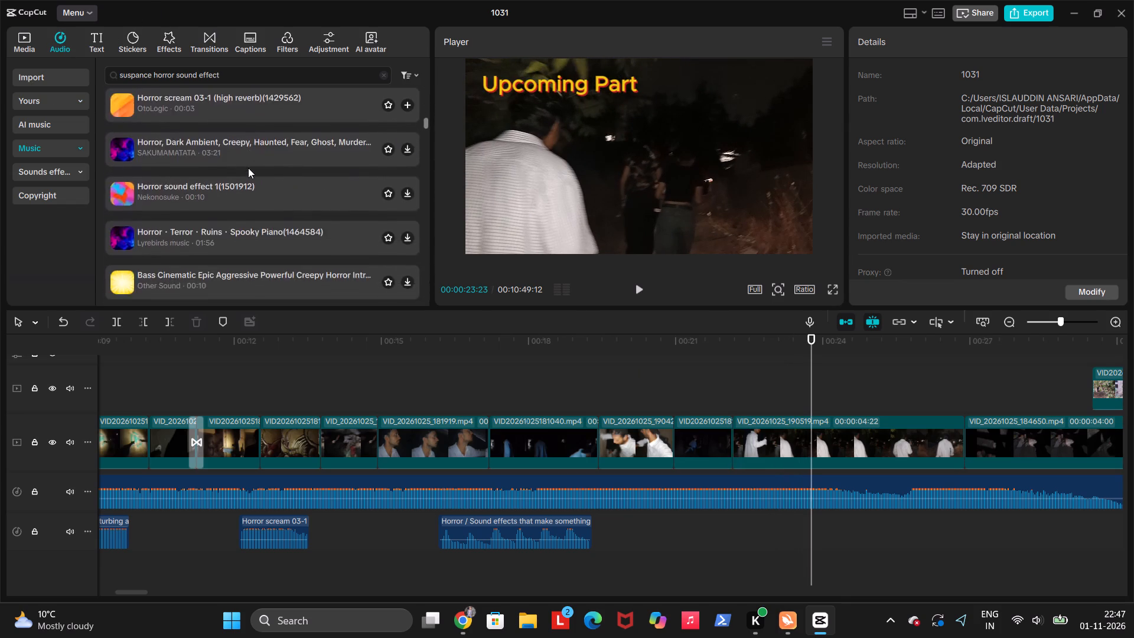
scroll(248, 168, down, 1)
scroll(248, 168, up, 1)
click(240, 186)
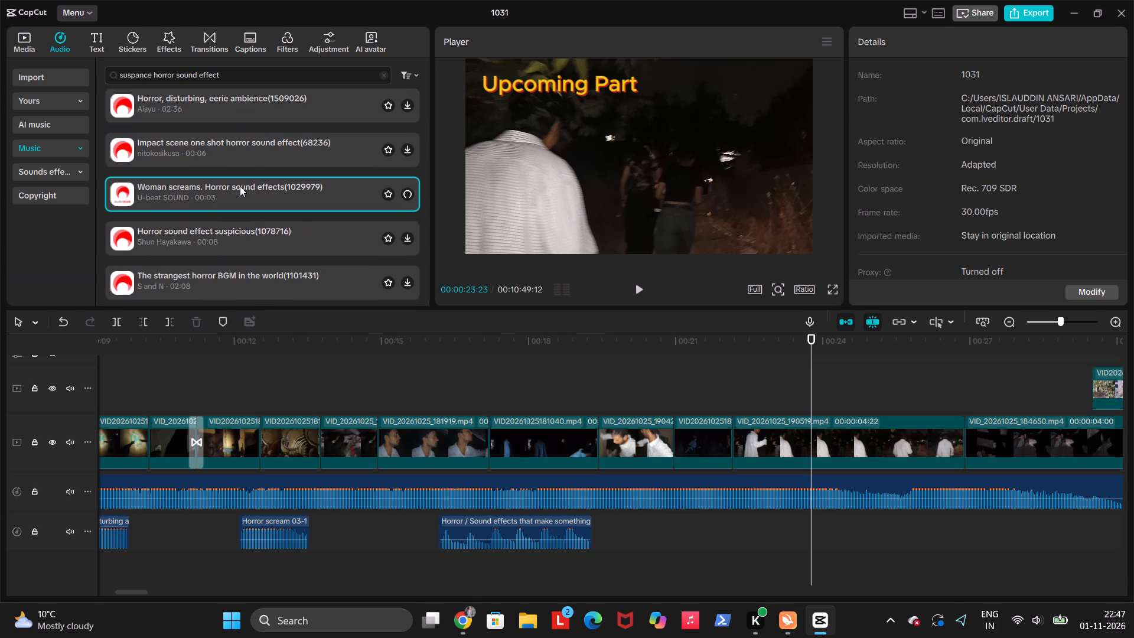
click(276, 140)
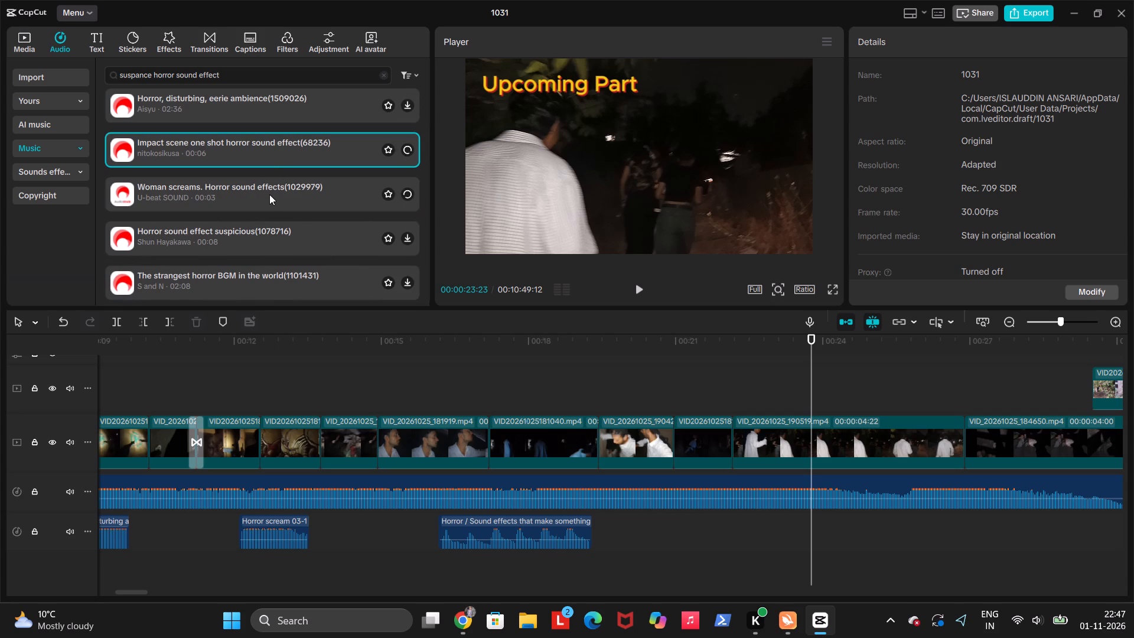
click(276, 238)
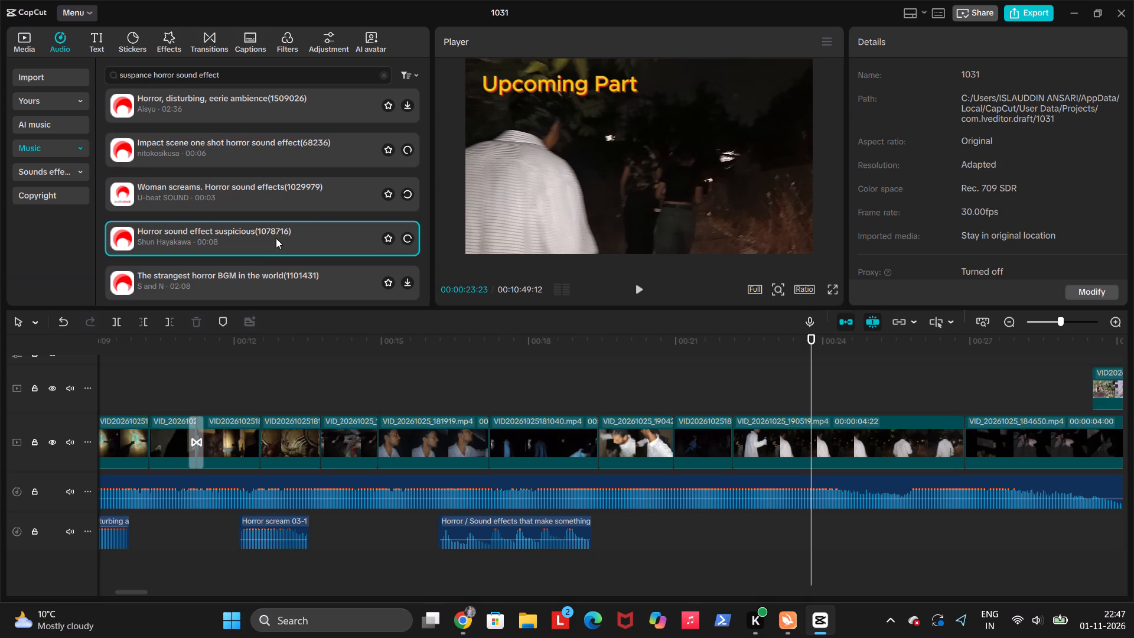
click(277, 285)
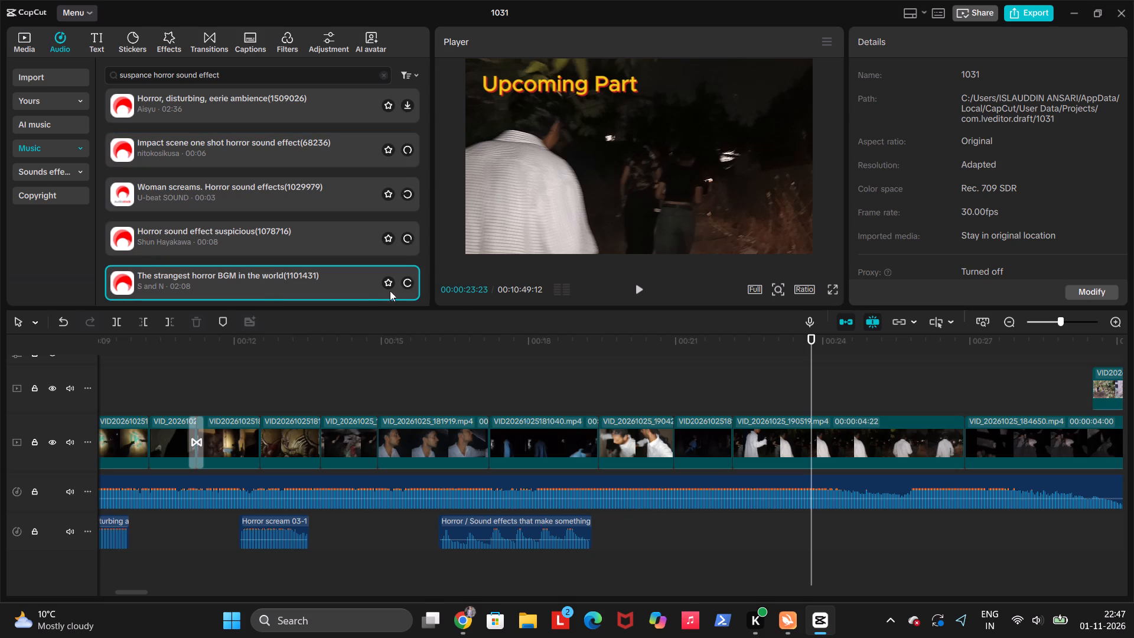
Play the preview from about 00:00:20 to 00:00:30 while looking through the suspense horror sound results for a fitting sound.
click(647, 390)
key(space)
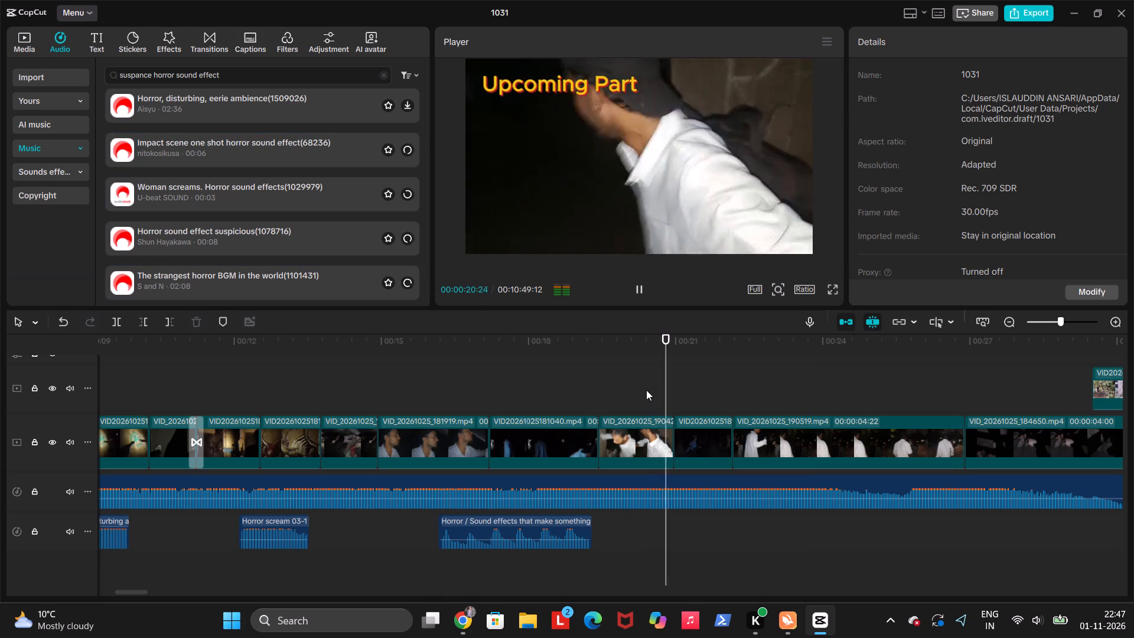
scroll(343, 229, up, 3)
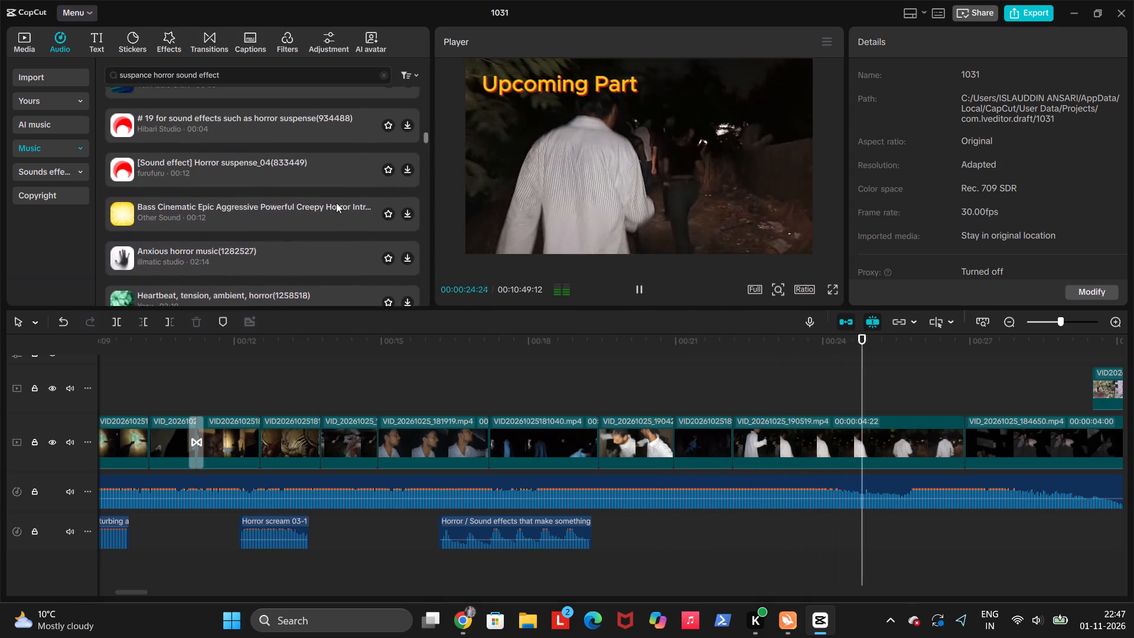
scroll(336, 203, up, 2)
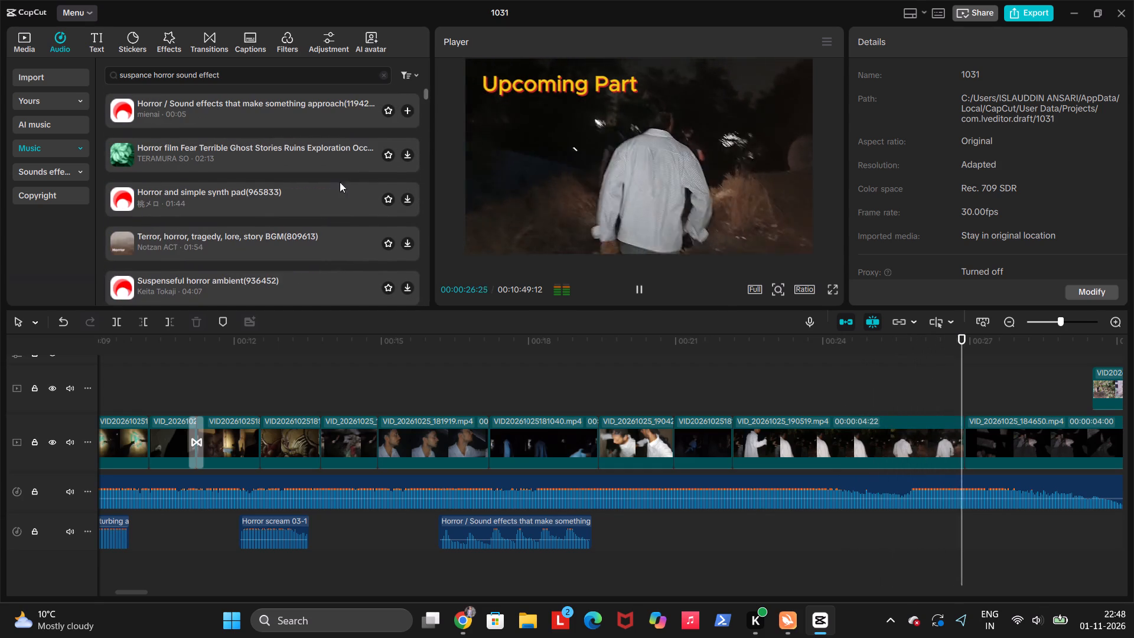
scroll(365, 219, left, 1)
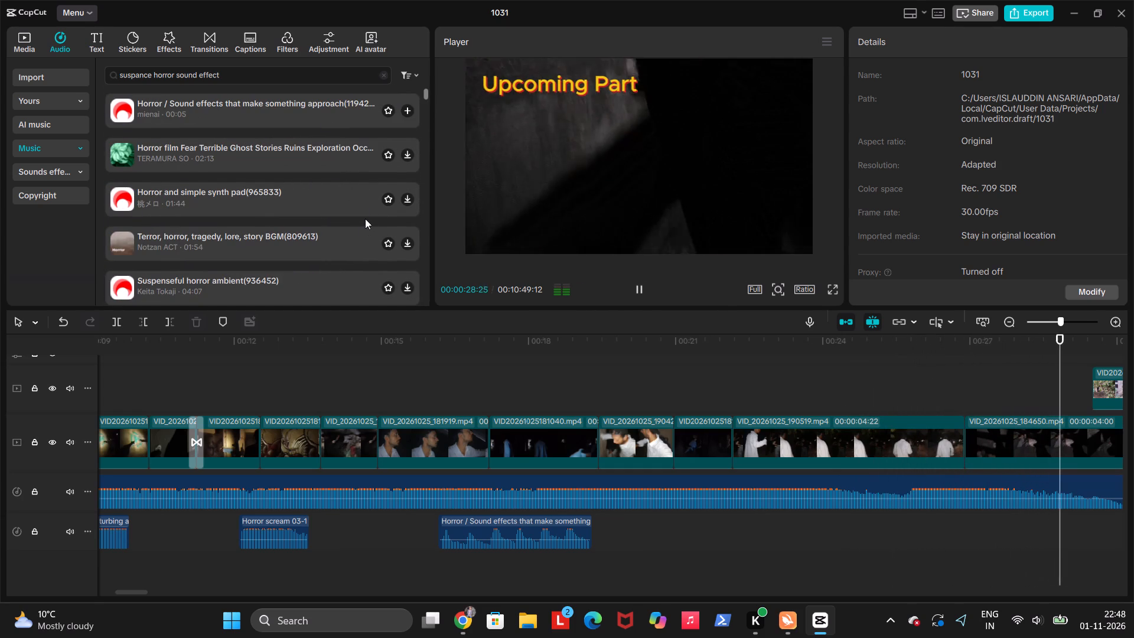
scroll(365, 219, left, 1)
scroll(365, 219, down, 1)
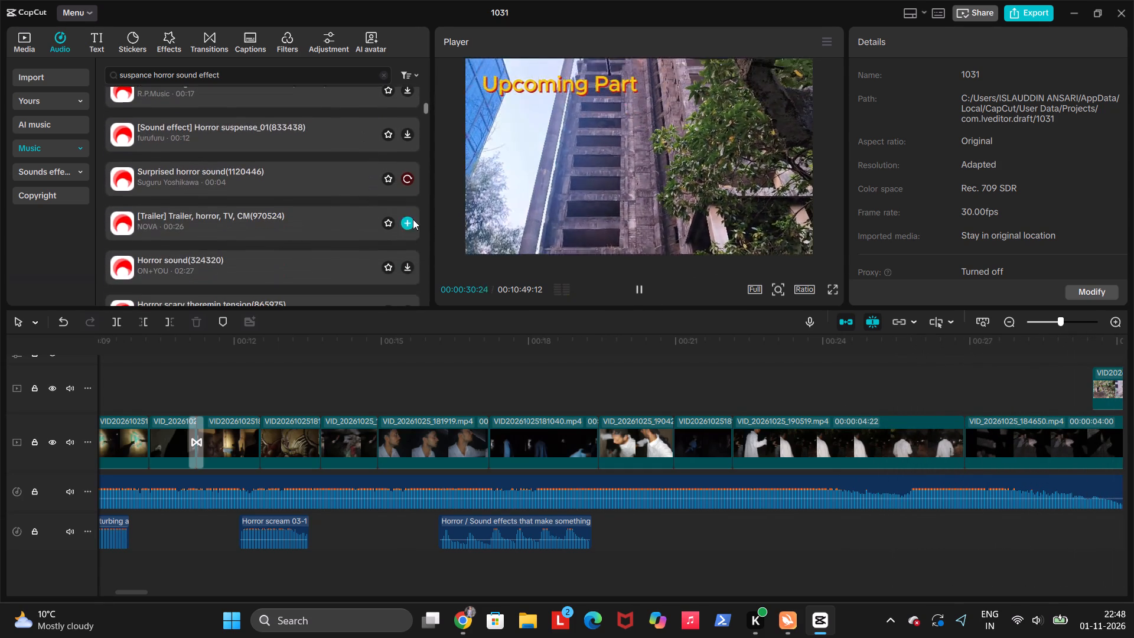
scroll(413, 219, down, 1)
Move the playhead to 00:00:23:24 and audition the [Trailer] Trailer, horror, TV, CM track.
click(813, 379)
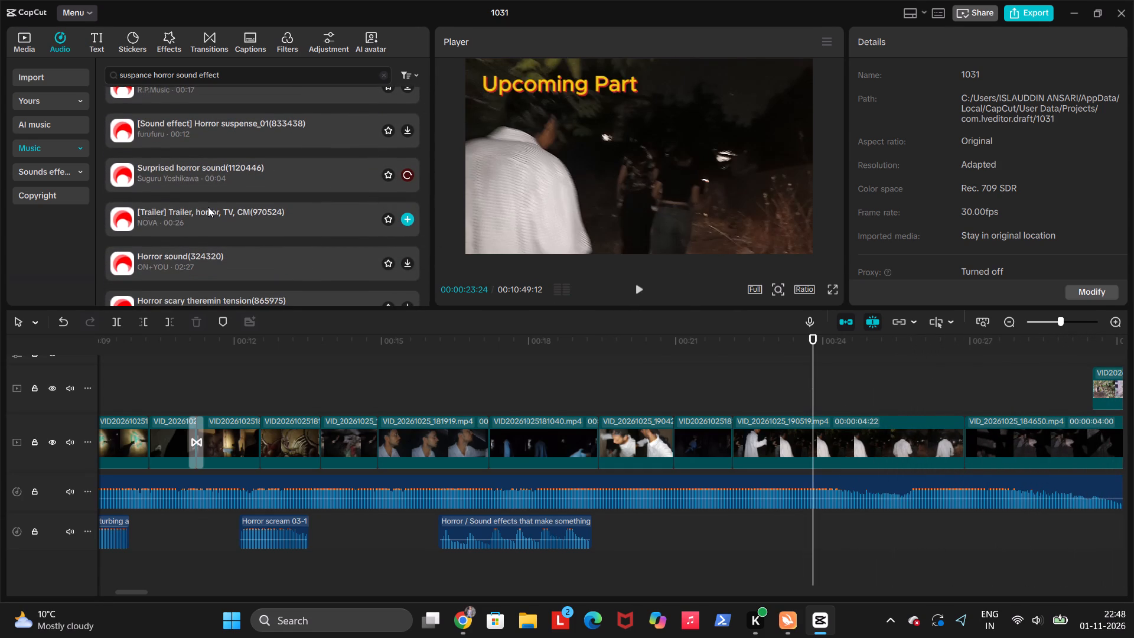
scroll(211, 218, down, 1)
click(211, 218)
scroll(217, 233, down, 1)
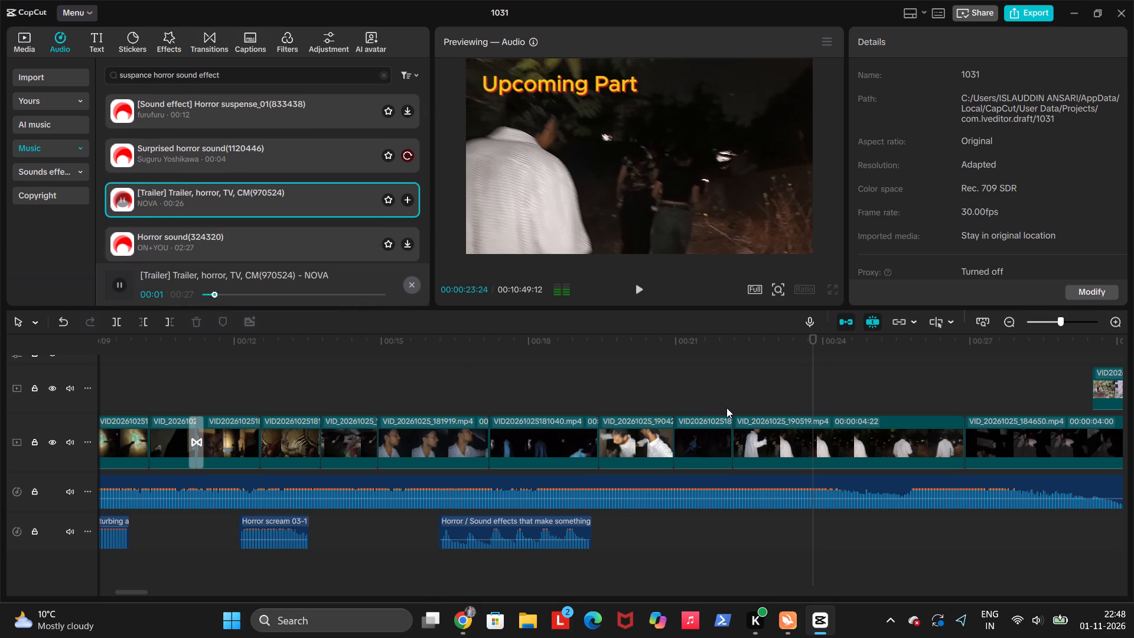
Play the timeline from 00:00:20:29 to 00:00:22:07 to review the dark clip after the white-shirt shot.
click(726, 408)
click(671, 403)
scroll(671, 403, down, 3)
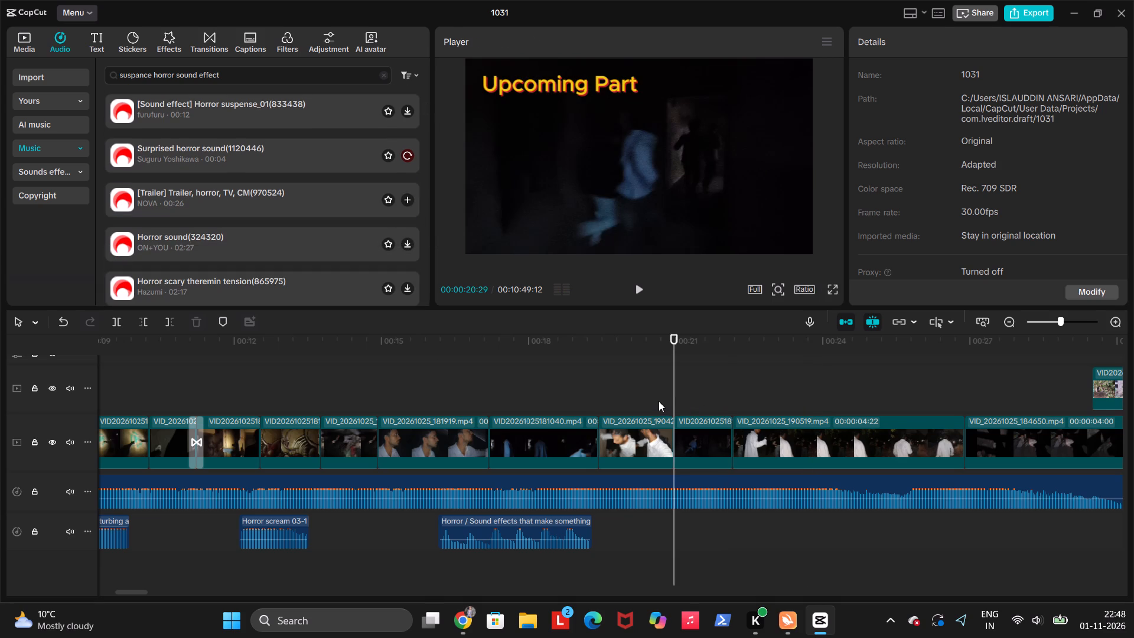
key(space)
key(space)
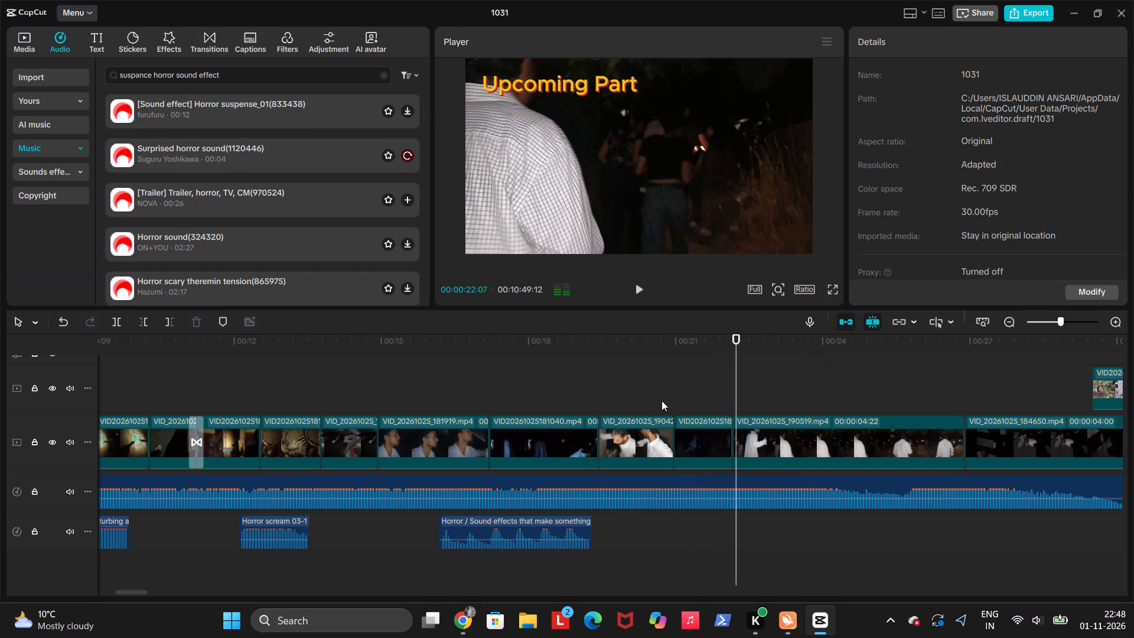
Return to the beginning of the timeline and play the opening building shot up to 00:00:01:25.
click(619, 390)
drag(619, 390, 0, 315)
key(space)
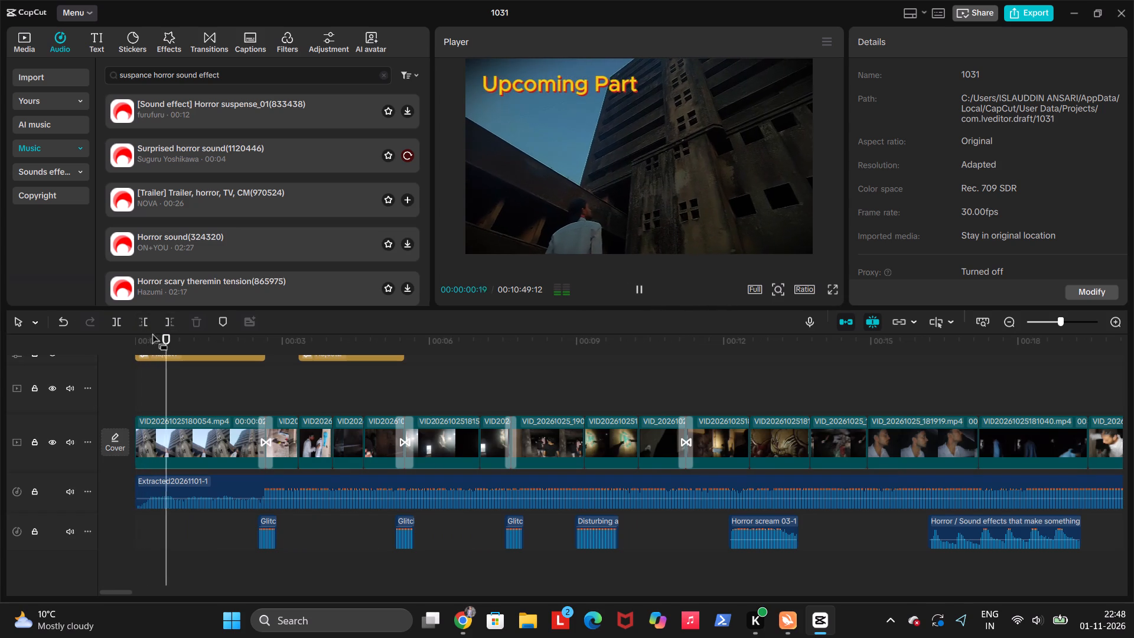
key(space)
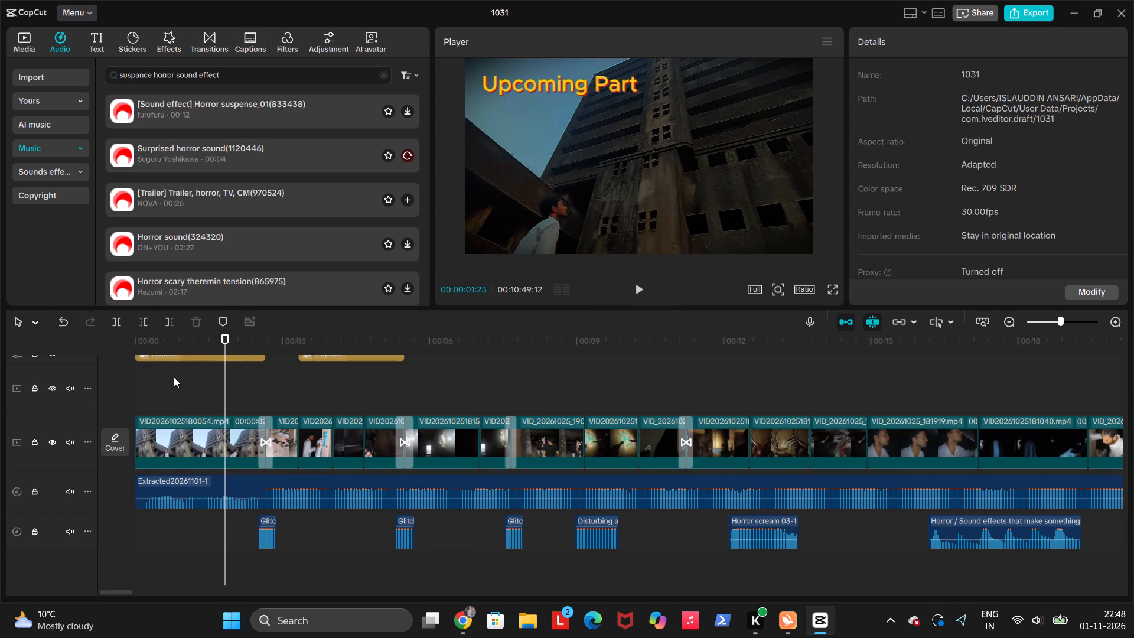
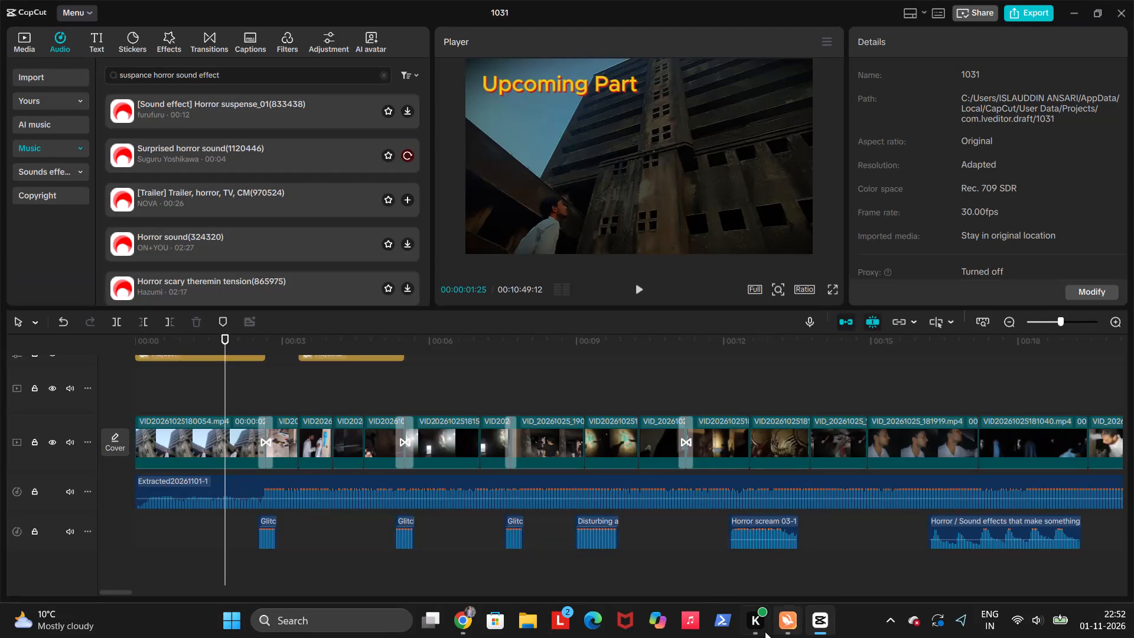
Switch to Turbo VPN to view its connection window.
click(788, 629)
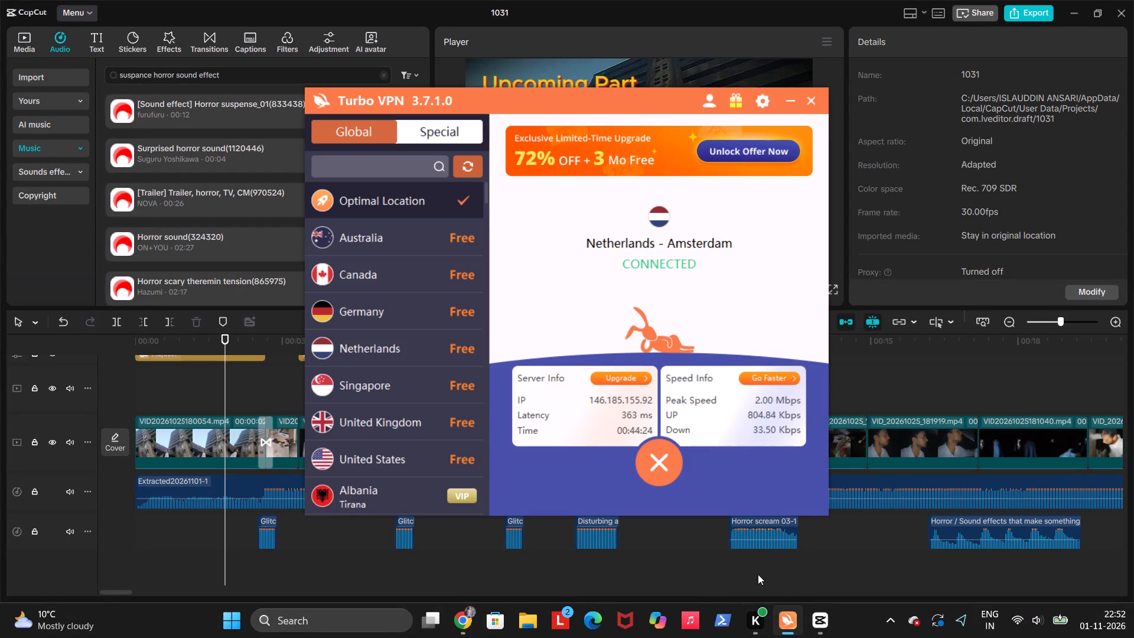
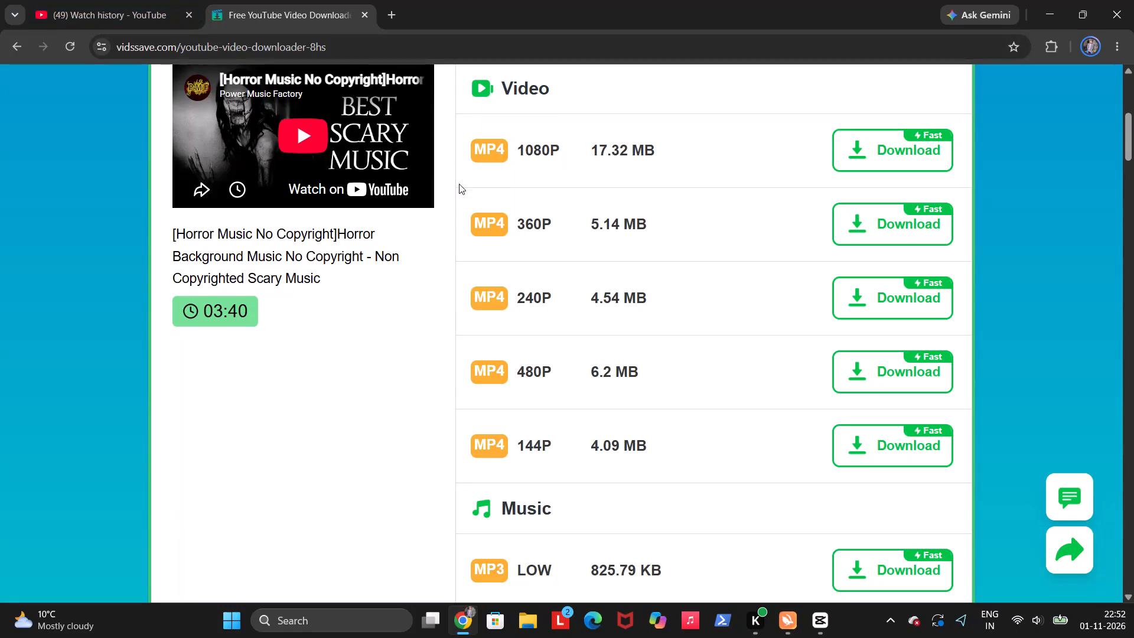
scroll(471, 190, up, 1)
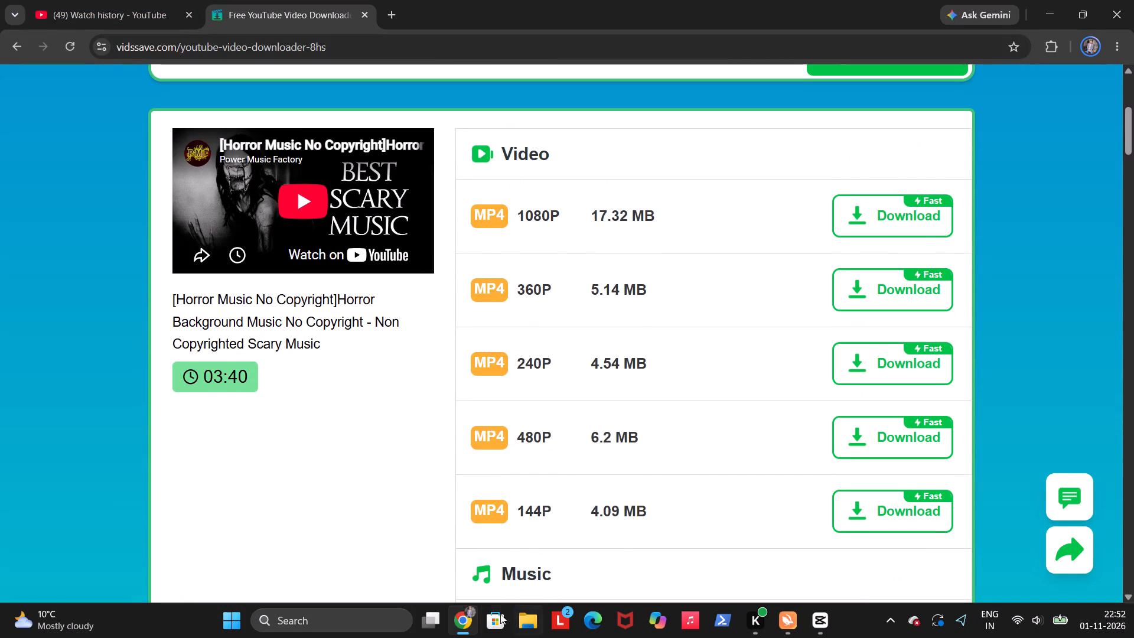
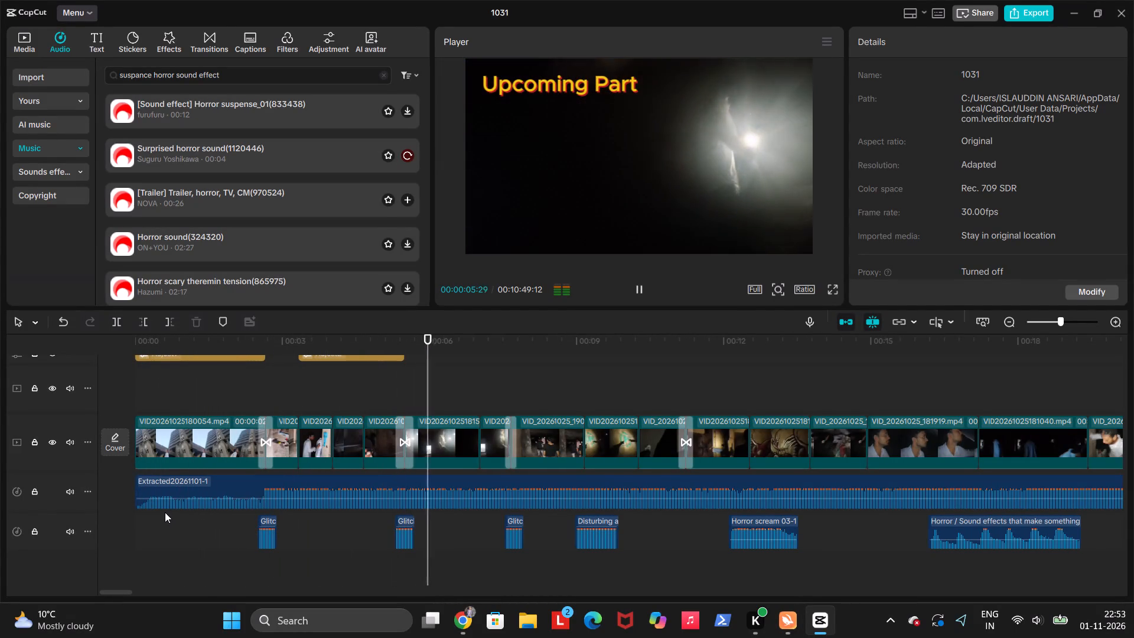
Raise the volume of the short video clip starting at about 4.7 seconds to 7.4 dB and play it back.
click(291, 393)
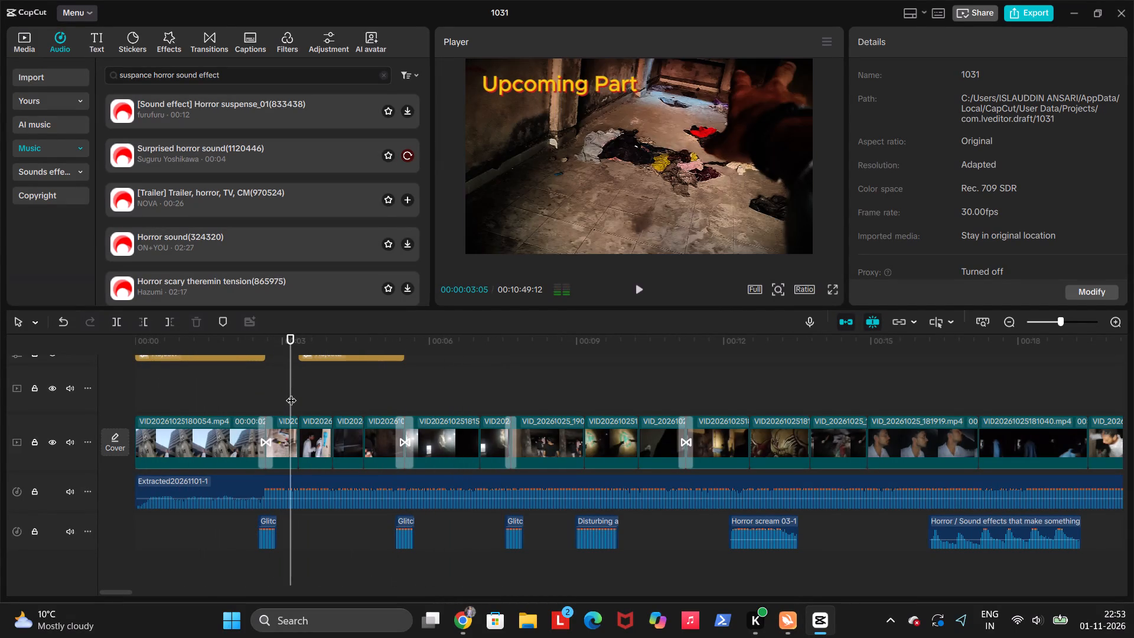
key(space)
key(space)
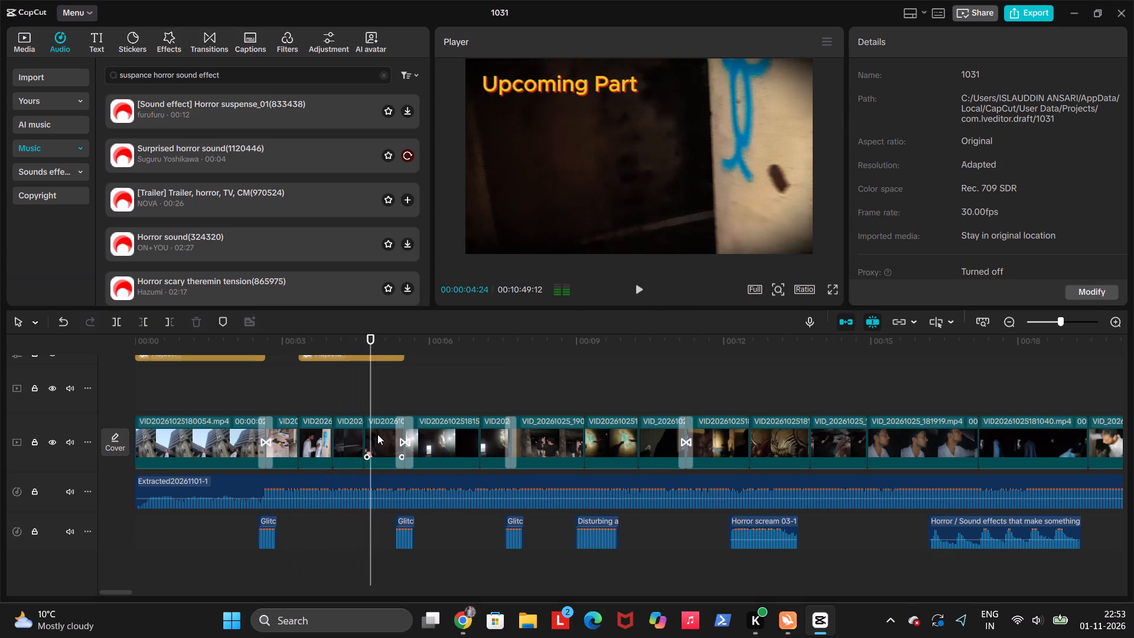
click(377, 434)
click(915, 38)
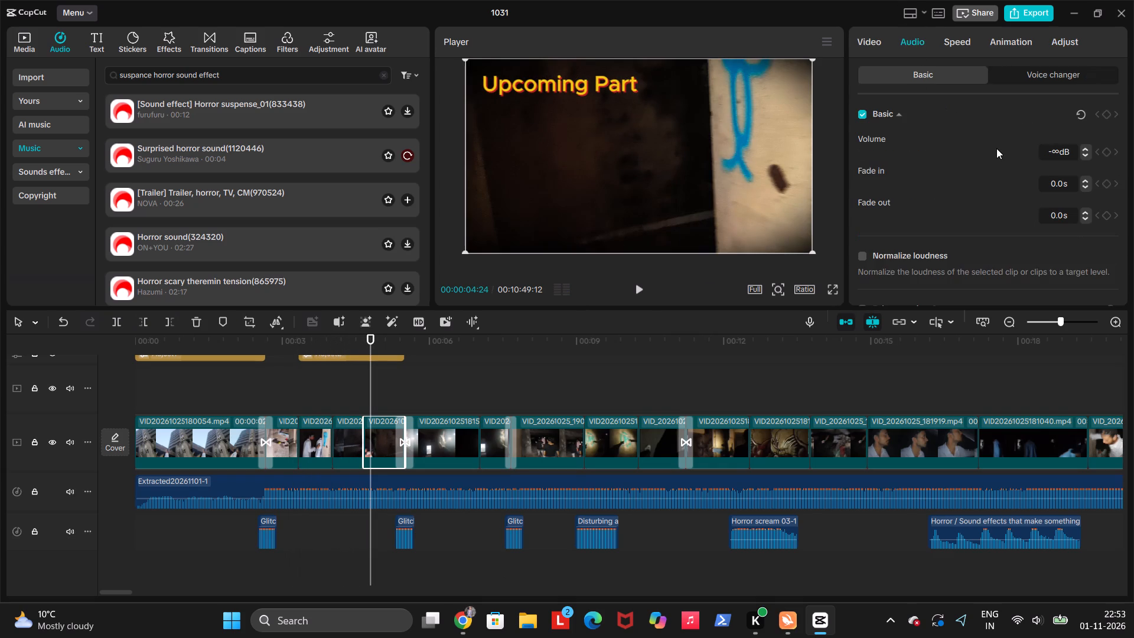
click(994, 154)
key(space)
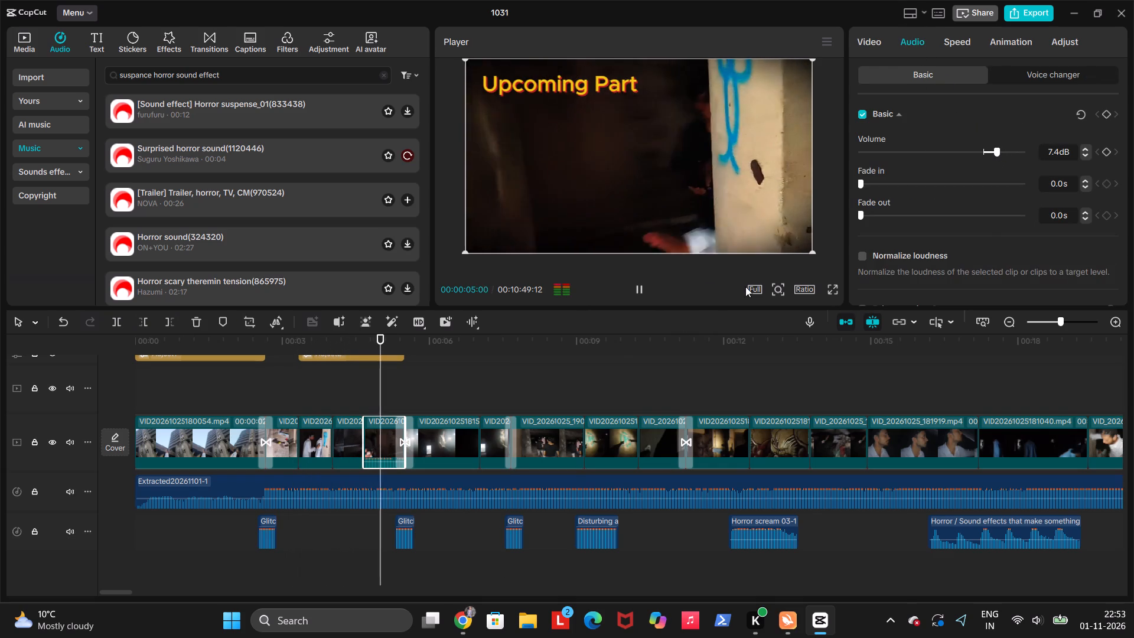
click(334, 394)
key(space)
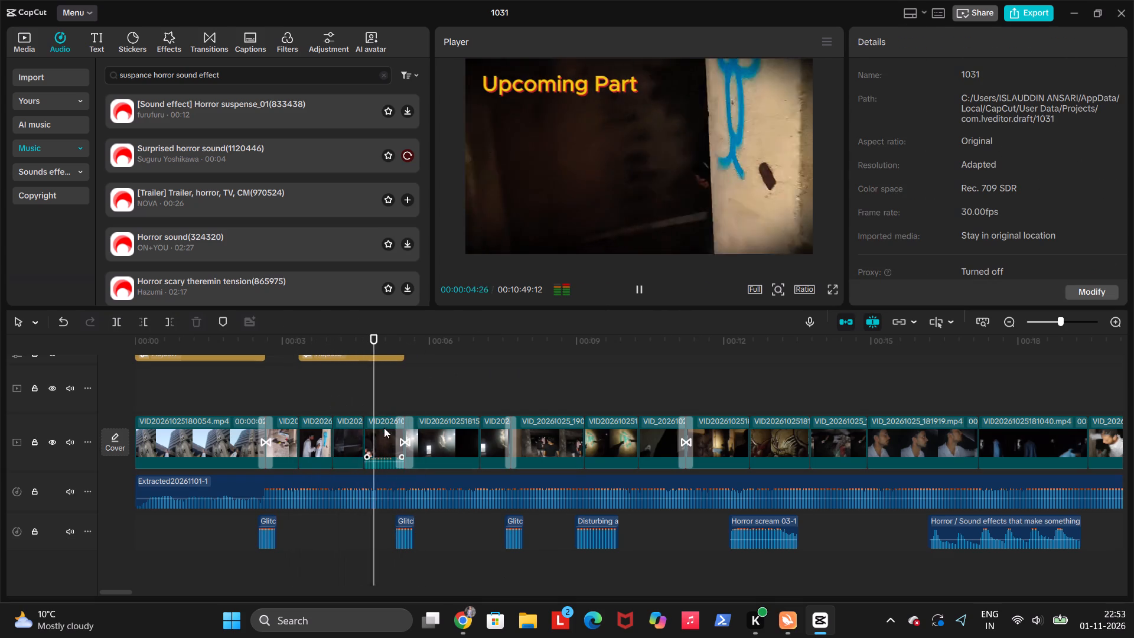
Bring the same clip's volume down to 0.0 dB and then slightly lower, checking each level by playback.
click(384, 435)
key(space)
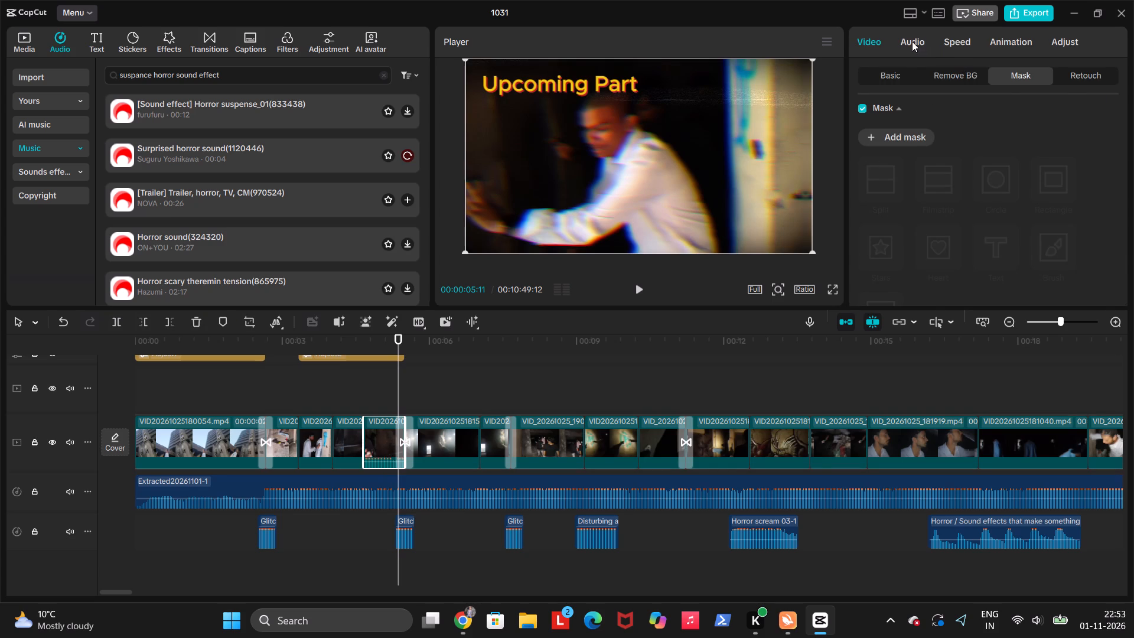
click(912, 41)
click(982, 152)
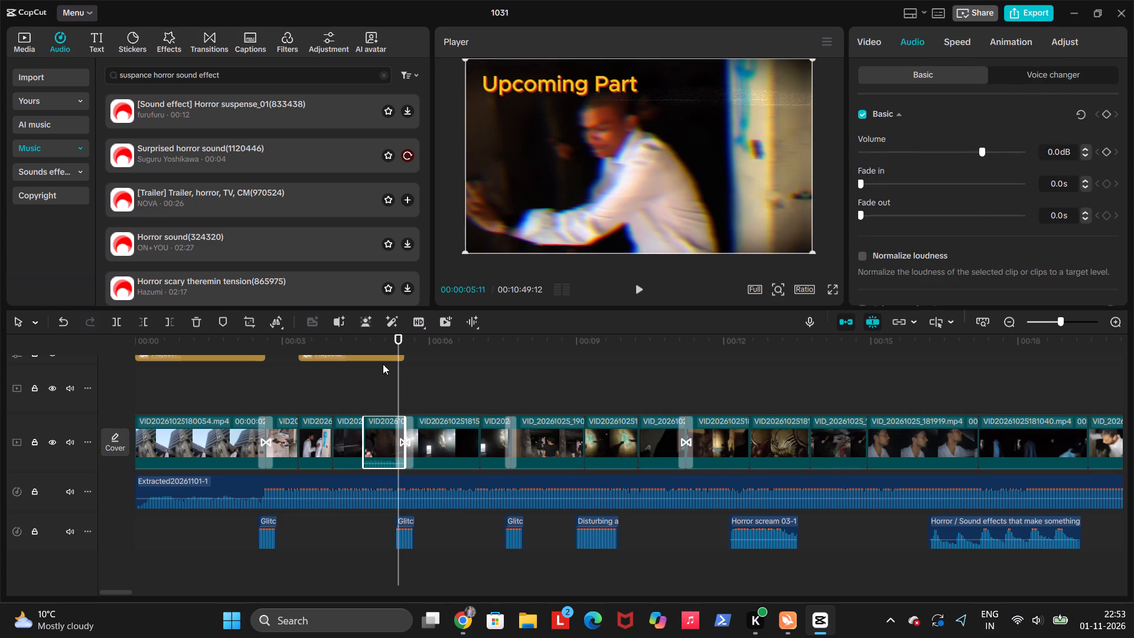
click(354, 405)
key(space)
key(space)
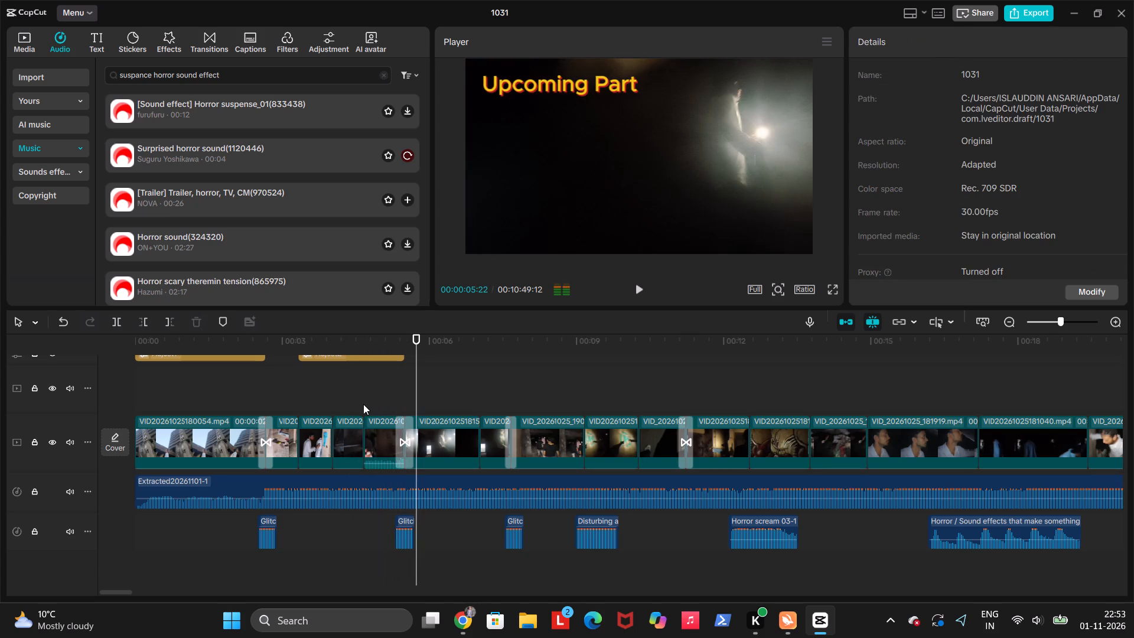
click(380, 455)
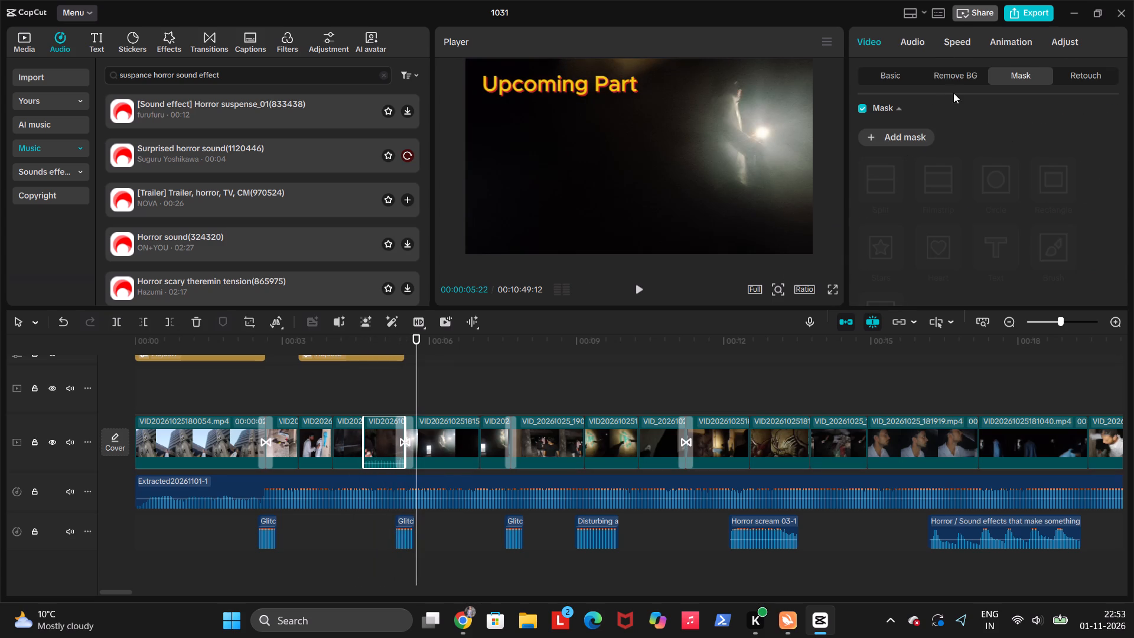
click(907, 40)
click(973, 151)
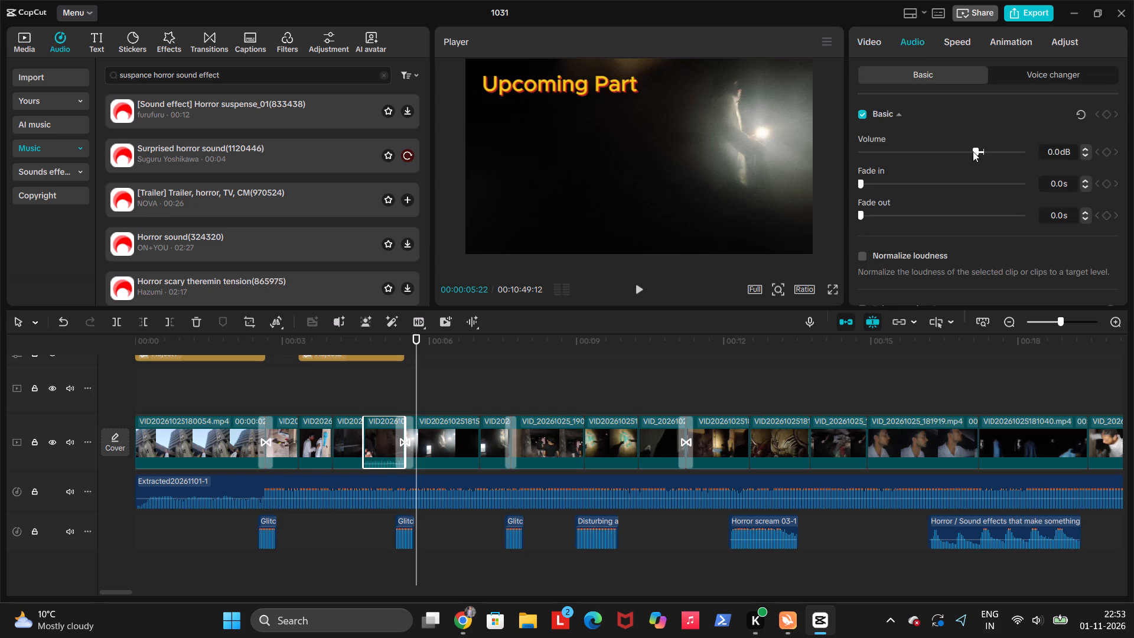
click(334, 413)
key(space)
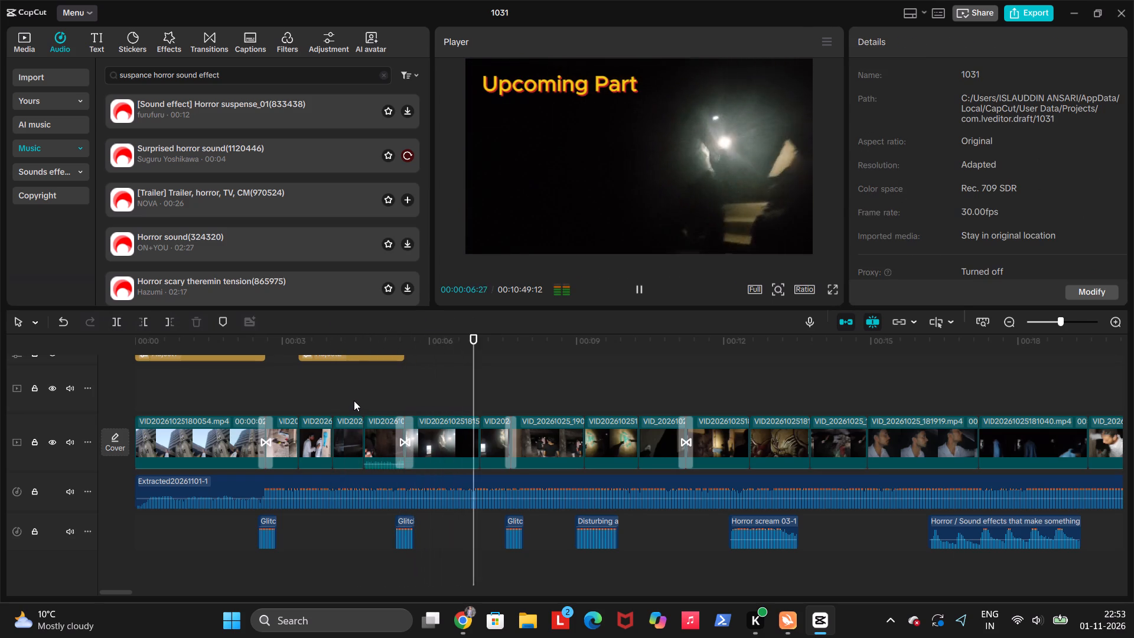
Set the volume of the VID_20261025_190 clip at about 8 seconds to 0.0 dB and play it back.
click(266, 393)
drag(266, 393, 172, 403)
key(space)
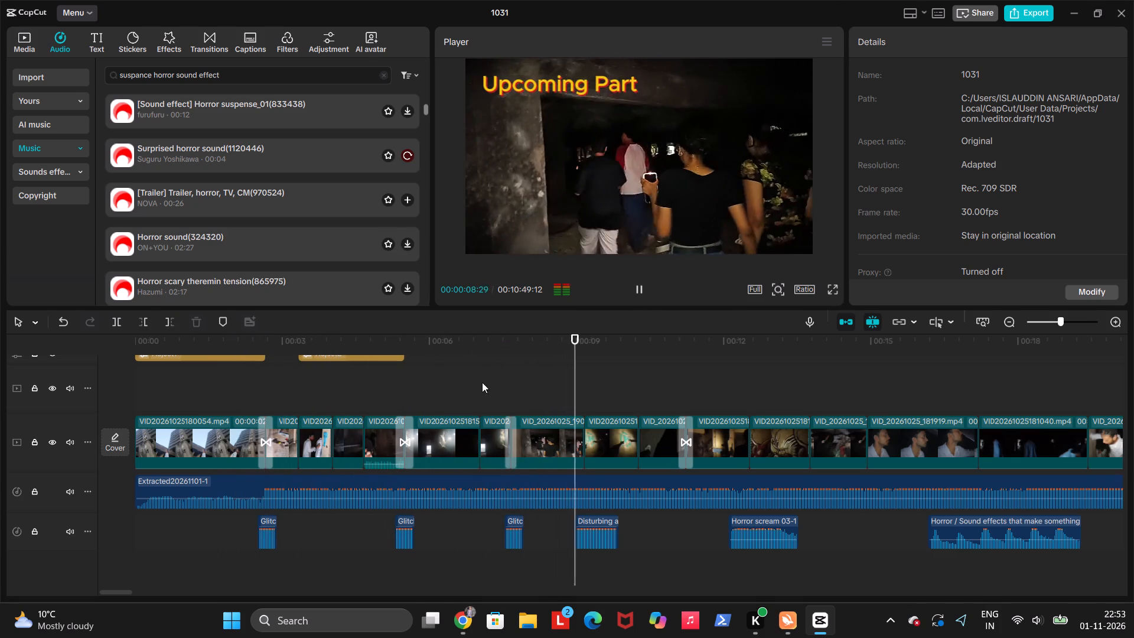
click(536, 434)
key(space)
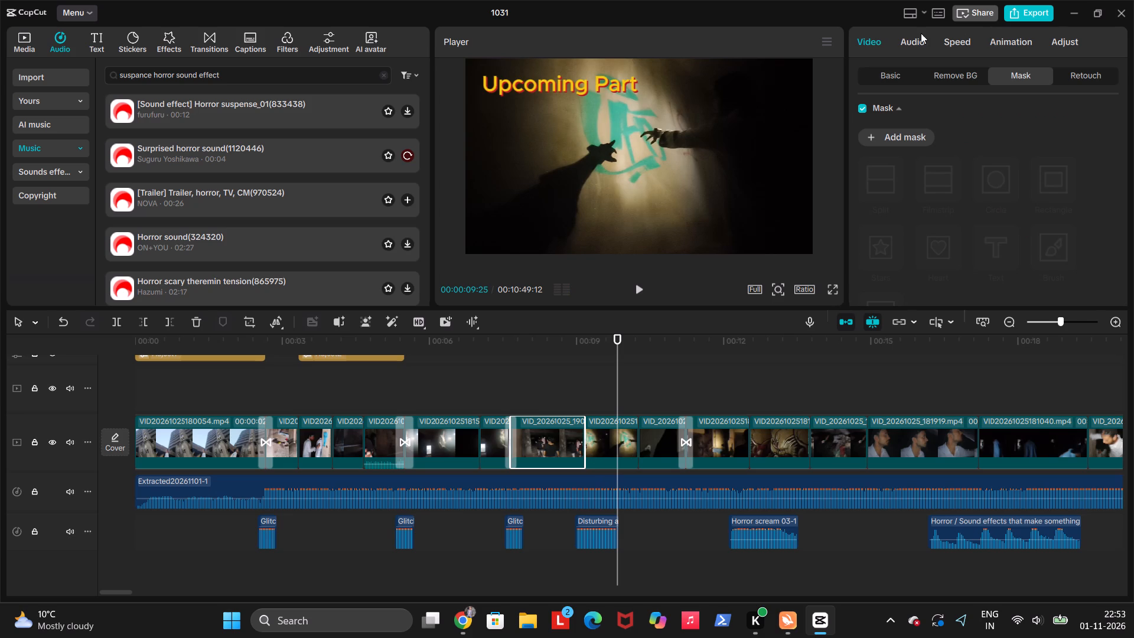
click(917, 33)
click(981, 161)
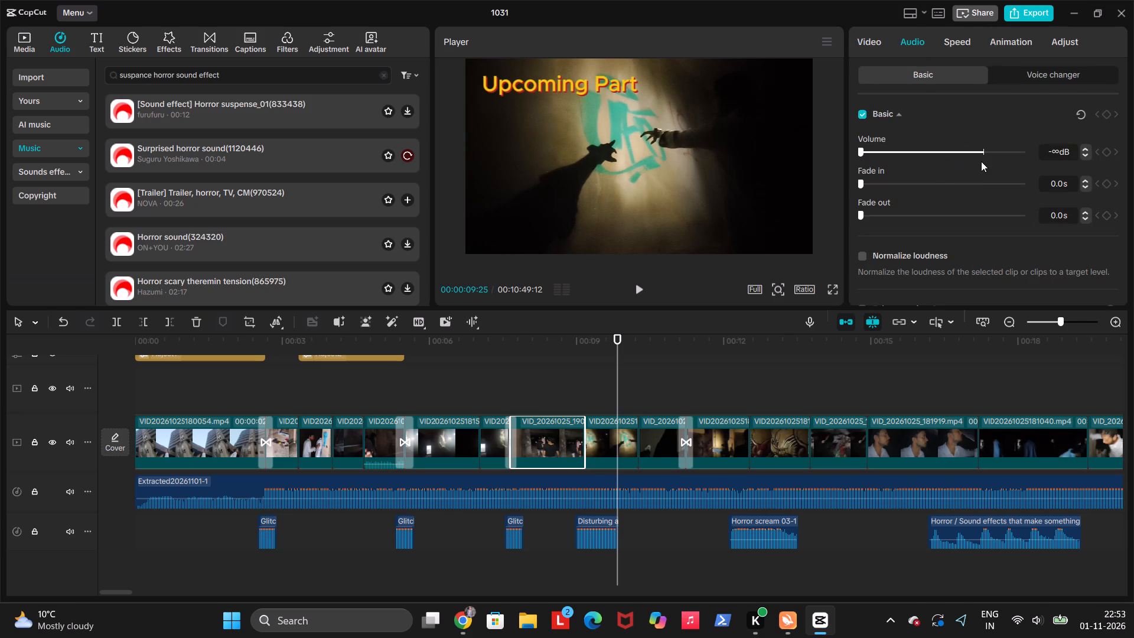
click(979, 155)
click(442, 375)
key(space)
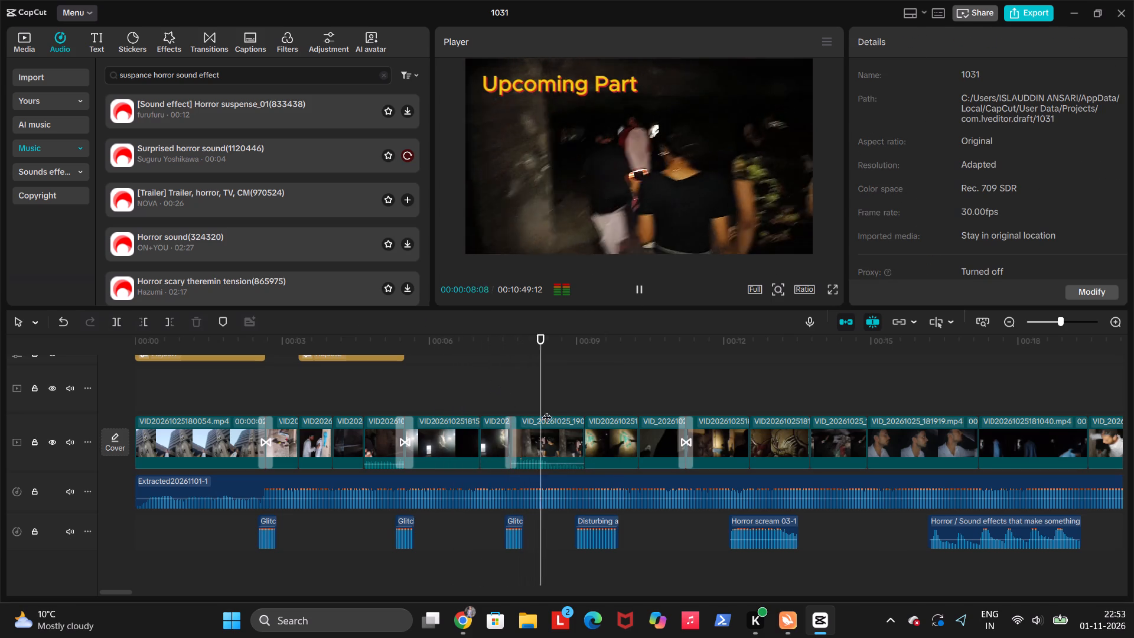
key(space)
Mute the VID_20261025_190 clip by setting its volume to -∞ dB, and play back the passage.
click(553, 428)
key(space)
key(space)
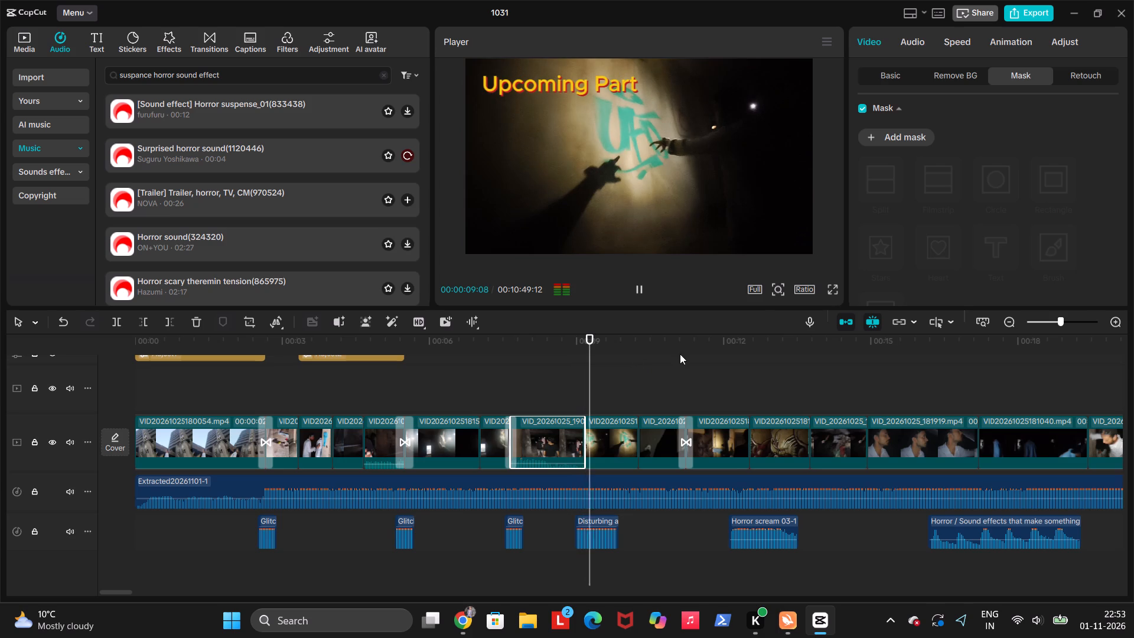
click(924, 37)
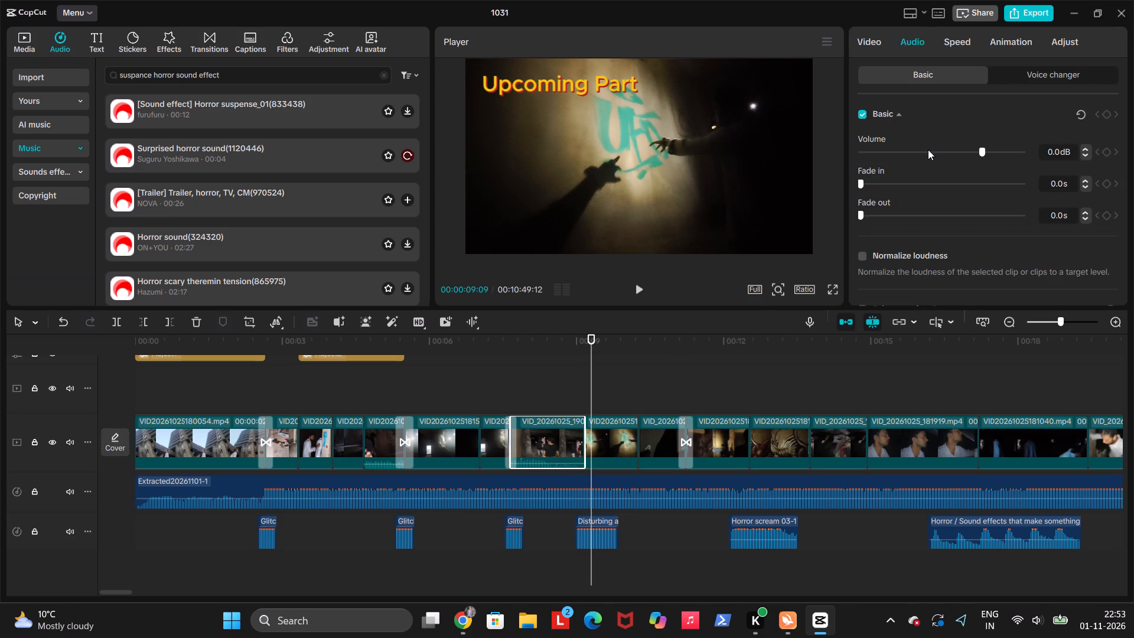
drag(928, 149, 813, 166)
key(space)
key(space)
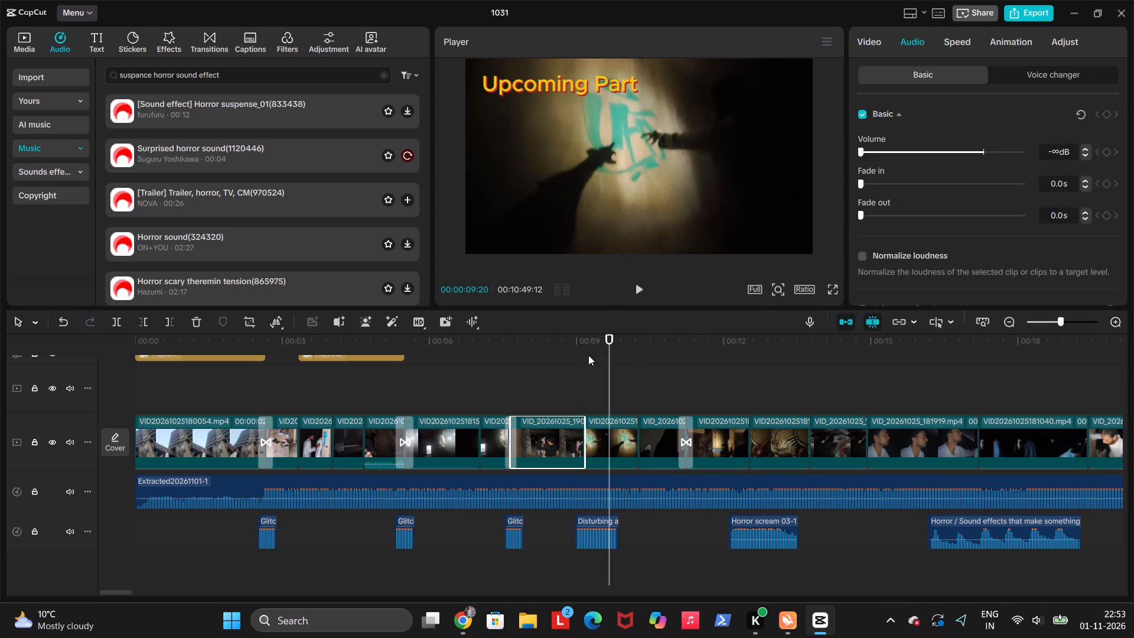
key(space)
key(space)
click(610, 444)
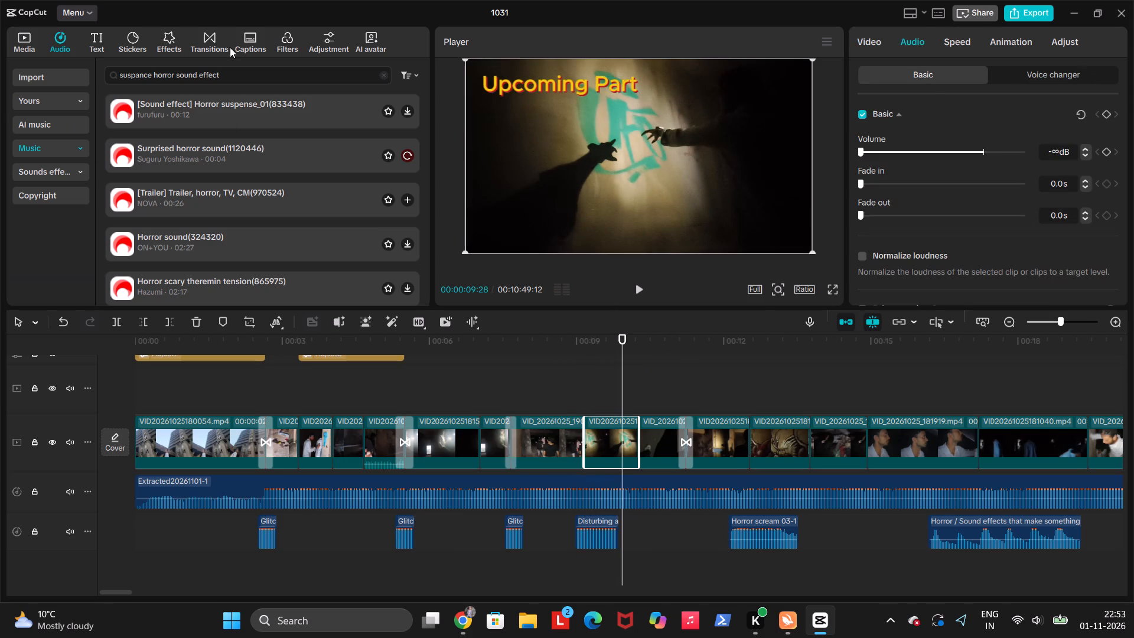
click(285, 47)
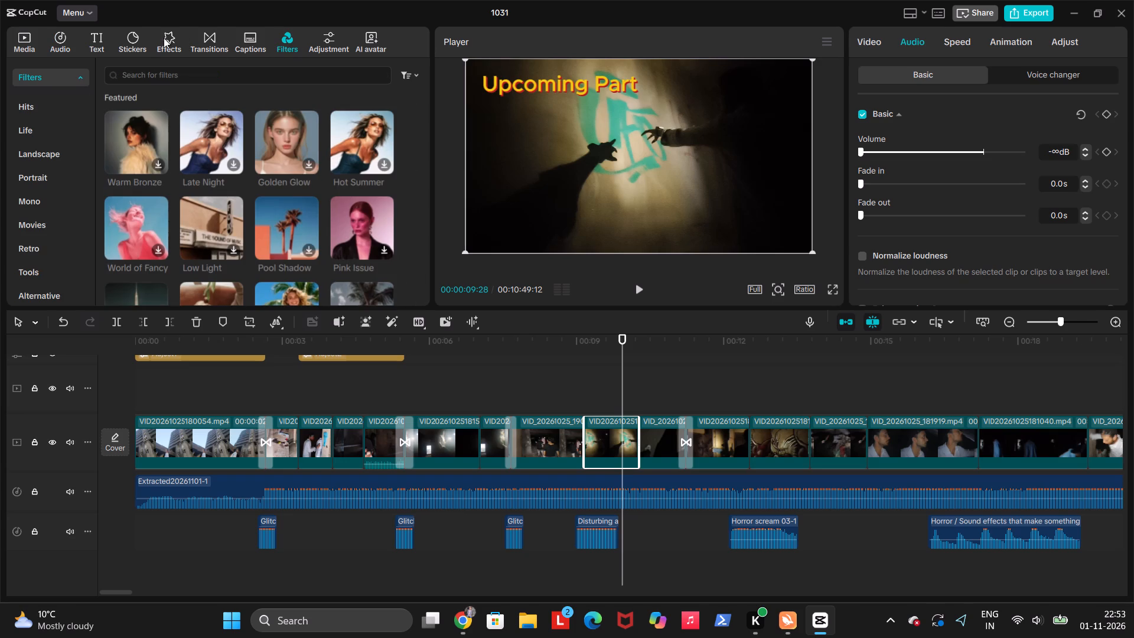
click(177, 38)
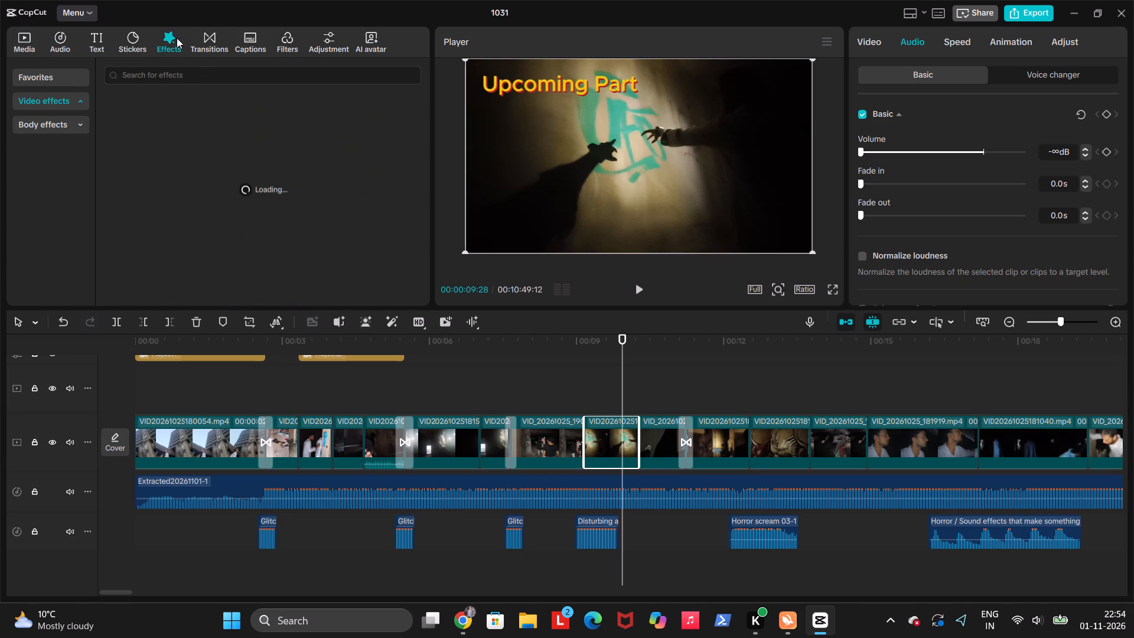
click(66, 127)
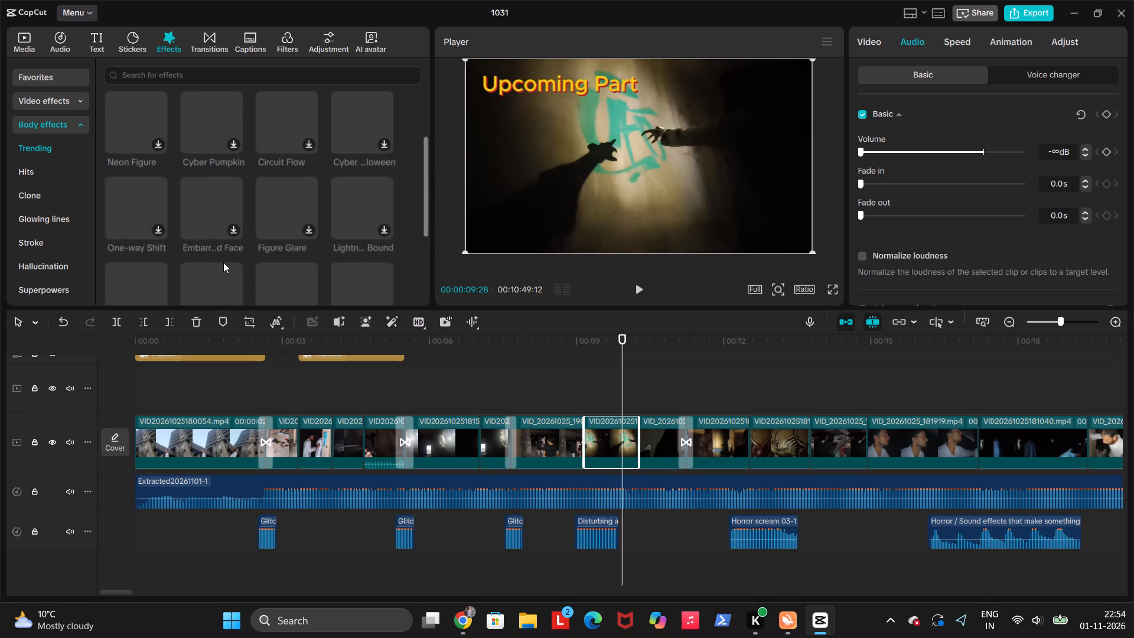
Play back the preview between about 9 and 12 seconds to check how the sounds fit the cuts.
click(601, 396)
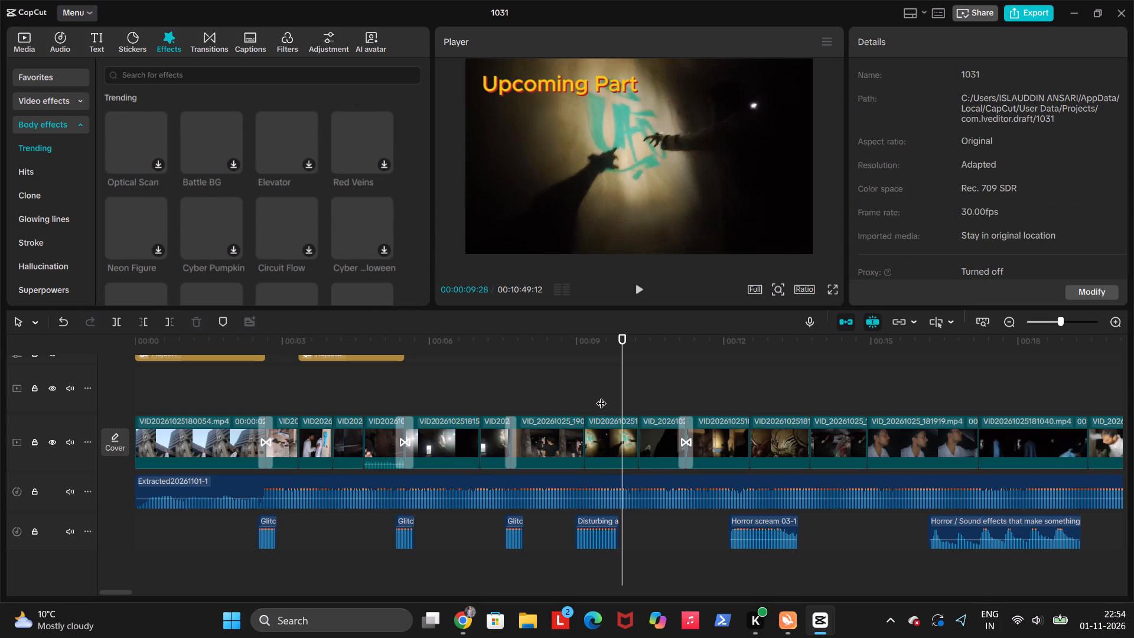
key(space)
key(space)
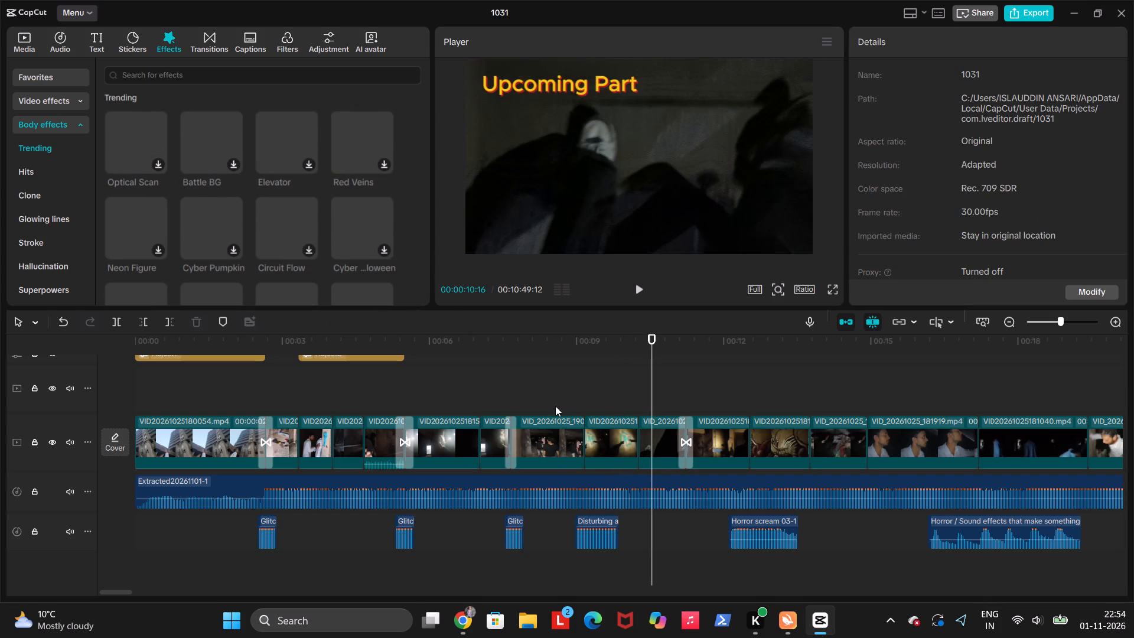
click(555, 406)
key(space)
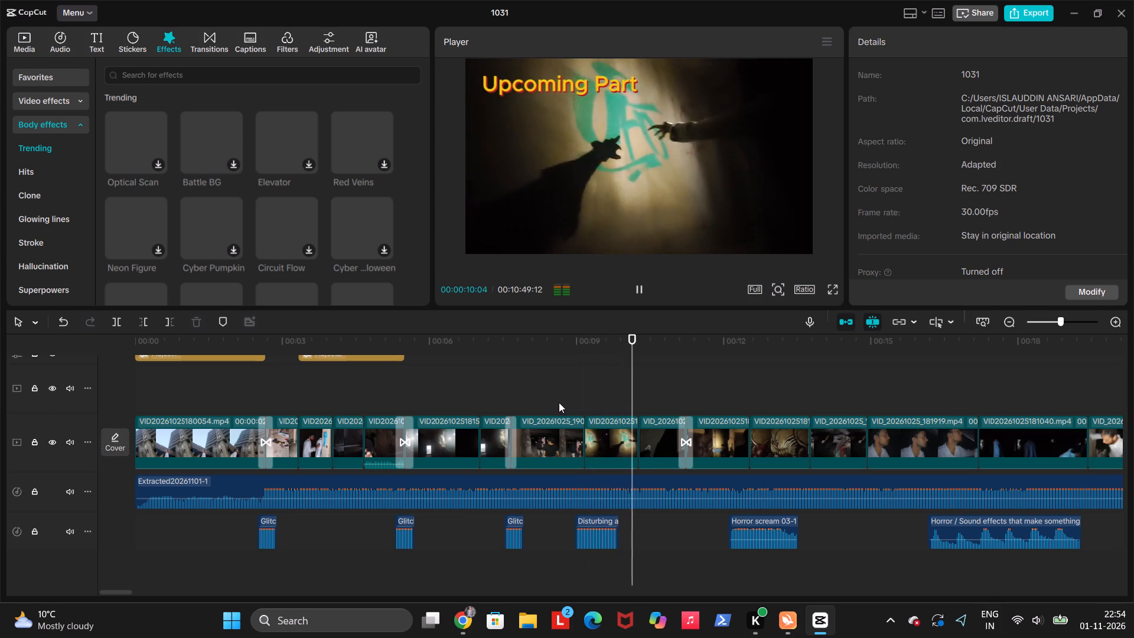
key(space)
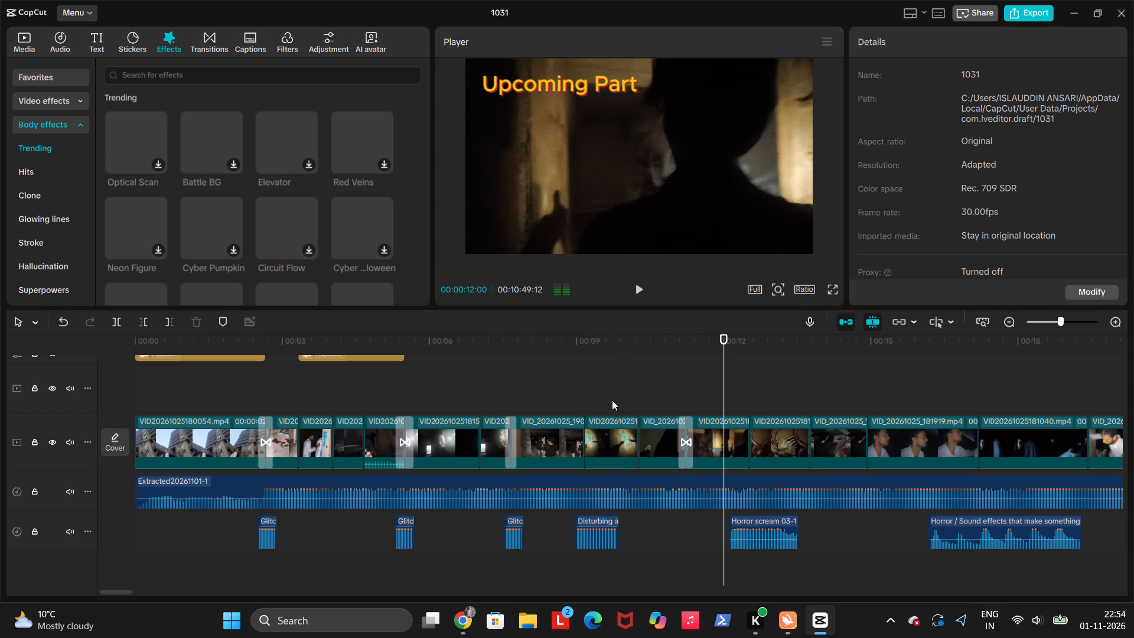
click(612, 400)
key(space)
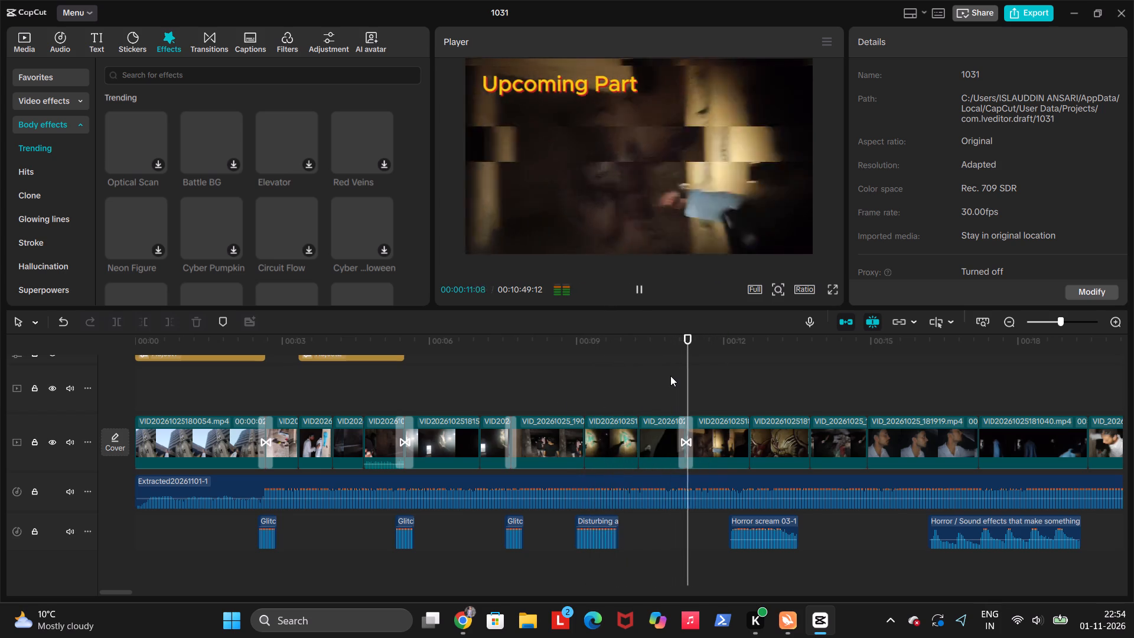
key(space)
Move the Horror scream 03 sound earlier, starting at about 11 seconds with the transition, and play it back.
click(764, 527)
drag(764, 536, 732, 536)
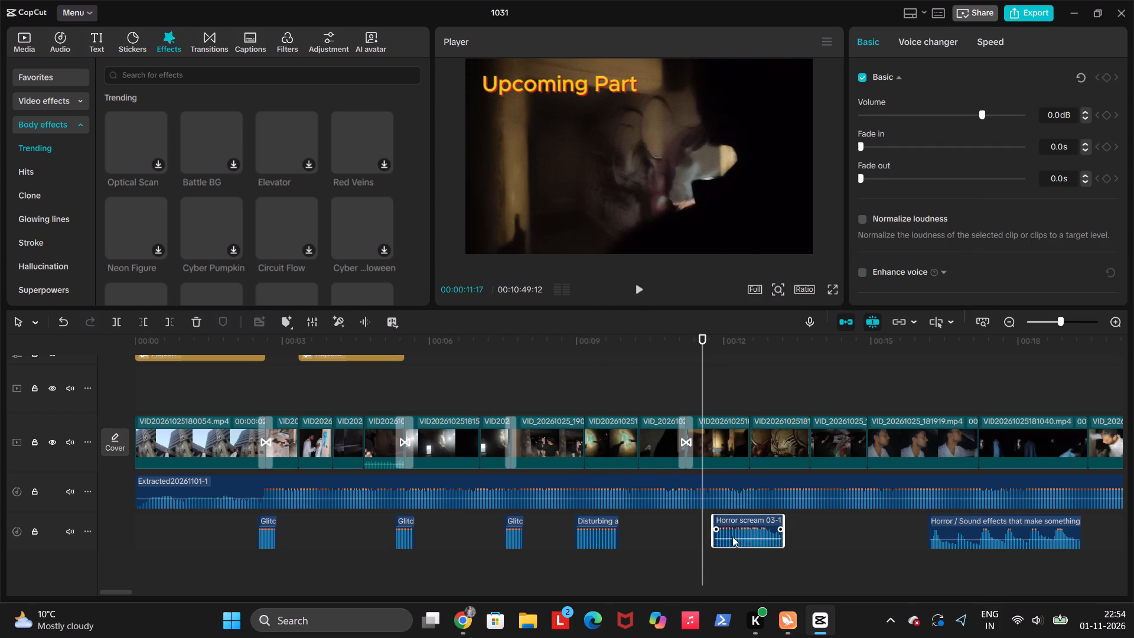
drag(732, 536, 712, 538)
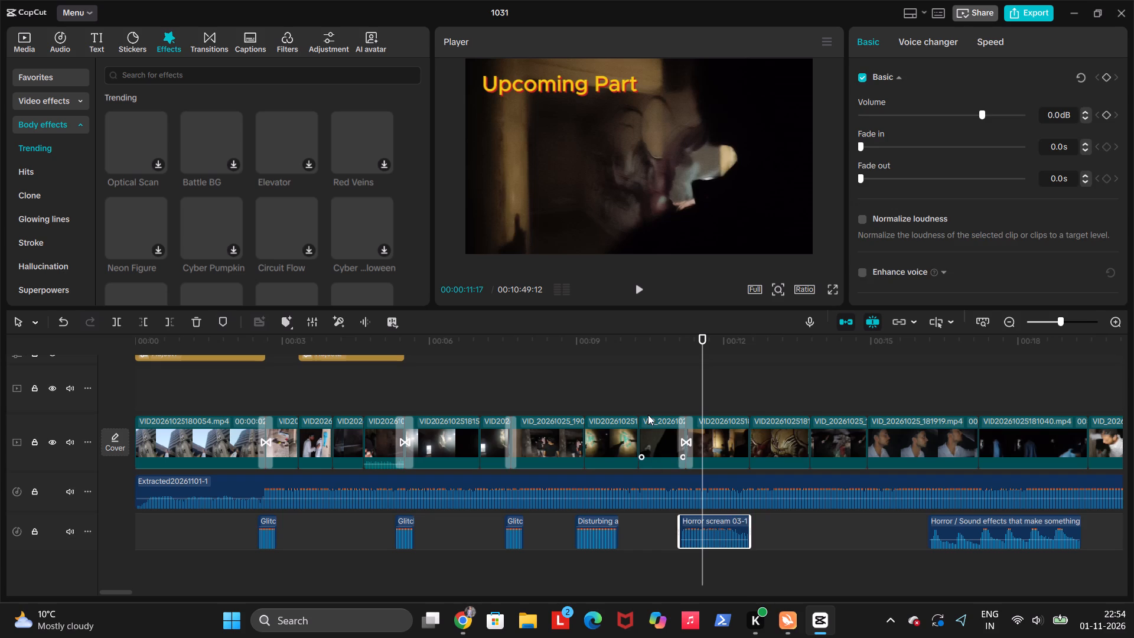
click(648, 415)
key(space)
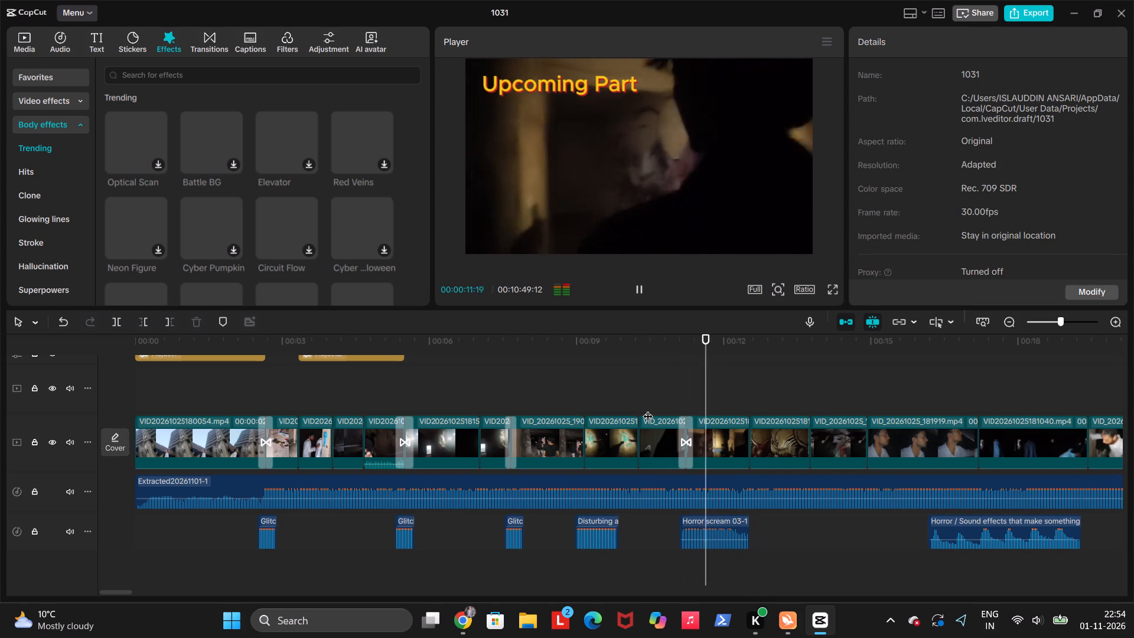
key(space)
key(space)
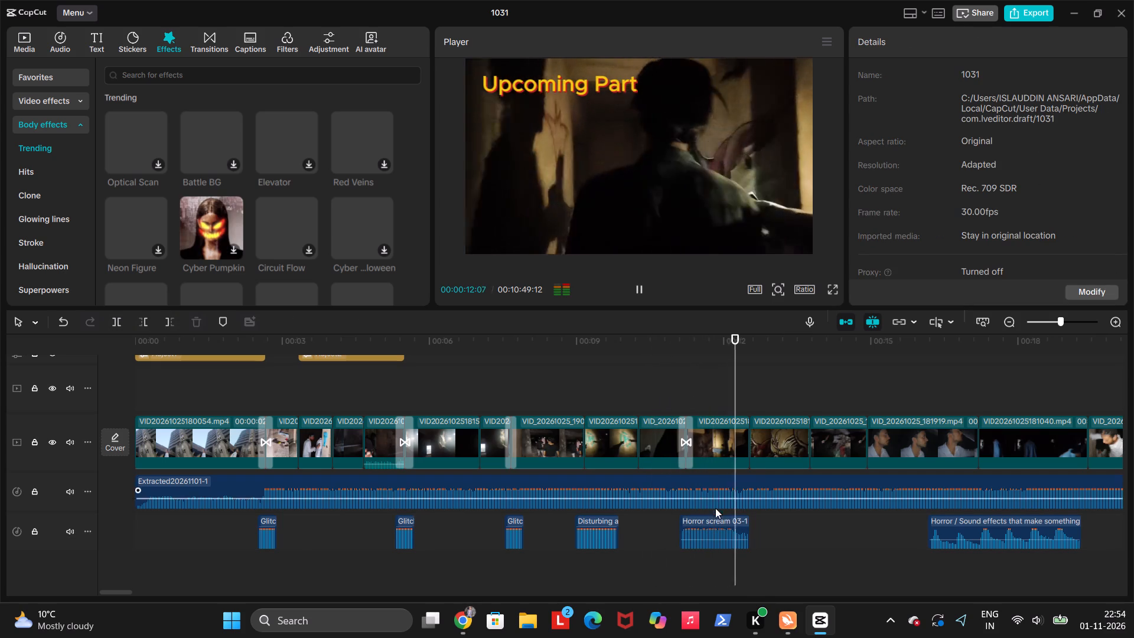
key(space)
Move the Horror scream 03 sound to start at about 12 seconds and check its timing by playback.
click(718, 525)
drag(718, 525, 755, 525)
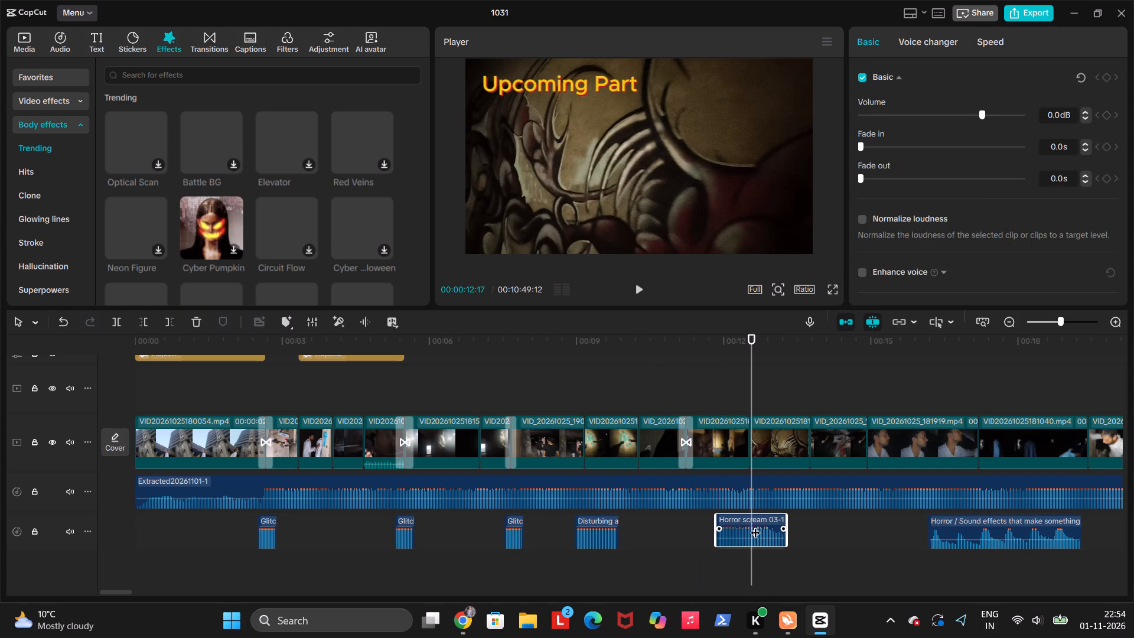
drag(755, 525, 762, 525)
click(682, 393)
key(space)
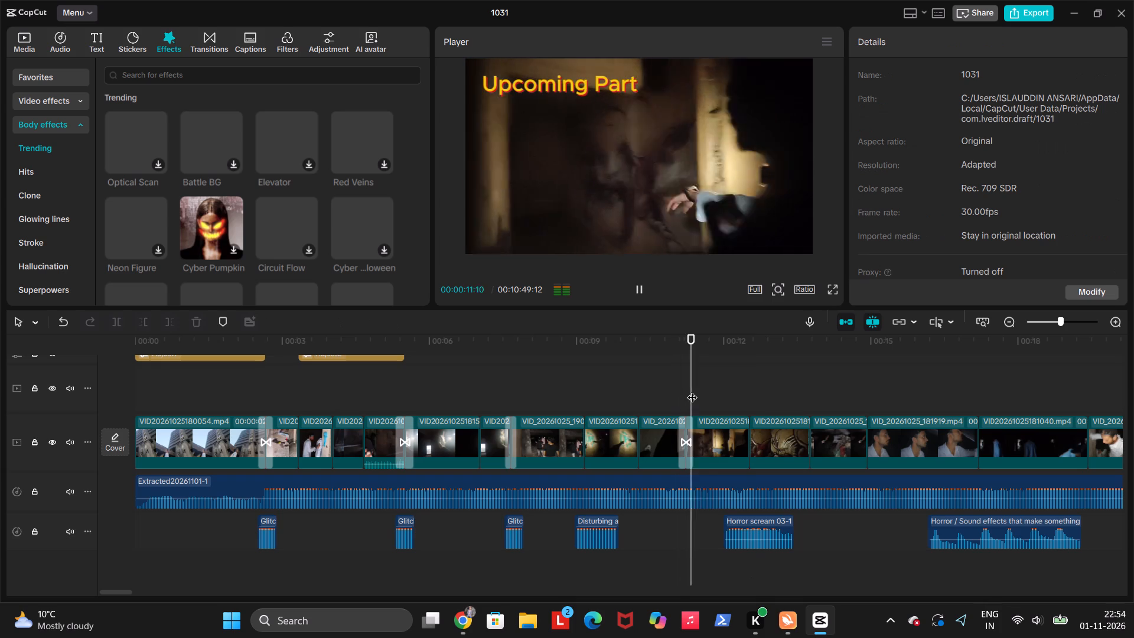
key(space)
key(space)
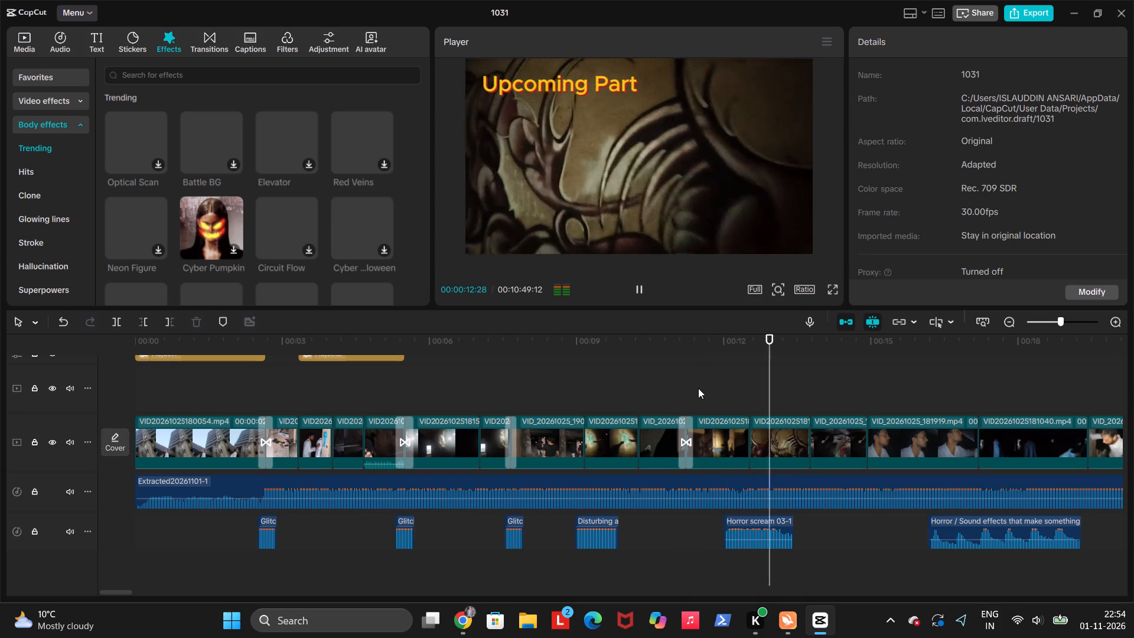
key(space)
key(space)
key(space)
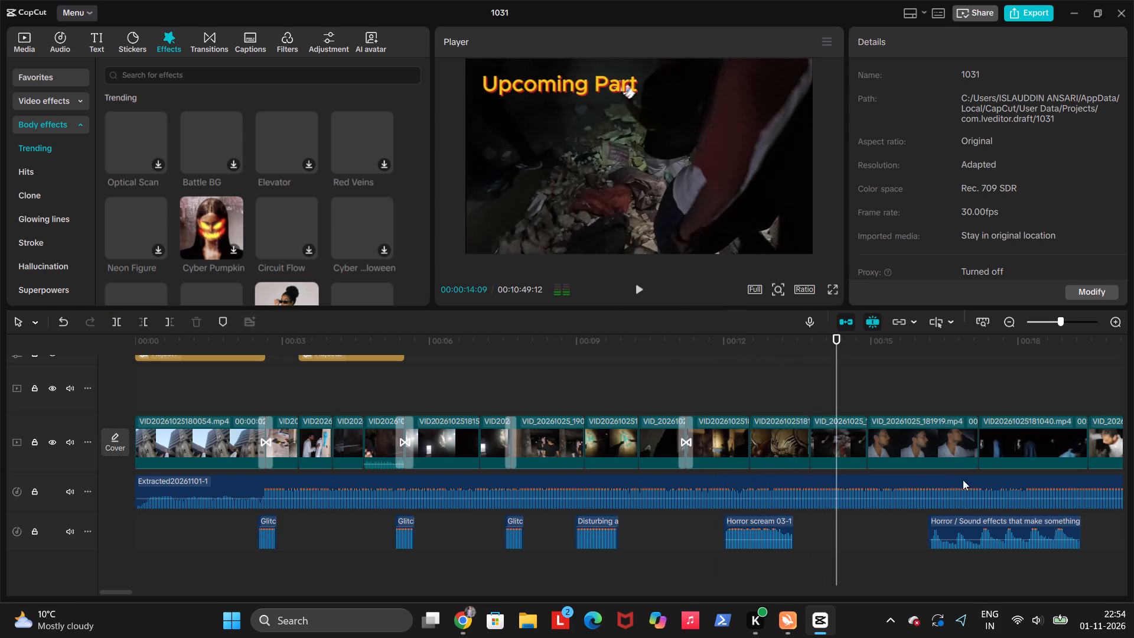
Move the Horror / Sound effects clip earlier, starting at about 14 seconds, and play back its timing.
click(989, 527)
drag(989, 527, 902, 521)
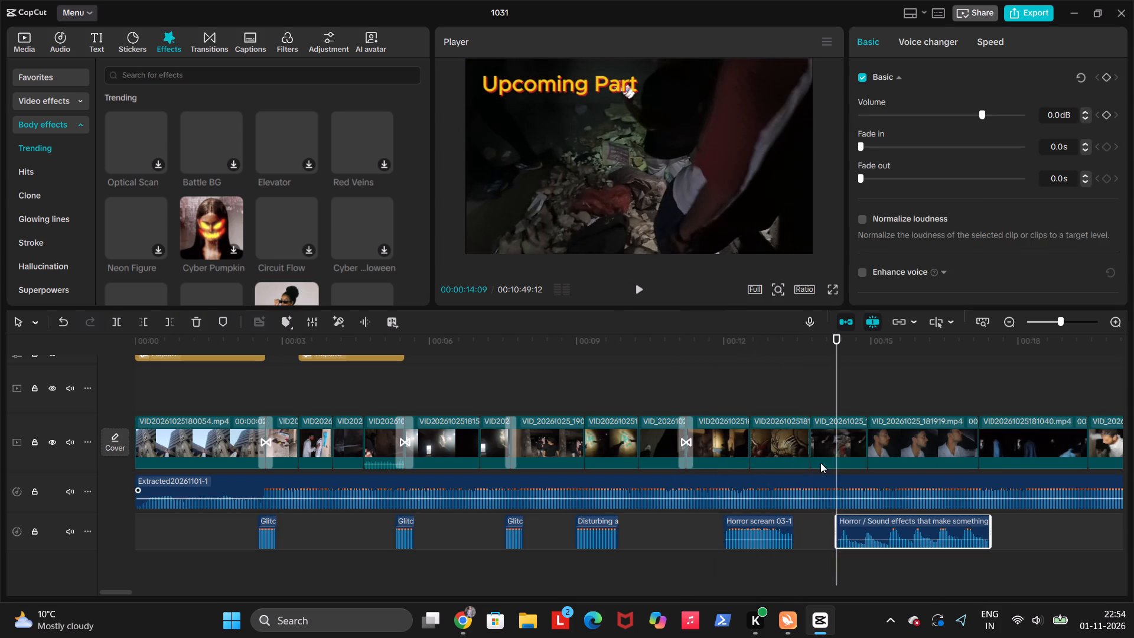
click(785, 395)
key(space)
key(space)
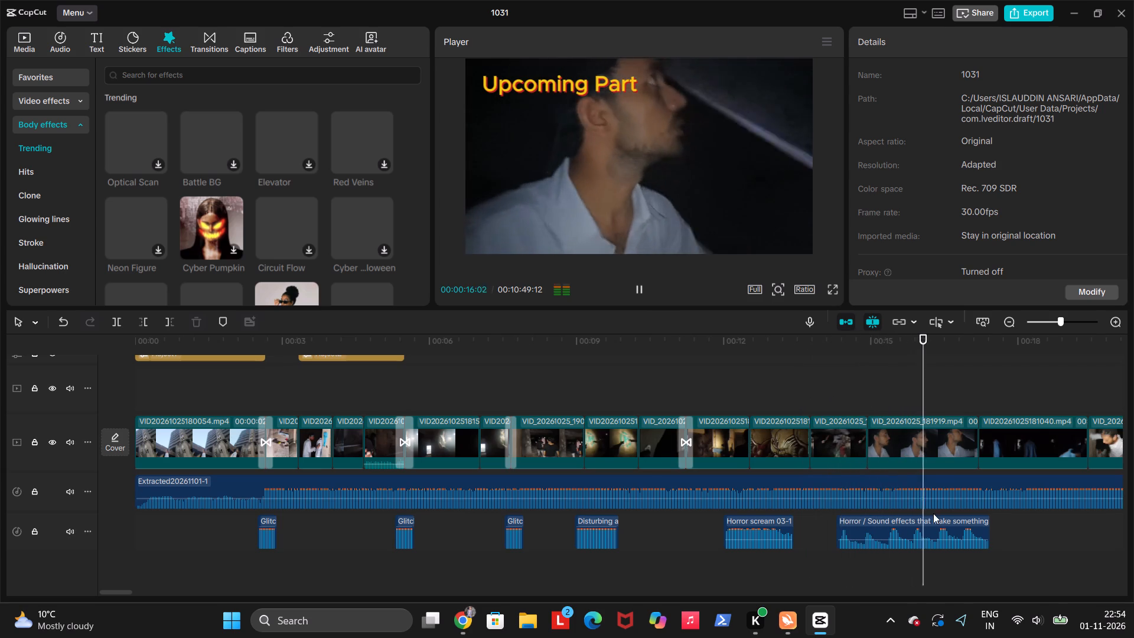
Move the Horror / Sound effects clip to start at about 15.5 seconds and play back the surrounding passage.
drag(941, 533, 979, 535)
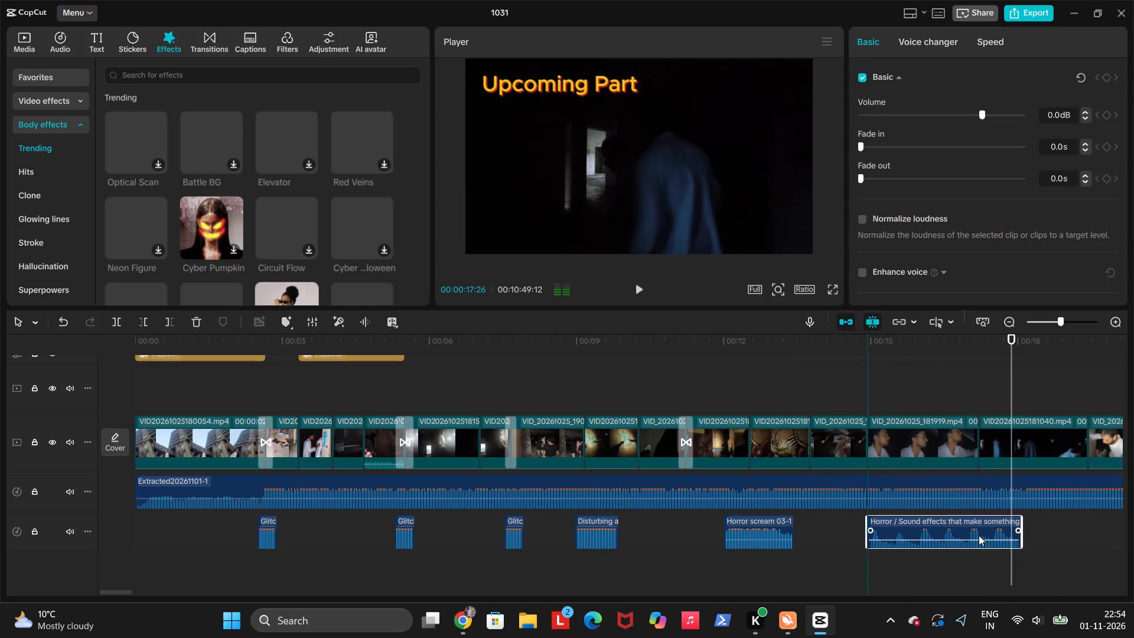
drag(979, 535, 994, 535)
click(814, 393)
key(space)
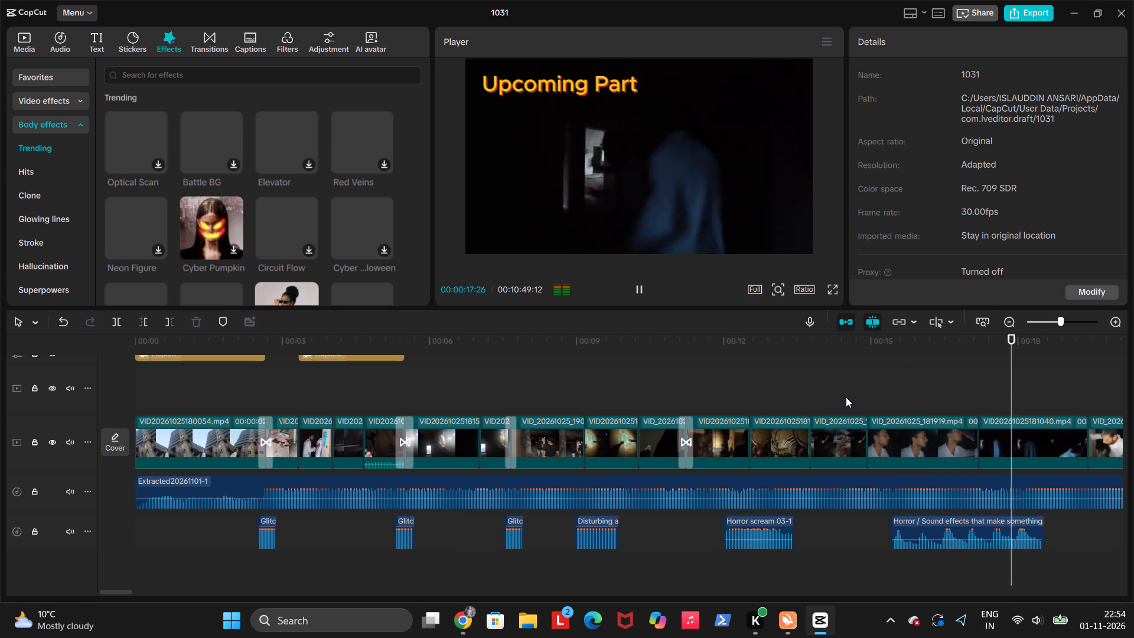
scroll(852, 396, left, 1)
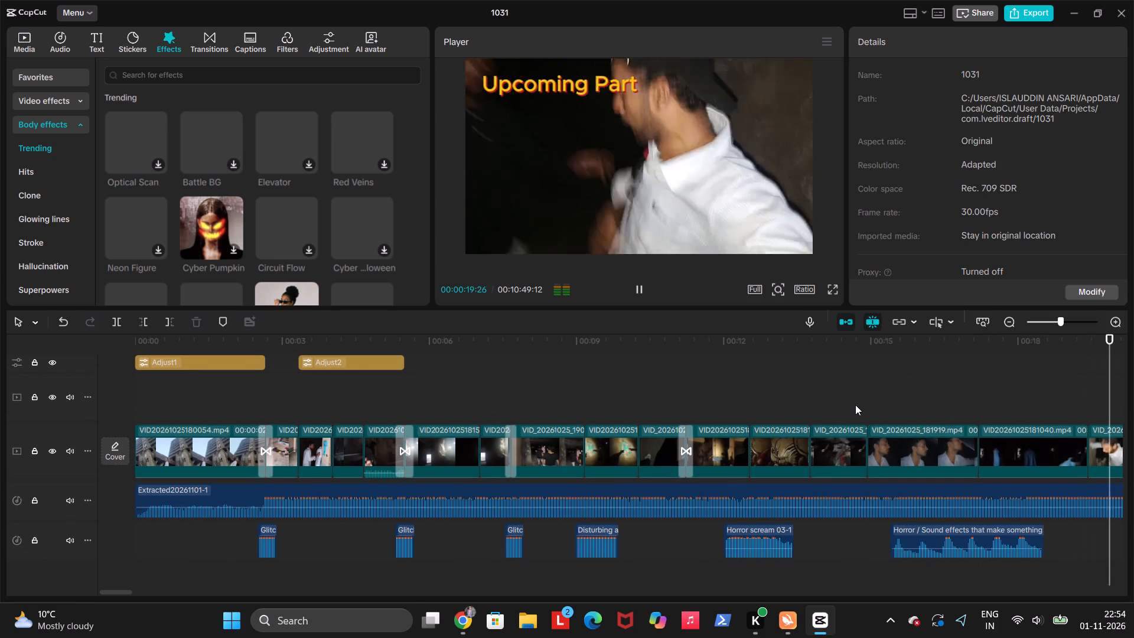
click(750, 409)
key(space)
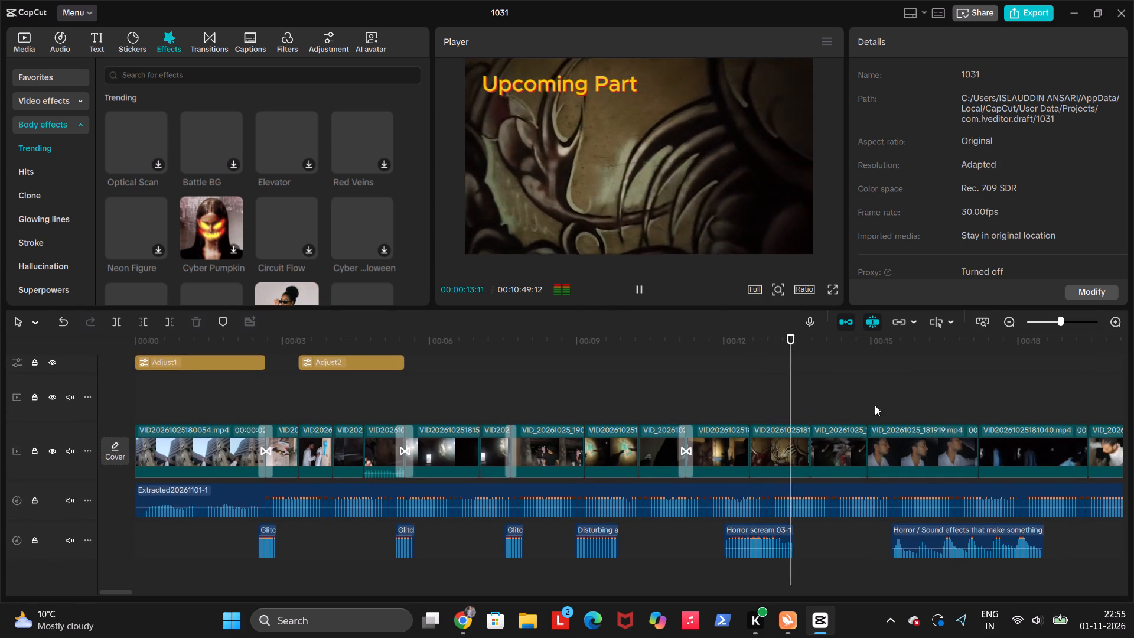
scroll(973, 415, left, 1)
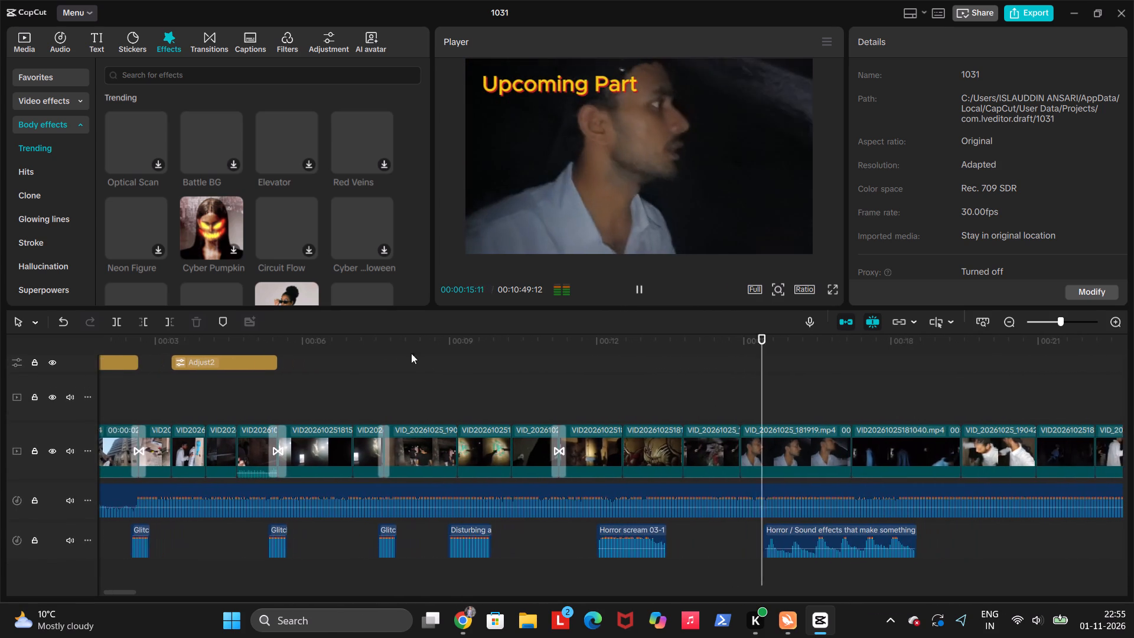
scroll(411, 353, left, 1)
Audition horror sounds from the "suspance horror sound effect" results, including the Trailer, Horror scream 03-1, Impact scene and Woman screams tracks.
click(58, 54)
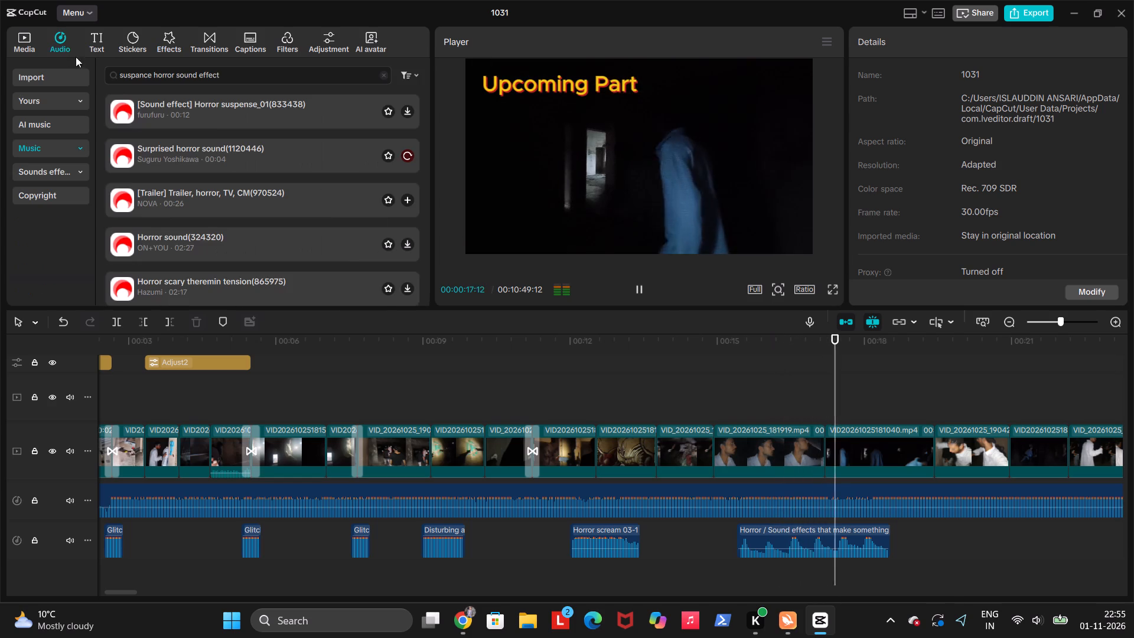
key(space)
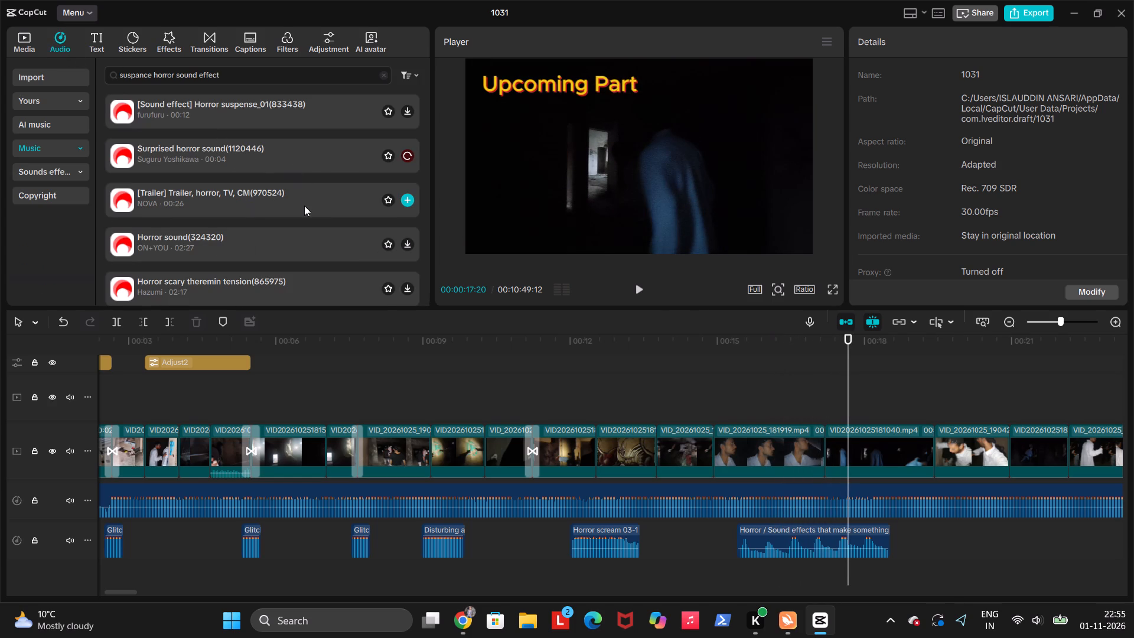
click(304, 206)
scroll(314, 120, down, 1)
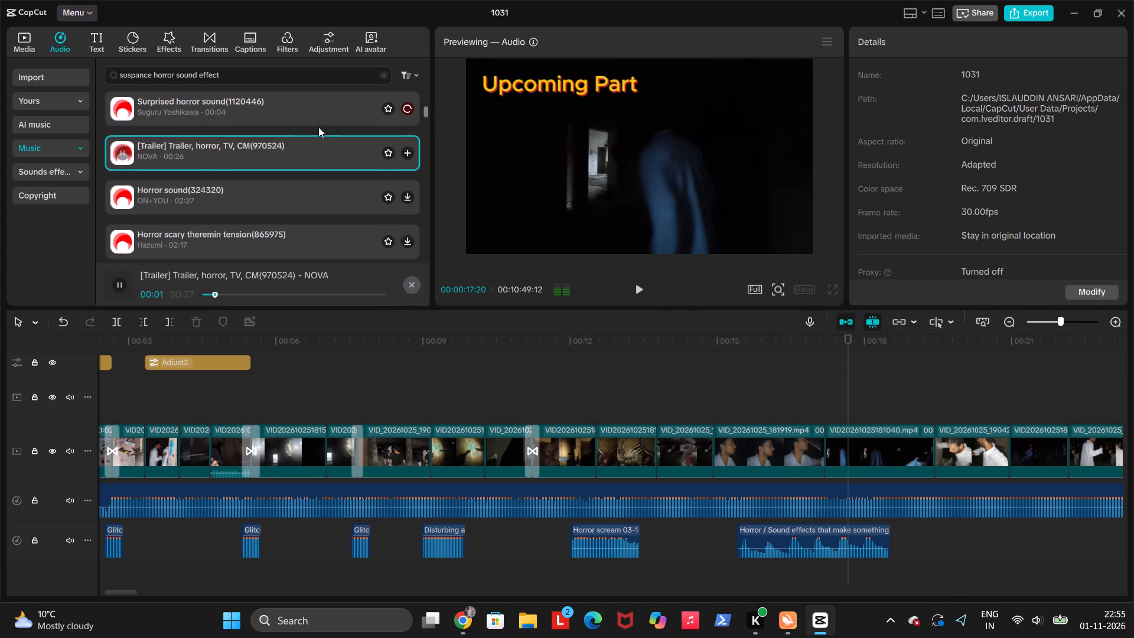
scroll(318, 127, down, 1)
click(317, 132)
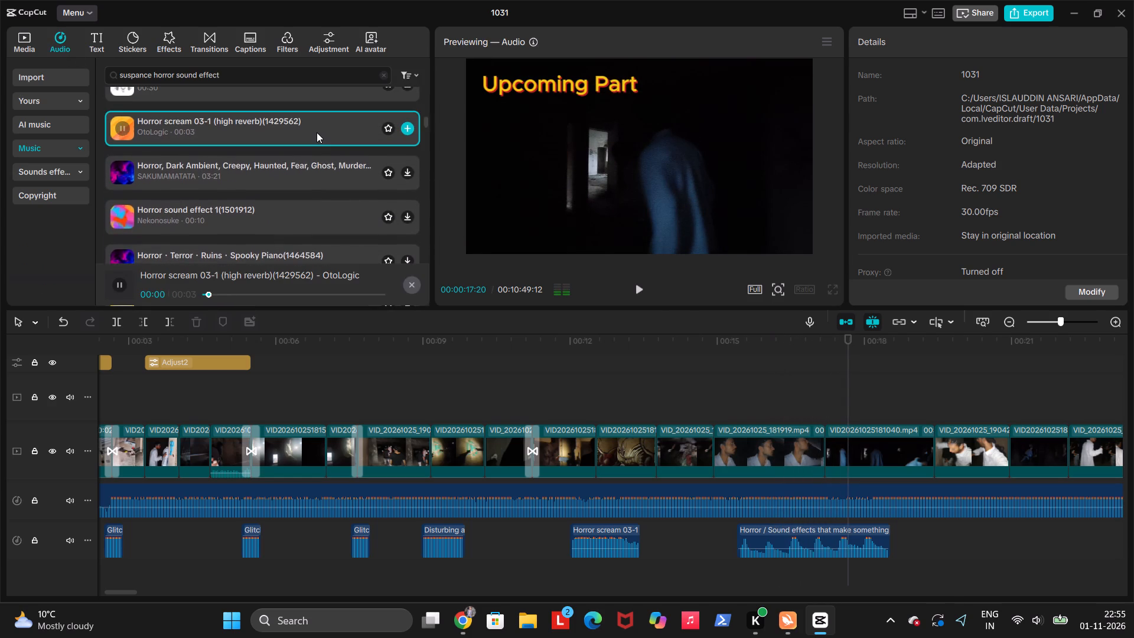
scroll(317, 132, down, 1)
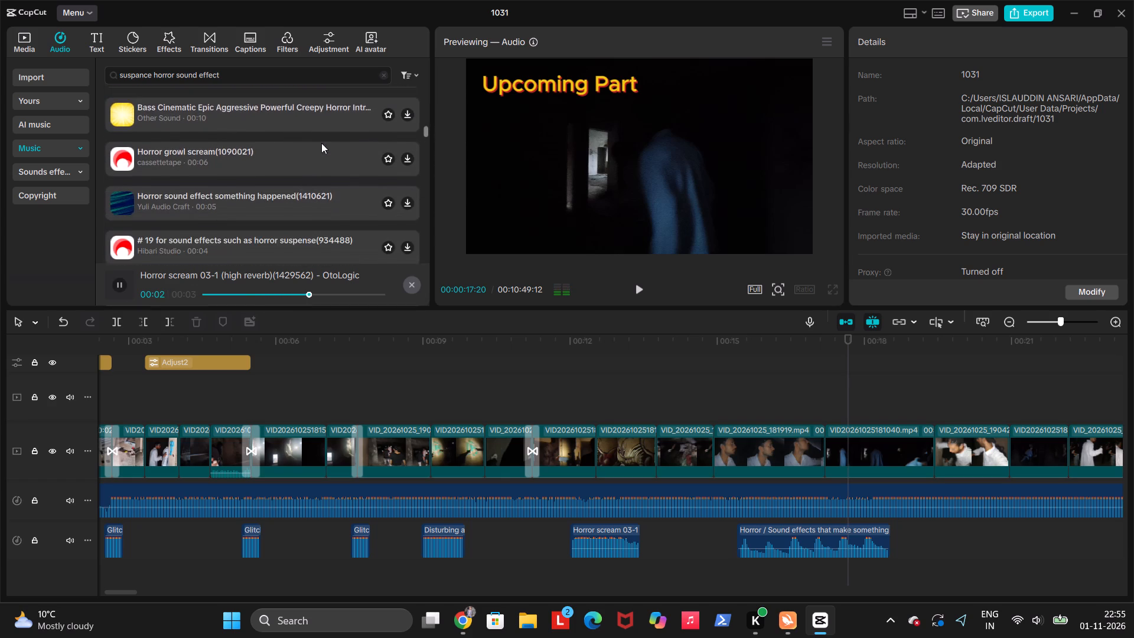
scroll(321, 143, down, 2)
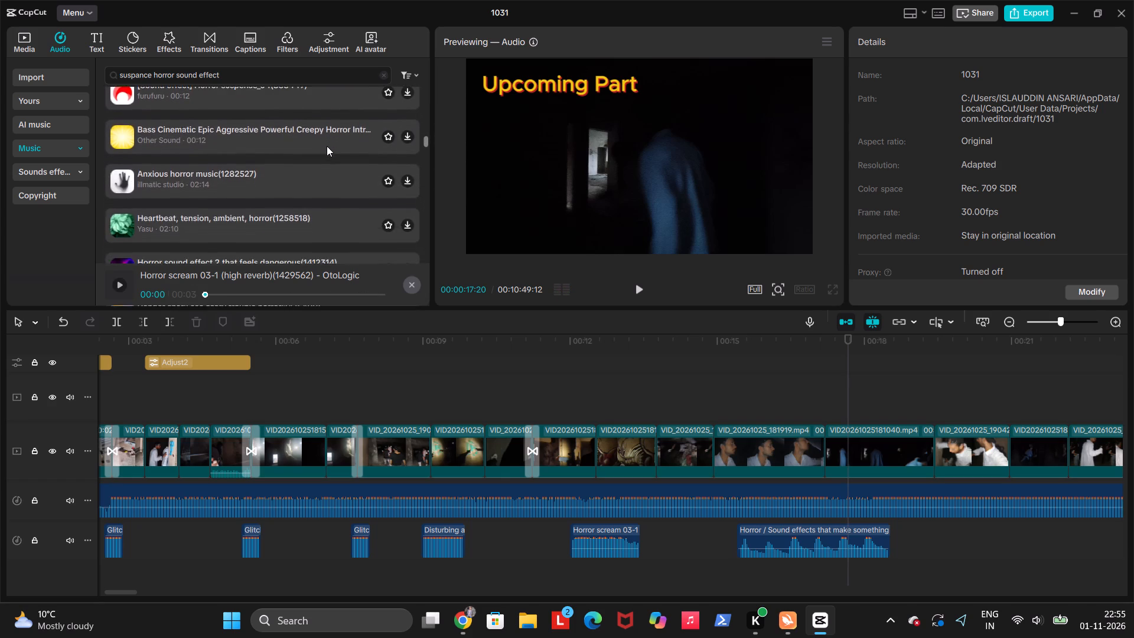
scroll(327, 146, down, 2)
click(331, 147)
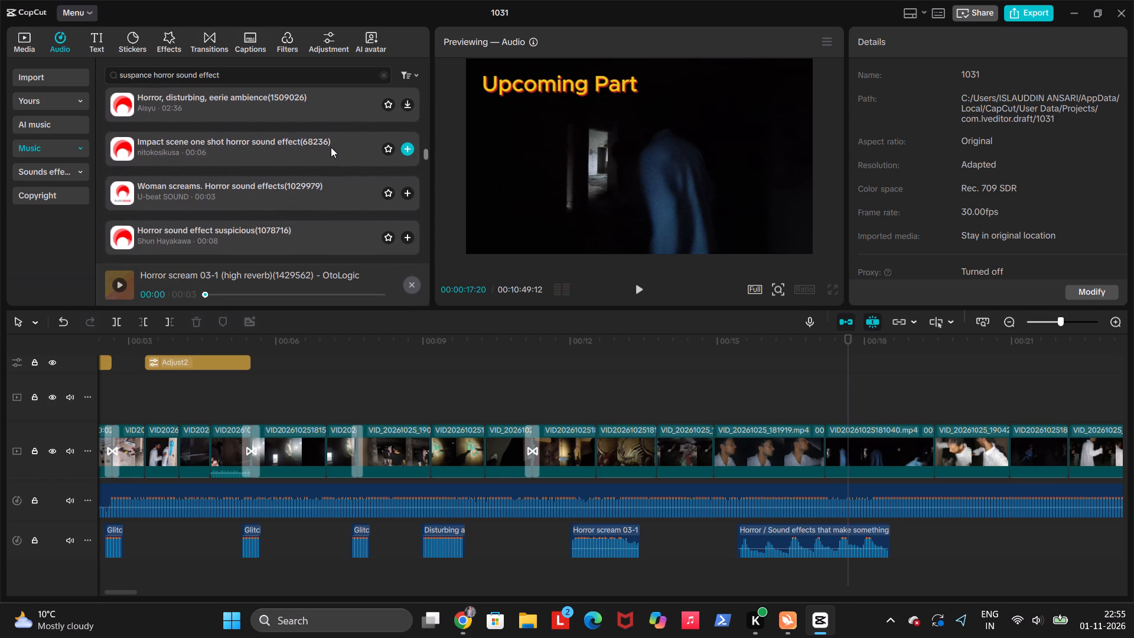
click(340, 200)
click(340, 235)
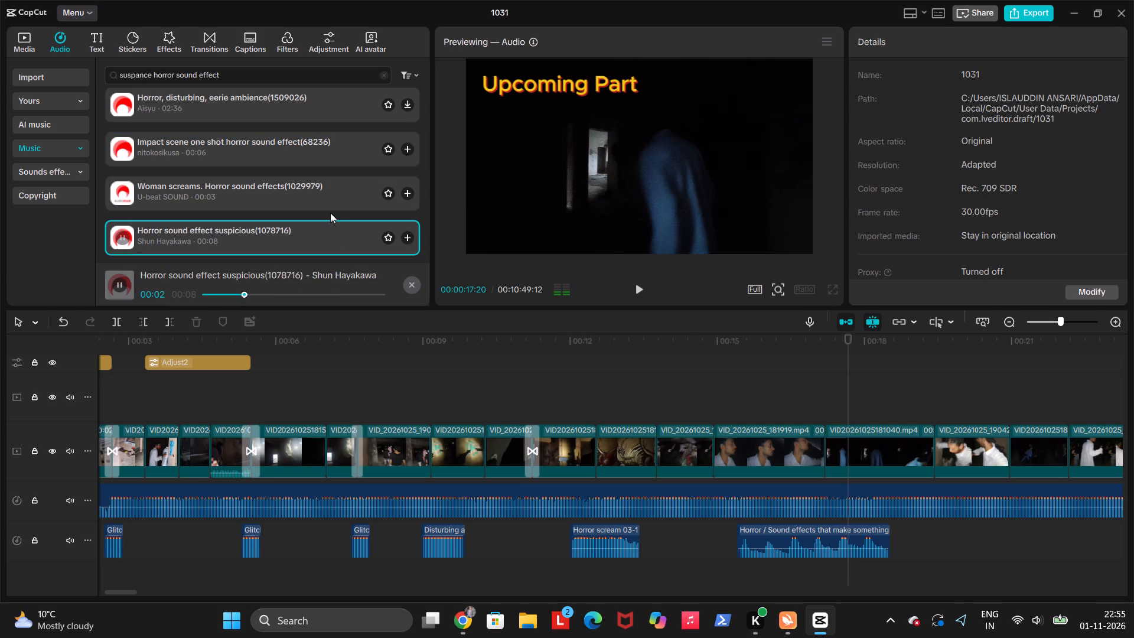
Listen again to the Impact scene one shot and Woman screams horror sounds to compare them.
scroll(330, 212, up, 2)
click(335, 227)
scroll(335, 227, up, 1)
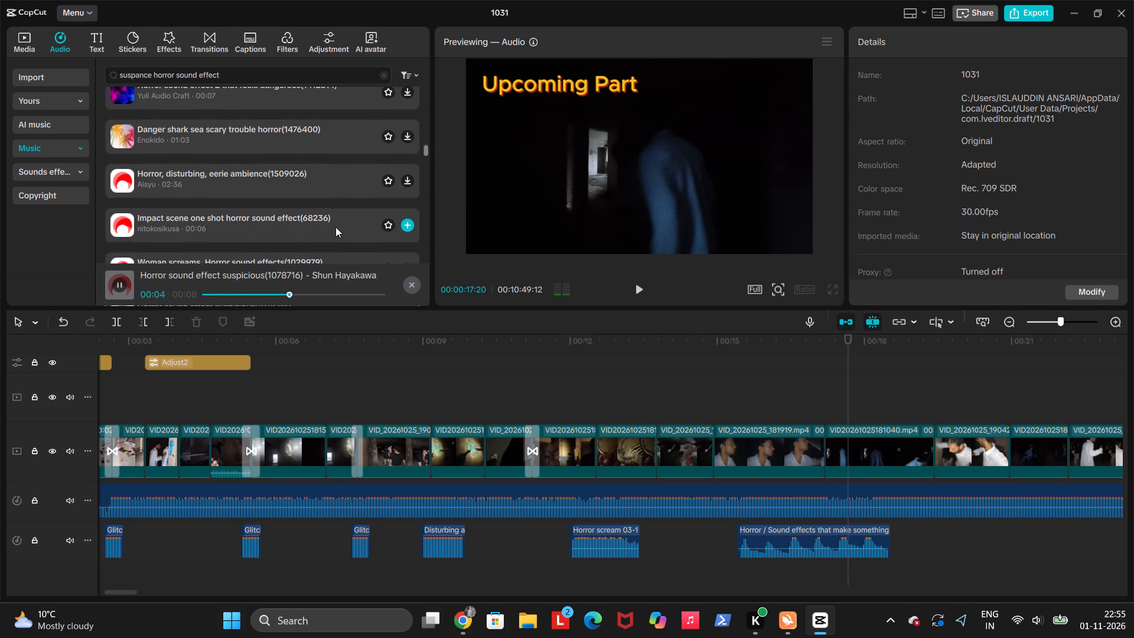
scroll(335, 227, up, 1)
scroll(330, 247, down, 1)
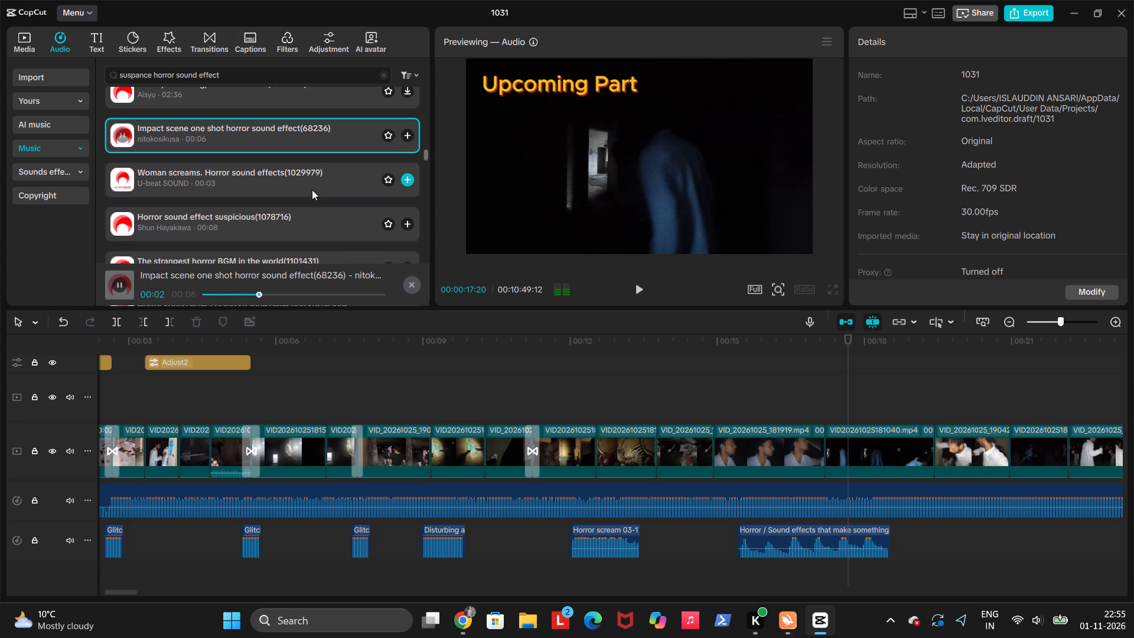
scroll(312, 190, down, 1)
click(312, 190)
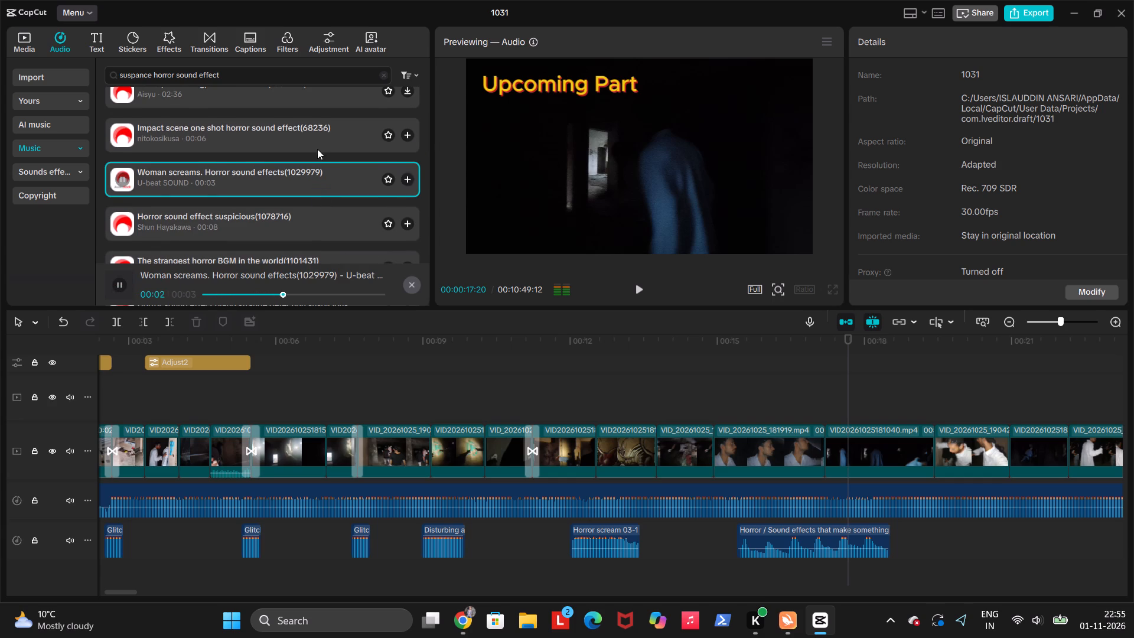
Look back through the horror sound results and replay the [Trailer] Trailer, horror, TV, CM track.
scroll(317, 147, up, 3)
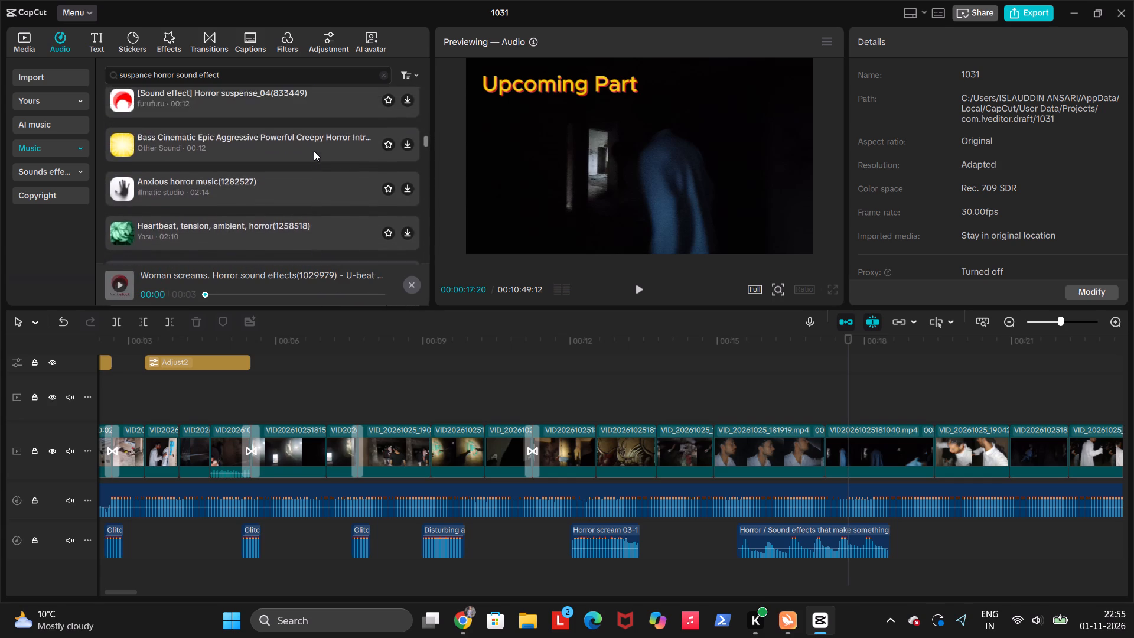
scroll(314, 151, up, 3)
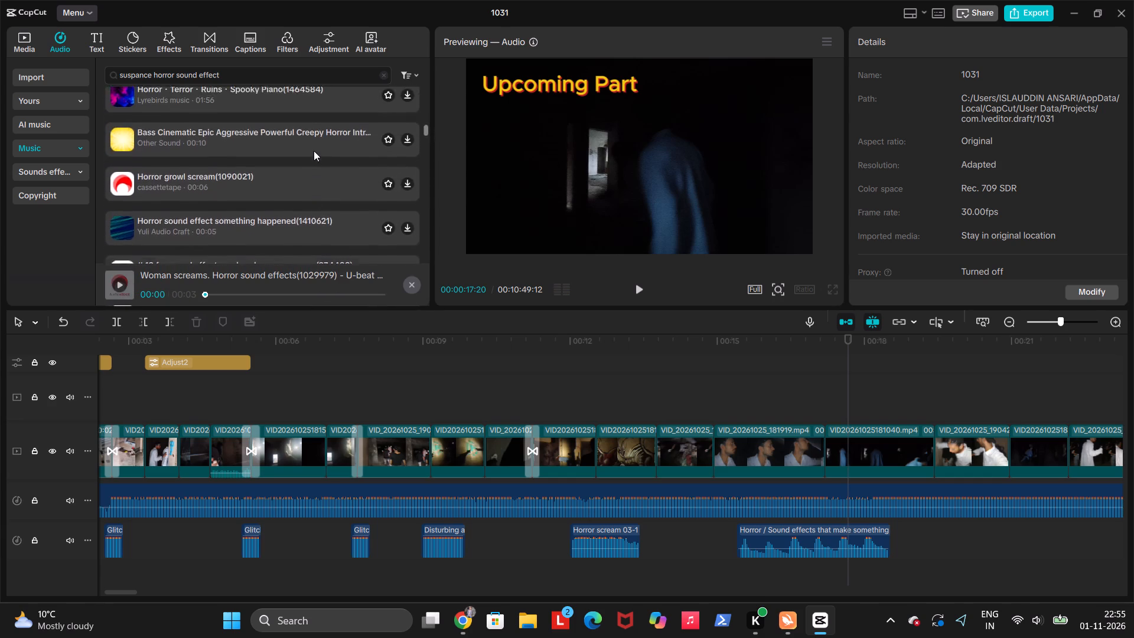
scroll(314, 151, up, 3)
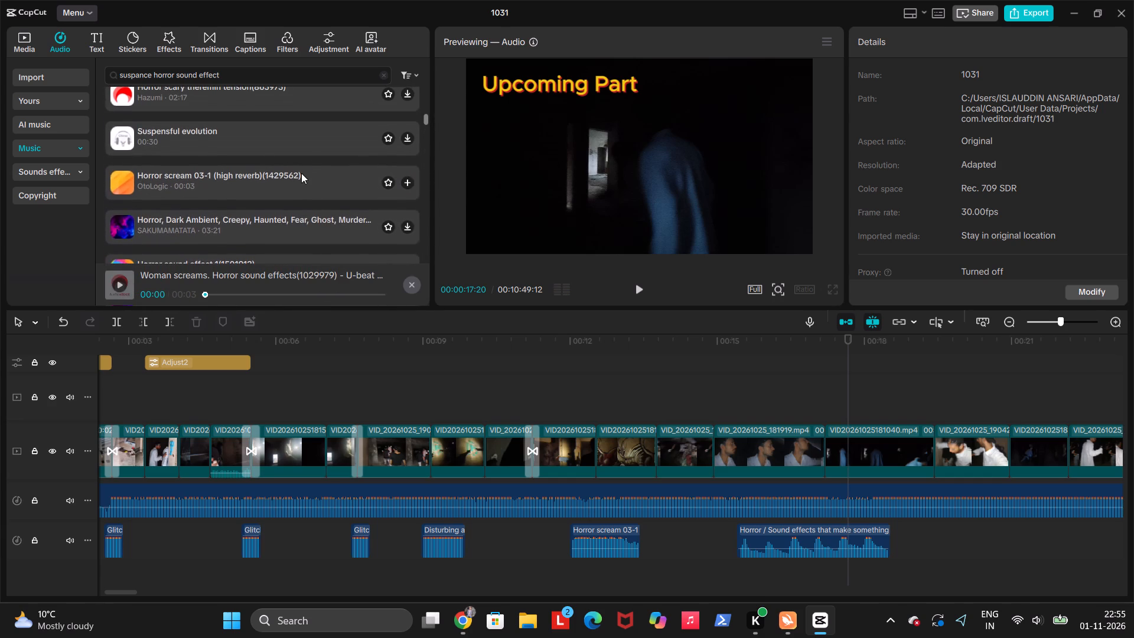
scroll(301, 173, up, 1)
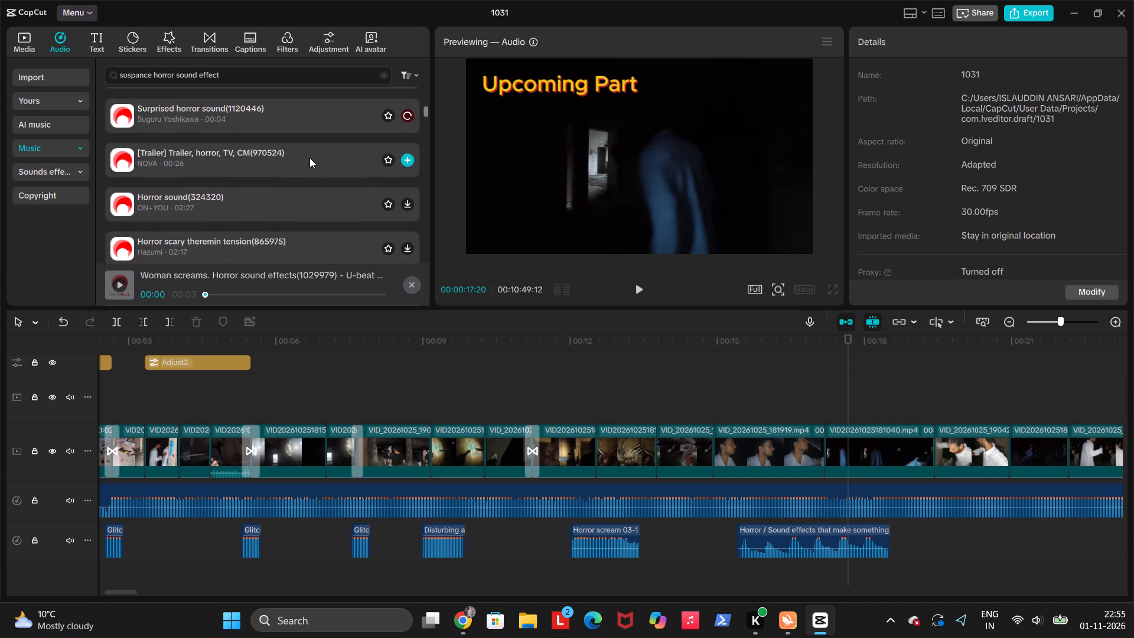
scroll(309, 158, up, 1)
click(310, 158)
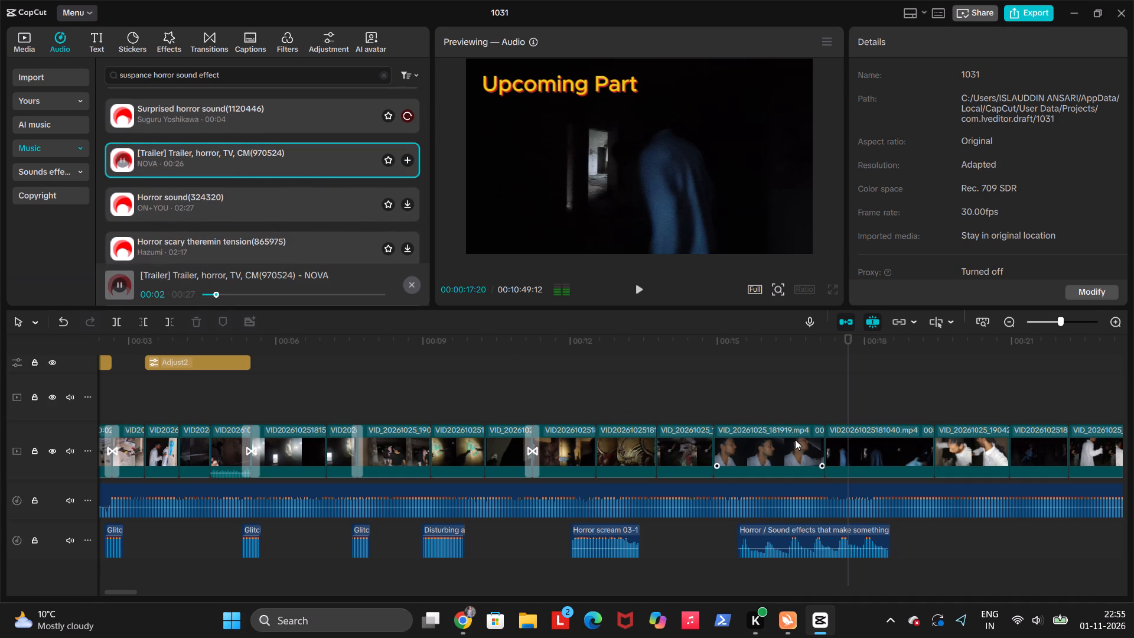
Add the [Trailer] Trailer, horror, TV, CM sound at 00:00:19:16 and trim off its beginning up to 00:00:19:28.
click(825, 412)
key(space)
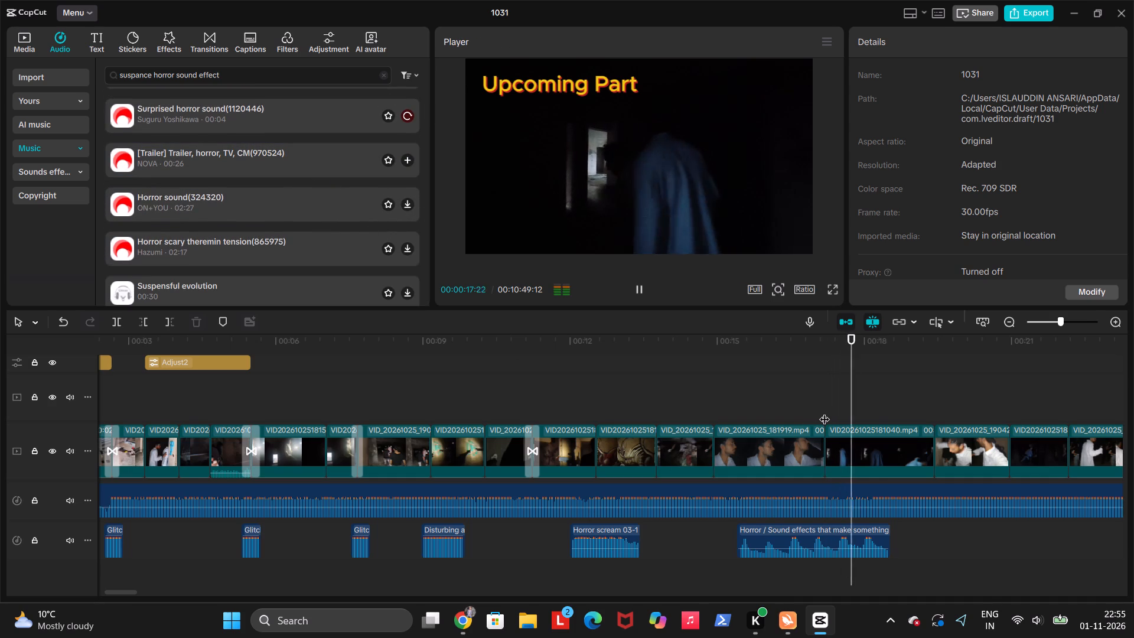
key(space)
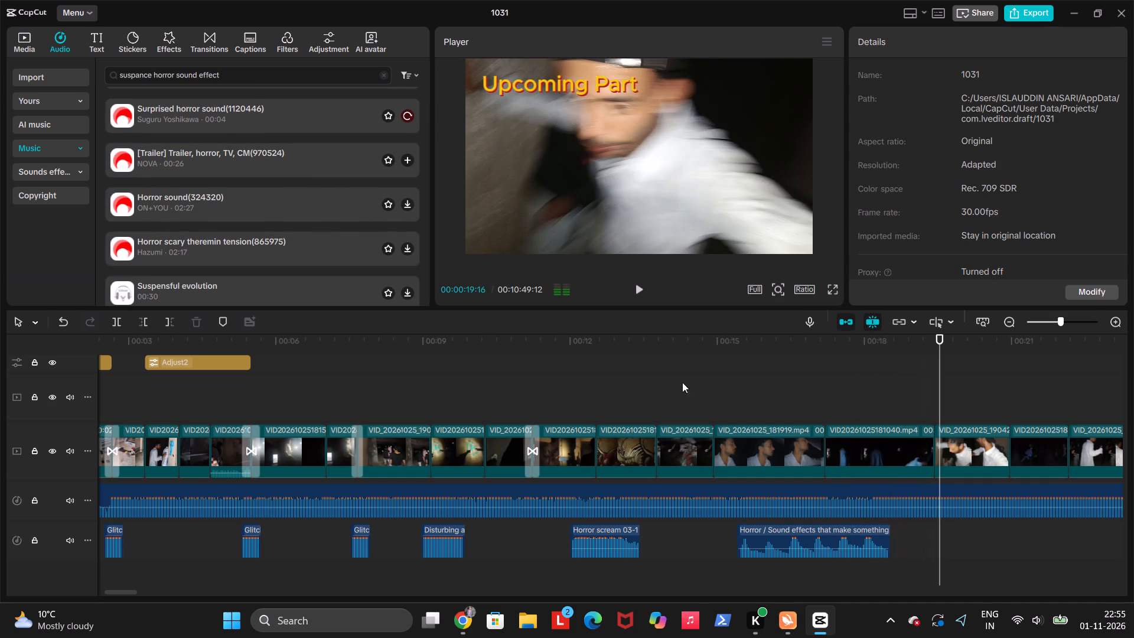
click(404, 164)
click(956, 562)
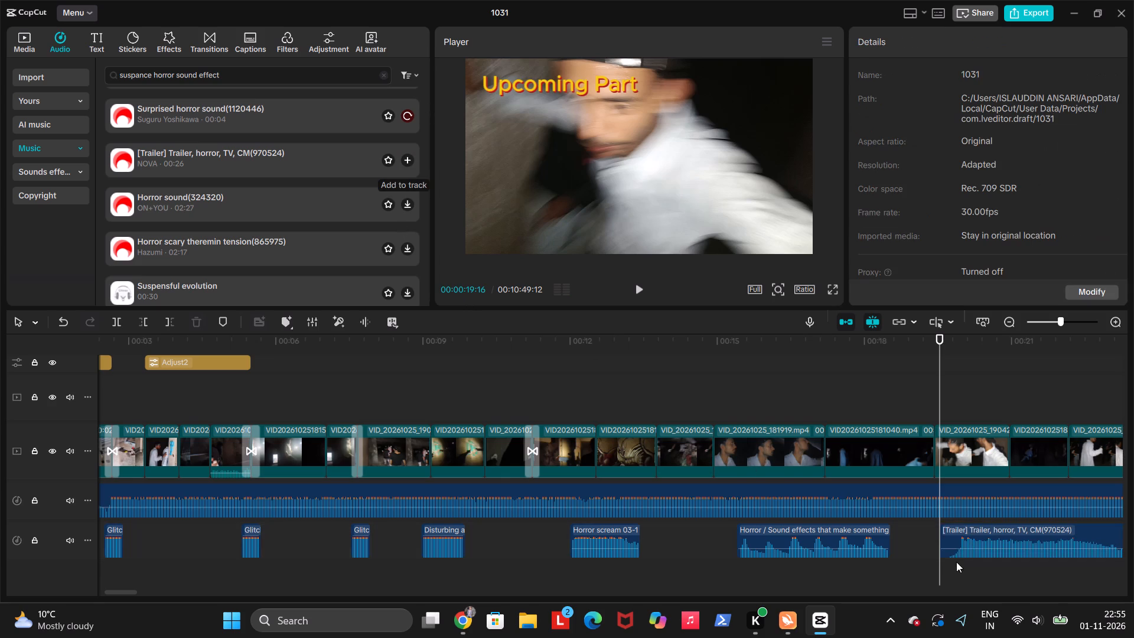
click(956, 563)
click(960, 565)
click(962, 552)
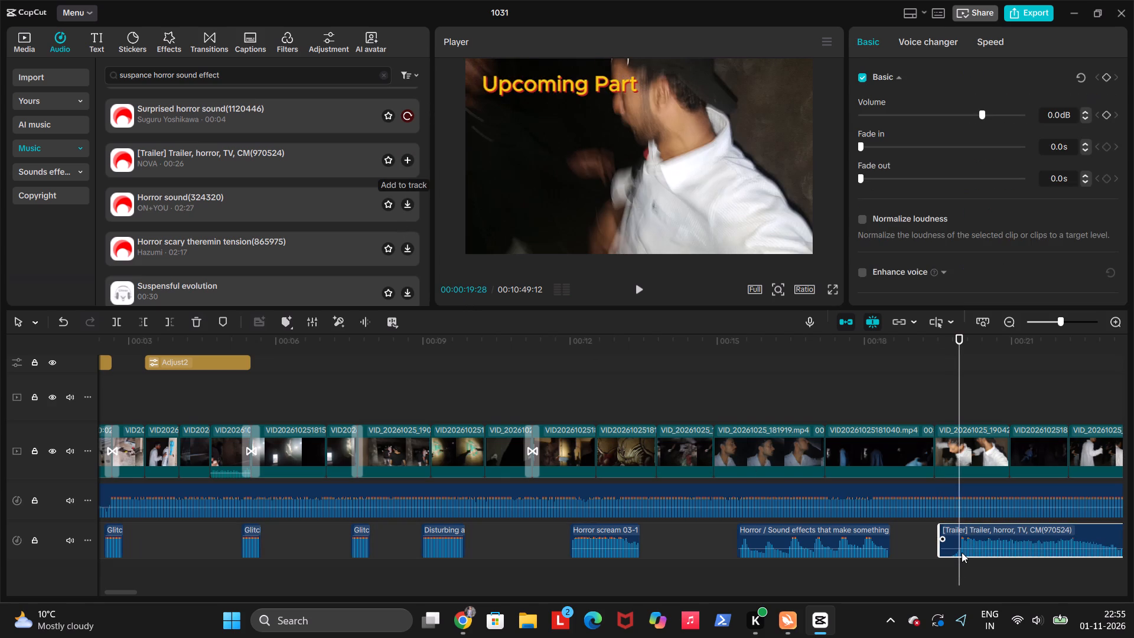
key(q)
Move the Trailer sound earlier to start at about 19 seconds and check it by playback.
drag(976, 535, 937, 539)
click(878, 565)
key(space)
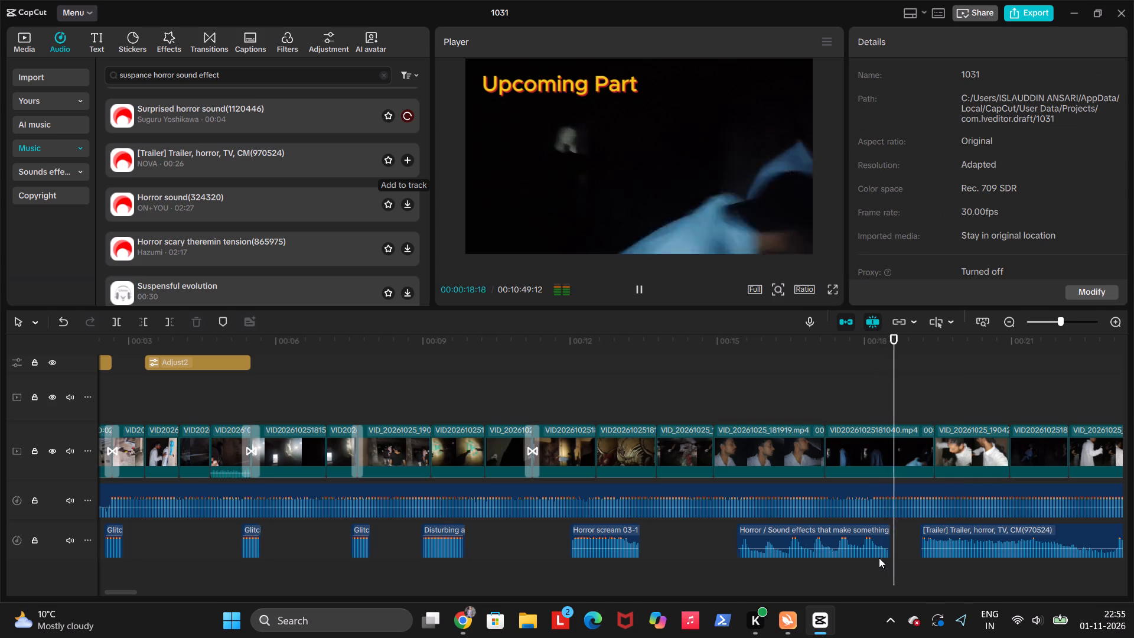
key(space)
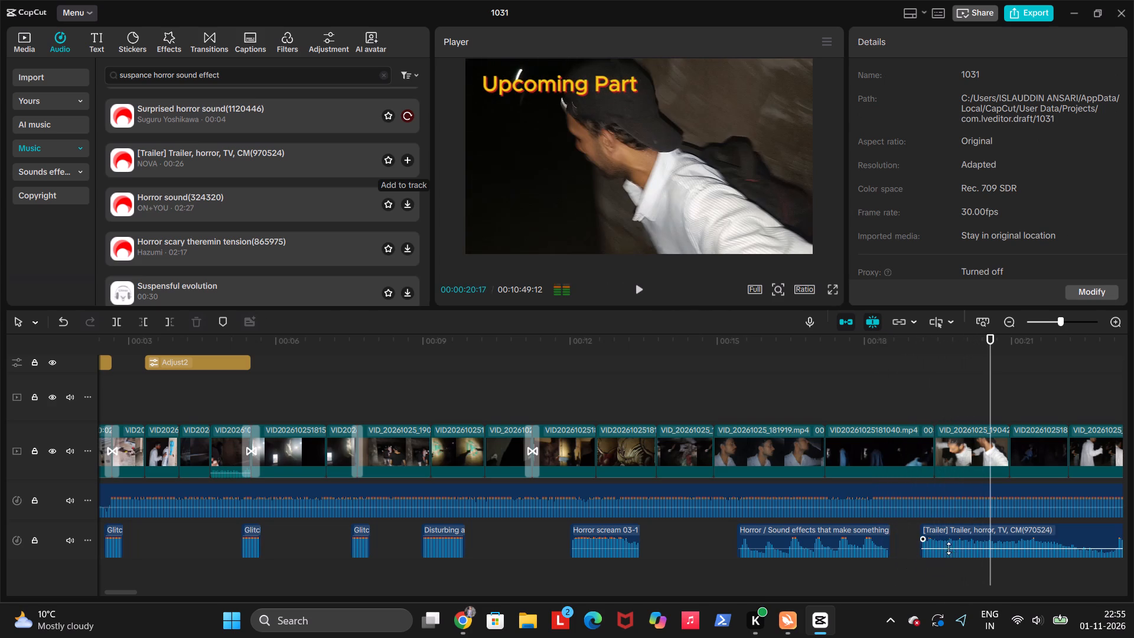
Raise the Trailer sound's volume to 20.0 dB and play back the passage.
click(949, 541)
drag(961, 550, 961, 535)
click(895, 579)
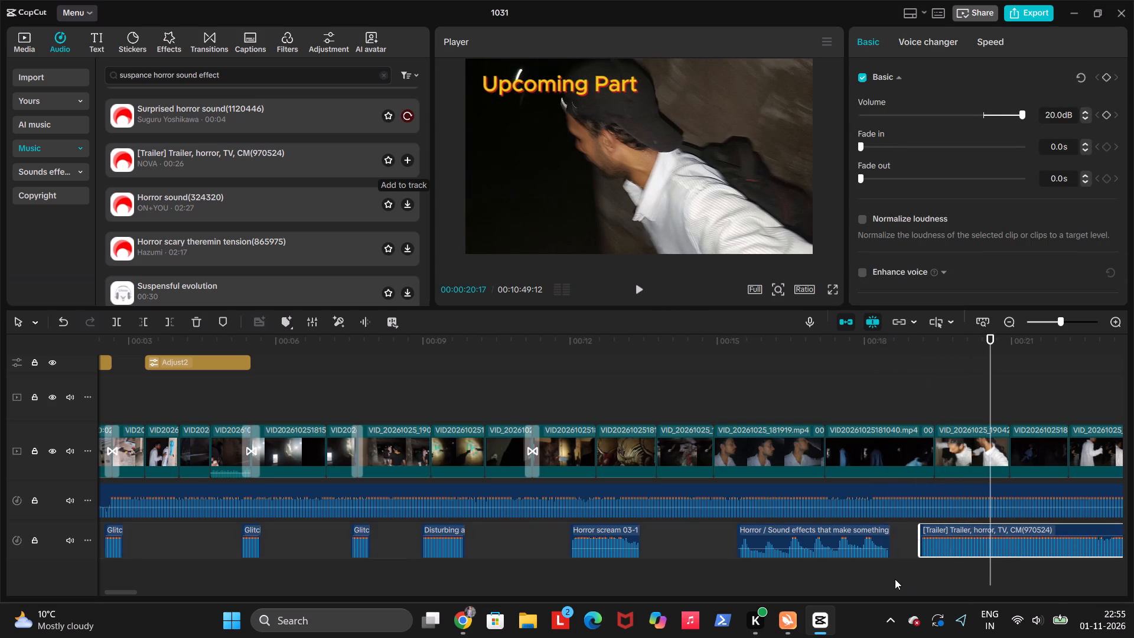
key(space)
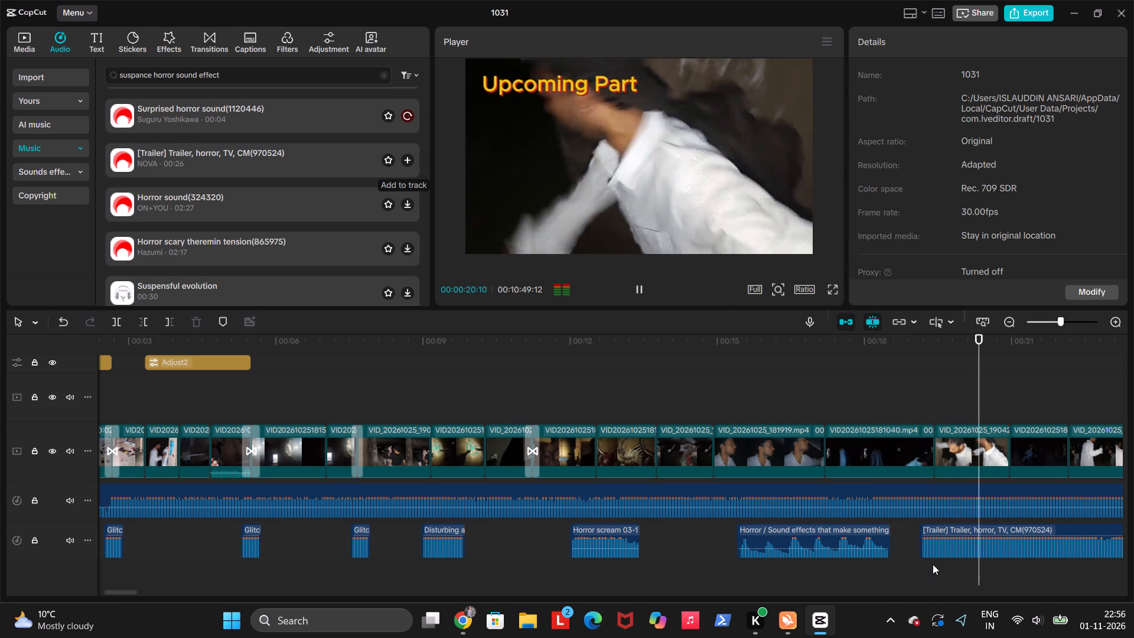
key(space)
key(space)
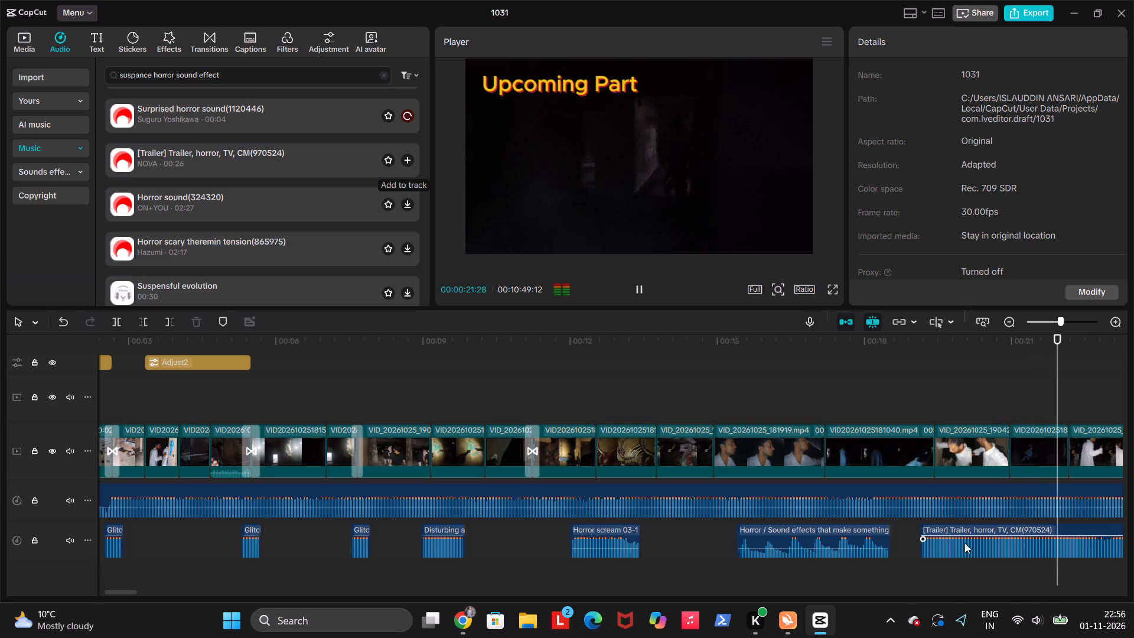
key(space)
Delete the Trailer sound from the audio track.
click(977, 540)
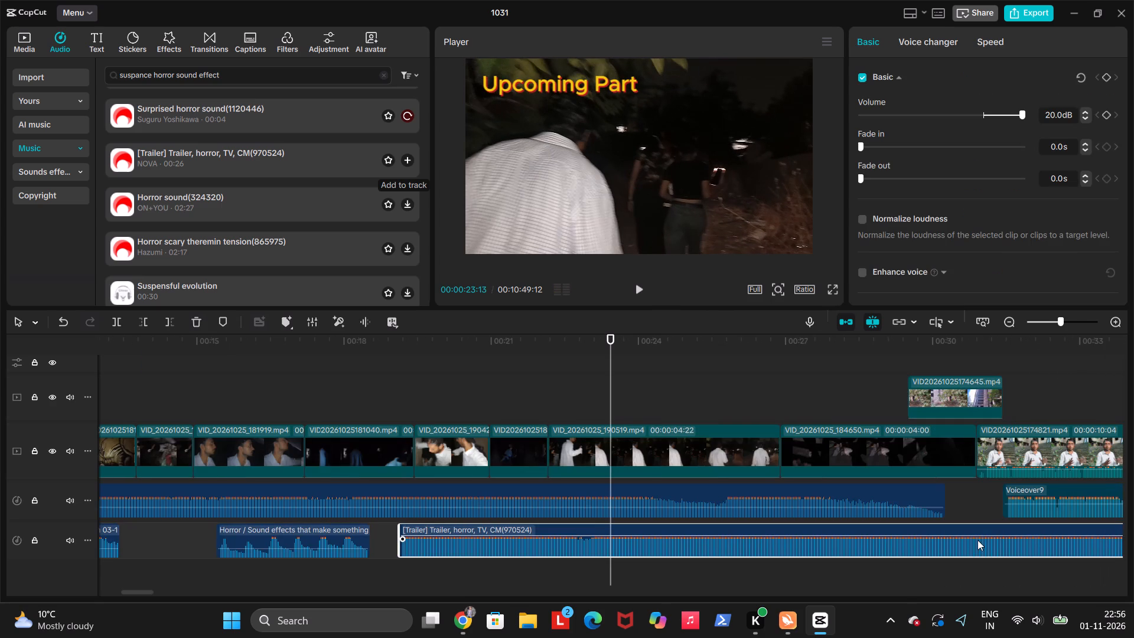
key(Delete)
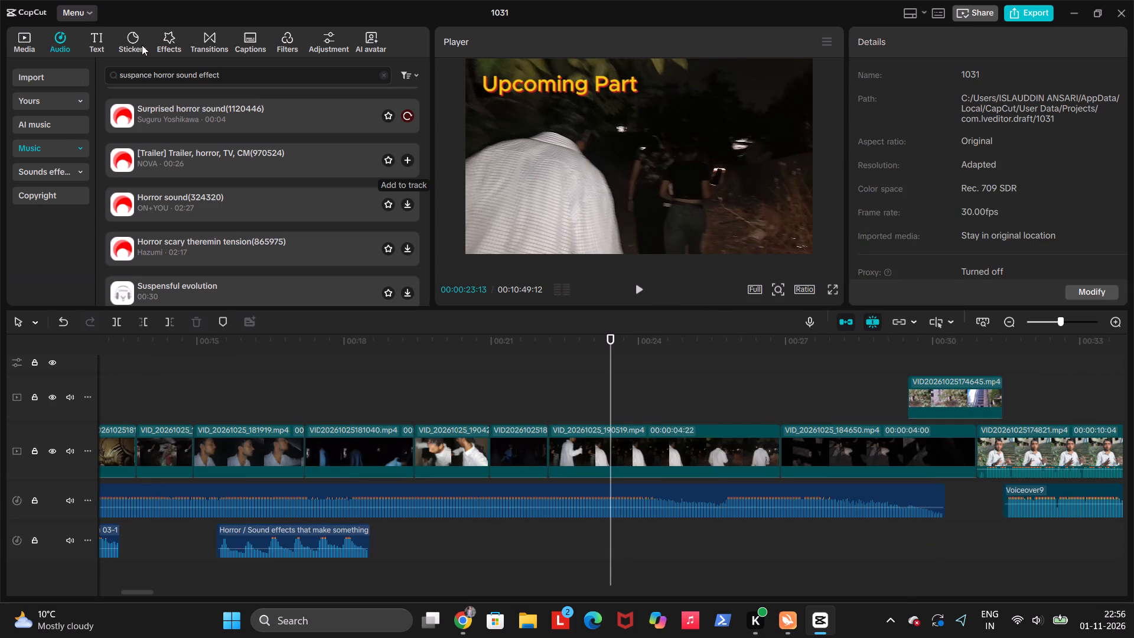
Download the Figure Glare body effect for use on the hand-shadow clip around 00:00:09:15.
click(168, 43)
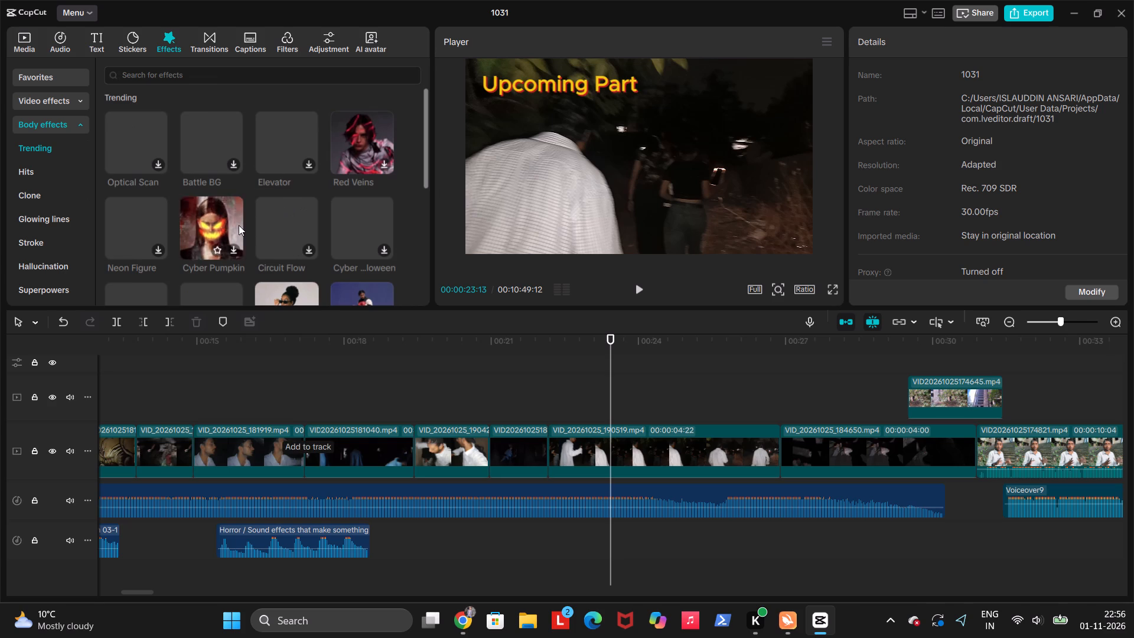
scroll(245, 220, right, 1)
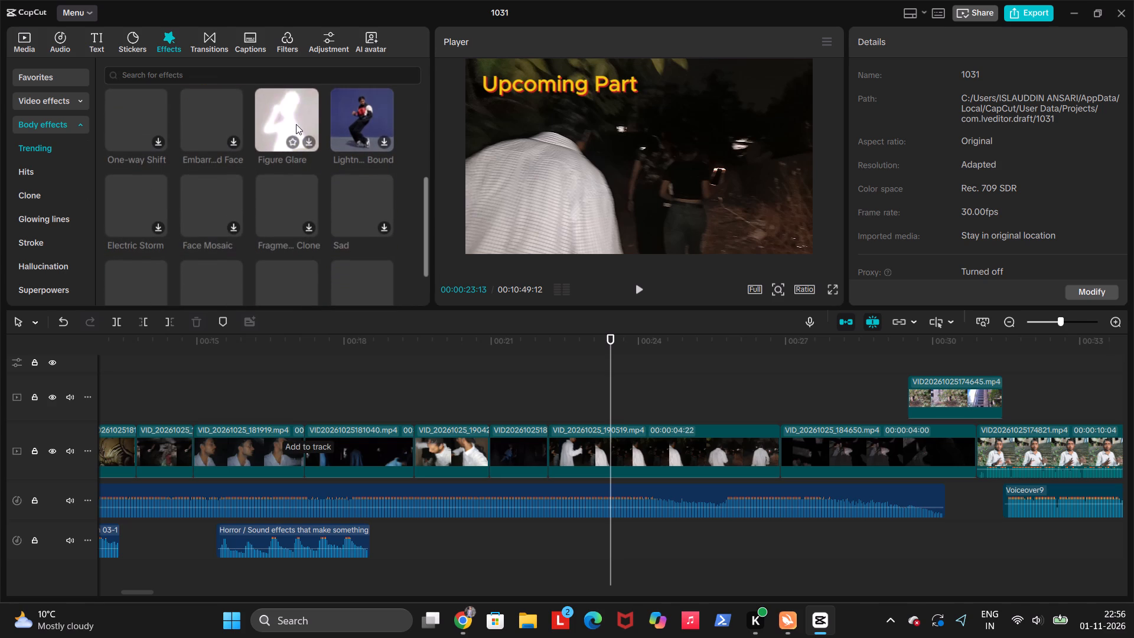
click(154, 414)
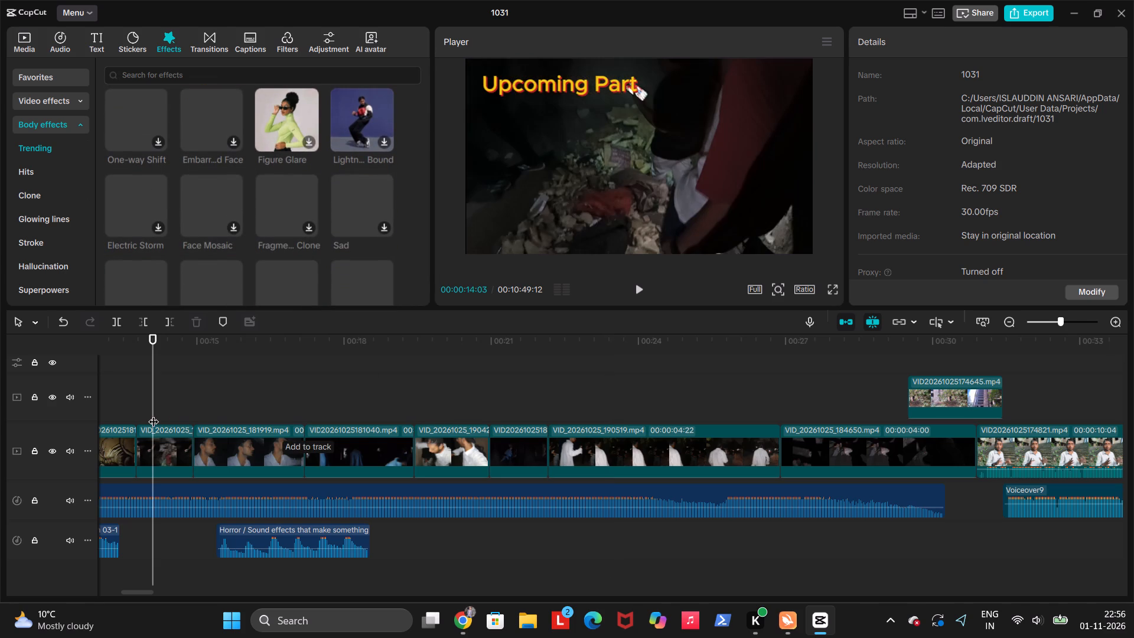
scroll(154, 414, right, 2)
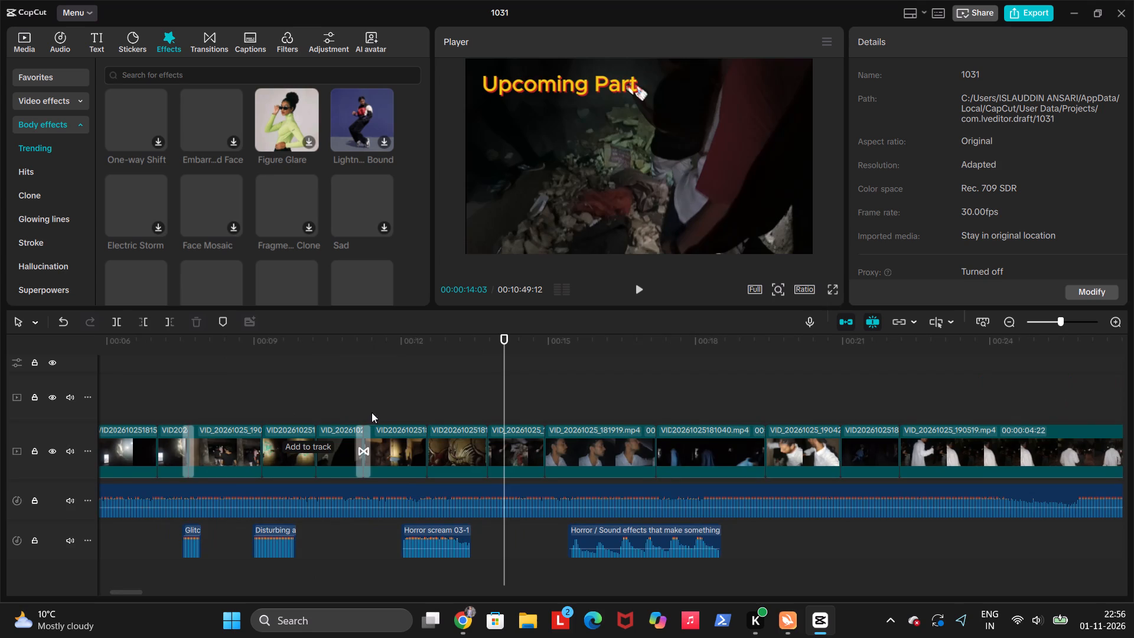
scroll(372, 412, right, 1)
click(386, 409)
scroll(370, 409, right, 1)
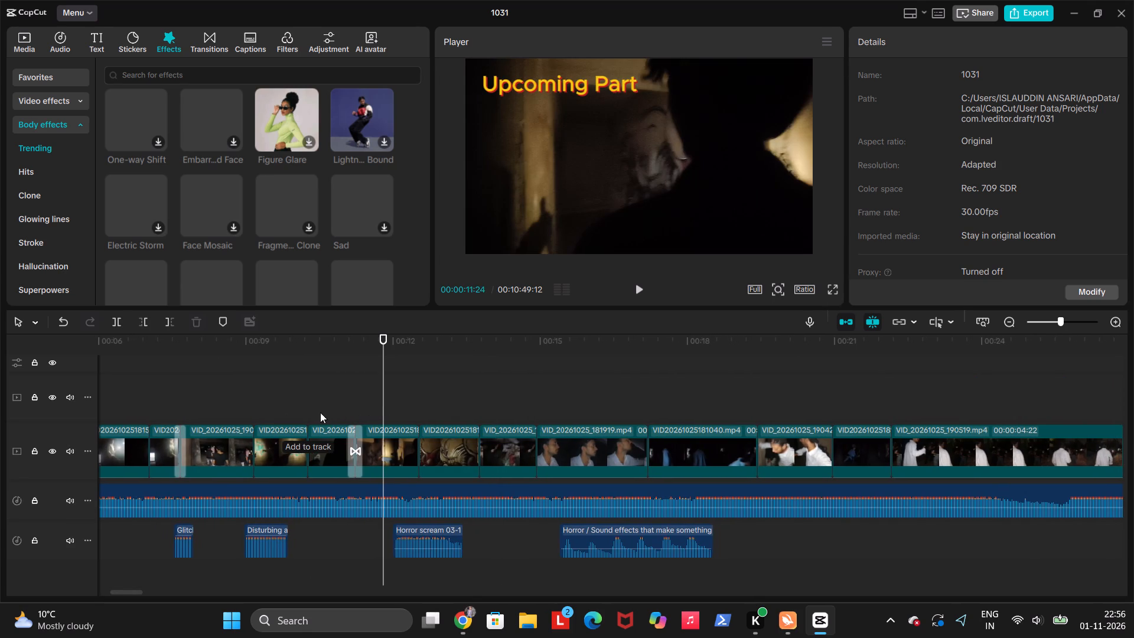
click(271, 413)
scroll(271, 413, right, 1)
scroll(285, 233, right, 1)
scroll(299, 155, right, 1)
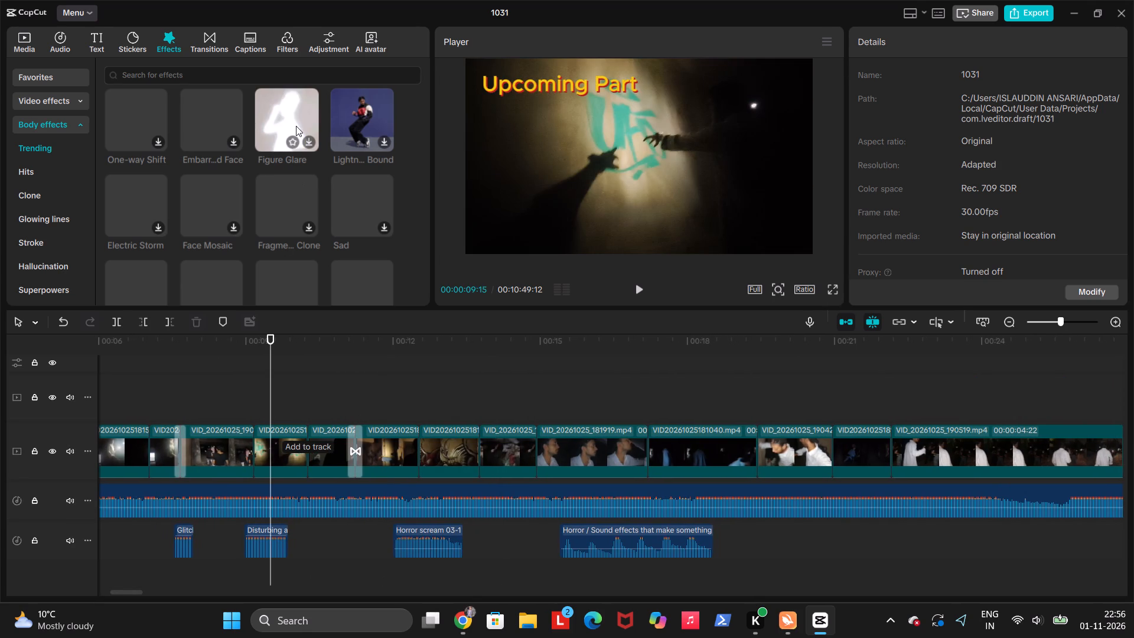
scroll(298, 131, right, 1)
click(308, 142)
scroll(308, 142, right, 1)
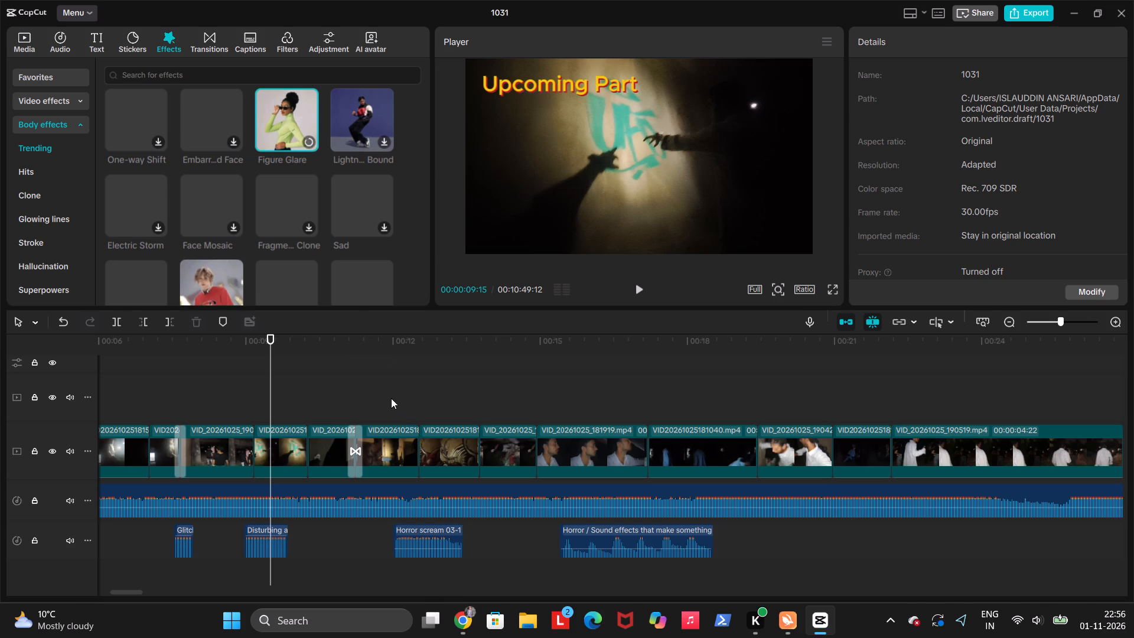
Play back the preview from 00:00:09:15 and examine the Horror scream sound against the clips.
key(space)
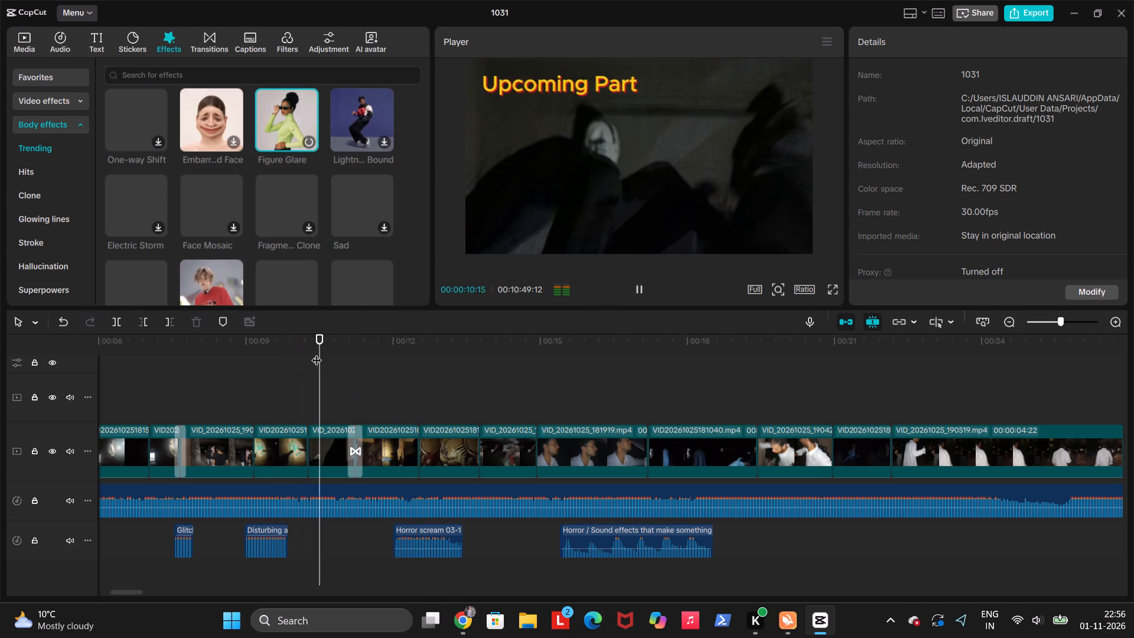
key(space)
key(space)
key(space)
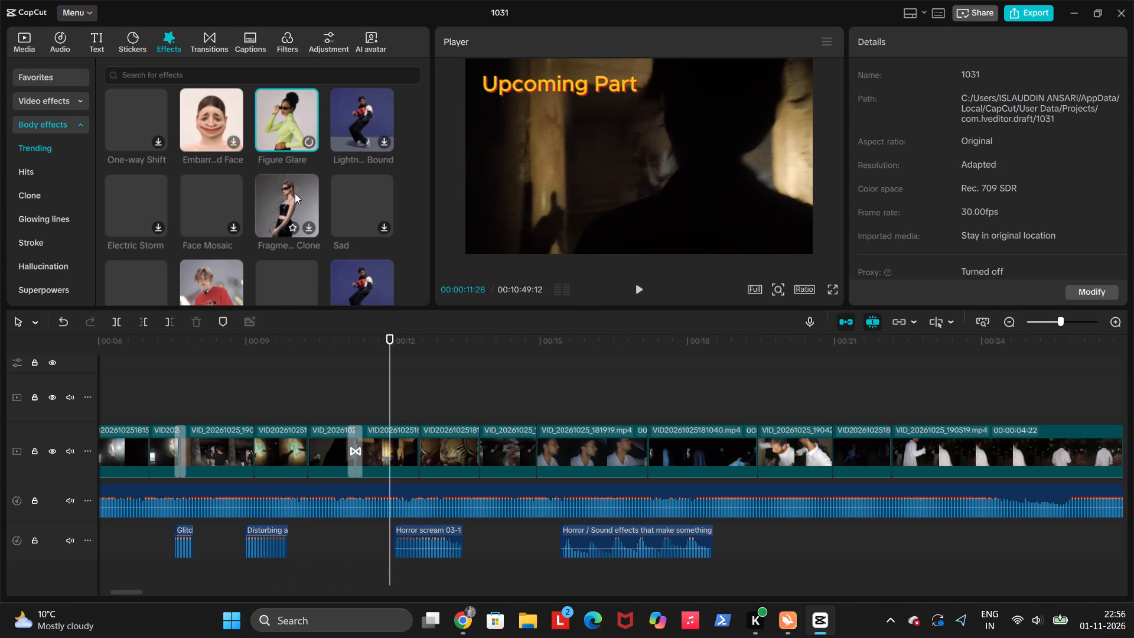
key(space)
key(space)
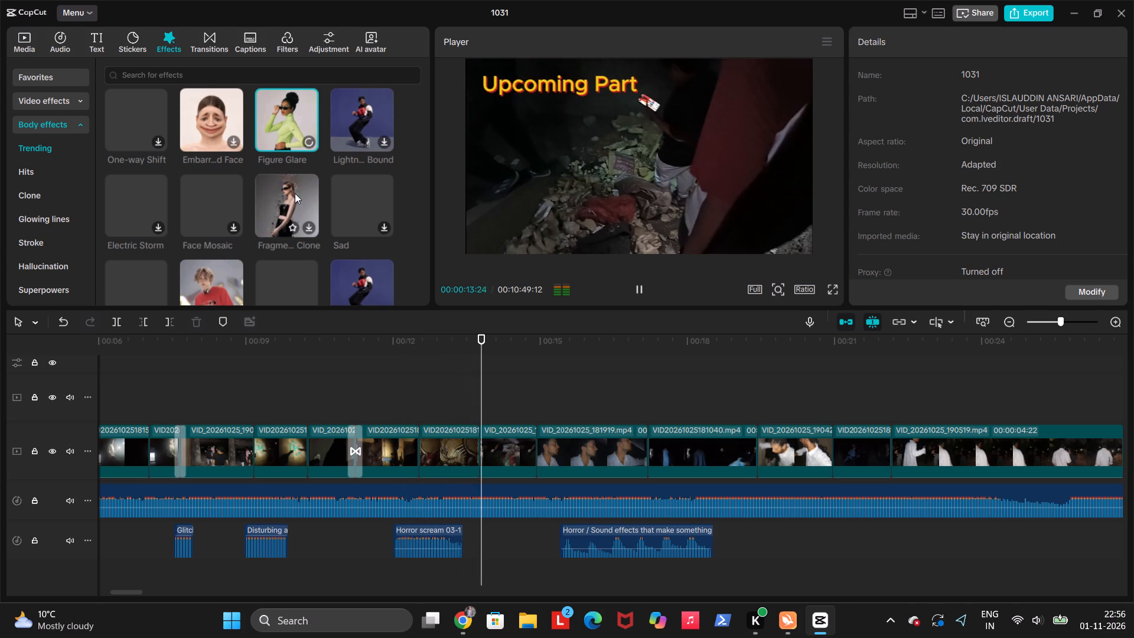
click(435, 548)
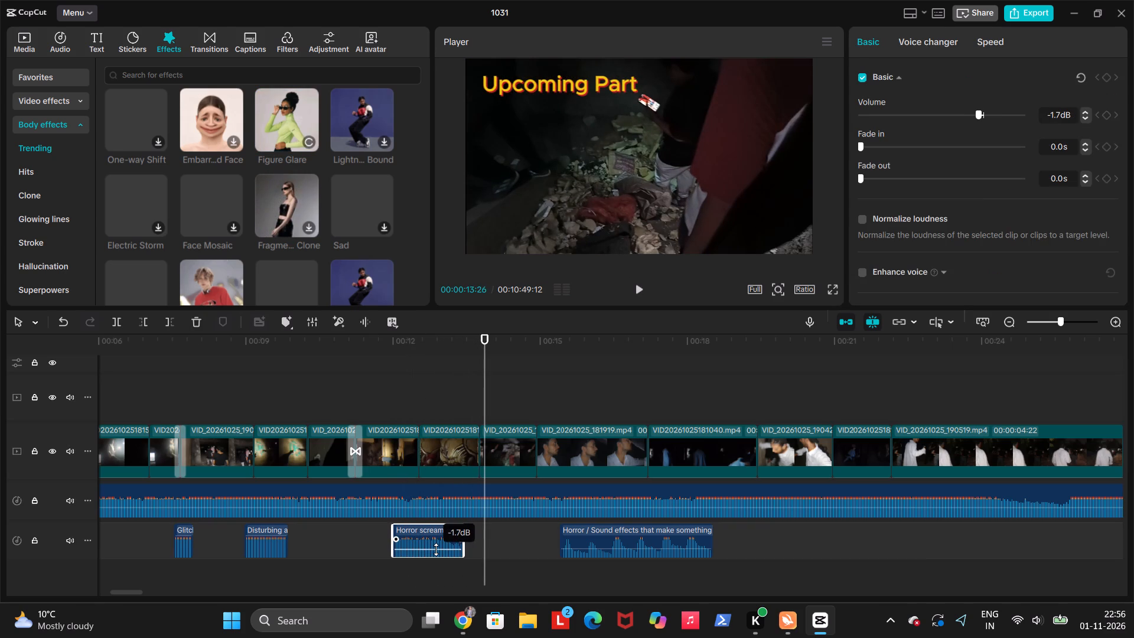
key(space)
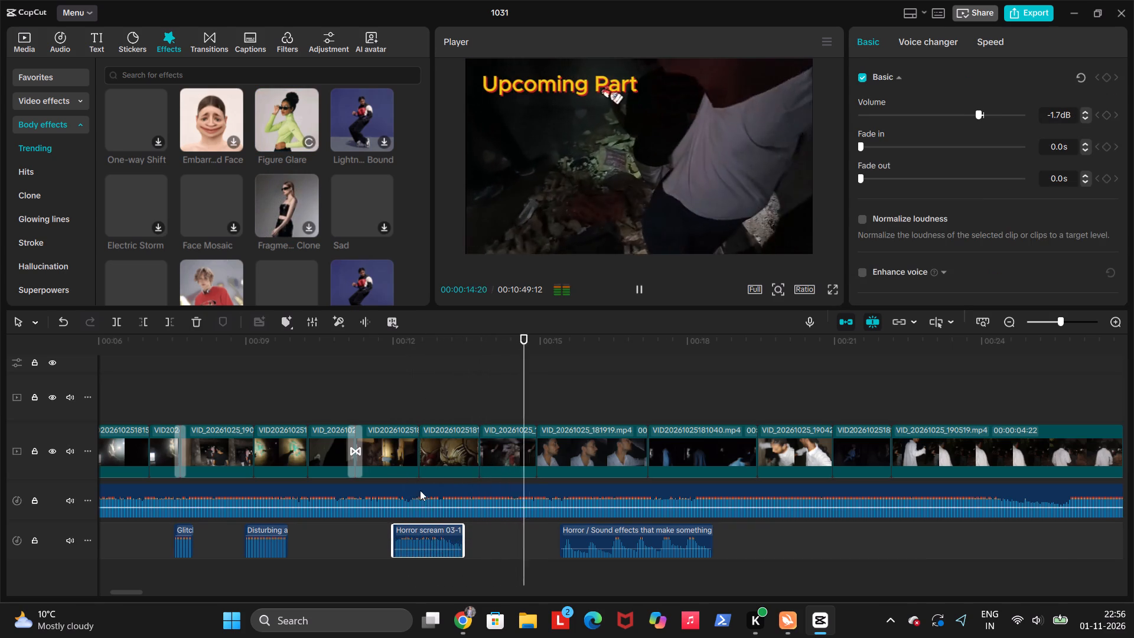
key(space)
Review the preview by playback through the long Horror / Sound effects clip up to about 00:00:22.
click(398, 416)
key(space)
key(space)
key(space)
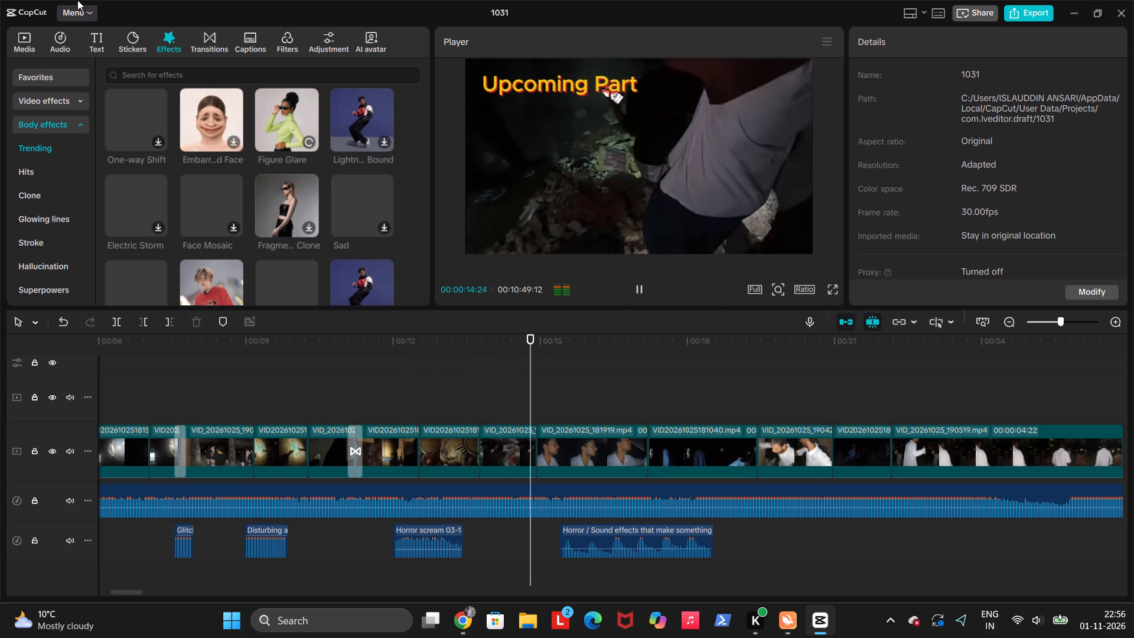
key(space)
key(space)
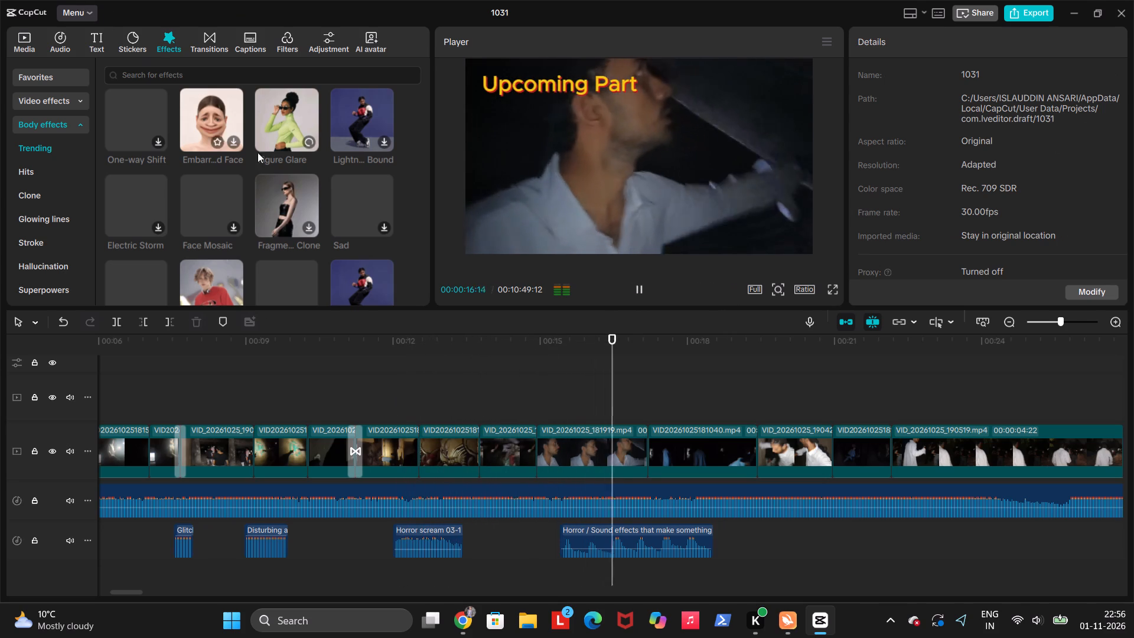
key(space)
key(space)
key(space)
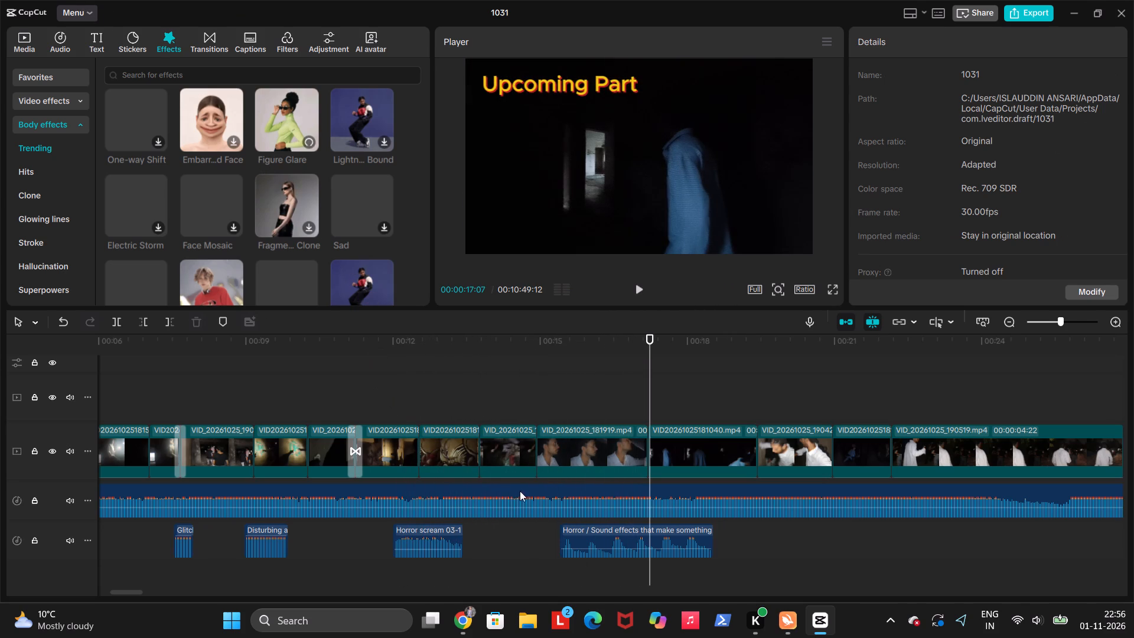
click(606, 543)
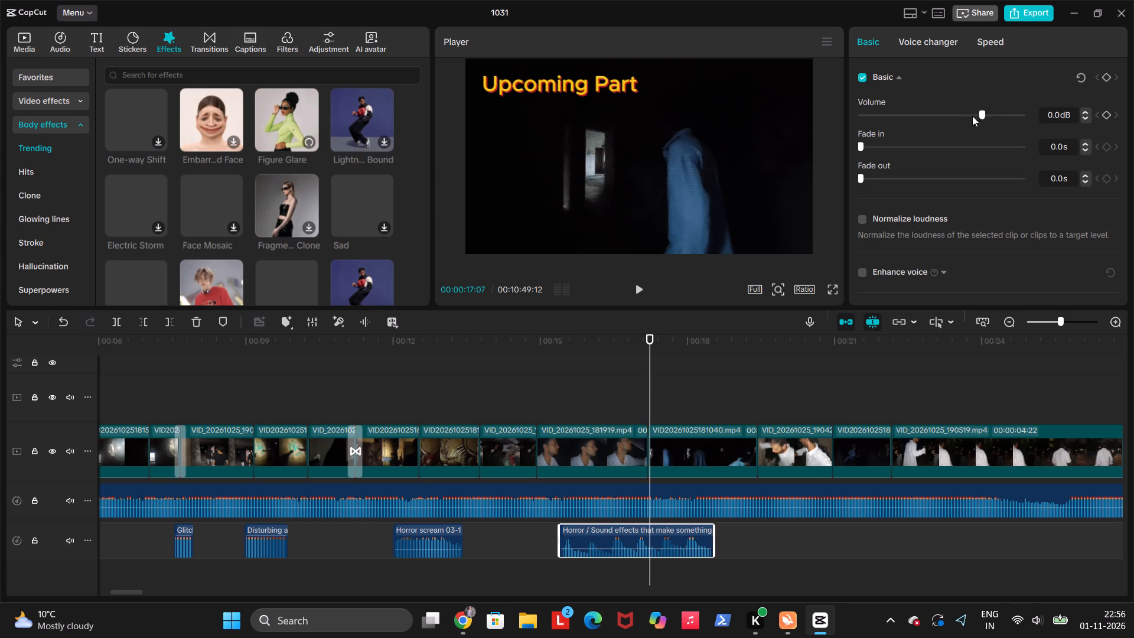
key(space)
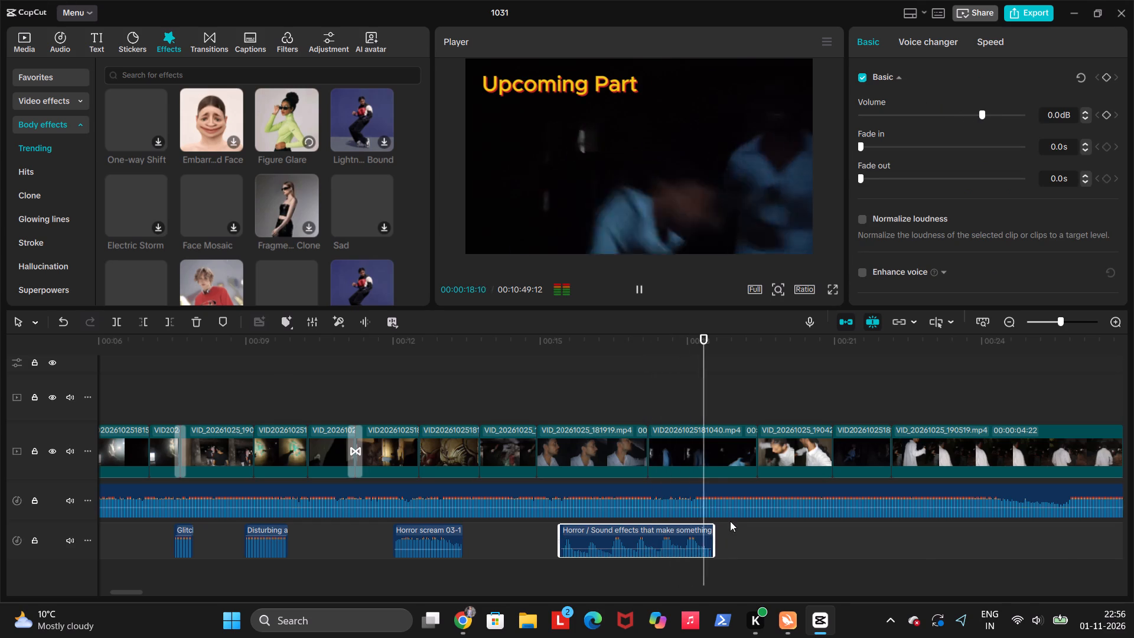
scroll(725, 522, left, 2)
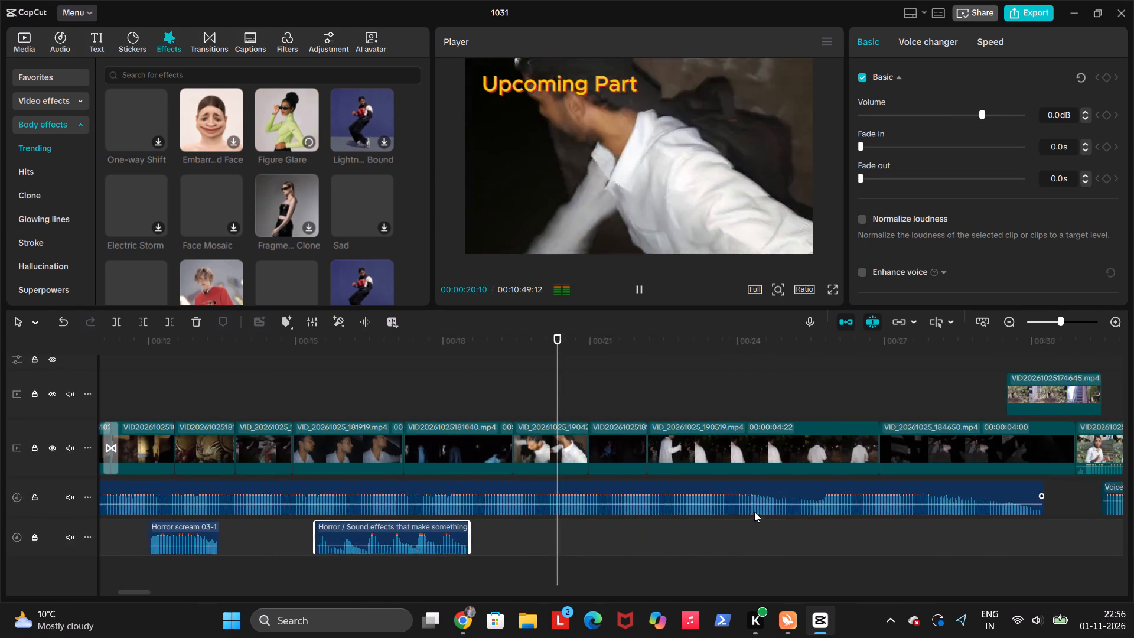
scroll(754, 512, left, 1)
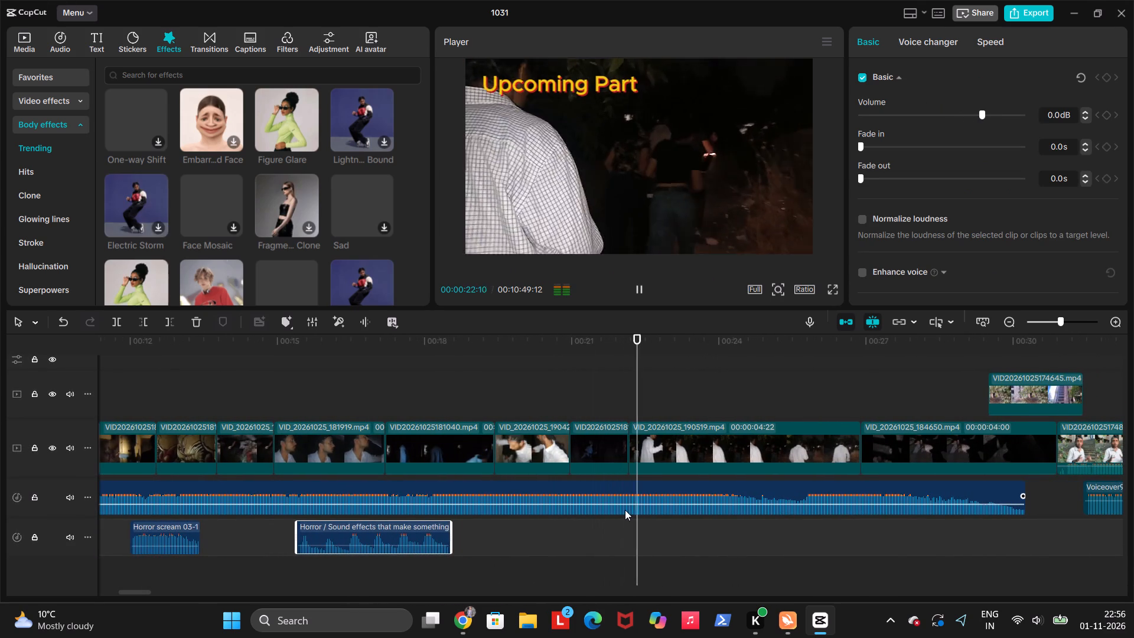
key(space)
Add the Figure Glare effect and align its start with the hand-shadow clip at about 00:00:09.
scroll(376, 356, right, 1)
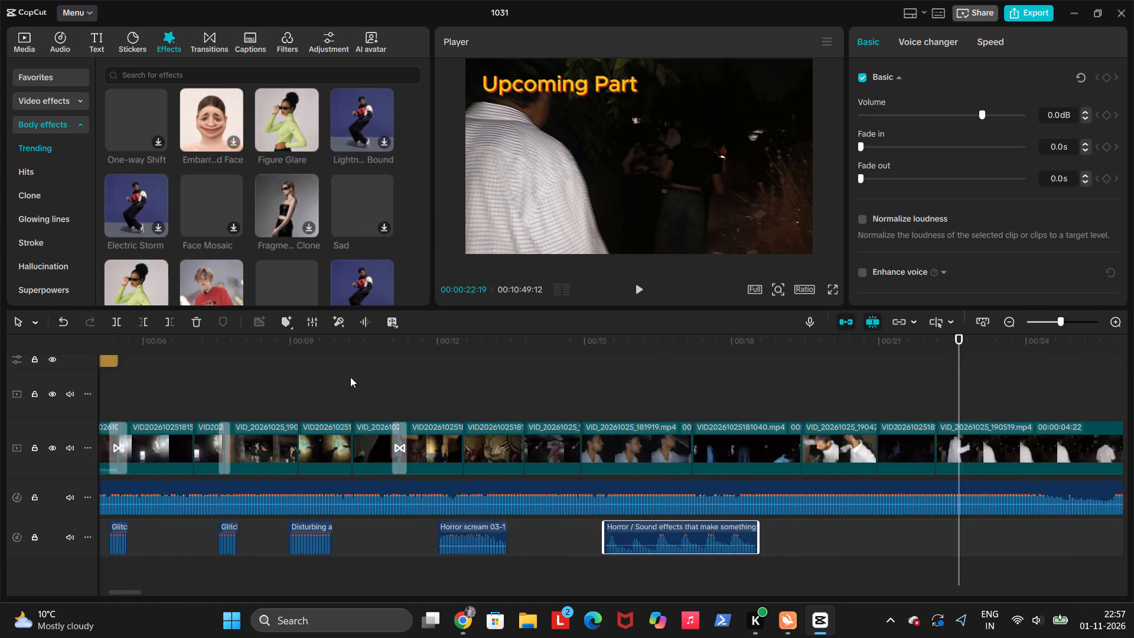
scroll(350, 377, right, 1)
click(548, 409)
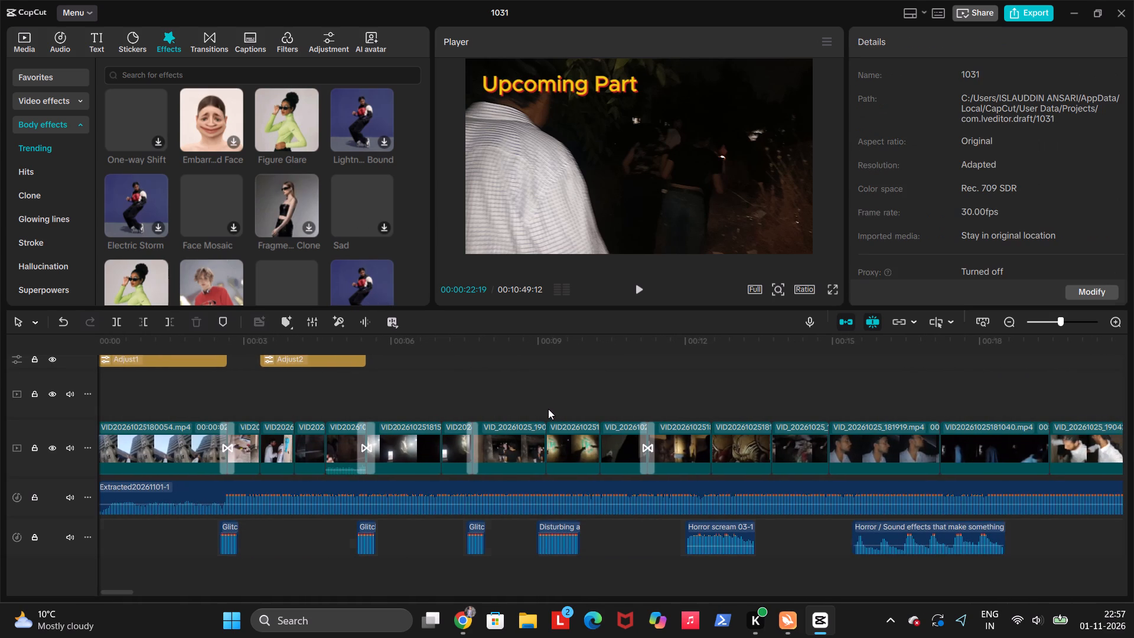
scroll(548, 409, right, 1)
click(572, 408)
scroll(573, 408, right, 1)
scroll(314, 136, right, 1)
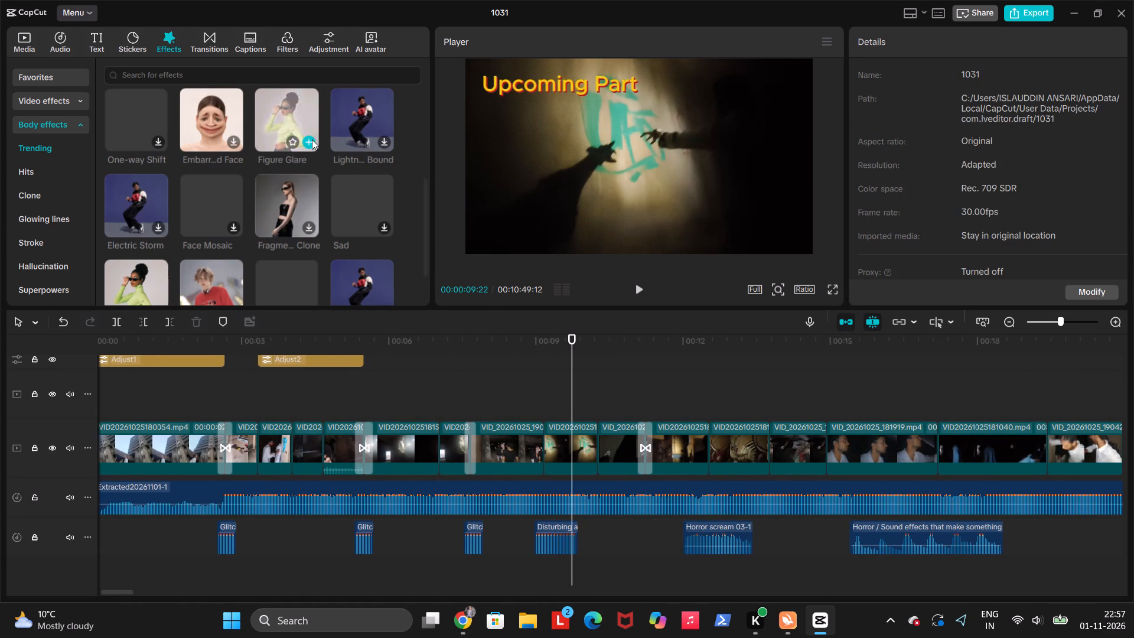
scroll(312, 139, right, 1)
click(311, 143)
drag(615, 397, 576, 389)
scroll(578, 389, right, 1)
drag(576, 389, 582, 396)
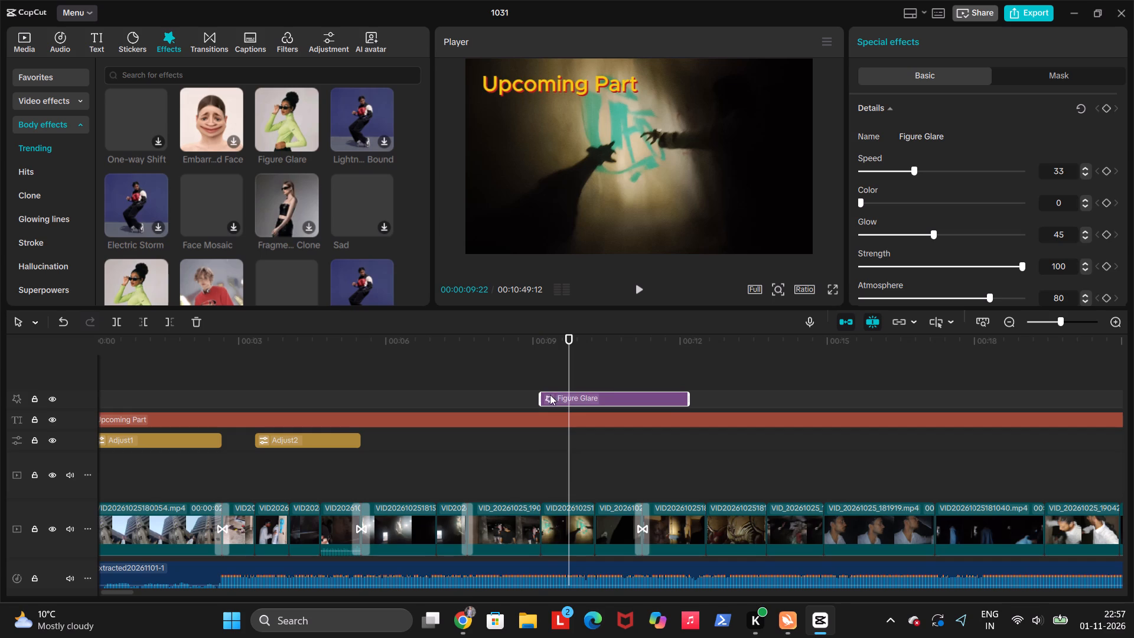
Shorten the Figure Glare effect to end with the hand-shadow clip at about 00:00:10 and play it back.
drag(688, 401, 599, 403)
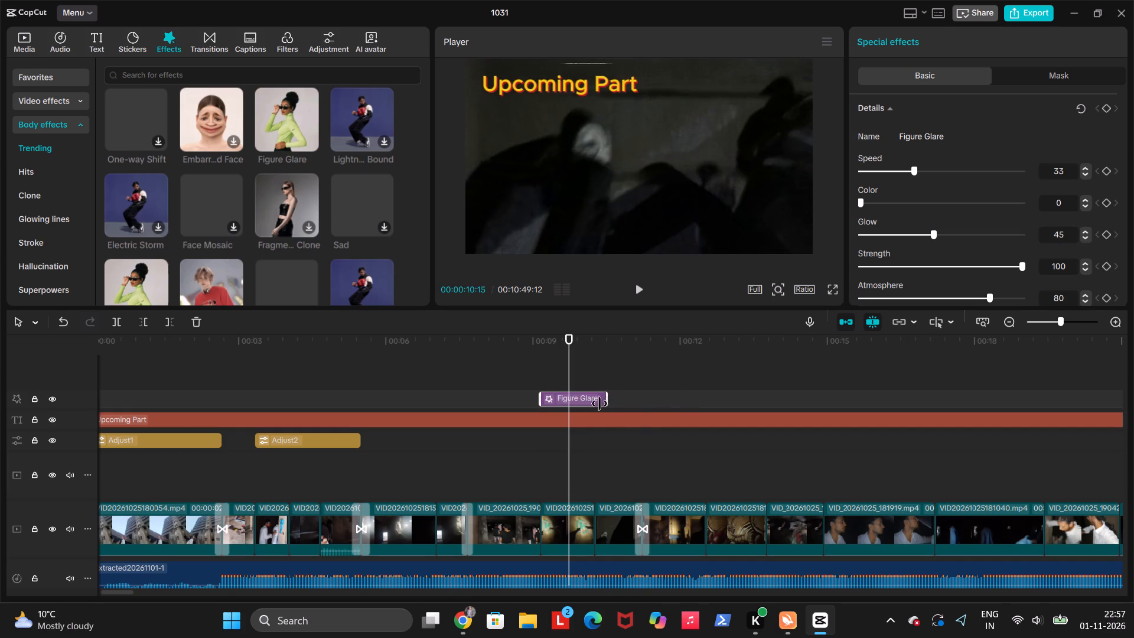
drag(599, 403, 591, 408)
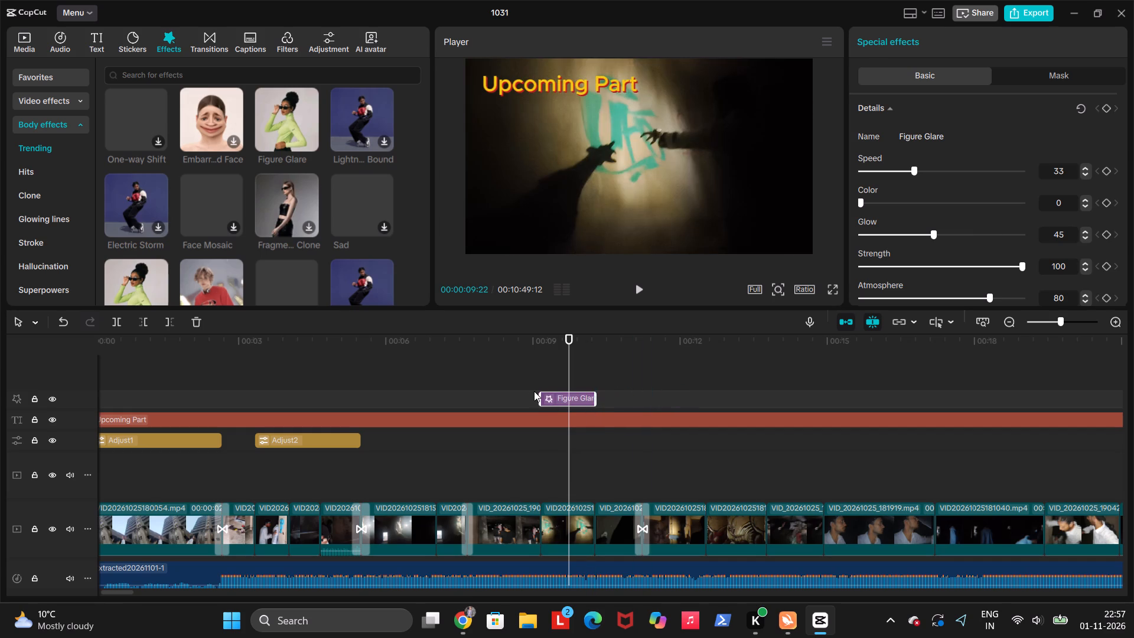
click(534, 391)
key(space)
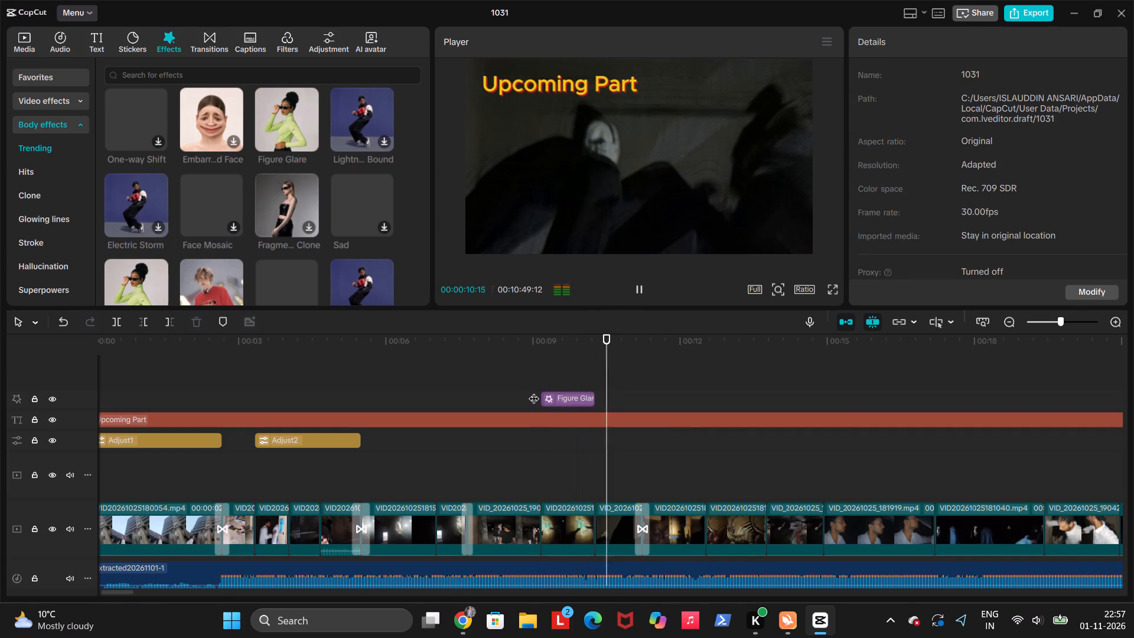
key(space)
Set the Figure Glare effect's Speed to 9 and Color to 15, and play back the passage.
click(564, 394)
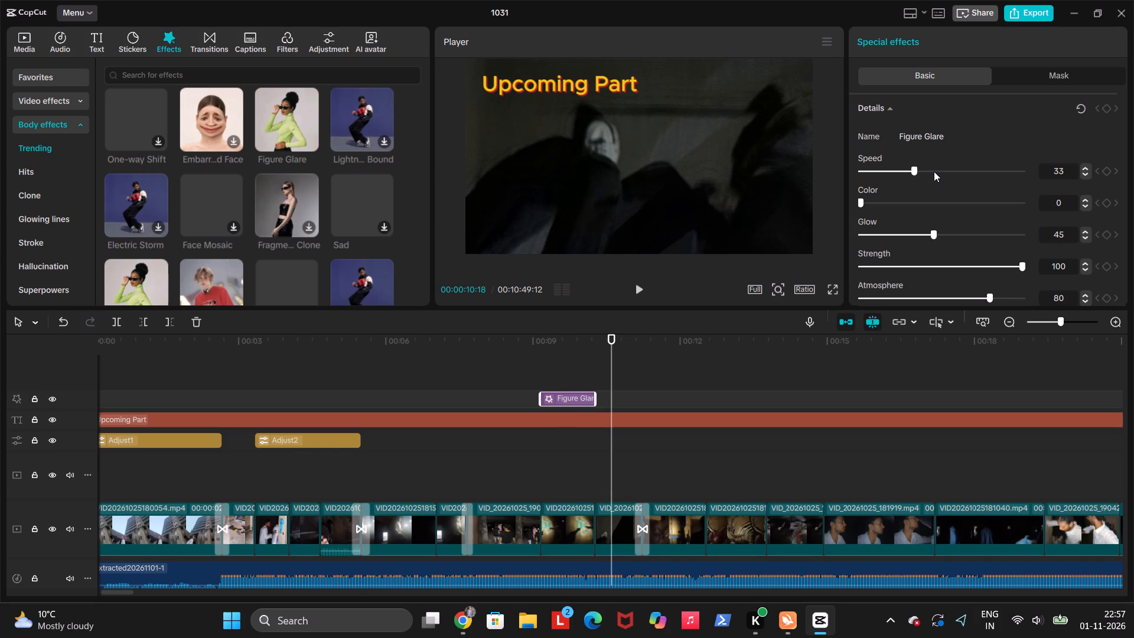
drag(934, 171, 875, 178)
click(885, 201)
click(533, 372)
key(space)
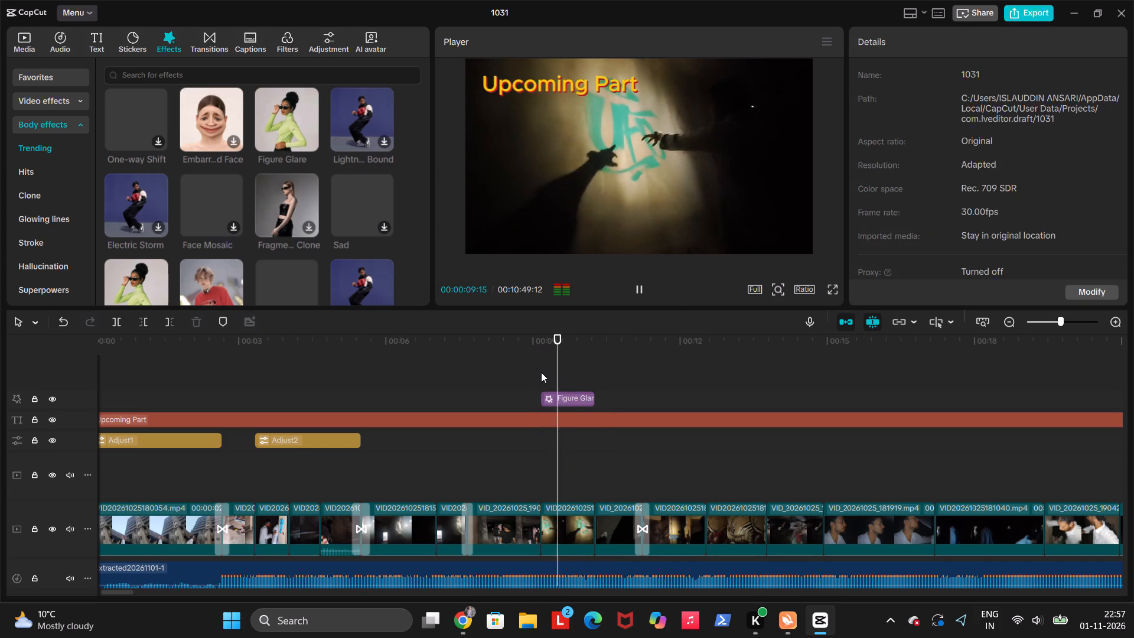
key(space)
key(space)
key(space)
Set the Figure Glare effect's Glow to 48 and Atmosphere to 98.
click(577, 399)
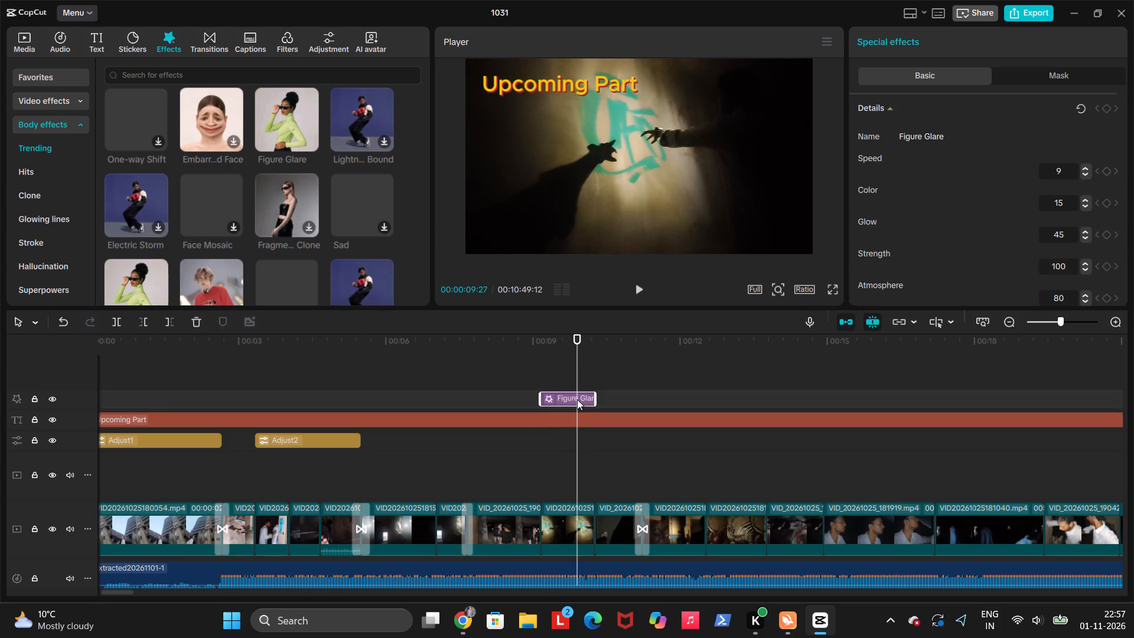
drag(930, 235, 981, 234)
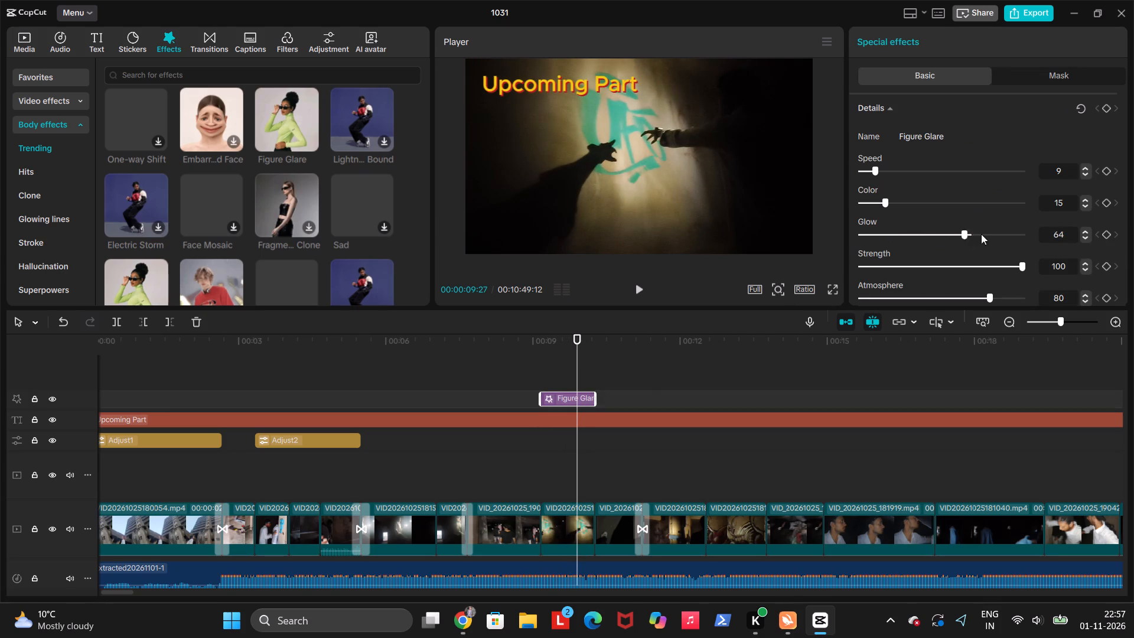
drag(981, 234, 939, 236)
scroll(930, 278, down, 1)
drag(995, 295, 1019, 295)
Set the Figure Glare effect's Speed to 59.
scroll(1017, 295, down, 1)
scroll(983, 231, up, 1)
double_click(908, 174)
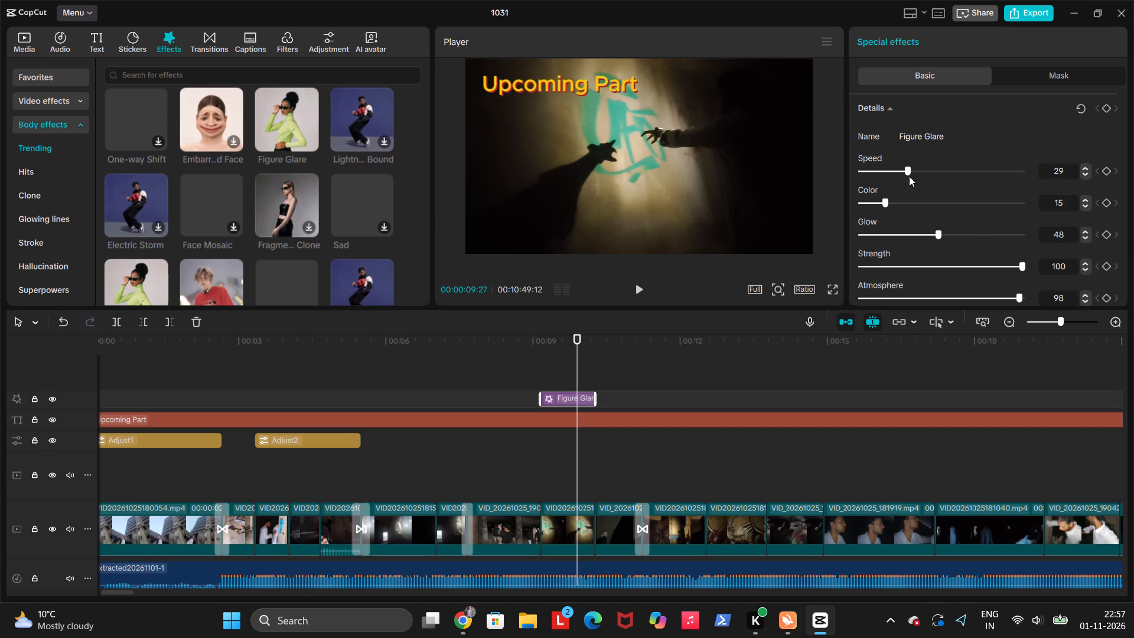
drag(956, 181, 915, 183)
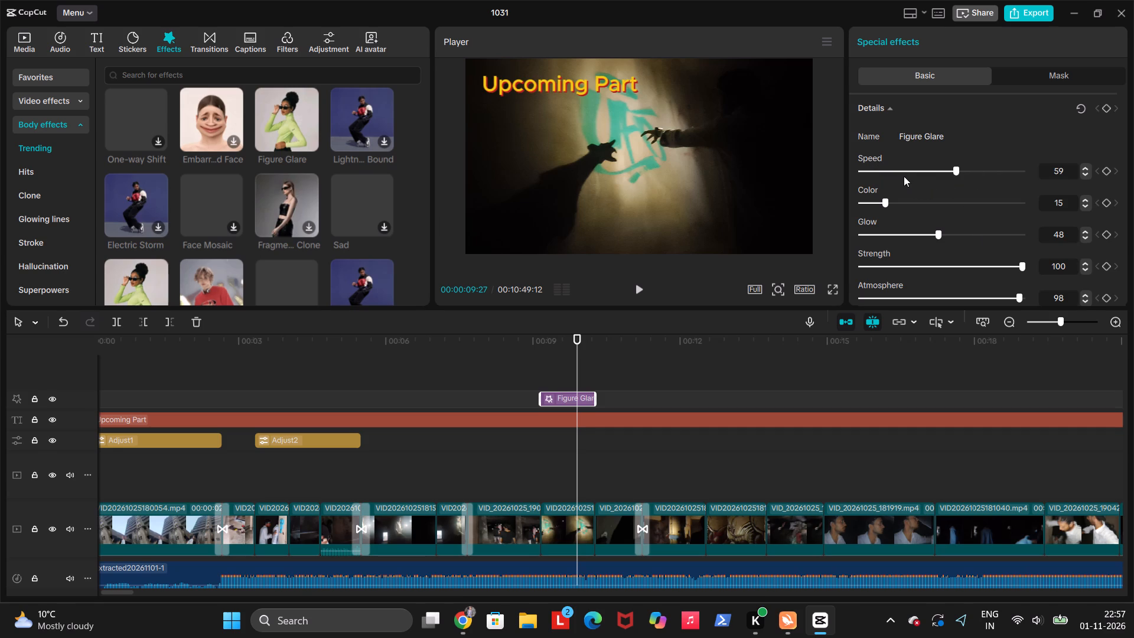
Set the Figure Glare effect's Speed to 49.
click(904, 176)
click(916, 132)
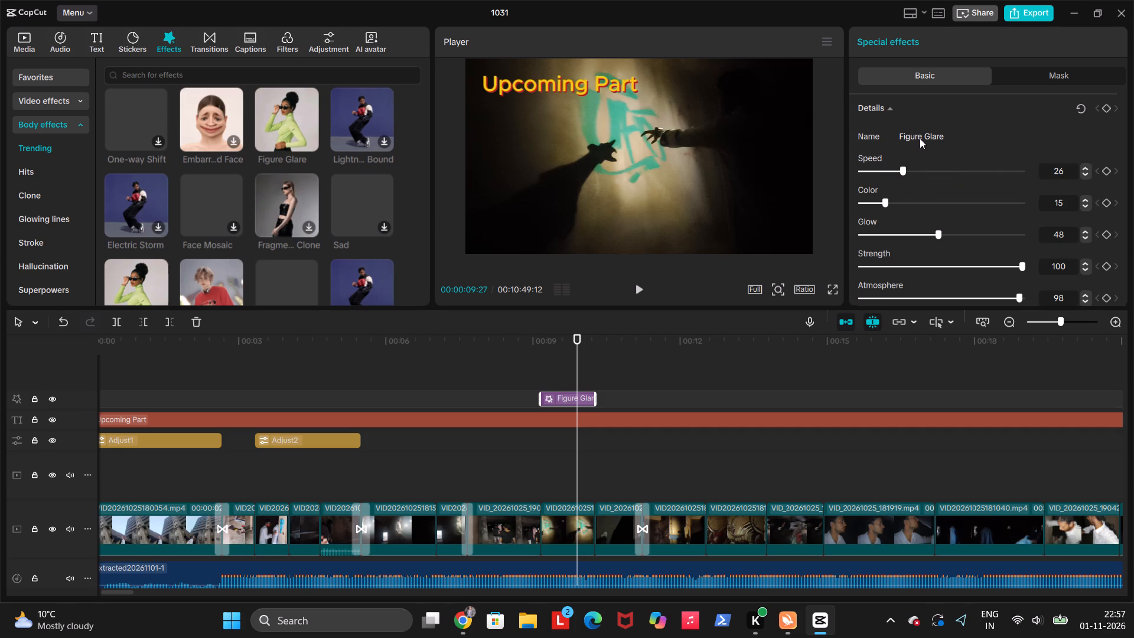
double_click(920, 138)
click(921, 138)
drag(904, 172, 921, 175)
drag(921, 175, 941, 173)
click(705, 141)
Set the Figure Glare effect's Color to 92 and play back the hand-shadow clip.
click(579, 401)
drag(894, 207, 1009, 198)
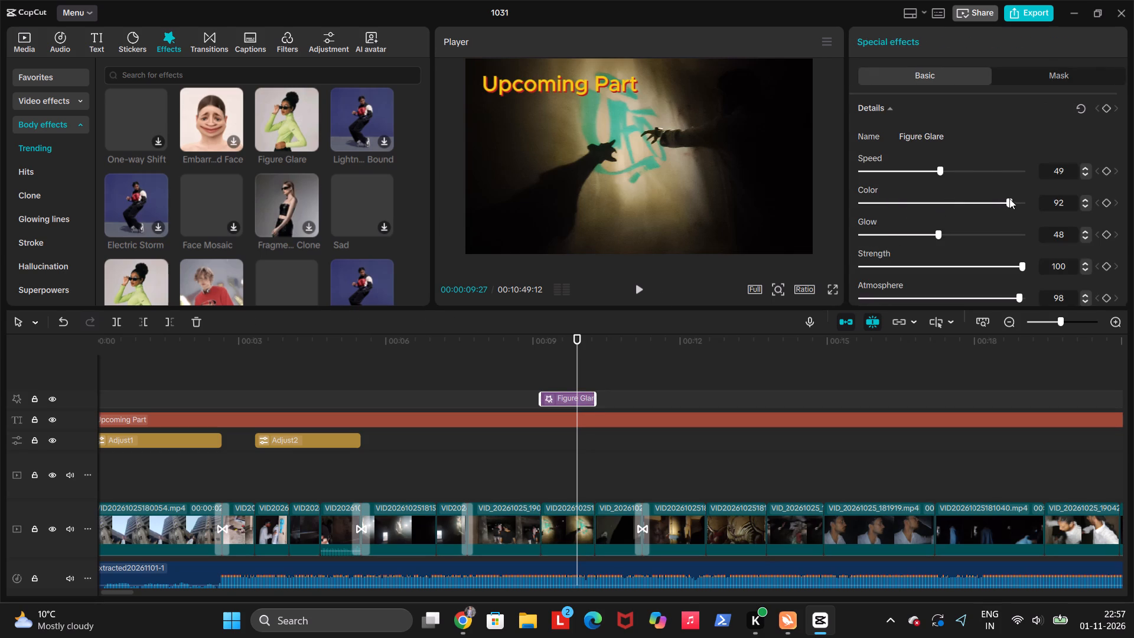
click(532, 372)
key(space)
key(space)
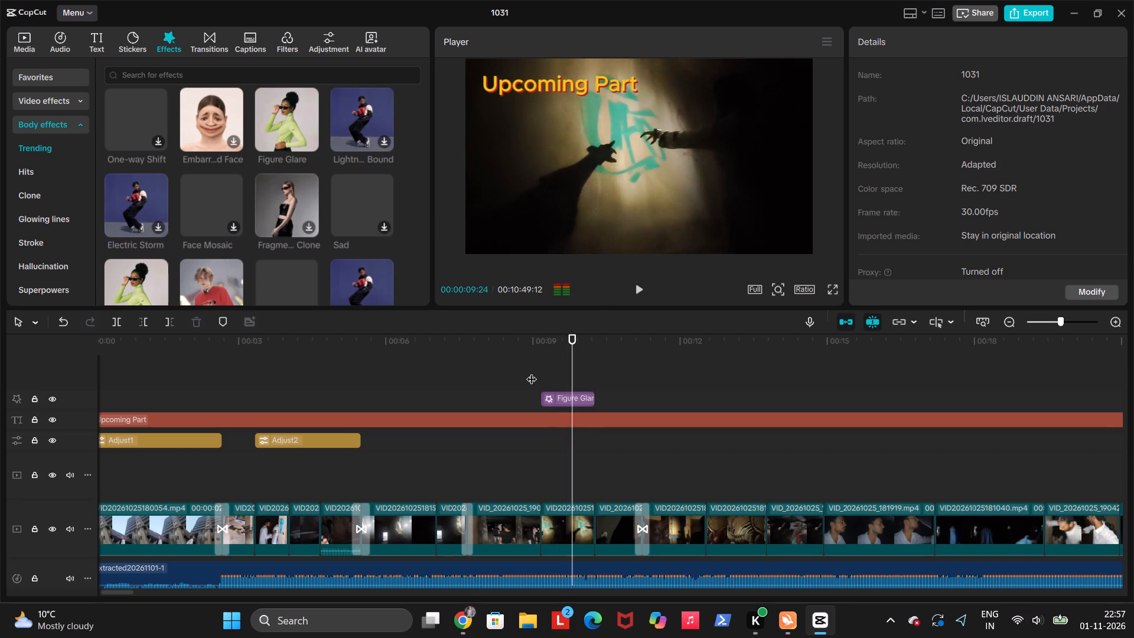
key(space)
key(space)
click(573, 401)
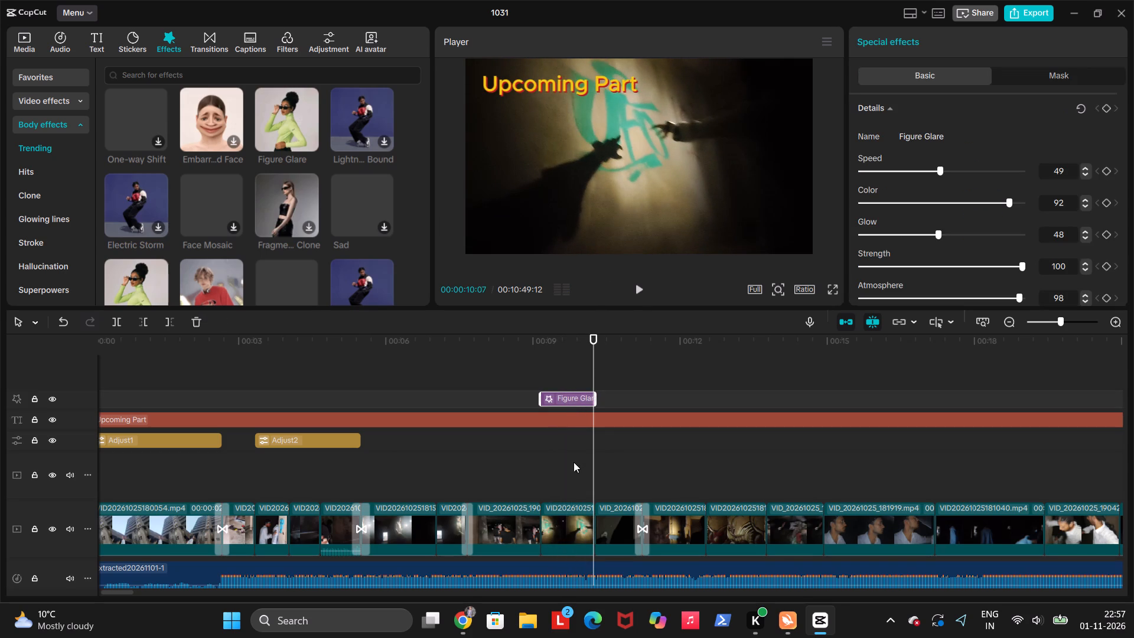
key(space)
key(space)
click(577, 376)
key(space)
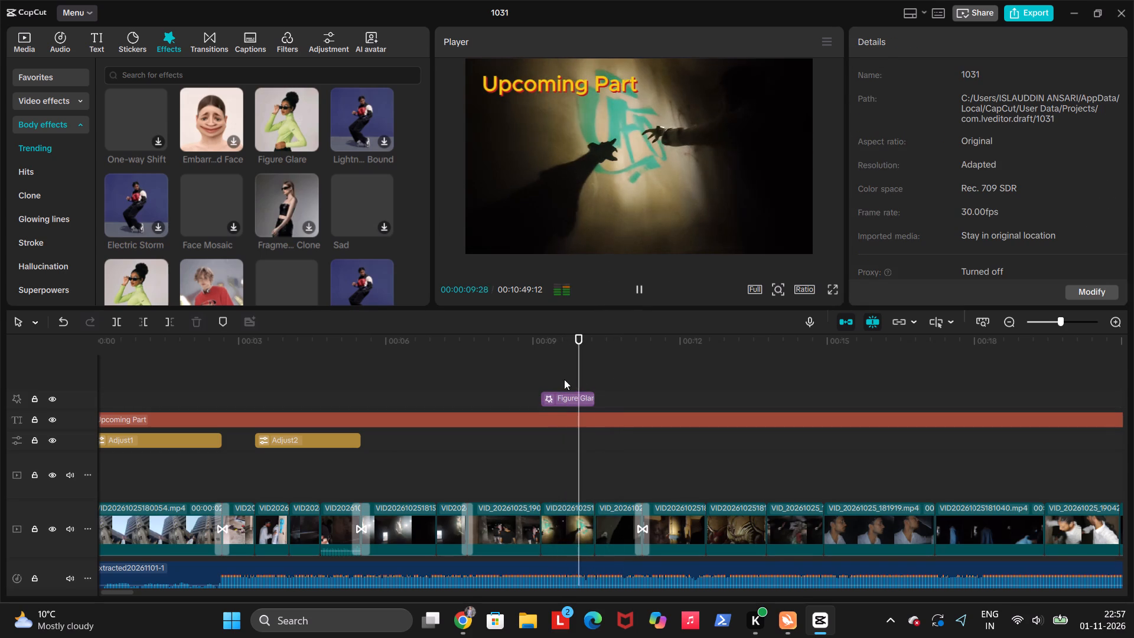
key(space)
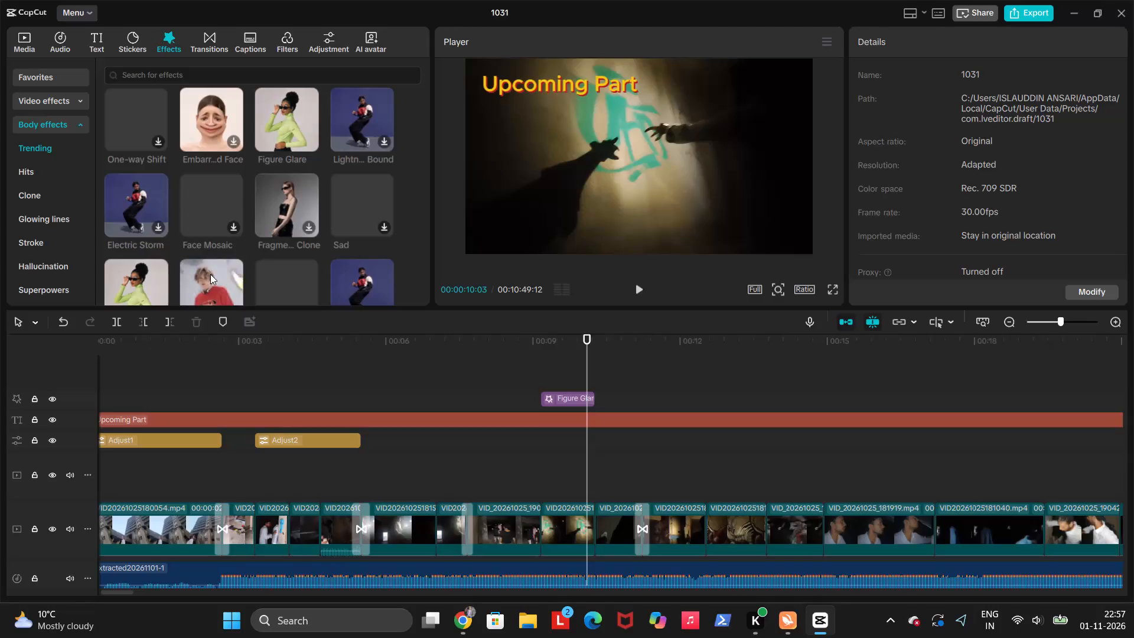
Replay the hand-shadow clip and delete the Figure Glare effect above it.
scroll(161, 268, down, 1)
scroll(306, 173, up, 1)
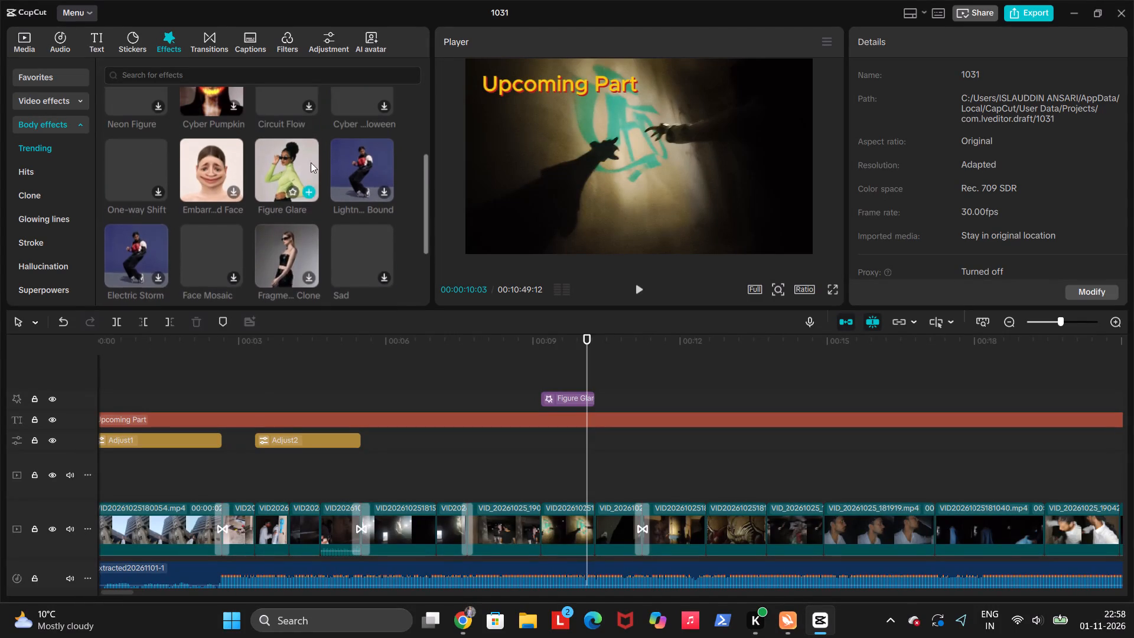
scroll(311, 162, up, 1)
scroll(594, 240, up, 1)
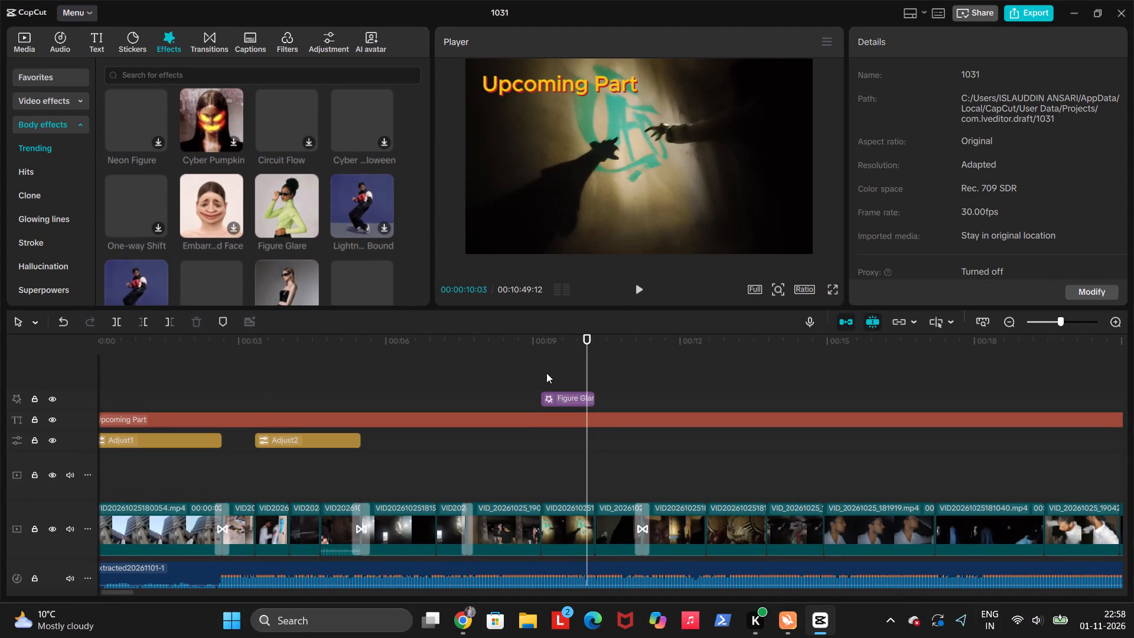
click(539, 375)
key(space)
key(space)
key(space)
key(space)
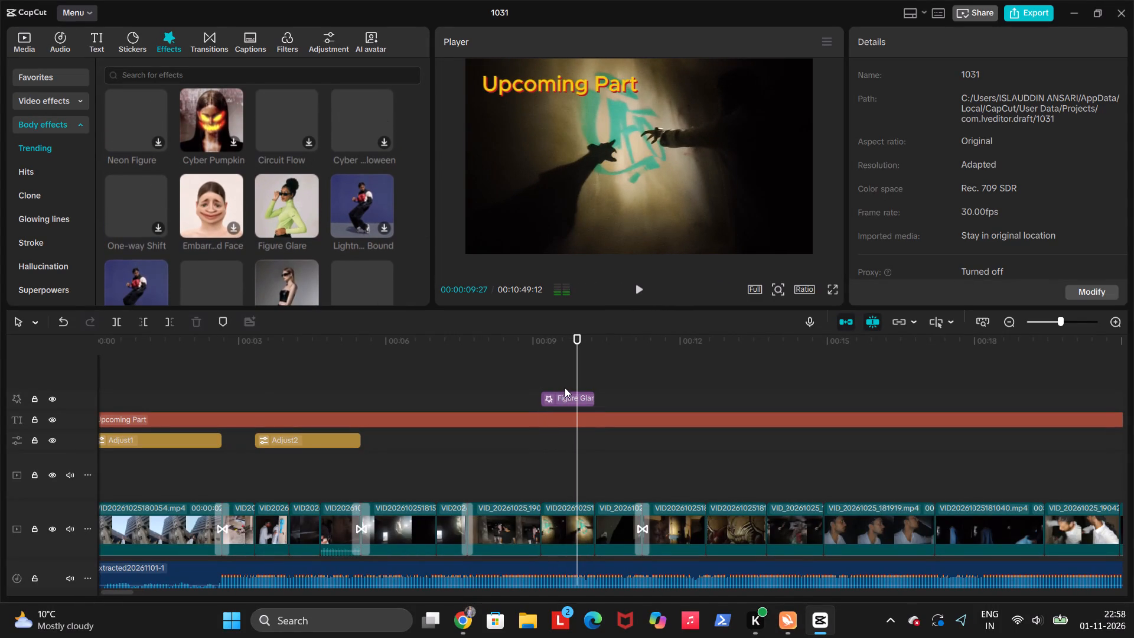
click(569, 395)
key(Delete)
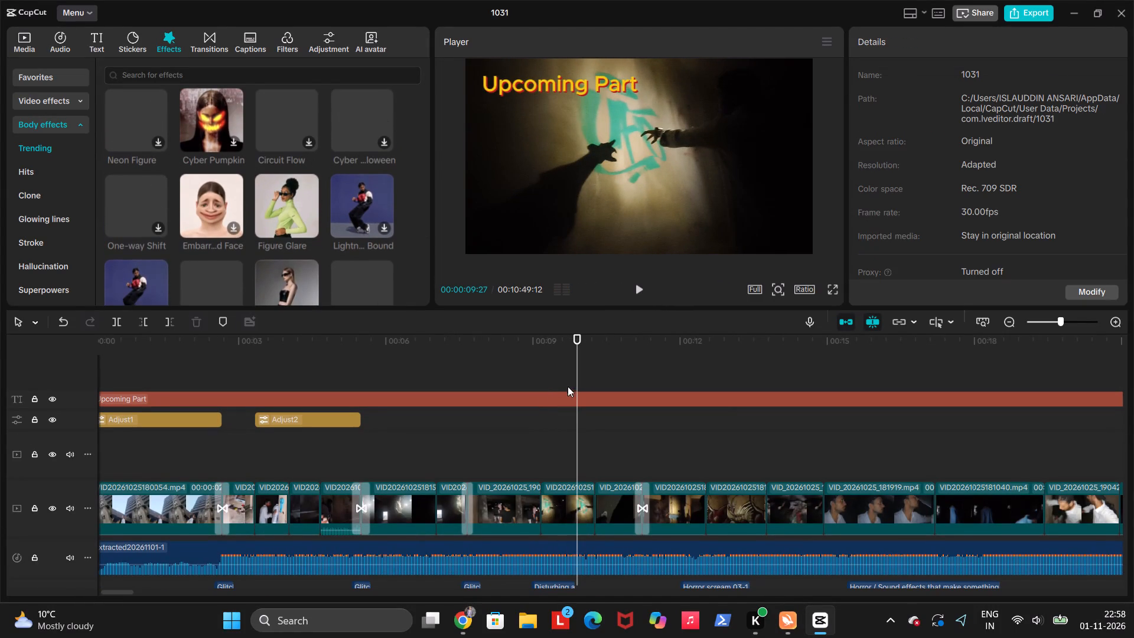
Play back the Upcoming Part preview from about 00:00:08 to 00:00:26, and recheck the clips around 00:00:21 for pacing.
click(534, 379)
key(space)
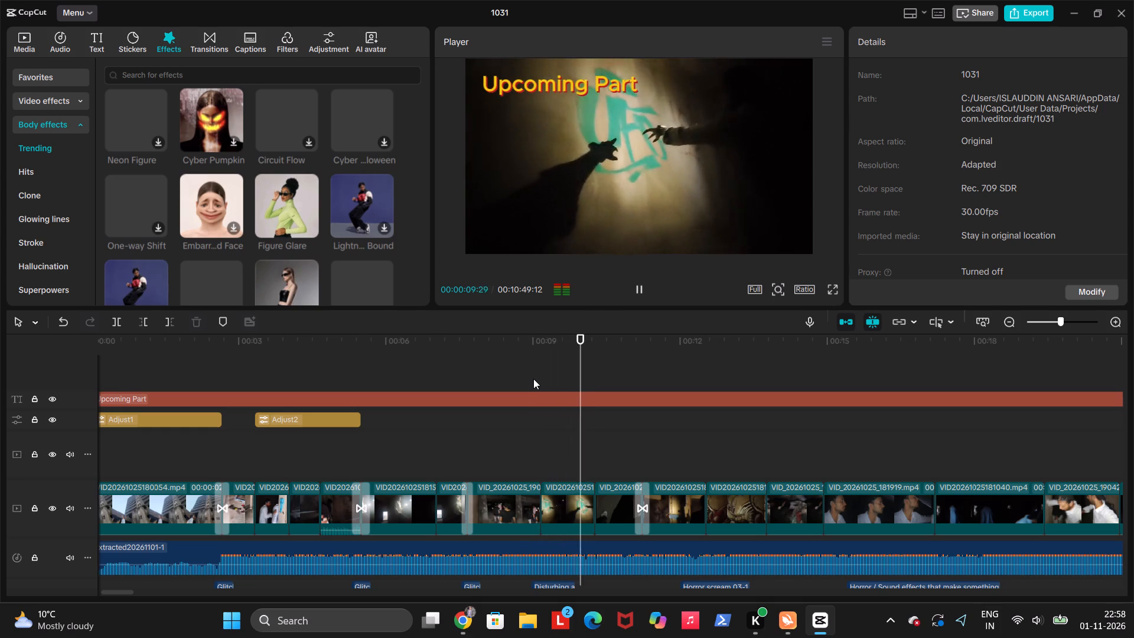
click(511, 374)
key(space)
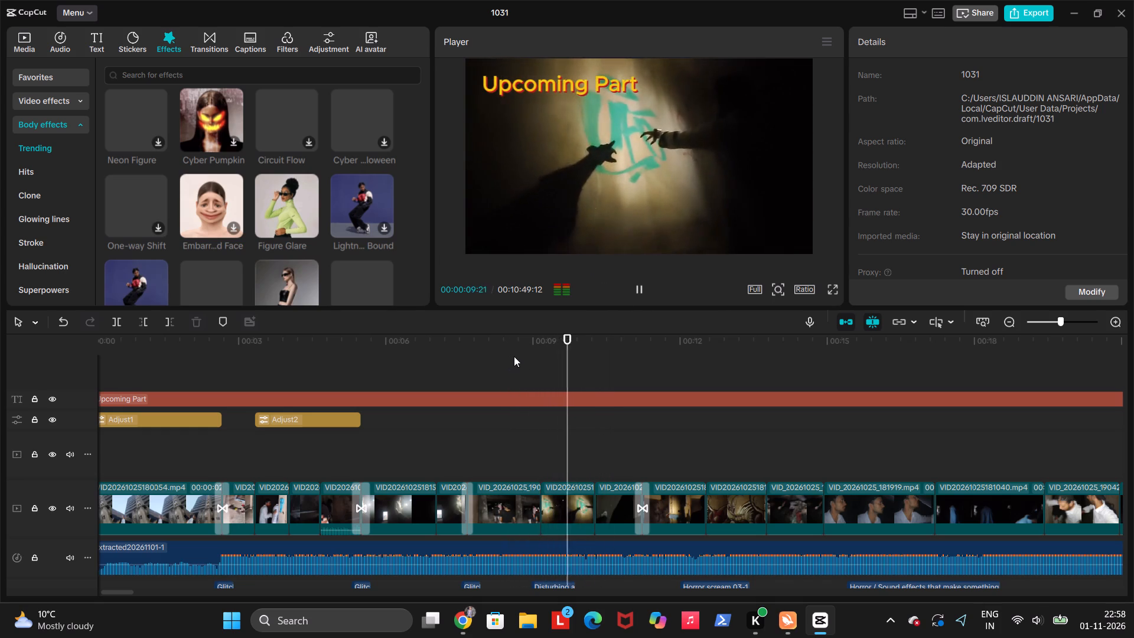
scroll(576, 356, left, 1)
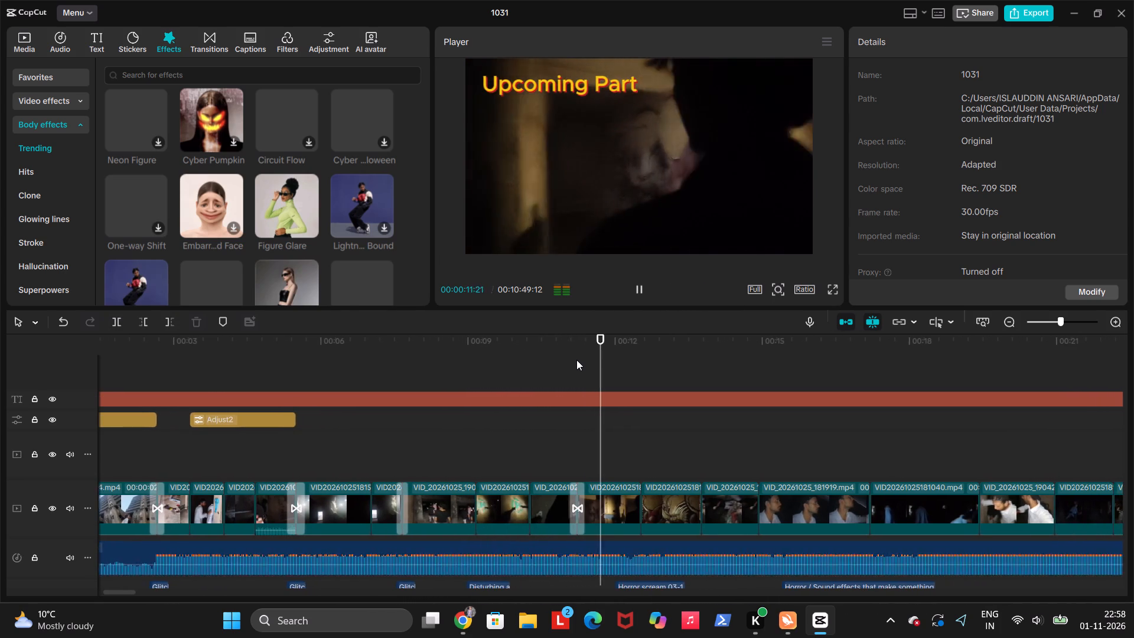
scroll(576, 360, left, 1)
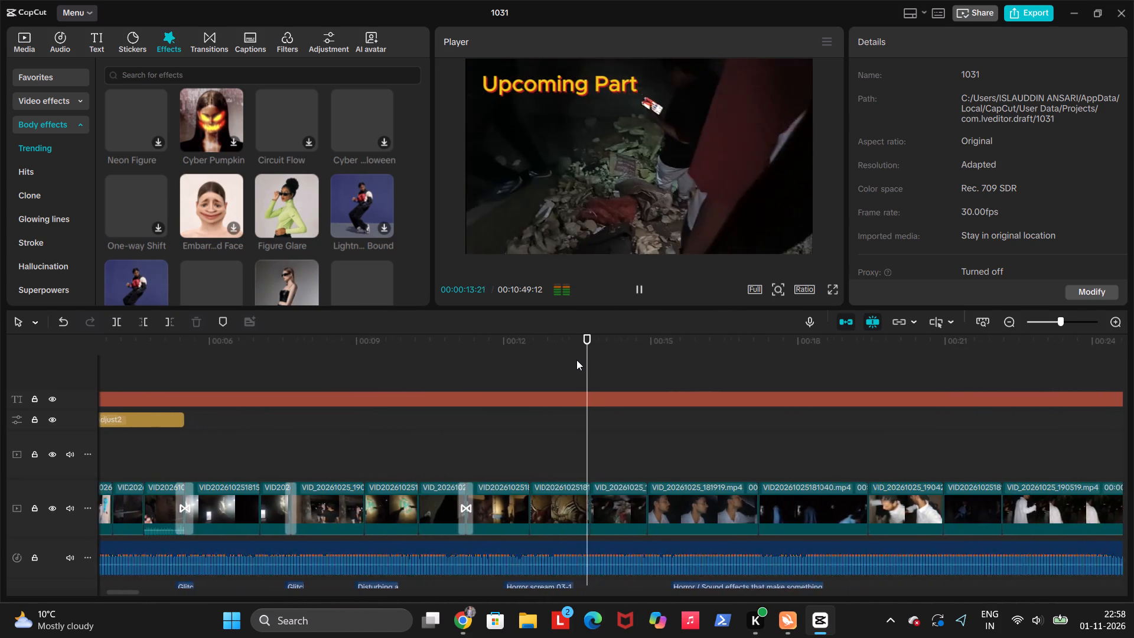
scroll(576, 360, left, 1)
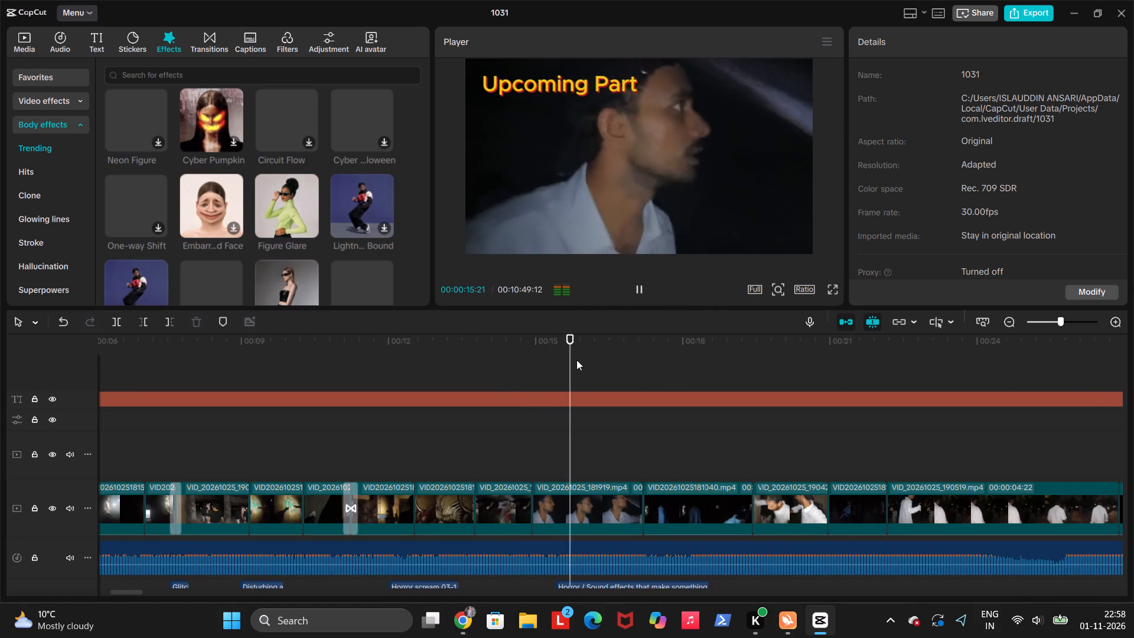
scroll(576, 360, left, 1)
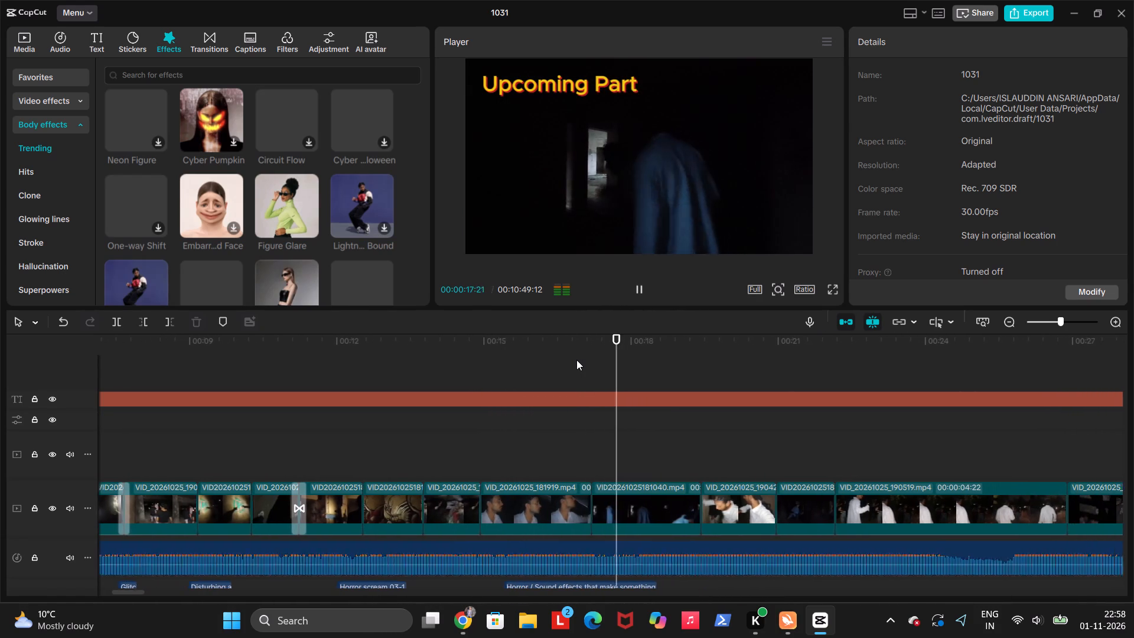
scroll(576, 360, left, 1)
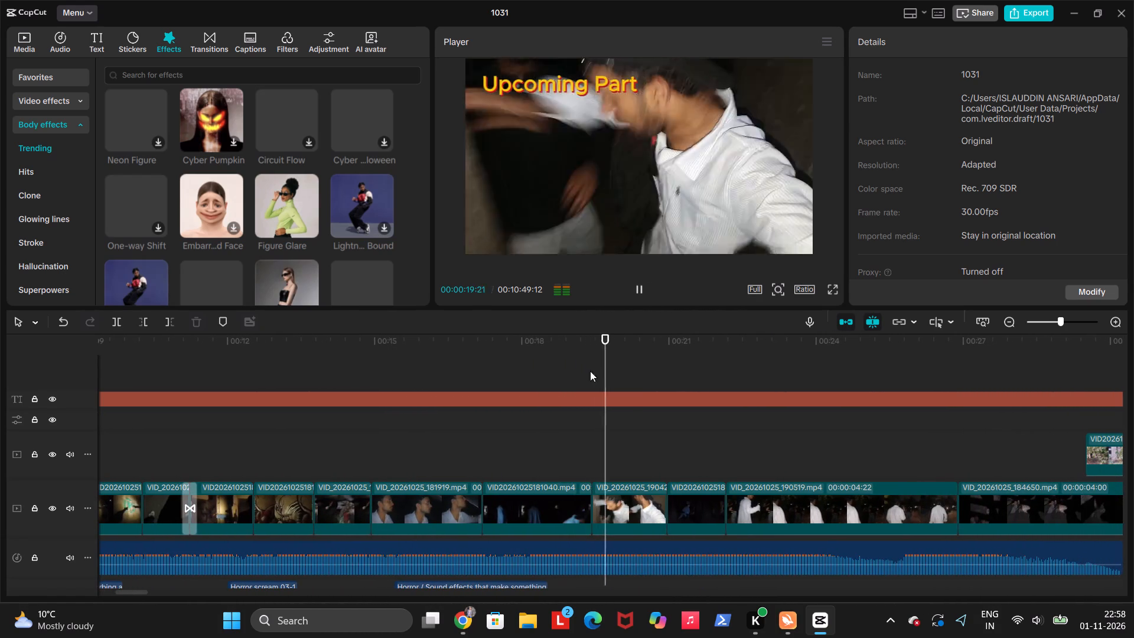
scroll(663, 406, left, 1)
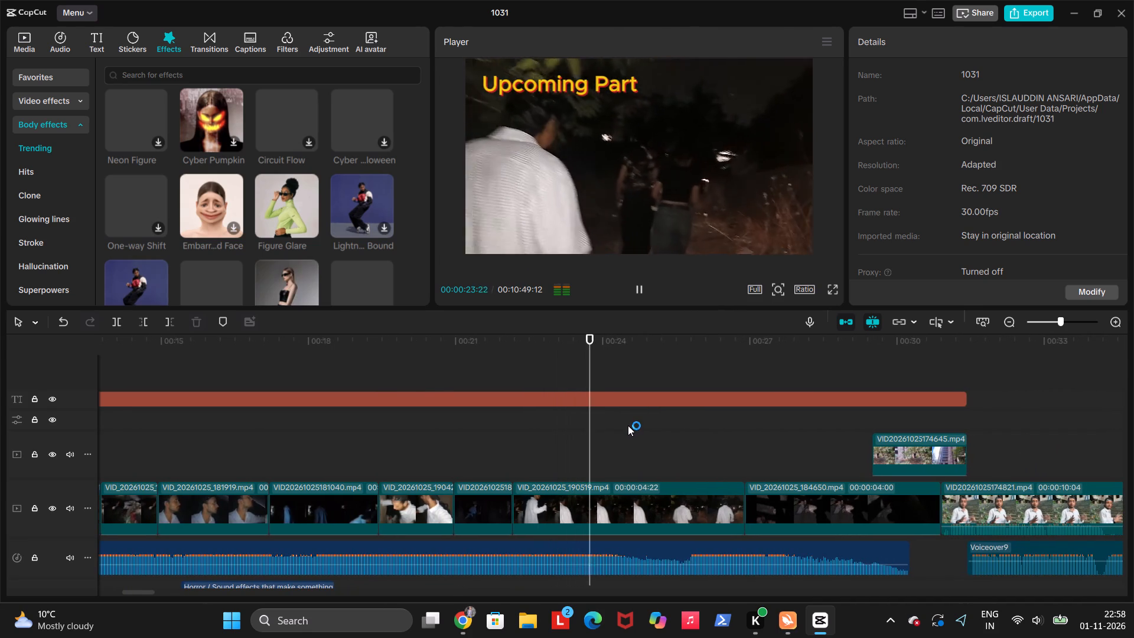
key(space)
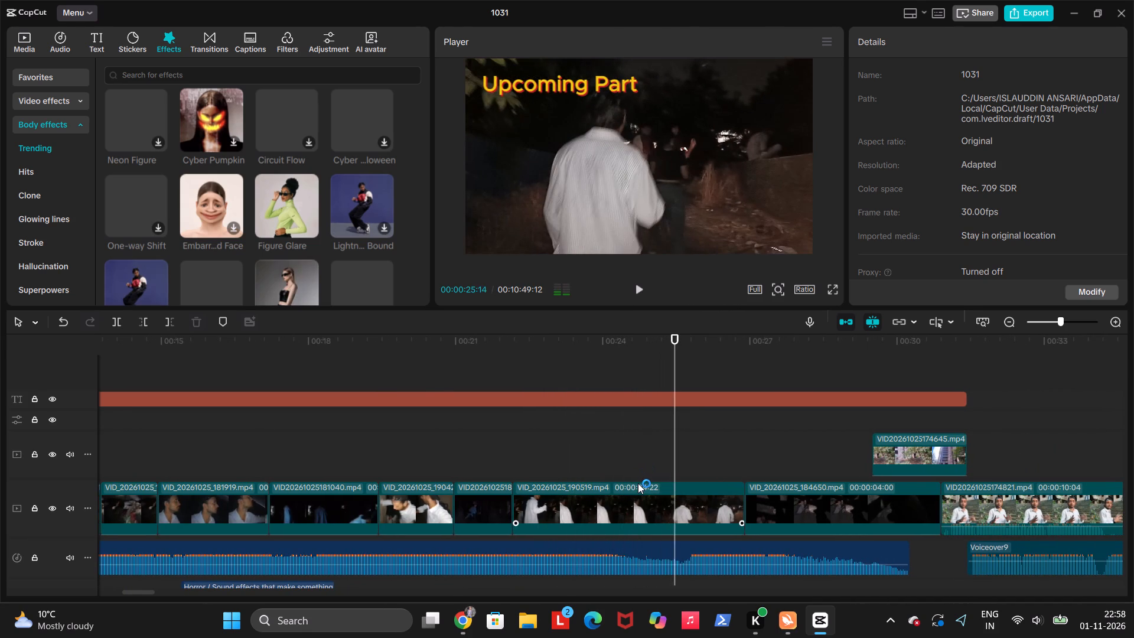
key(space)
key(space)
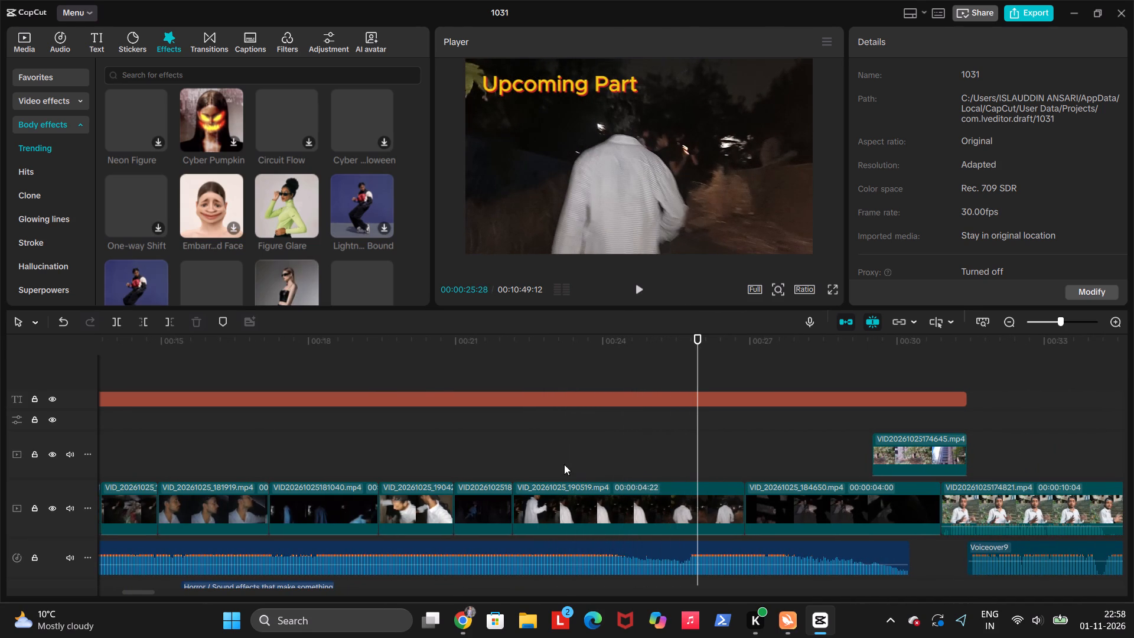
click(539, 460)
key(space)
key(space)
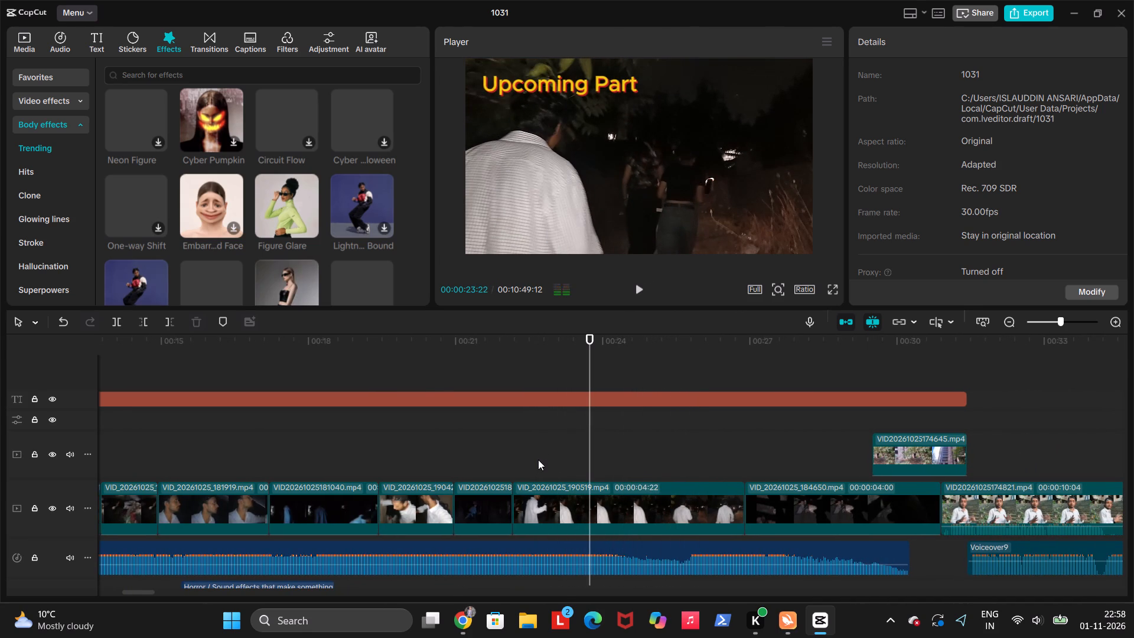
click(419, 463)
key(space)
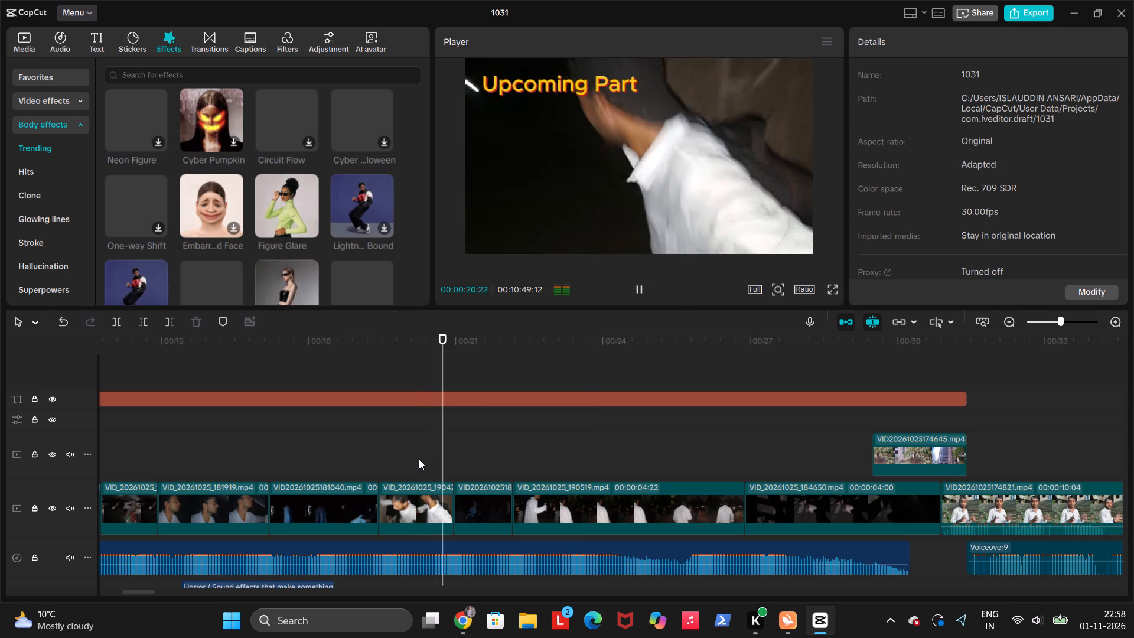
key(space)
key(space)
key(space)
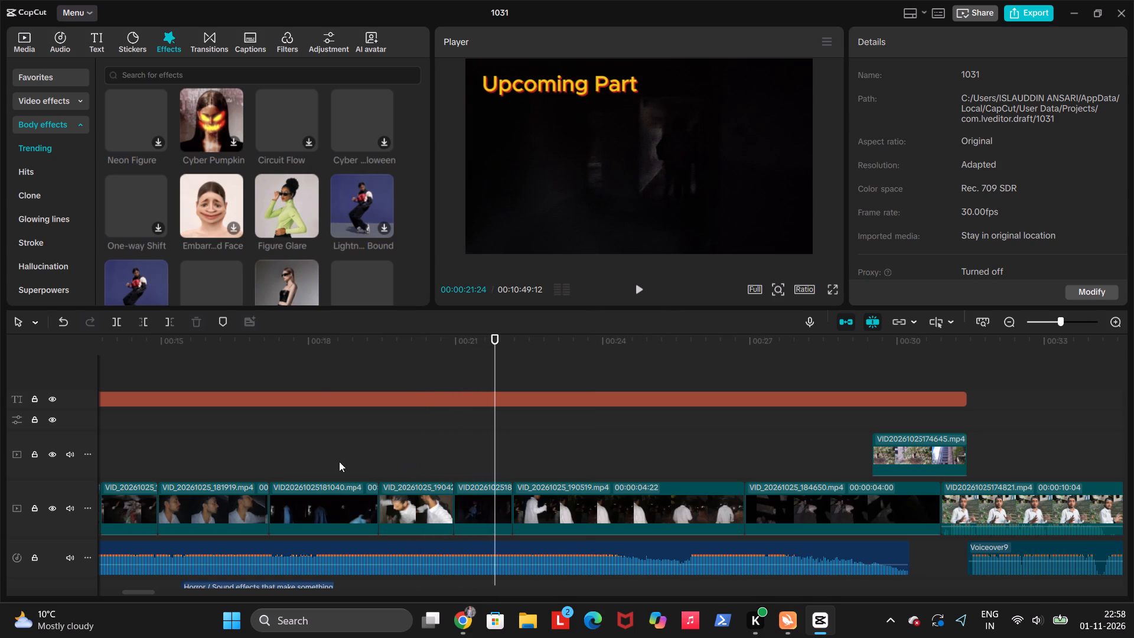
Trim the end of the dark VID20261025181040.mp4 clip to 00:00:19:01.
click(309, 461)
key(space)
key(space)
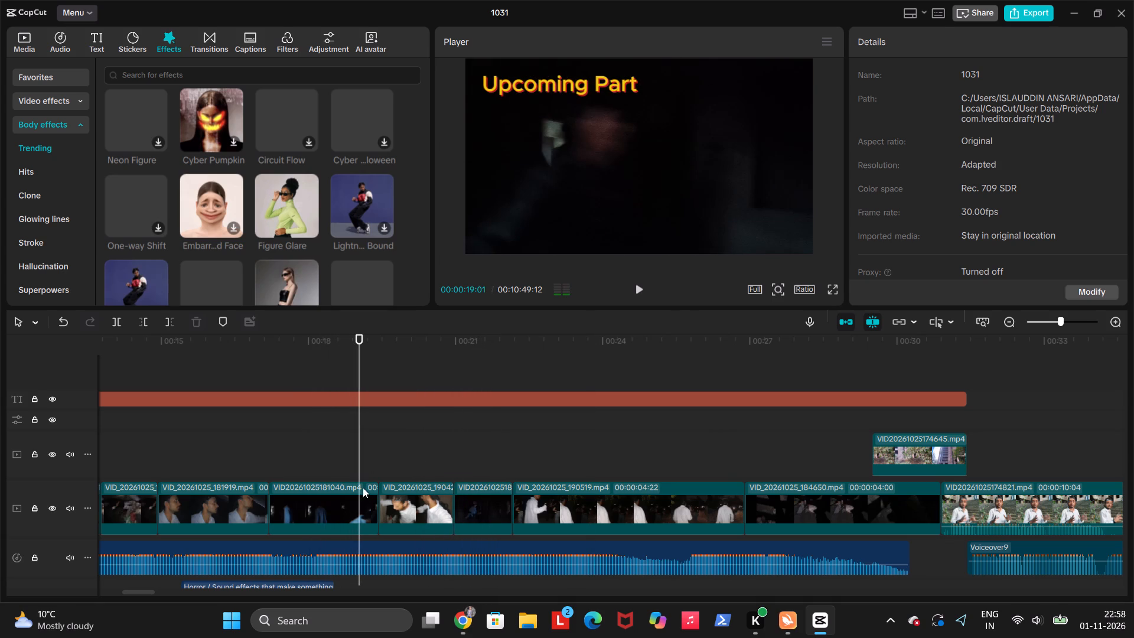
click(367, 503)
key(w)
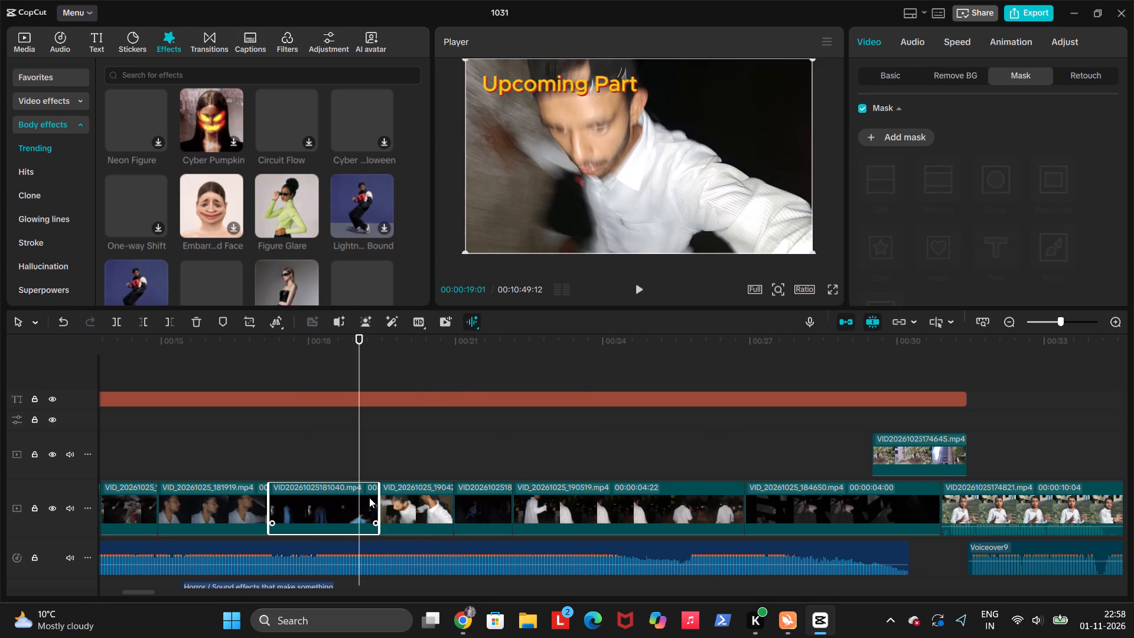
Play back the new cut and trim the end of the following white-shirt selfie clip to 00:00:20:14.
click(313, 463)
key(space)
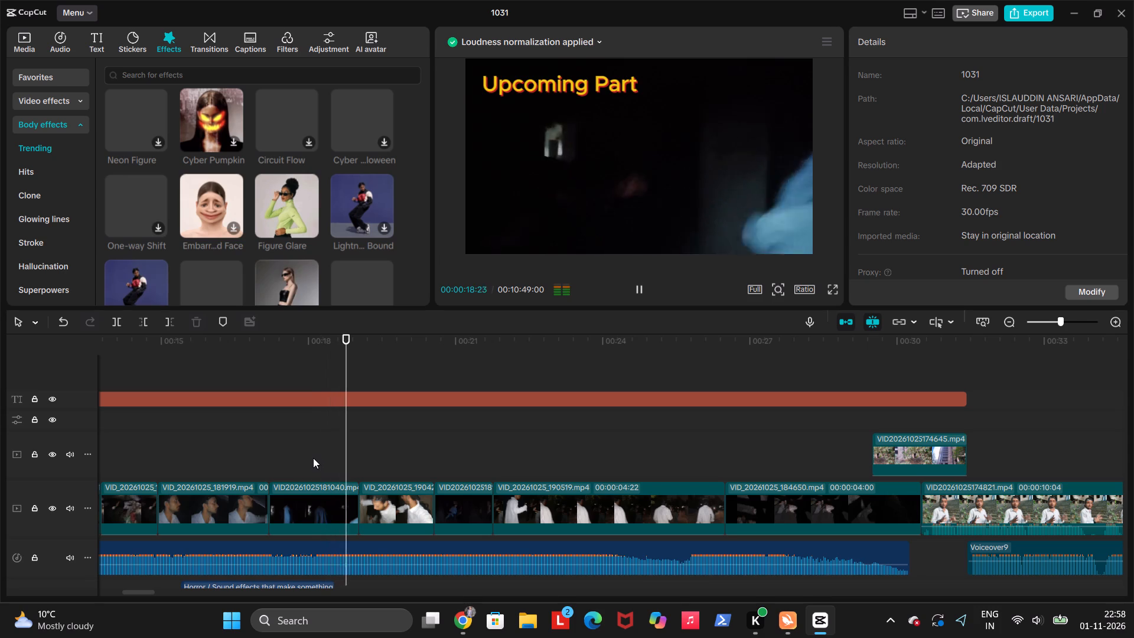
key(space)
key(space)
key(space)
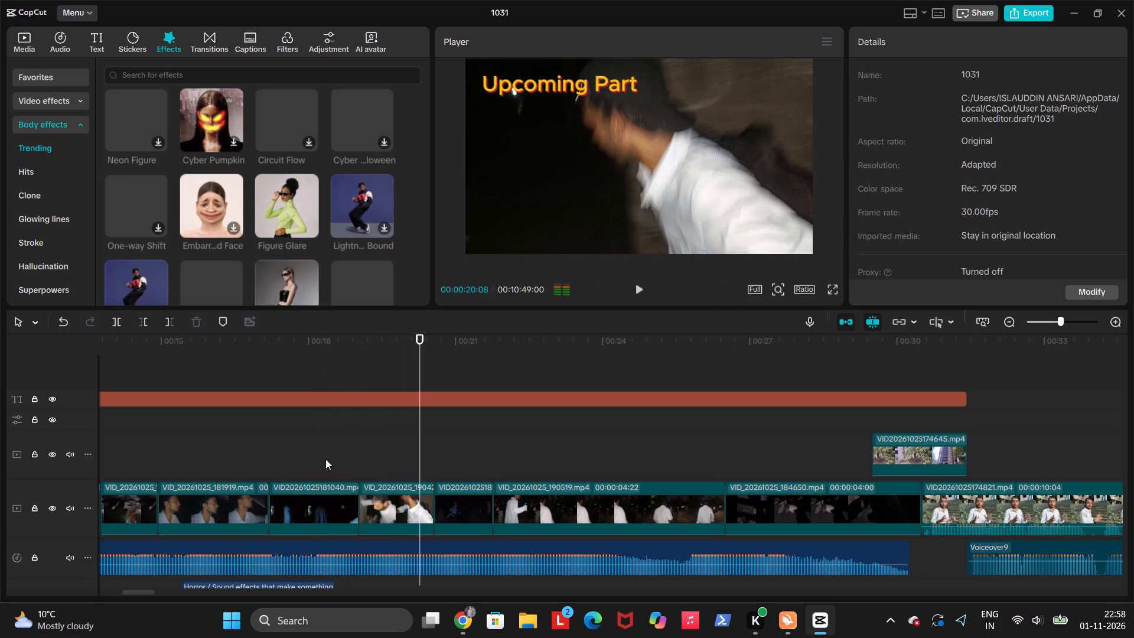
key(space)
key(space)
key(w)
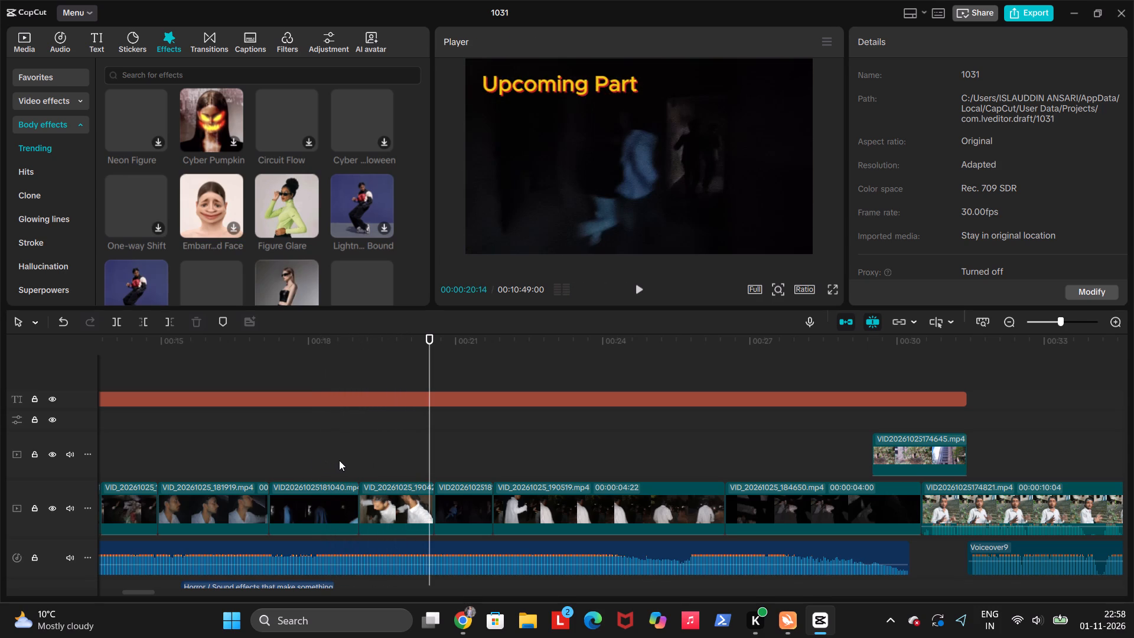
Play back the dark clip after the white-shirt selfie clip and trim its end to 00:00:21:14.
key(space)
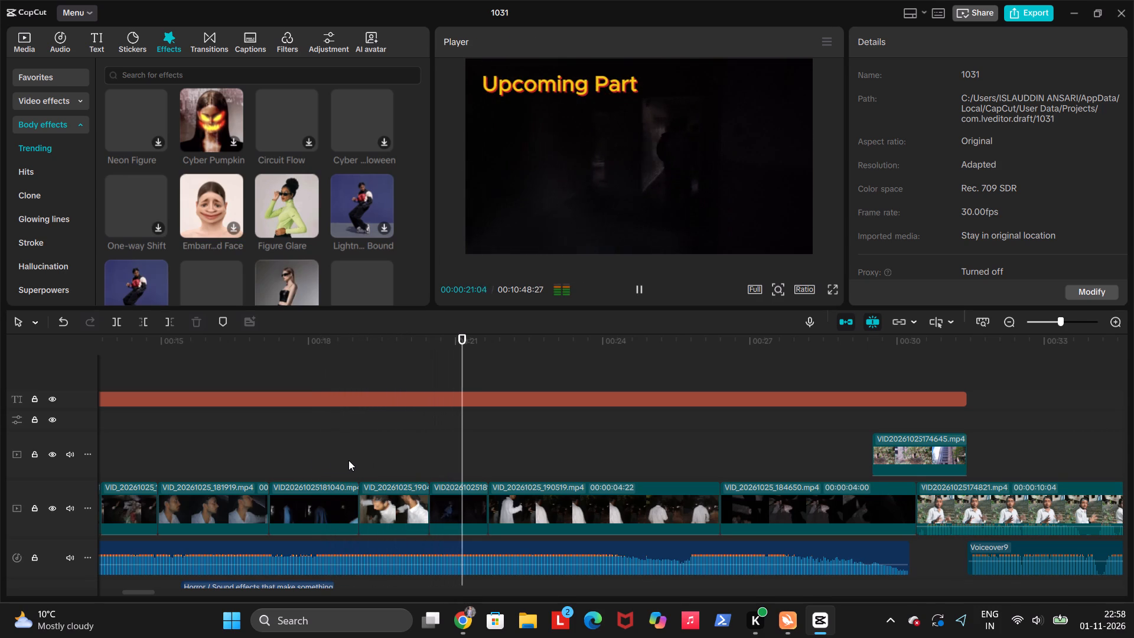
key(space)
key(space)
key(space)
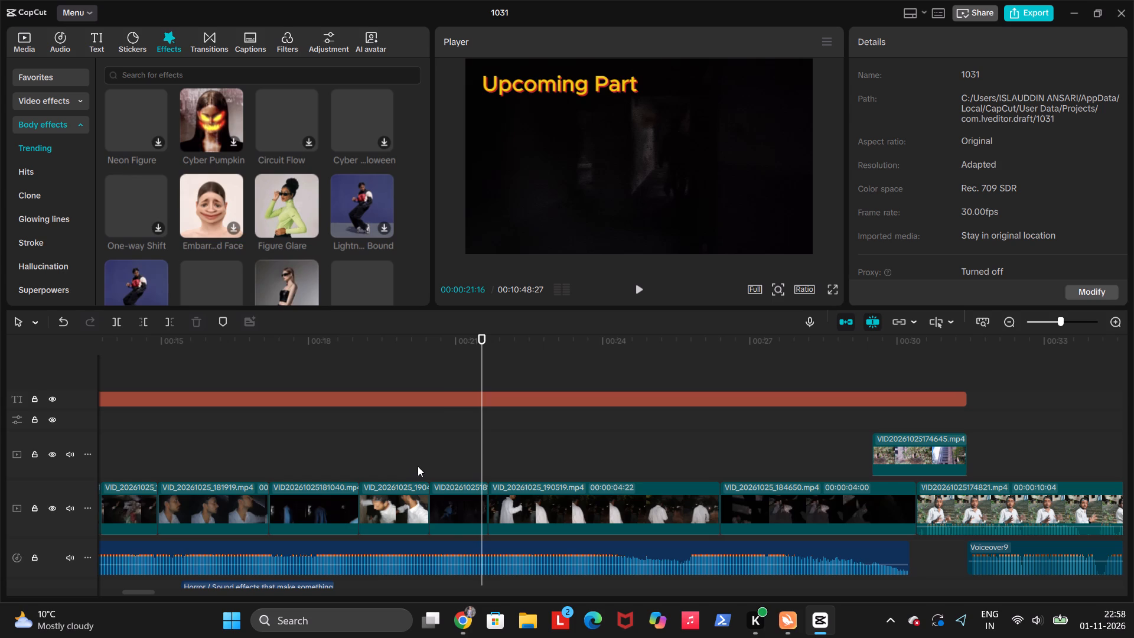
click(444, 466)
click(432, 470)
key(space)
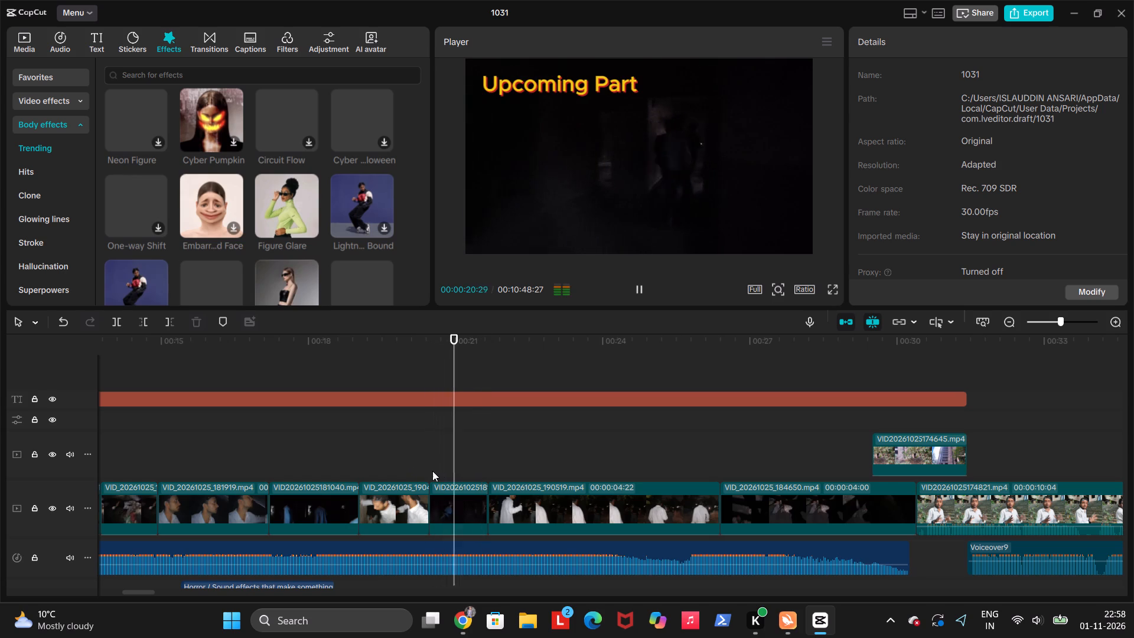
key(space)
key(w)
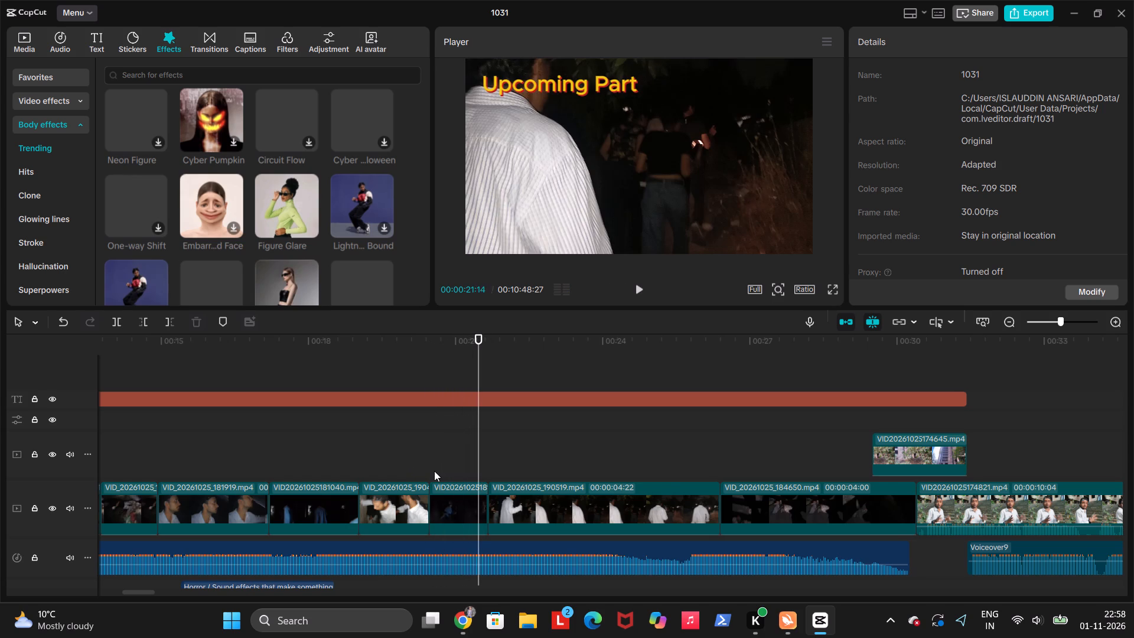
Replay the preview from about 00:00:18 and trim the end of the white-shirt selfie clip to 00:00:20:11.
click(317, 461)
key(space)
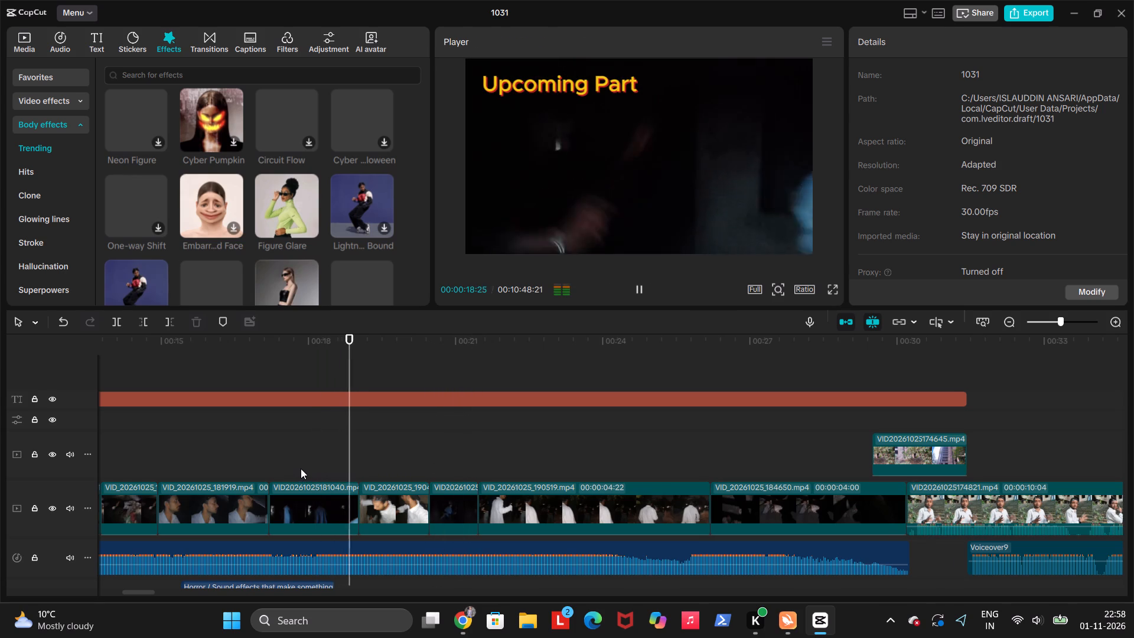
key(space)
key(space)
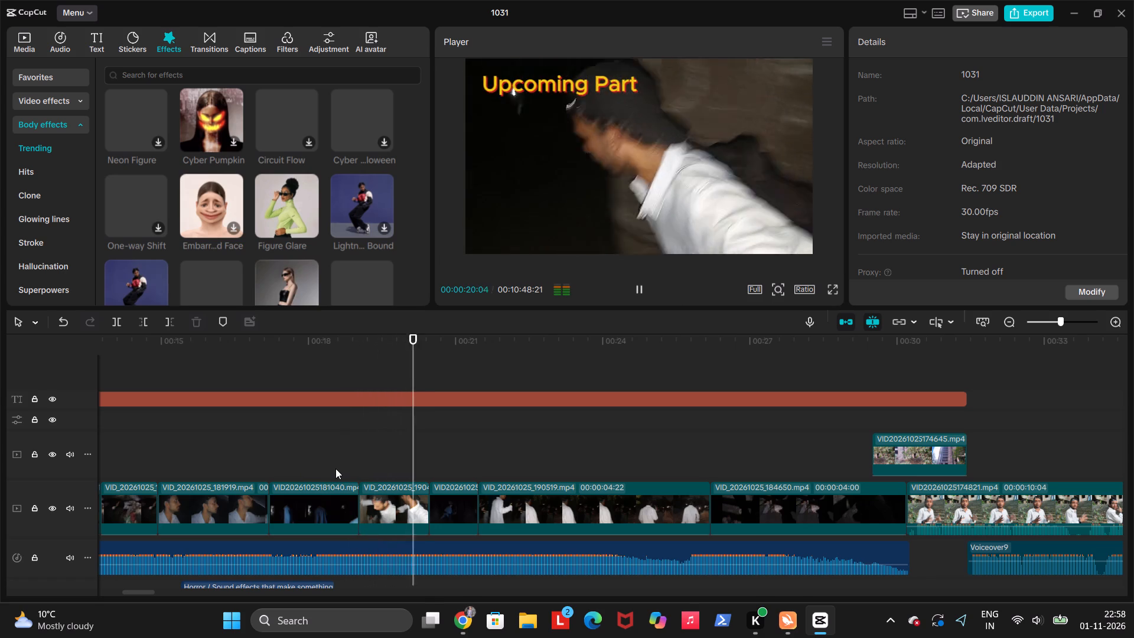
key(space)
key(w)
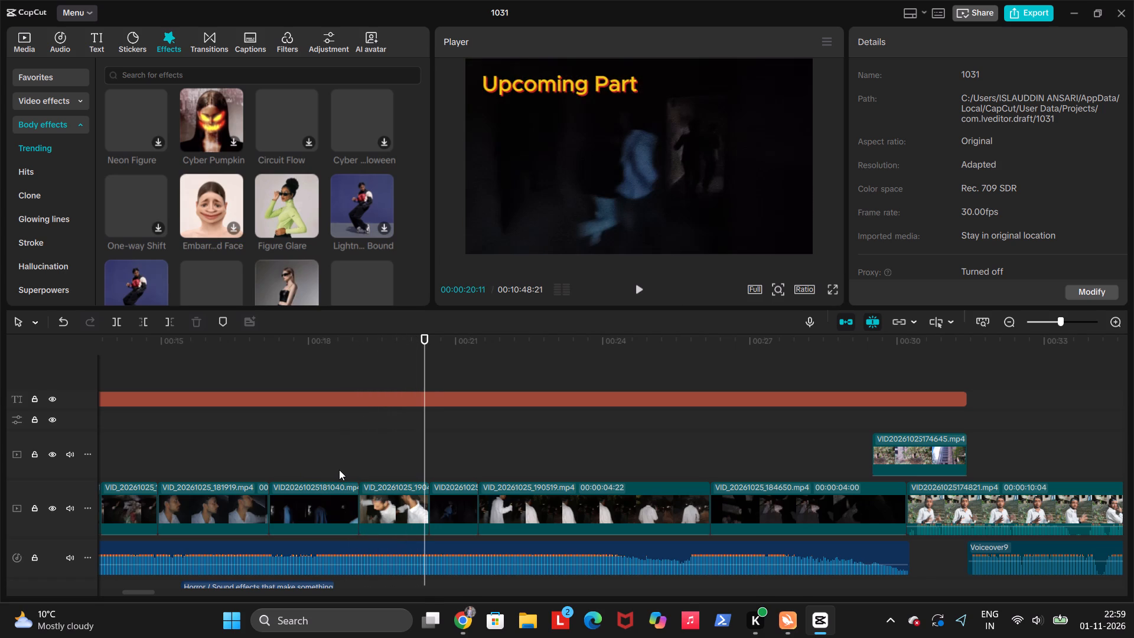
Review the VID_20261025_190519.mp4 clip of people walking at night and trim its end to 00:00:23:28.
key(space)
key(space)
key(space)
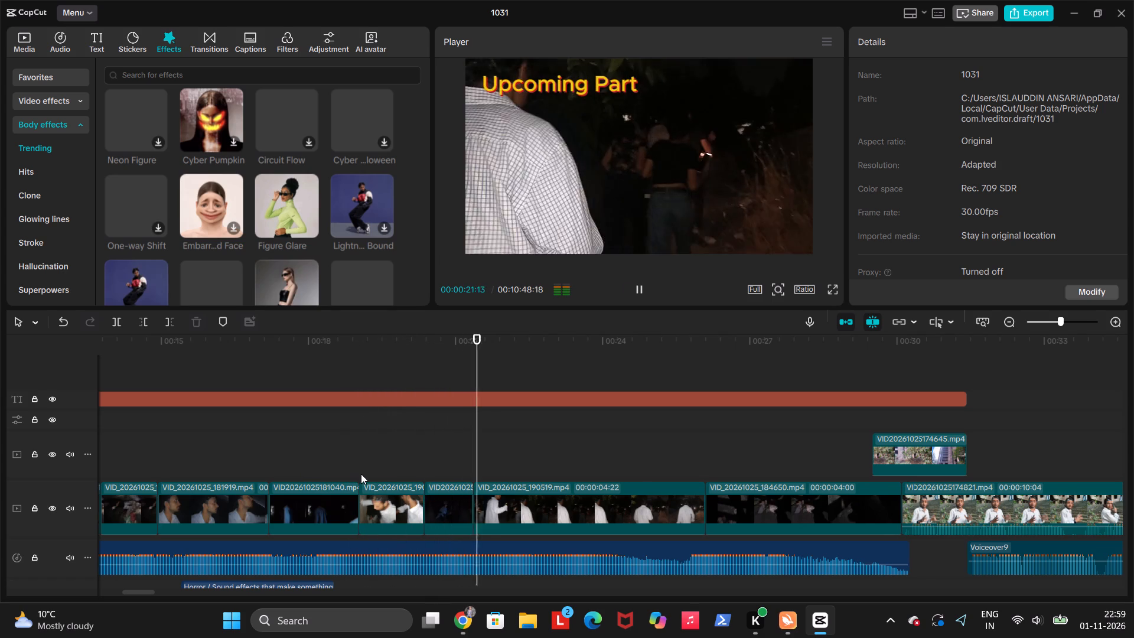
key(space)
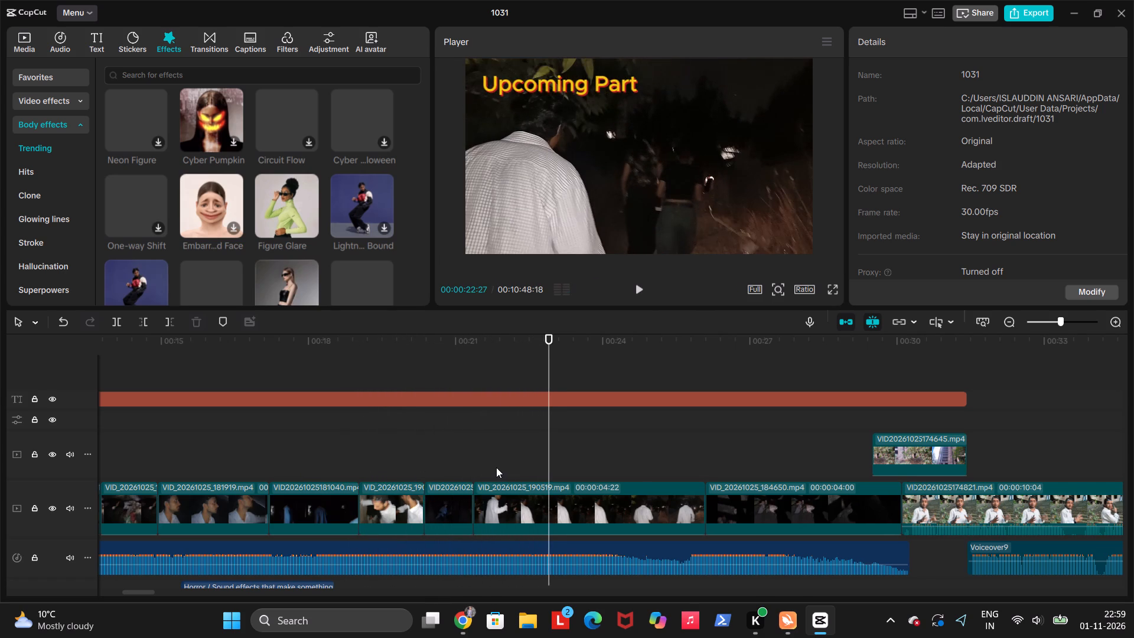
key(space)
key(space)
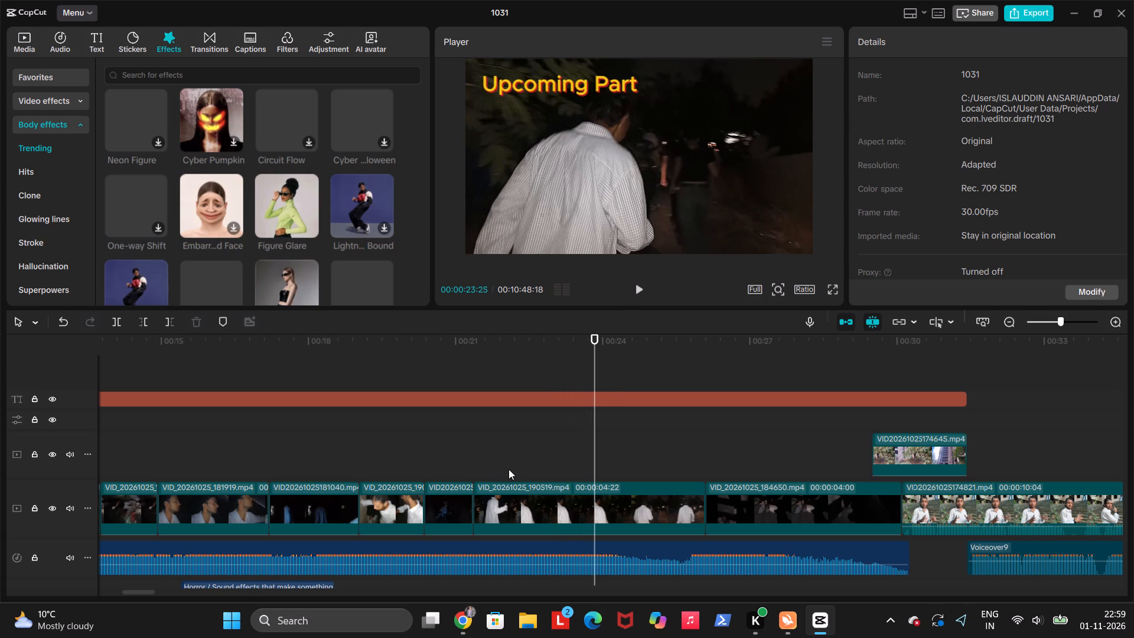
key(space)
key(space)
click(473, 469)
key(space)
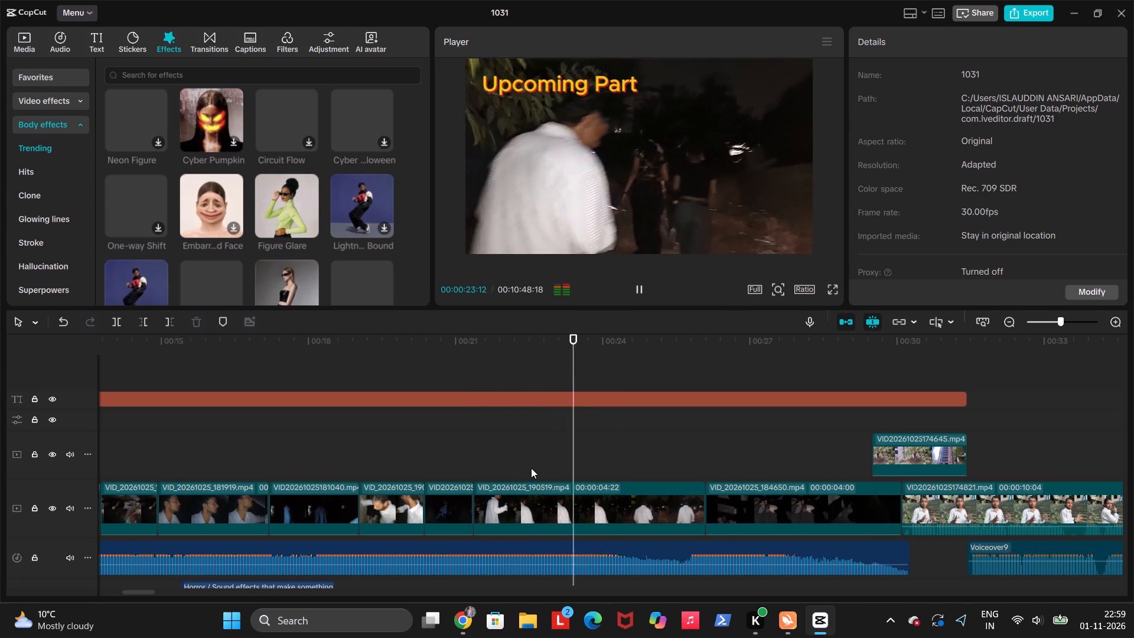
key(space)
click(674, 472)
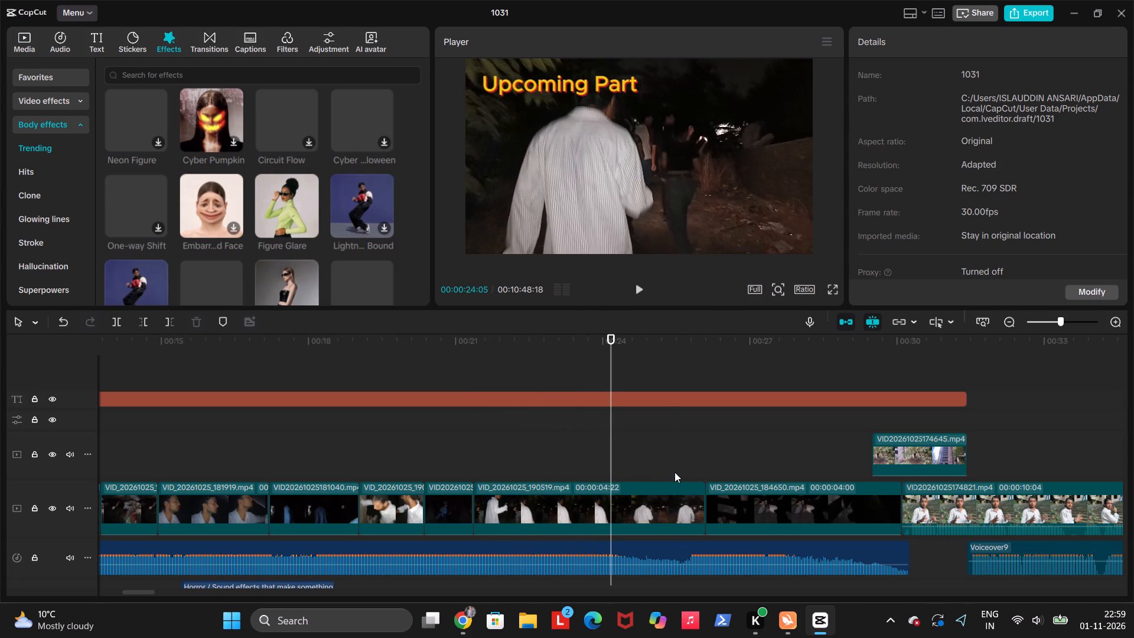
click(575, 467)
key(space)
key(space)
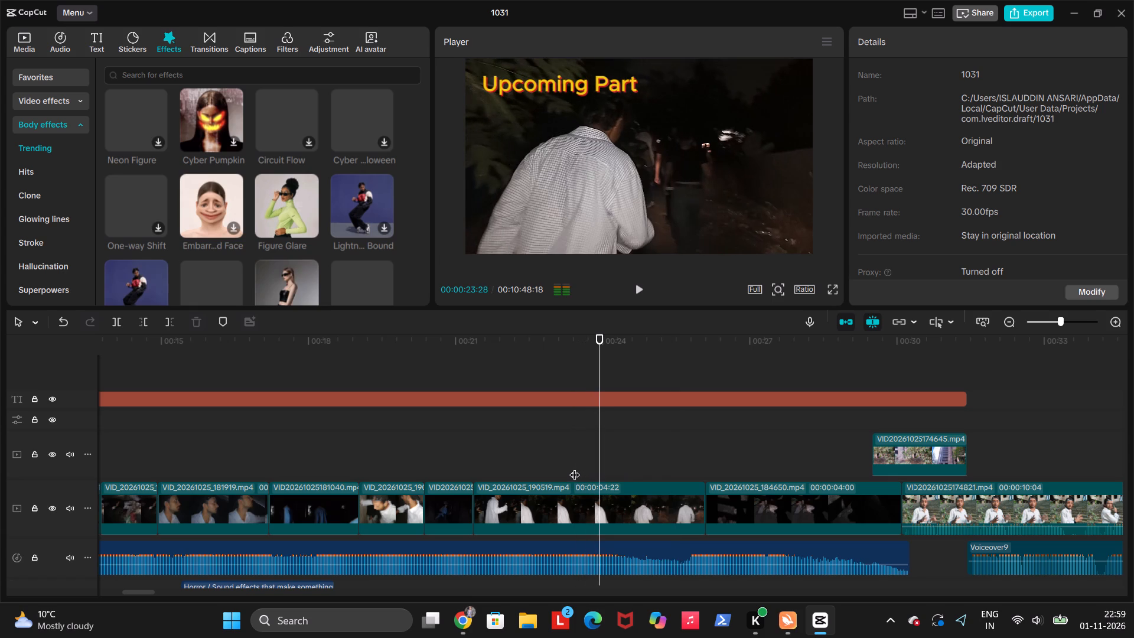
key(w)
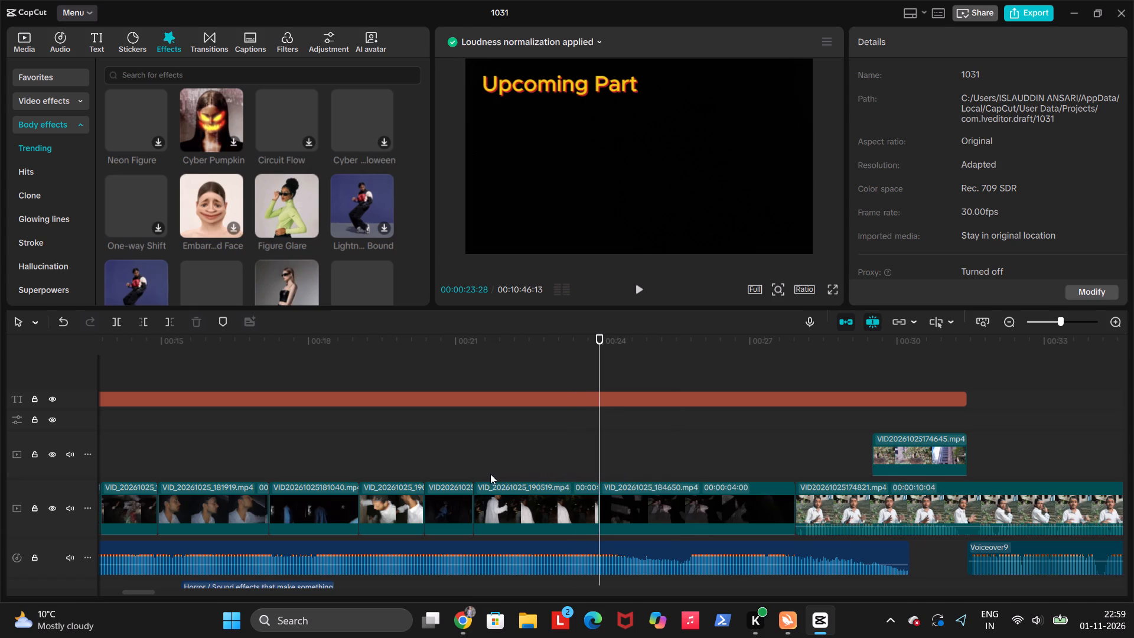
Replay the start of the VID_20261025_190519.mp4 clip and trim away its opening up to 00:00:21:27.
click(488, 474)
click(474, 475)
key(space)
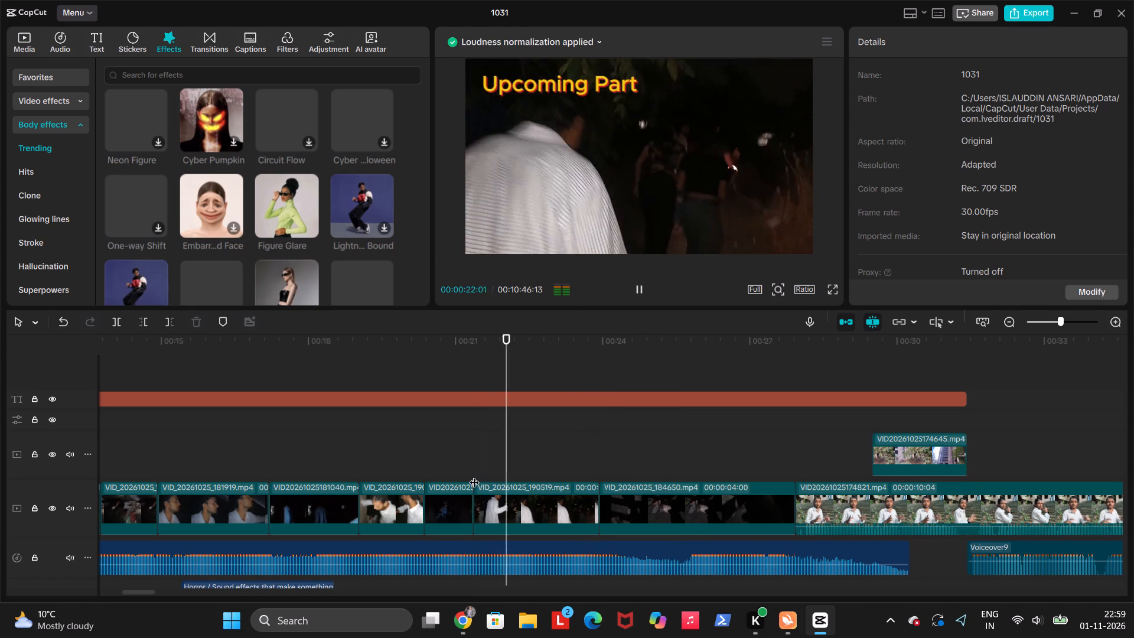
click(478, 473)
key(space)
key(space)
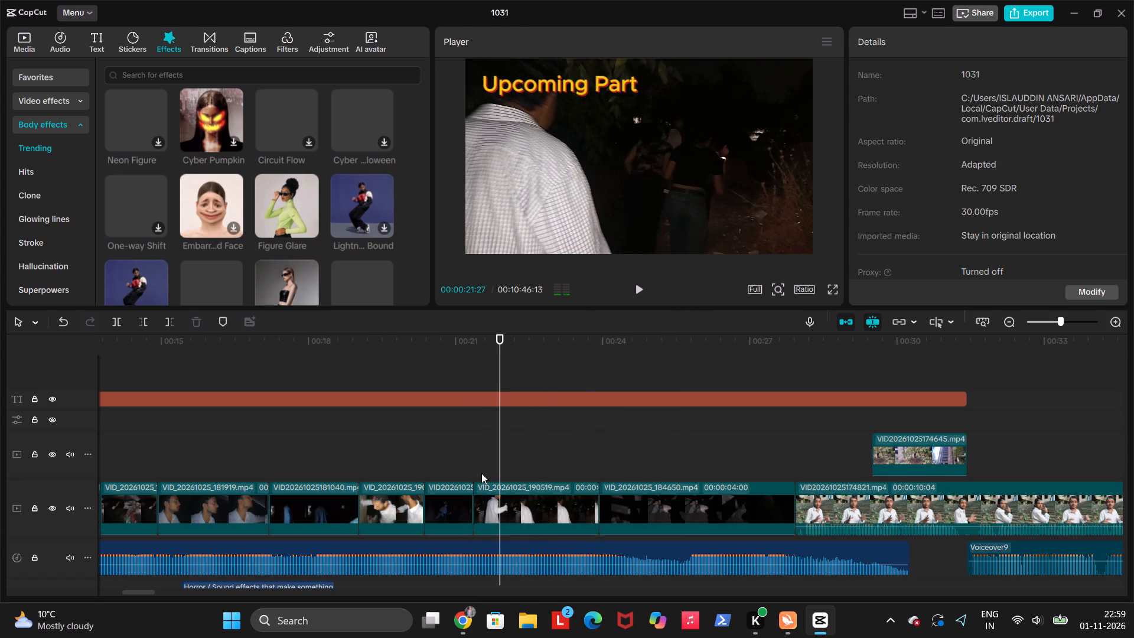
key(q)
Play the shortened VID_20261025_190519.mp4 clip and trim its end to 00:00:23:04.
key(space)
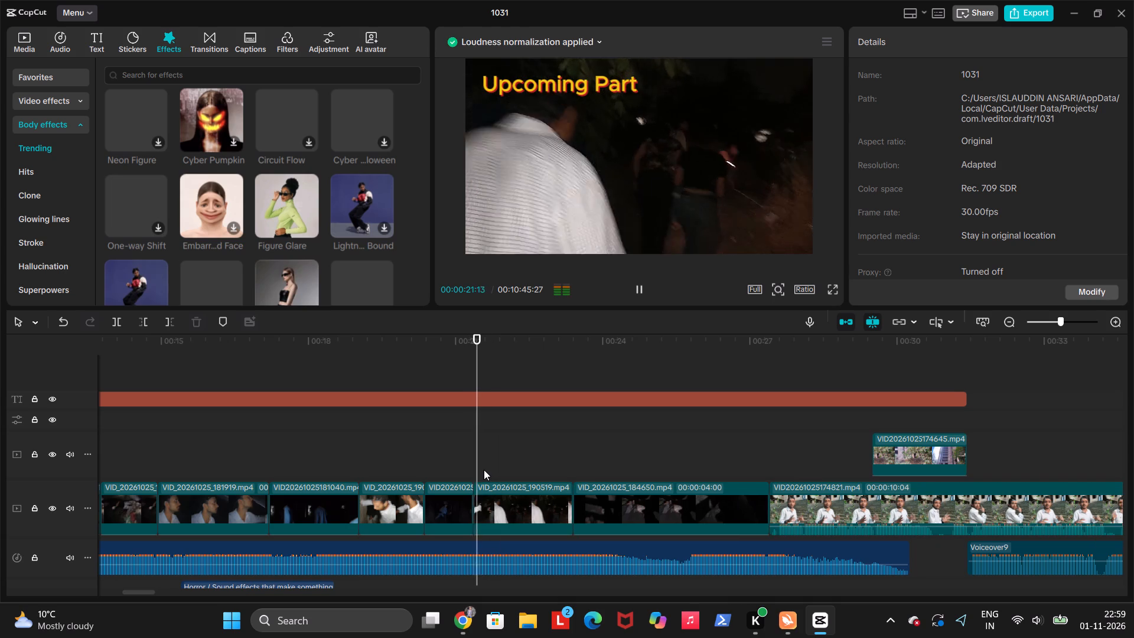
key(space)
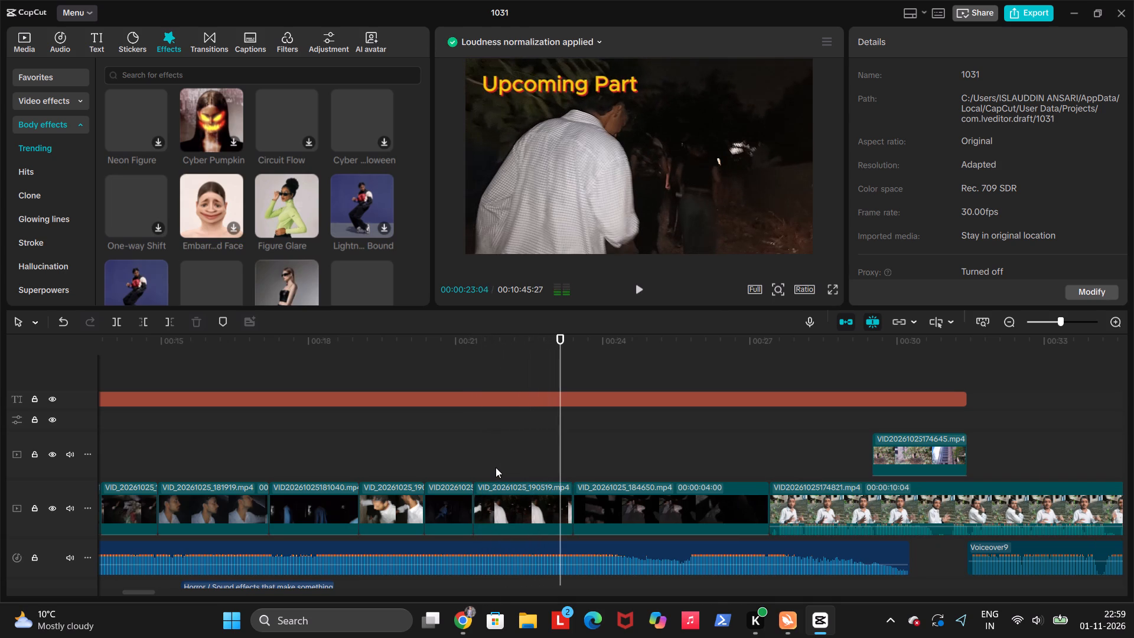
key(w)
Play back the dark VID_20261025_184650.mp4 clip and trim its end to 00:00:24:15.
key(space)
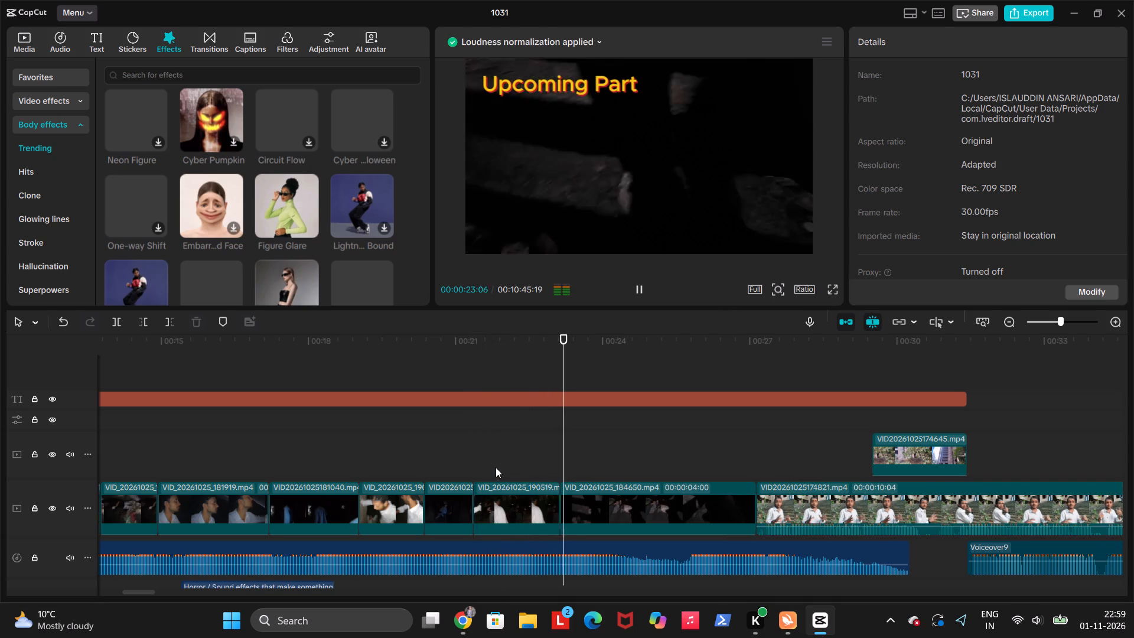
key(space)
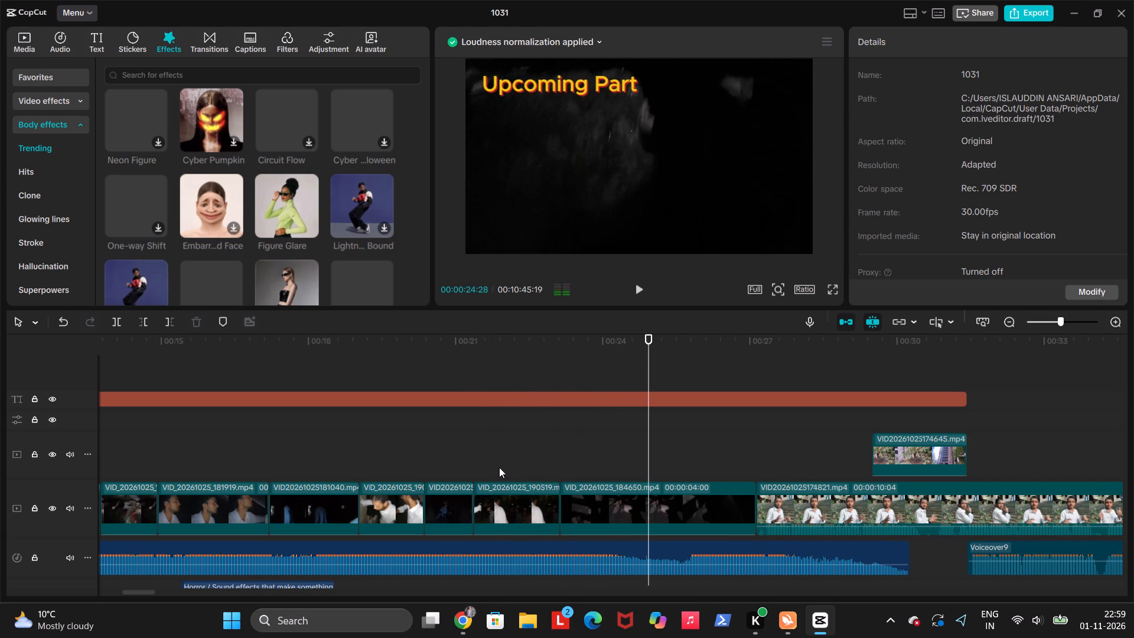
key(space)
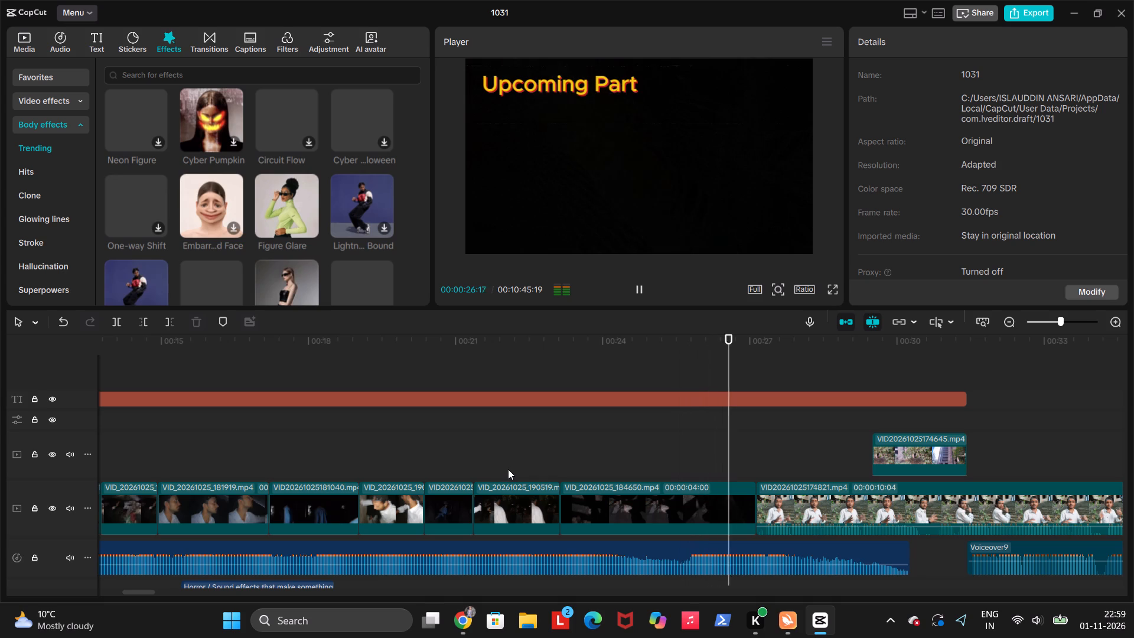
key(space)
key(space)
key(space)
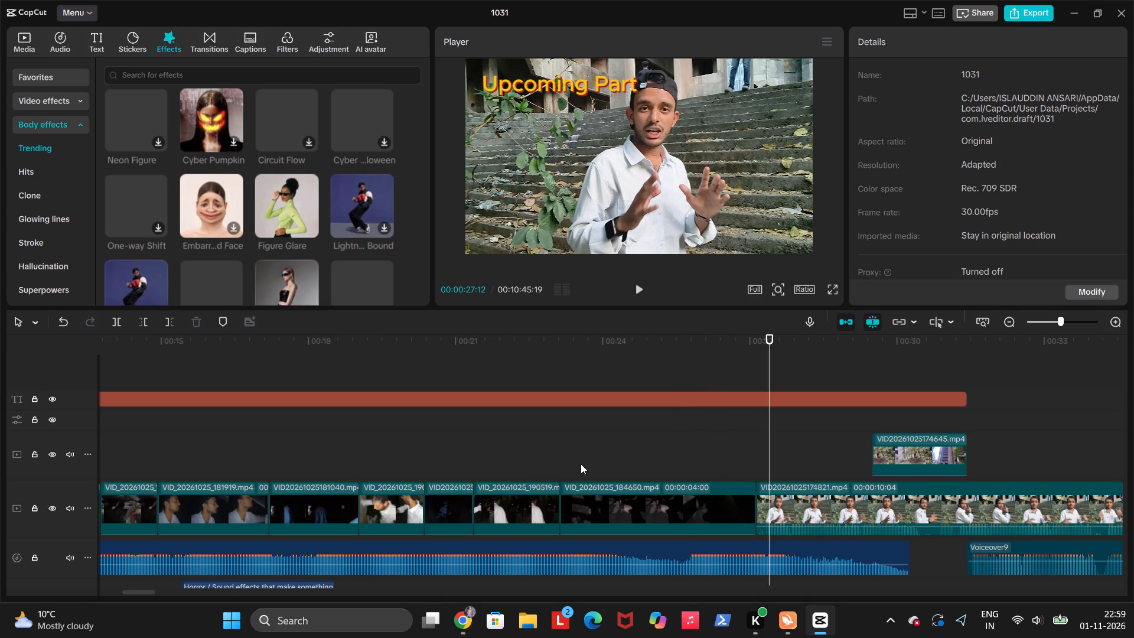
click(564, 463)
key(space)
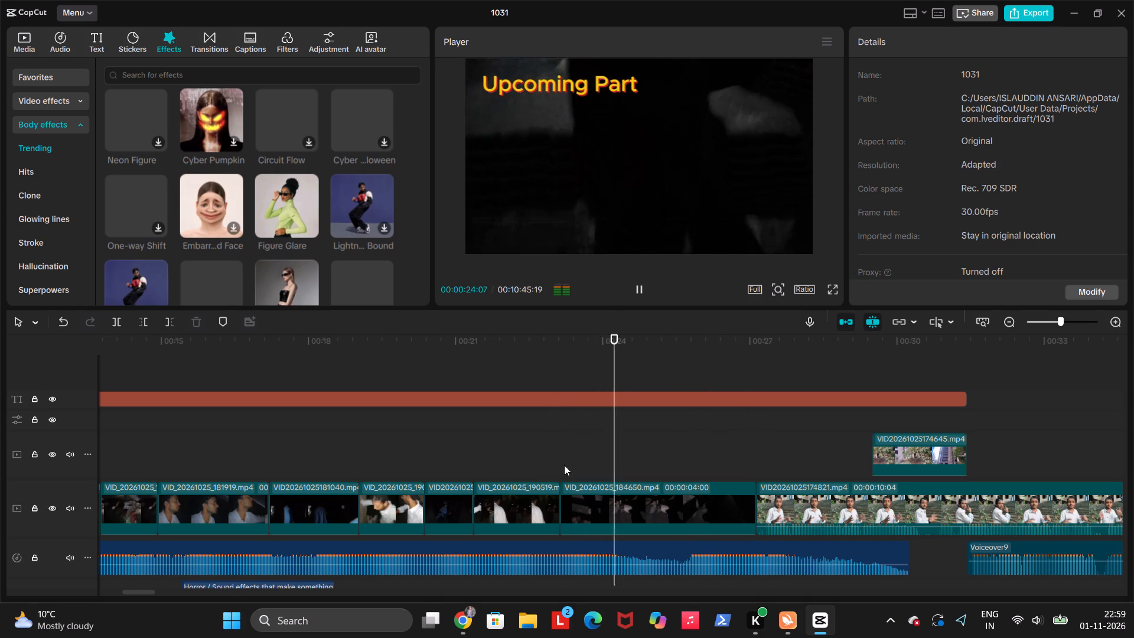
key(space)
click(615, 501)
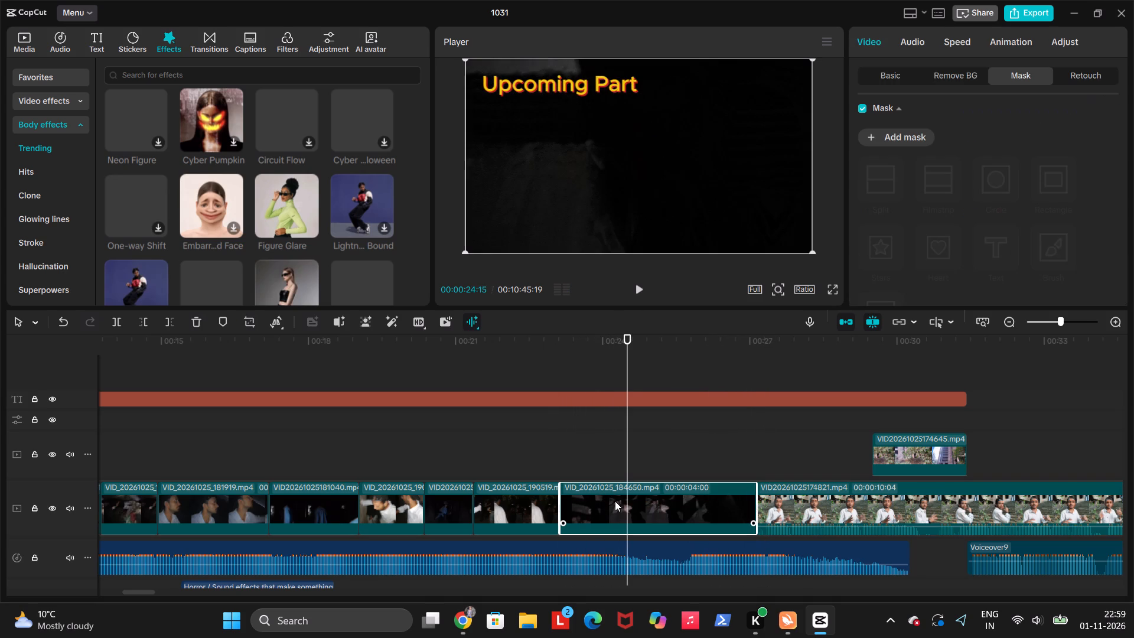
key(w)
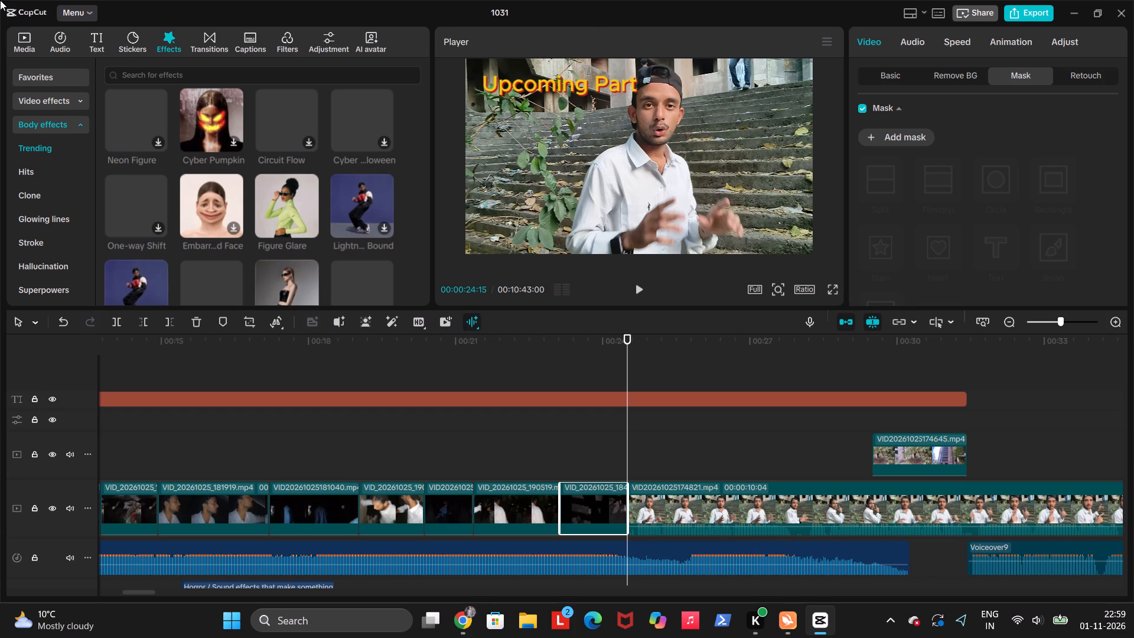
click(21, 44)
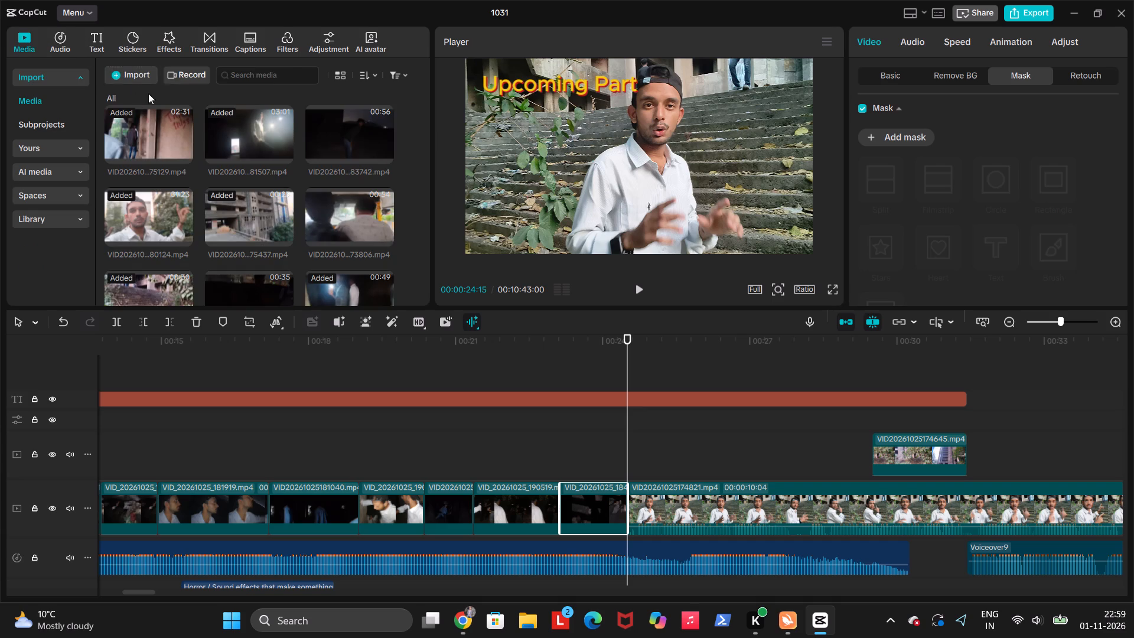
click(140, 73)
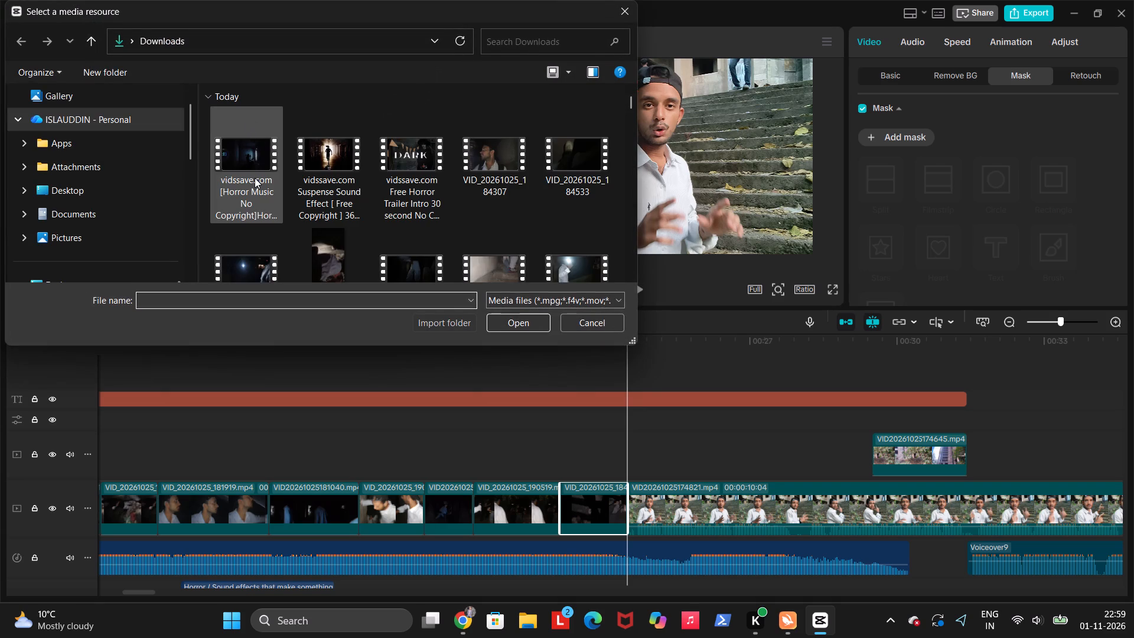
scroll(255, 178, down, 3)
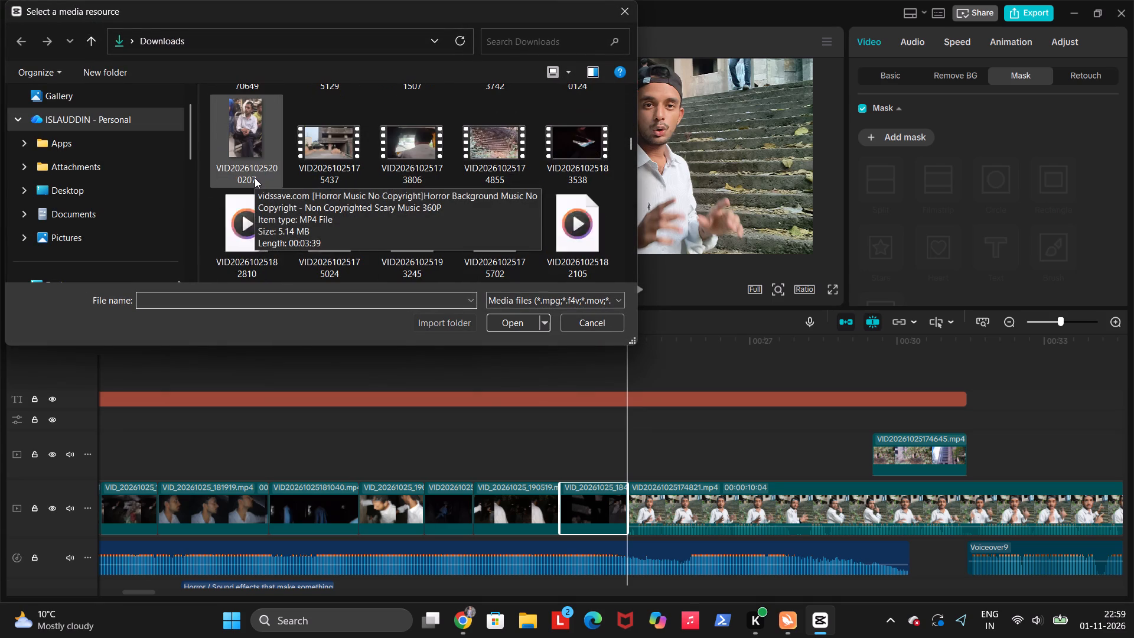
scroll(255, 178, down, 1)
scroll(442, 278, down, 1)
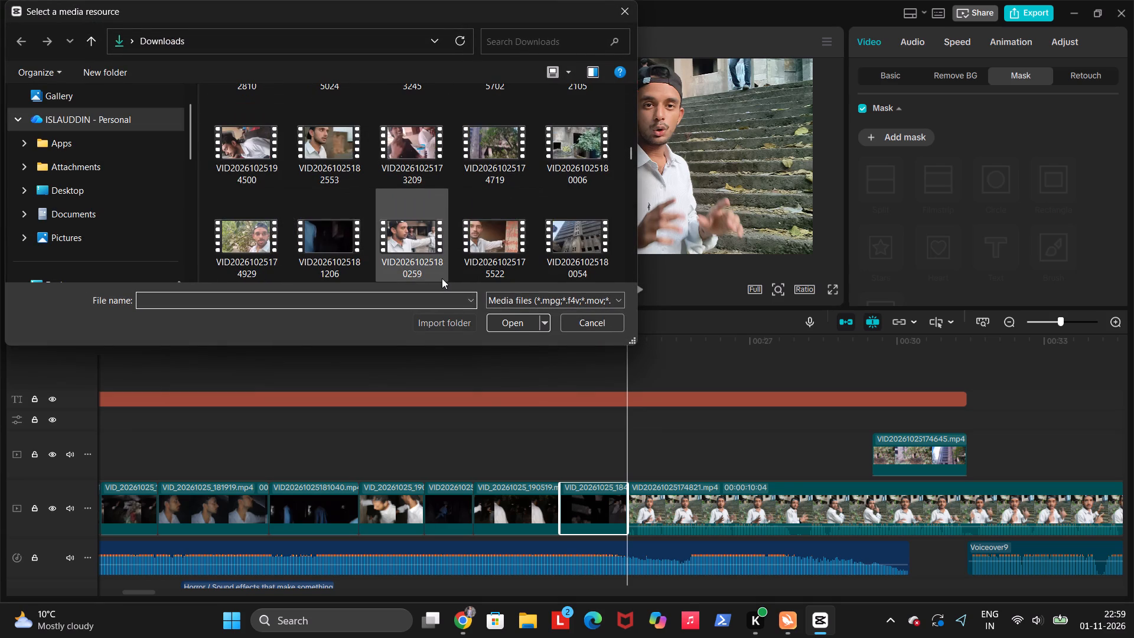
scroll(442, 278, down, 4)
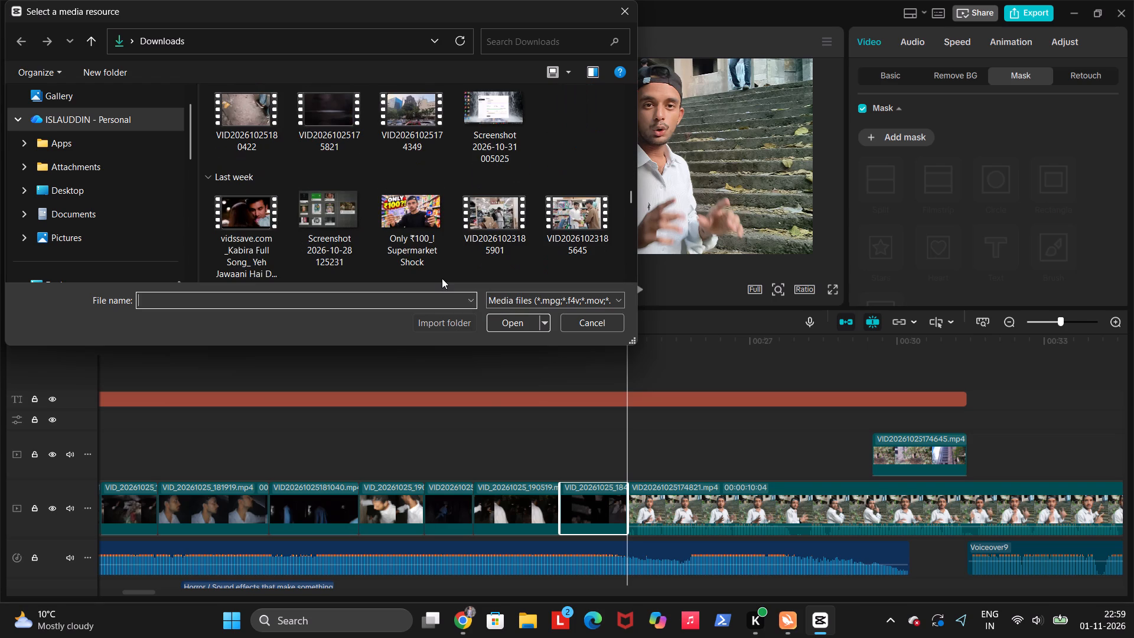
scroll(402, 213, down, 1)
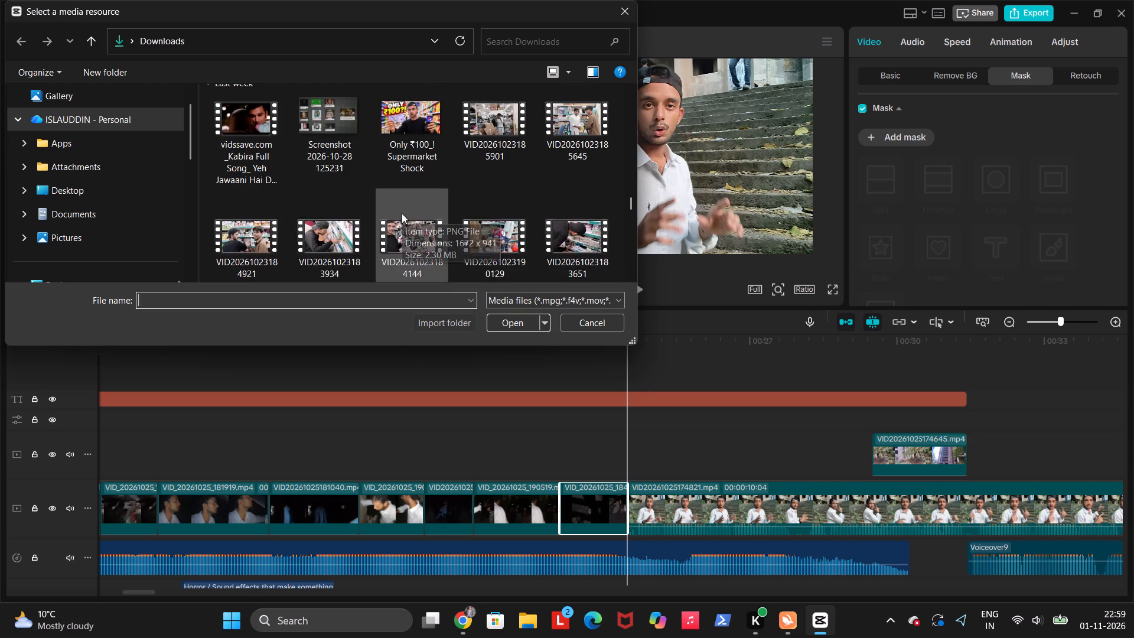
scroll(402, 213, down, 2)
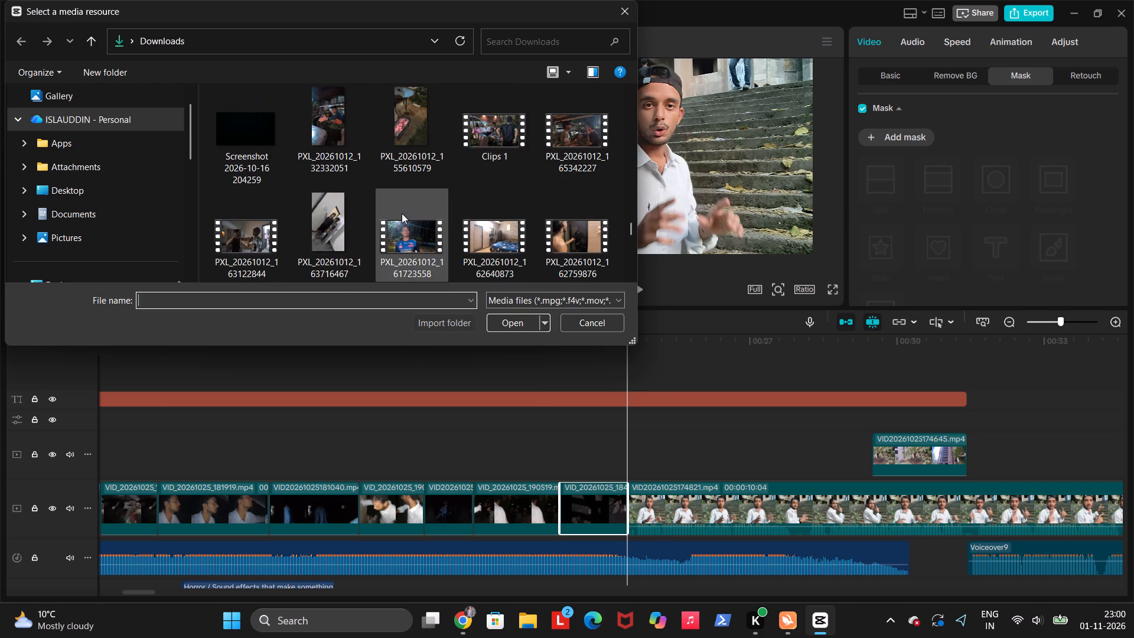
scroll(402, 213, down, 1)
drag(283, 152, 245, 148)
click(245, 148)
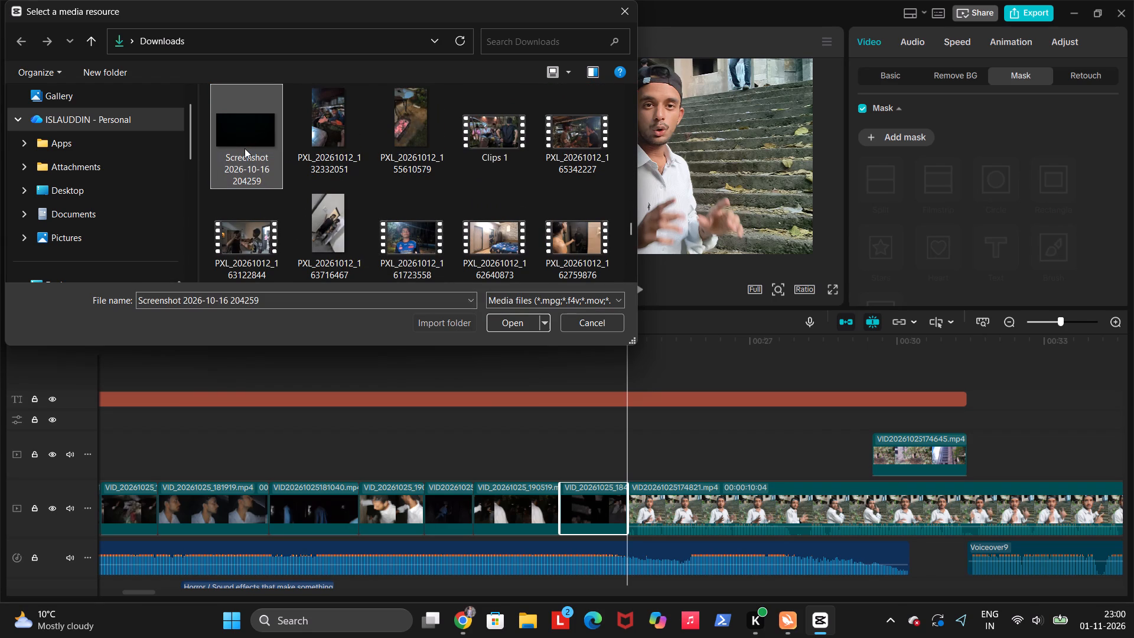
key(Return)
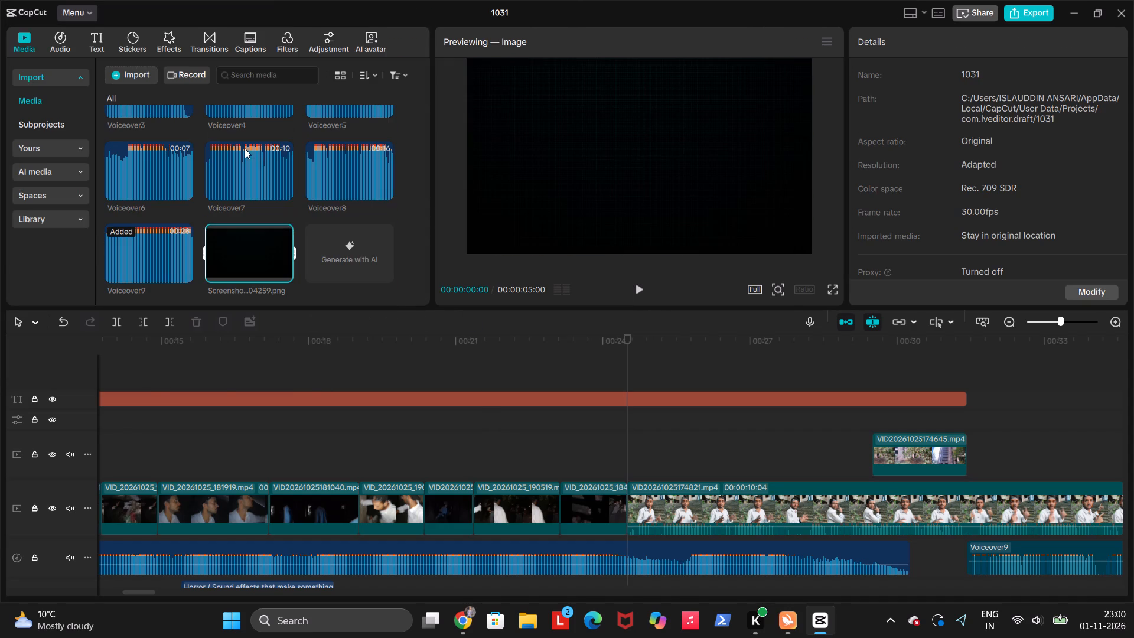
Insert the imported black screenshot into the main track at 00:00:24:15, before the stairway talking clip.
click(283, 276)
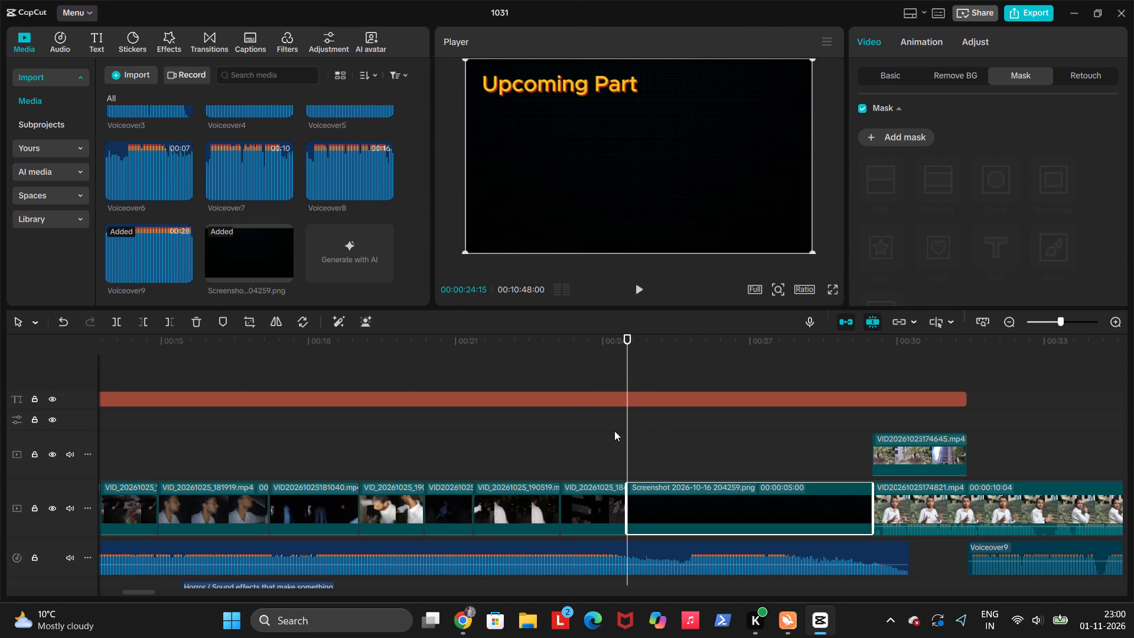
Trim the end of the "Upcoming Part" title to 00:00:24:15, where the black screenshot clip starts.
click(640, 405)
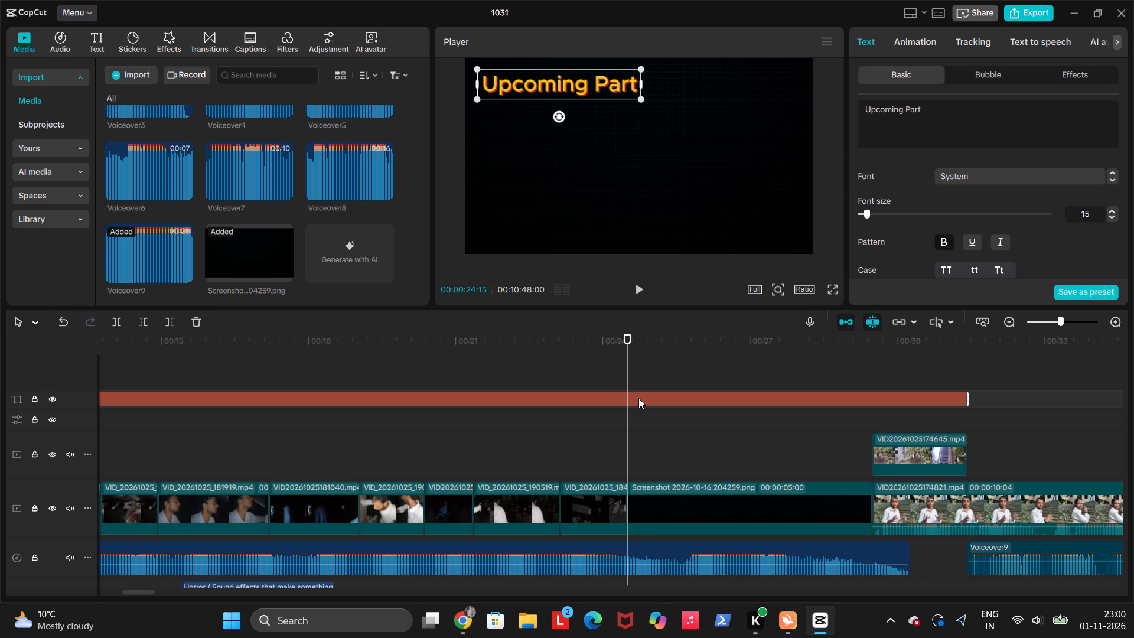
key(w)
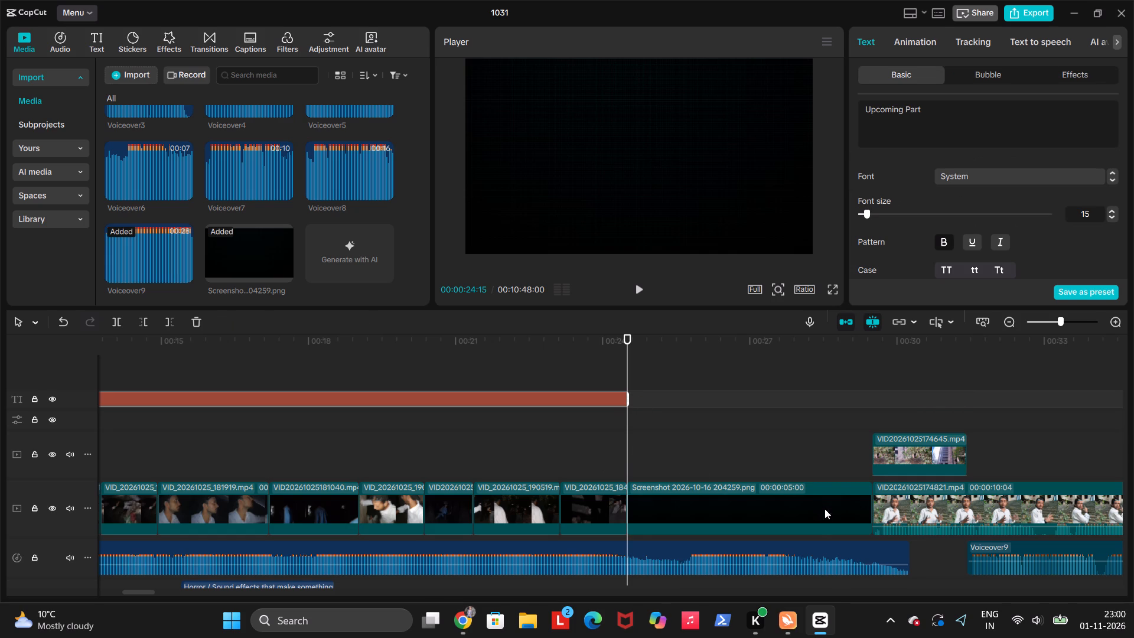
Play through the black screen section and trim the end of the background audio beneath it to 00:00:25:26.
key(space)
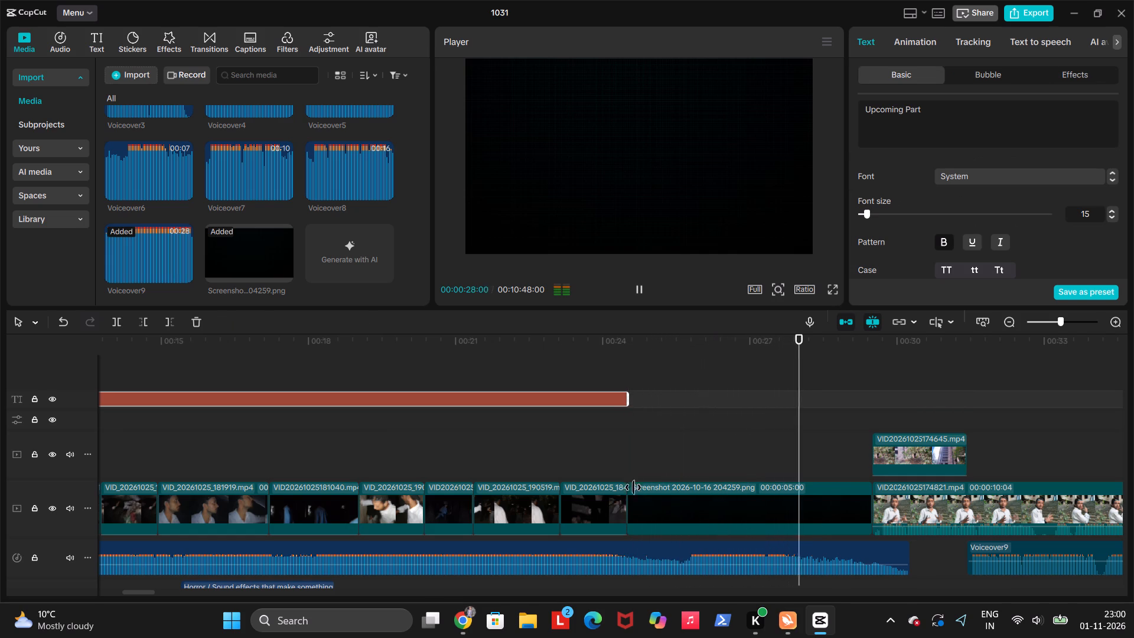
click(619, 468)
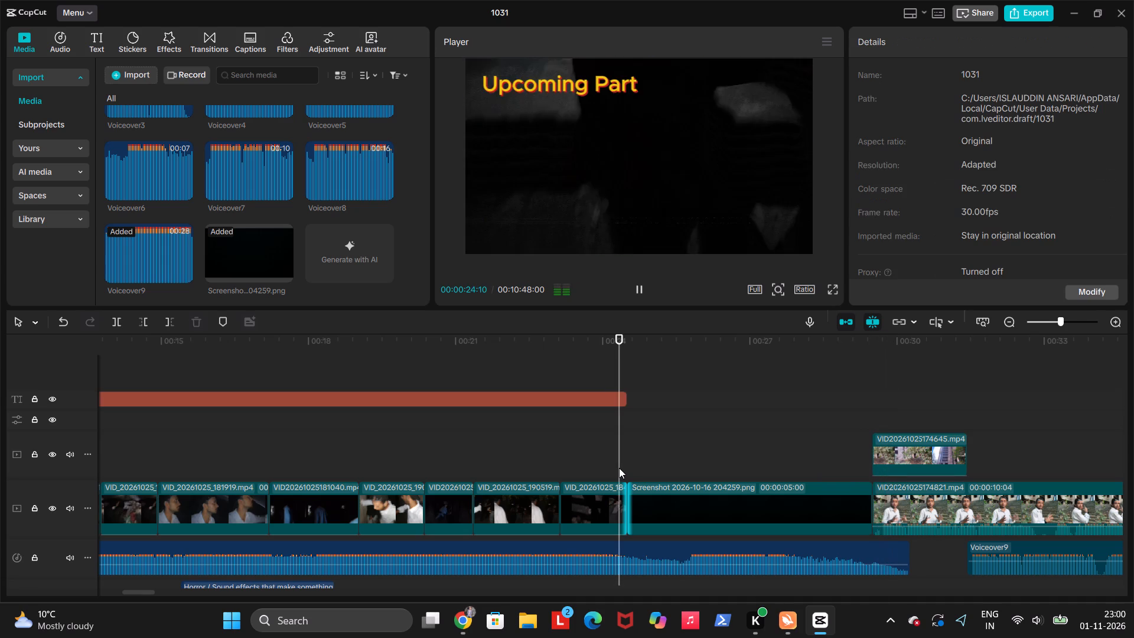
key(space)
key(space)
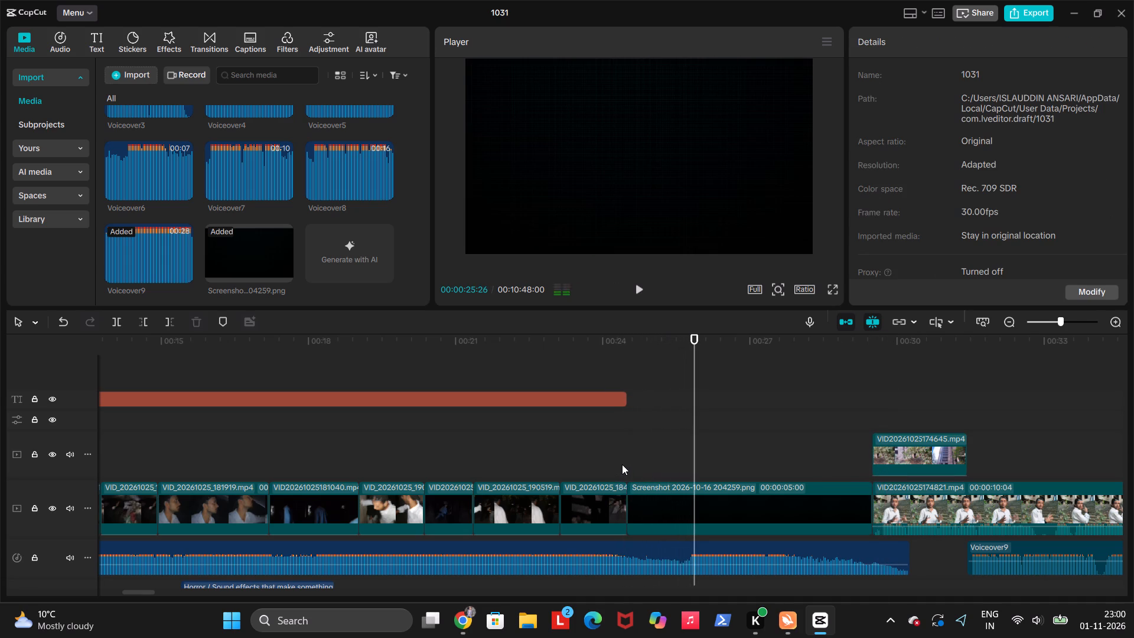
click(702, 551)
key(w)
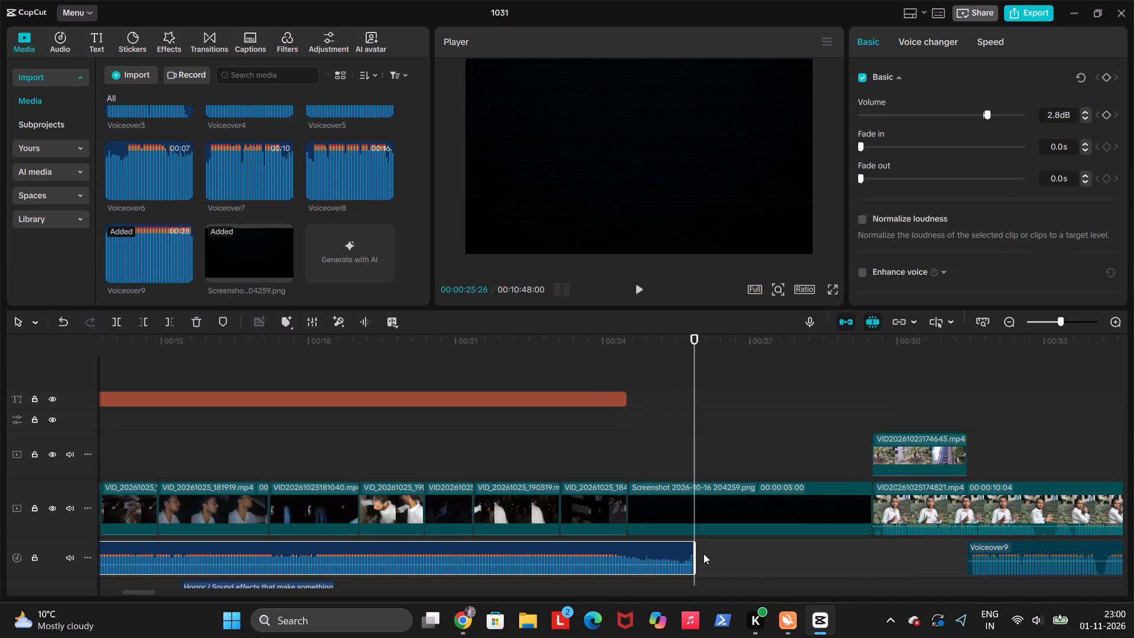
Shorten the black screenshot clip to end with the background audio at 00:00:25:26 and play back the transition.
click(693, 523)
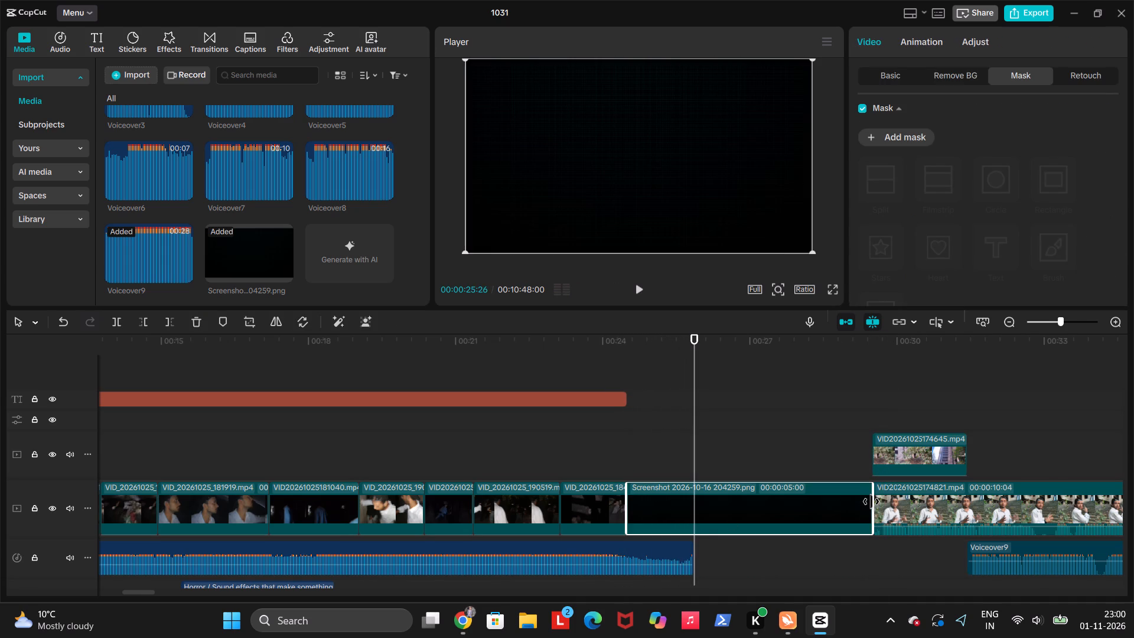
drag(871, 502, 694, 504)
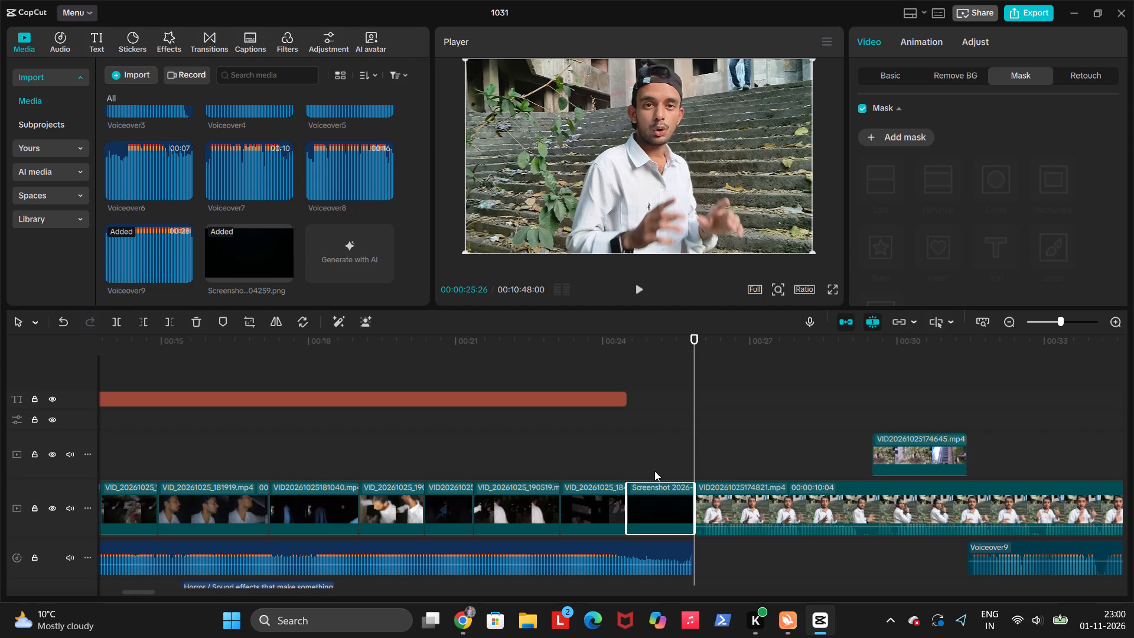
click(623, 473)
key(space)
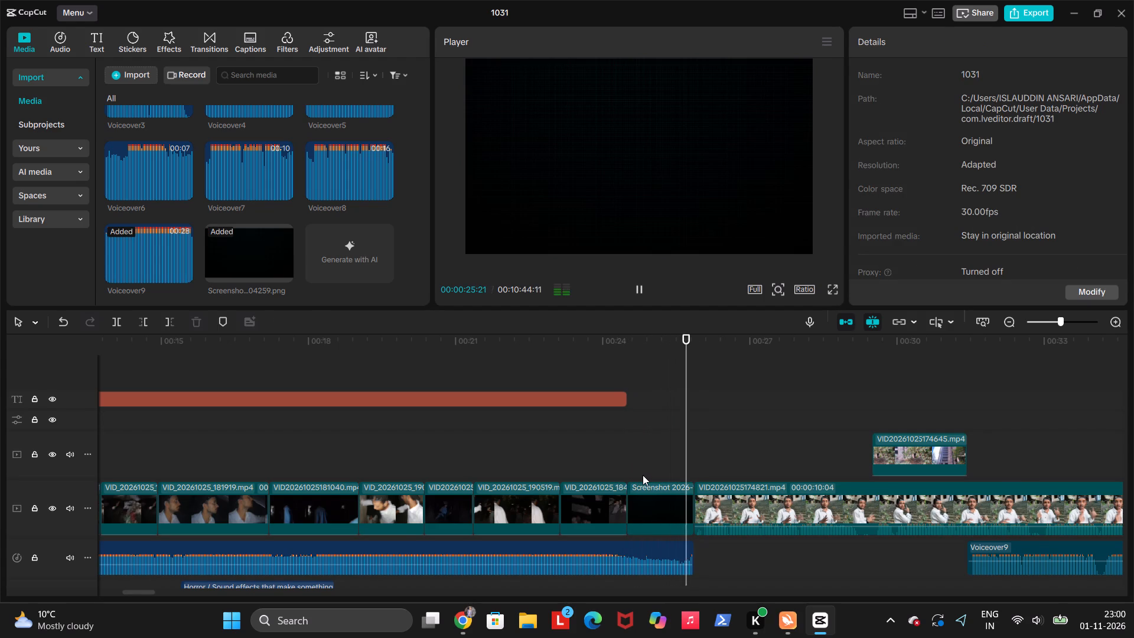
key(space)
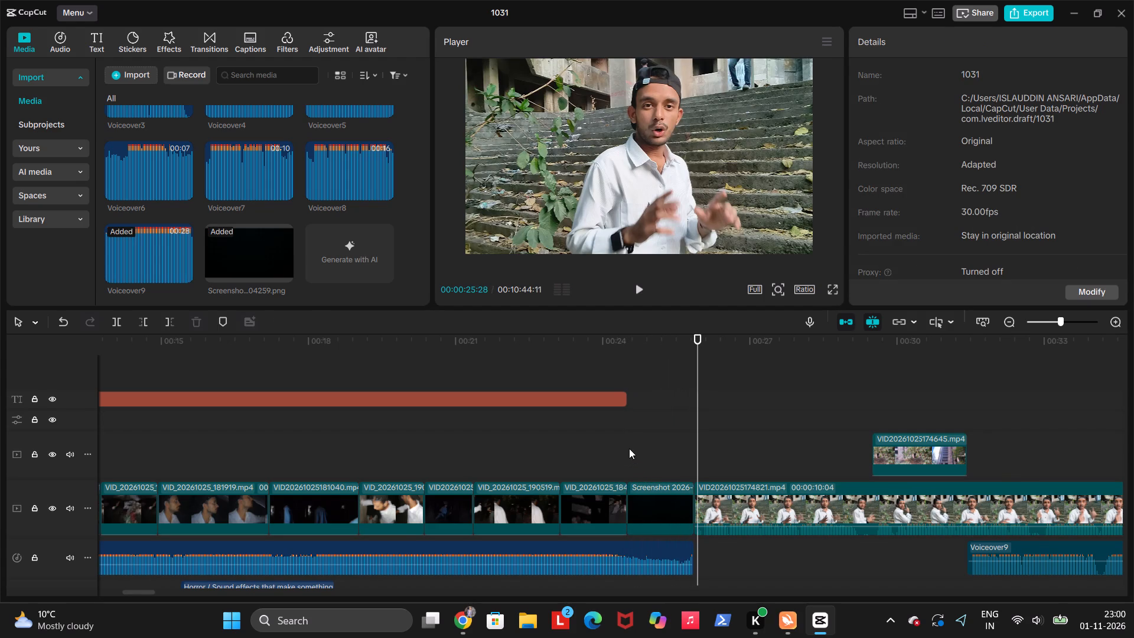
Add a default text clip at 00:00:24:15 and trim its end to match the black screenshot clip.
key(Up)
key(Up)
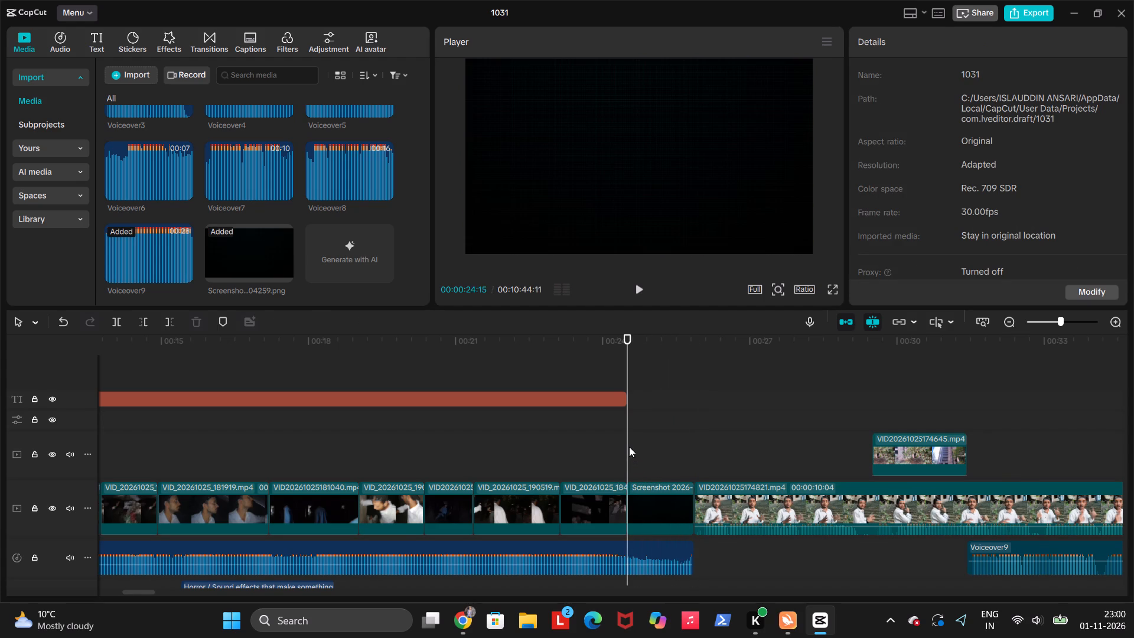
click(94, 42)
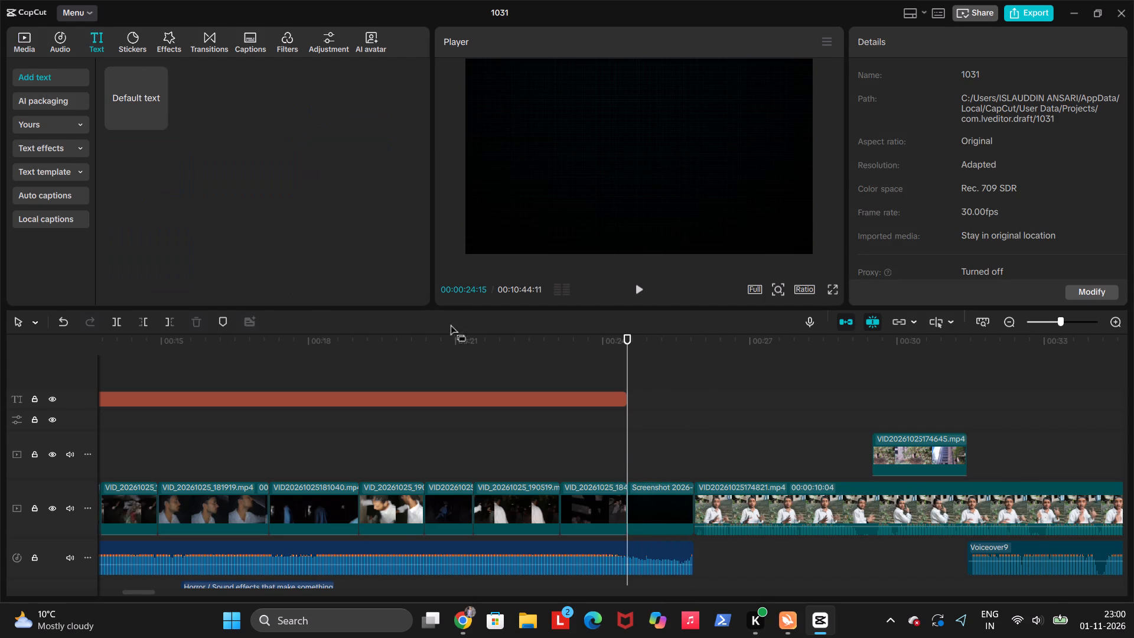
click(158, 125)
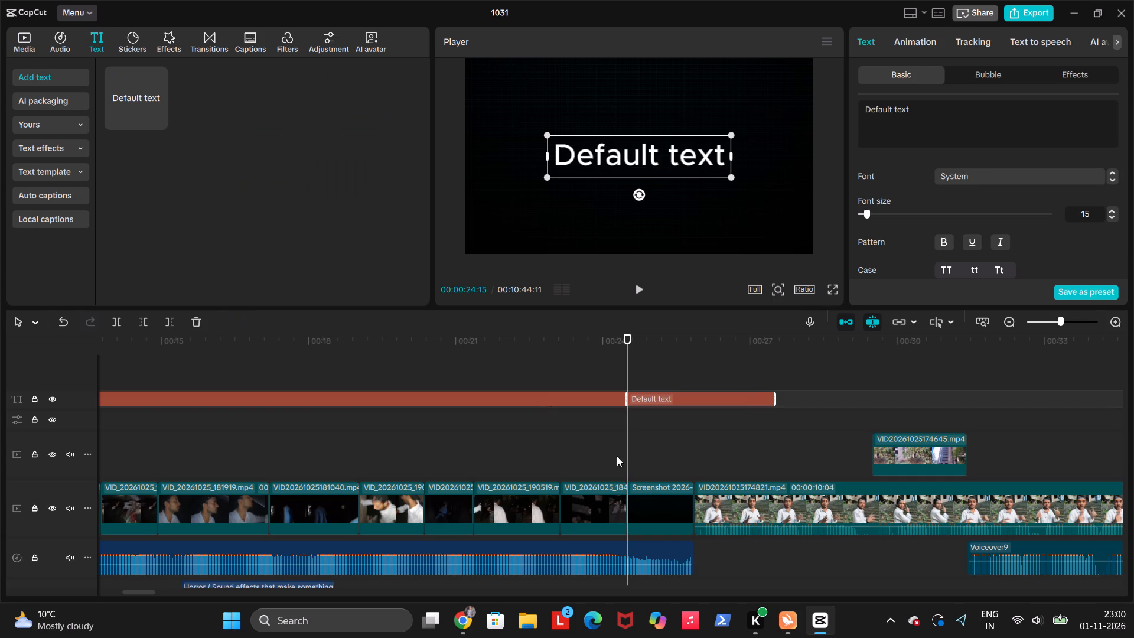
drag(775, 394, 701, 401)
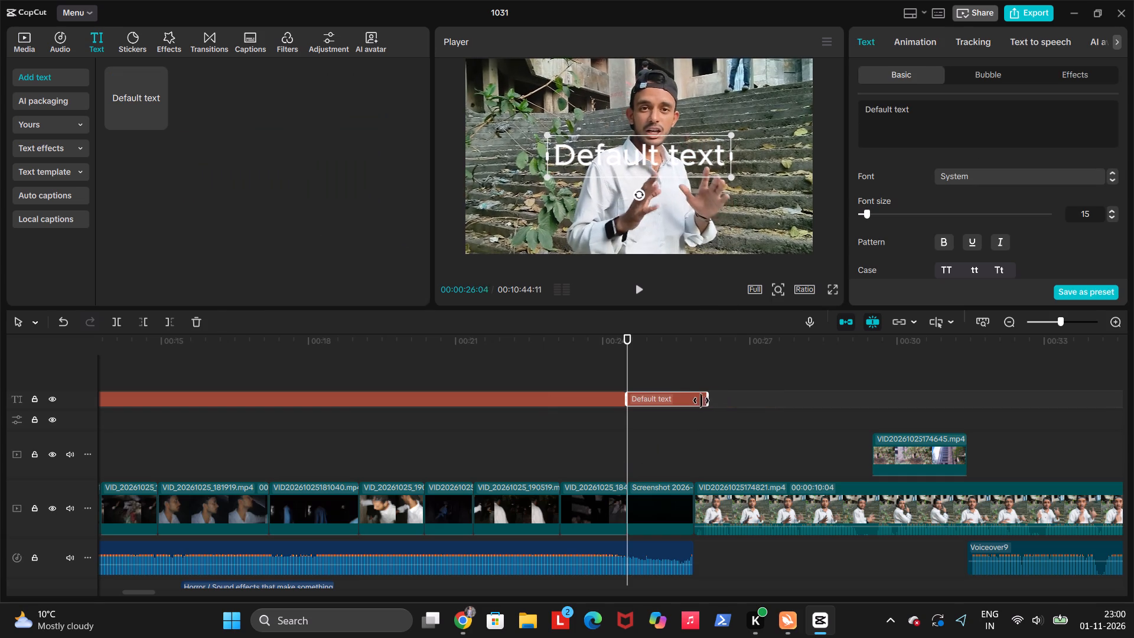
drag(701, 401, 693, 403)
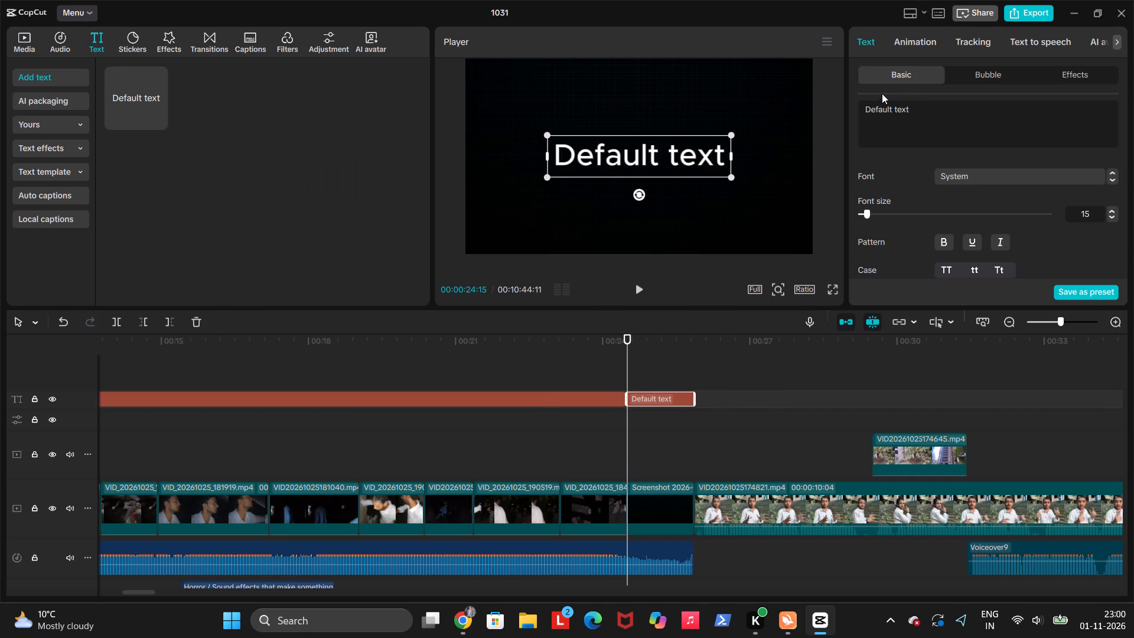
Replace the default wording of the new text clip with "Welcome To The Abondoned Building".
drag(921, 104, 918, 115)
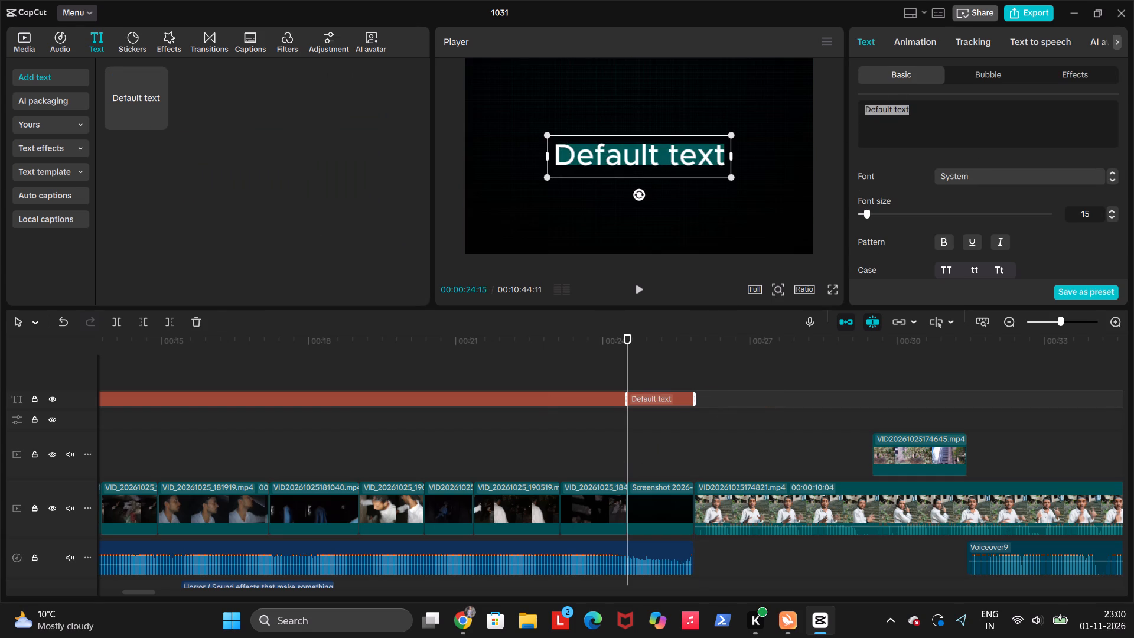
key(BackSpace)
key(shift+w)
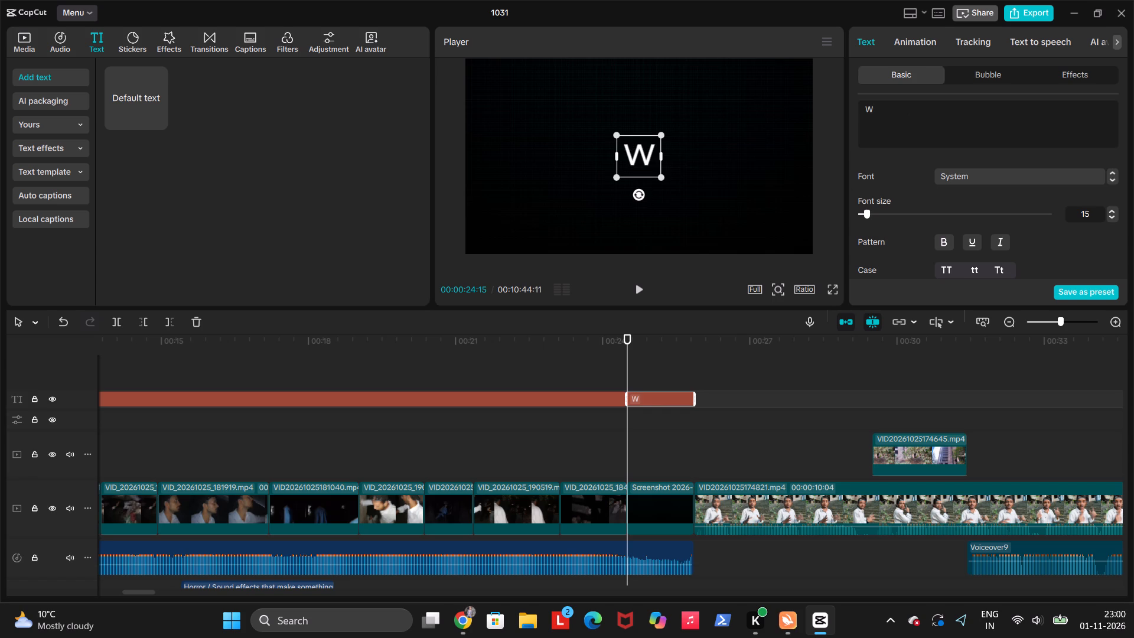
text(lcome)
key(space)
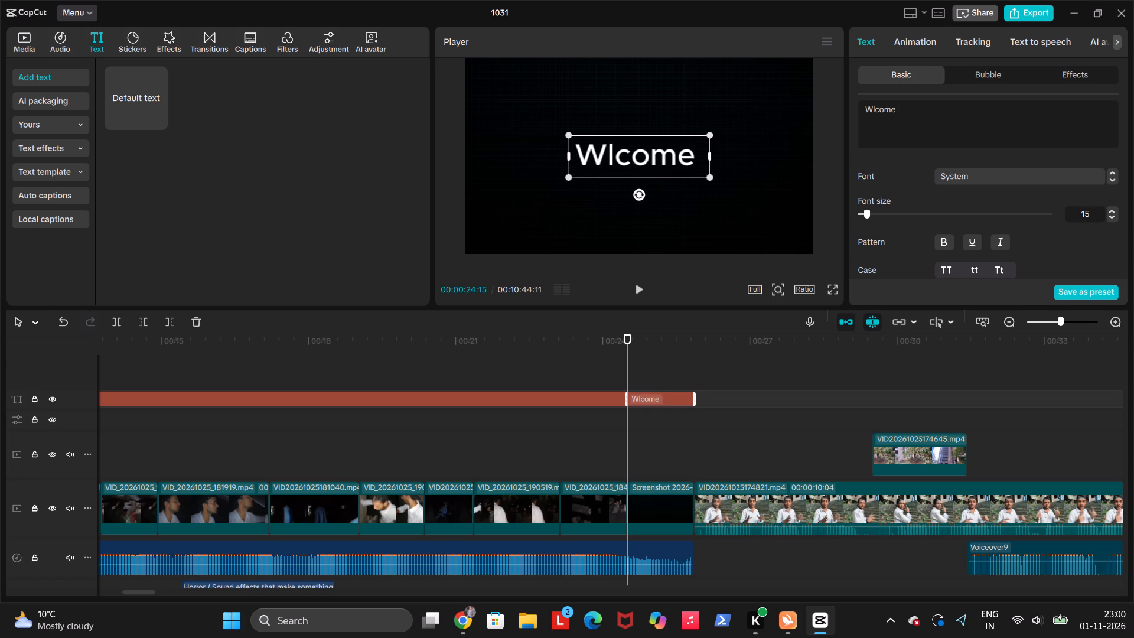
key(BackSpace)
key(BackSpace)
key(BackSpace)
key(BackSpace)
key(BackSpace)
key(BackSpace)
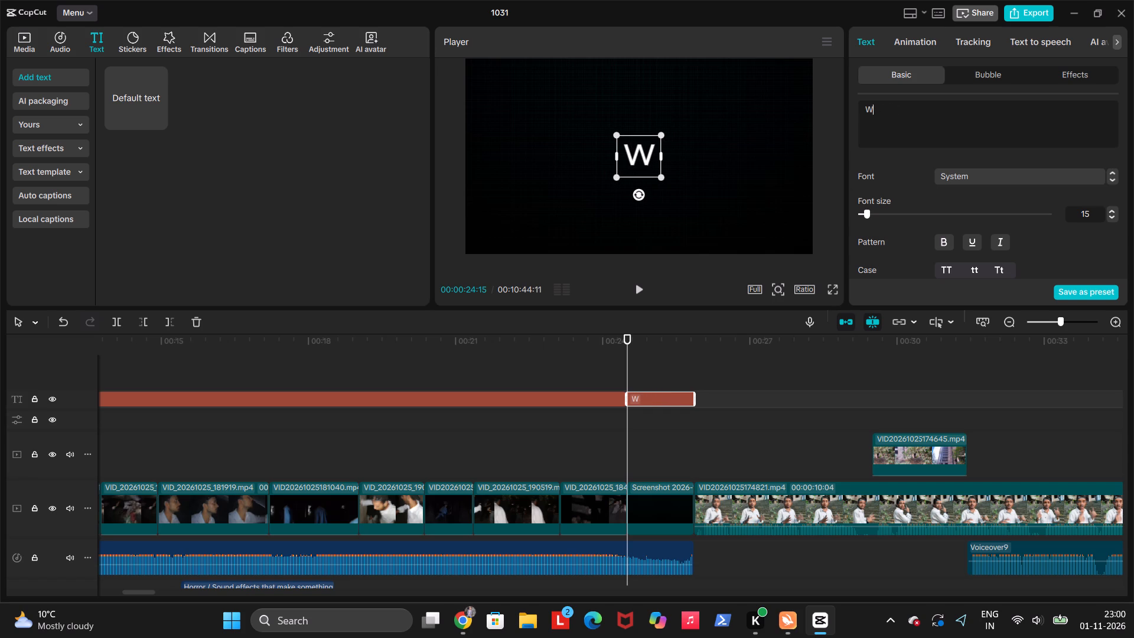
text(elcome)
key(space)
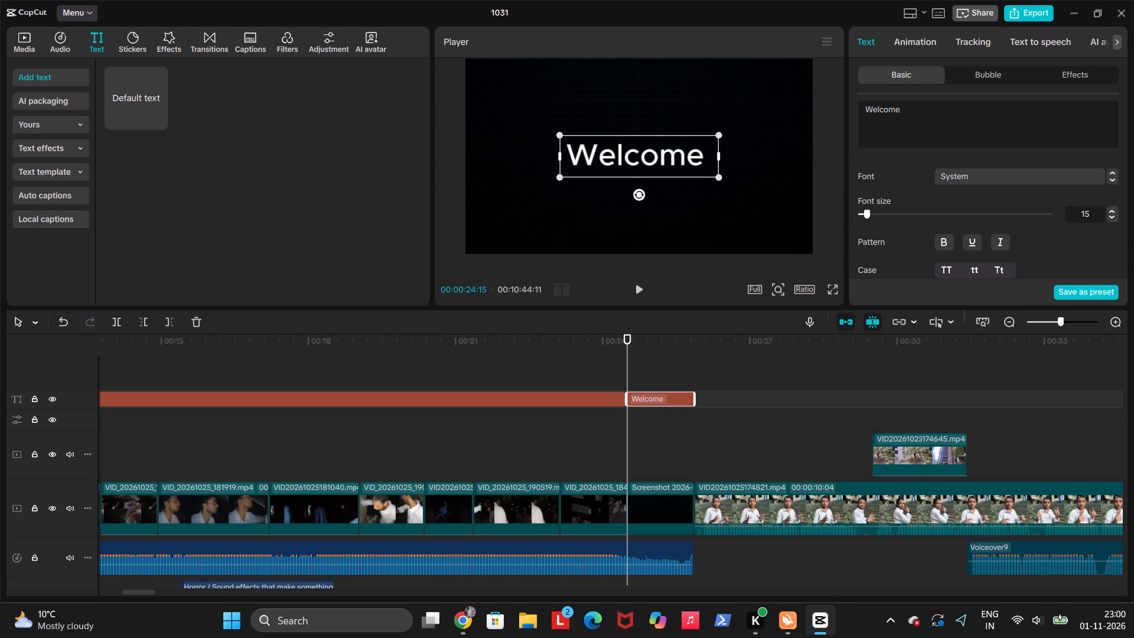
text(To)
key(space)
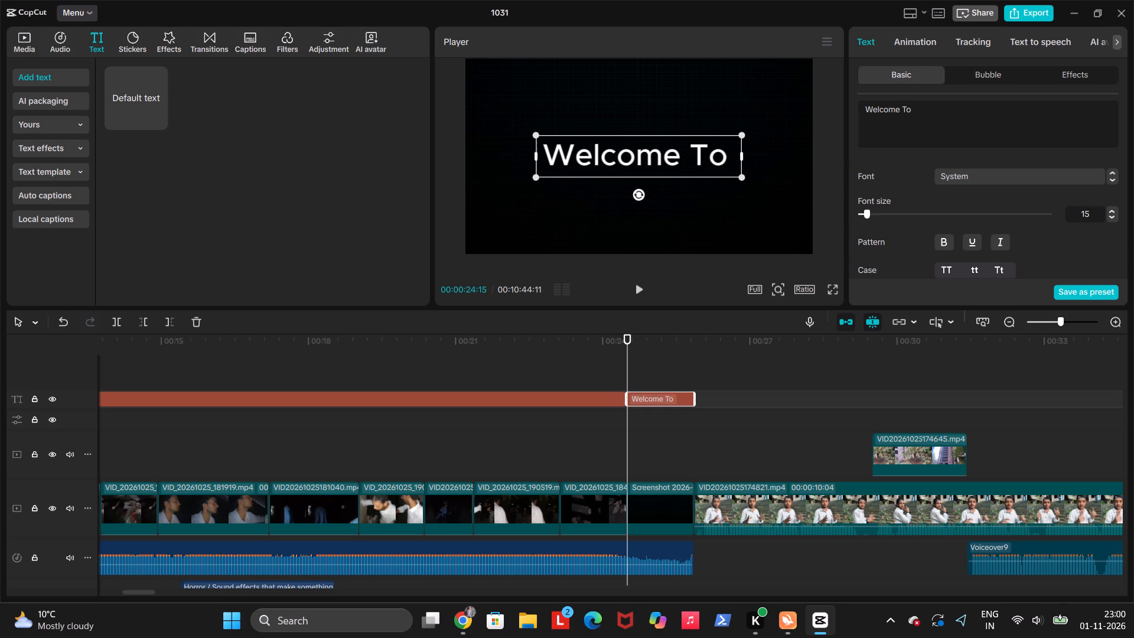
text(The)
key(space)
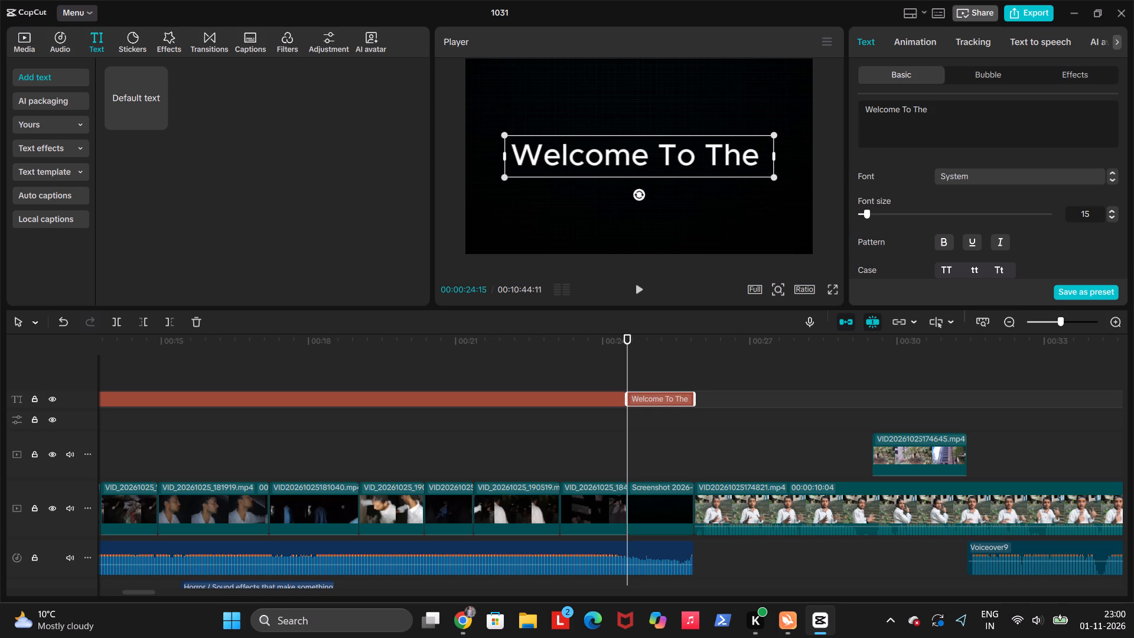
key(shift+a)
key(b)
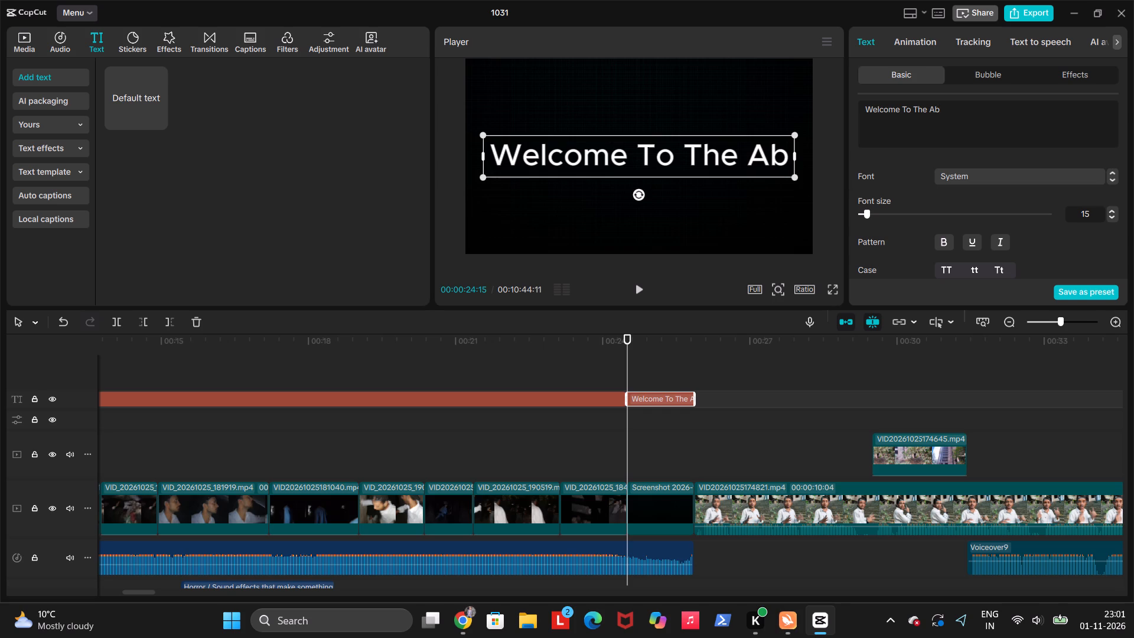
text(on)
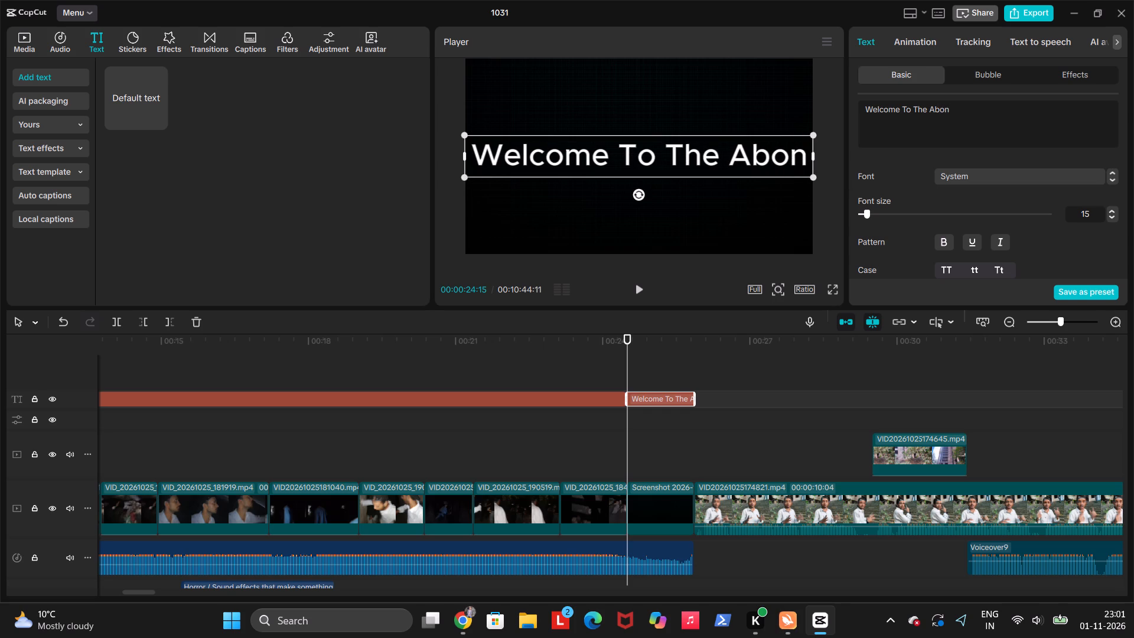
key(d)
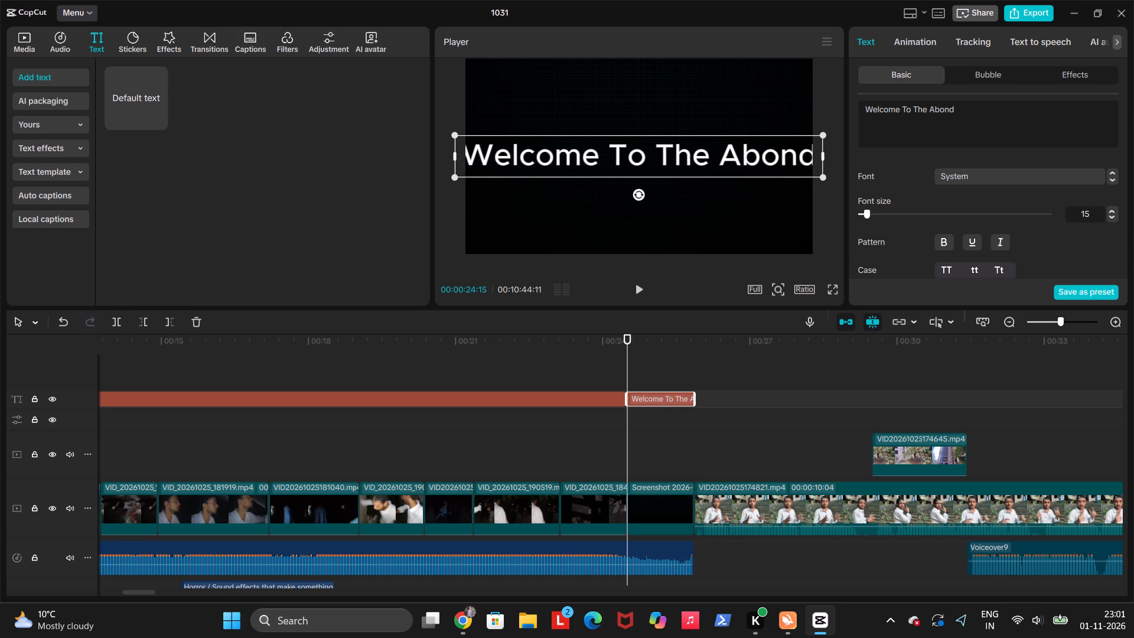
text(on)
text(ed)
key(space)
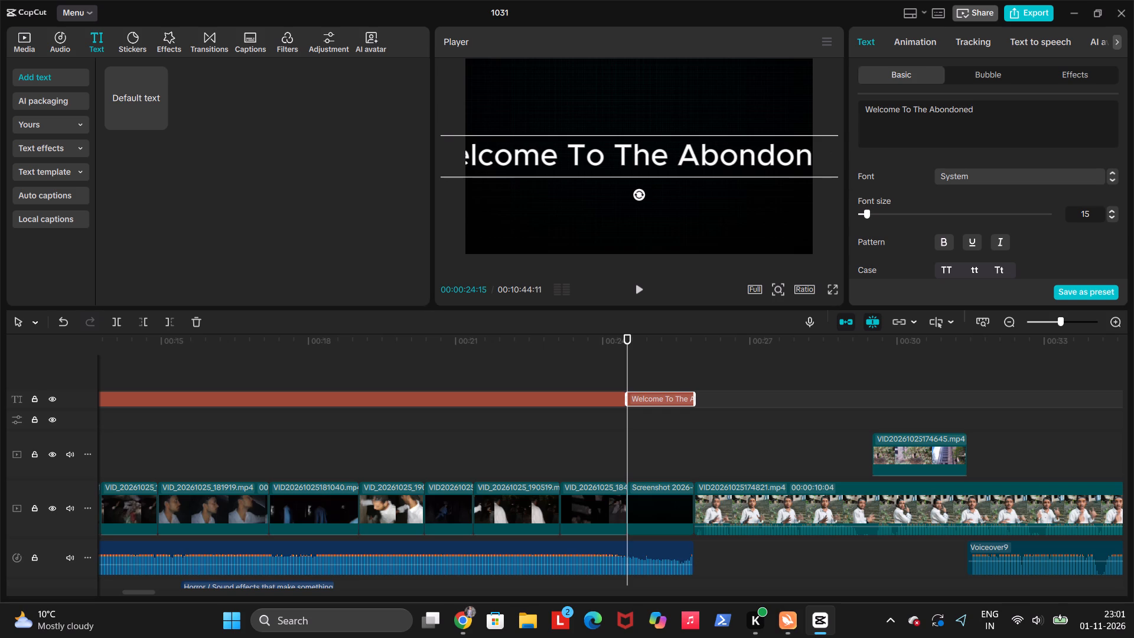
text(Build)
text(in)
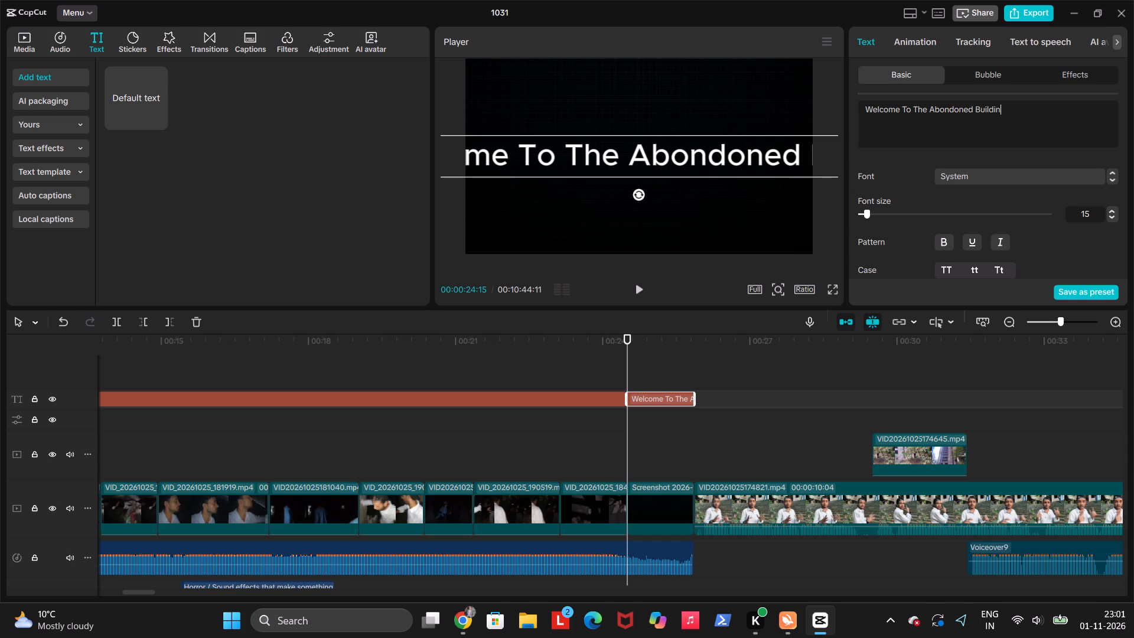
key(g)
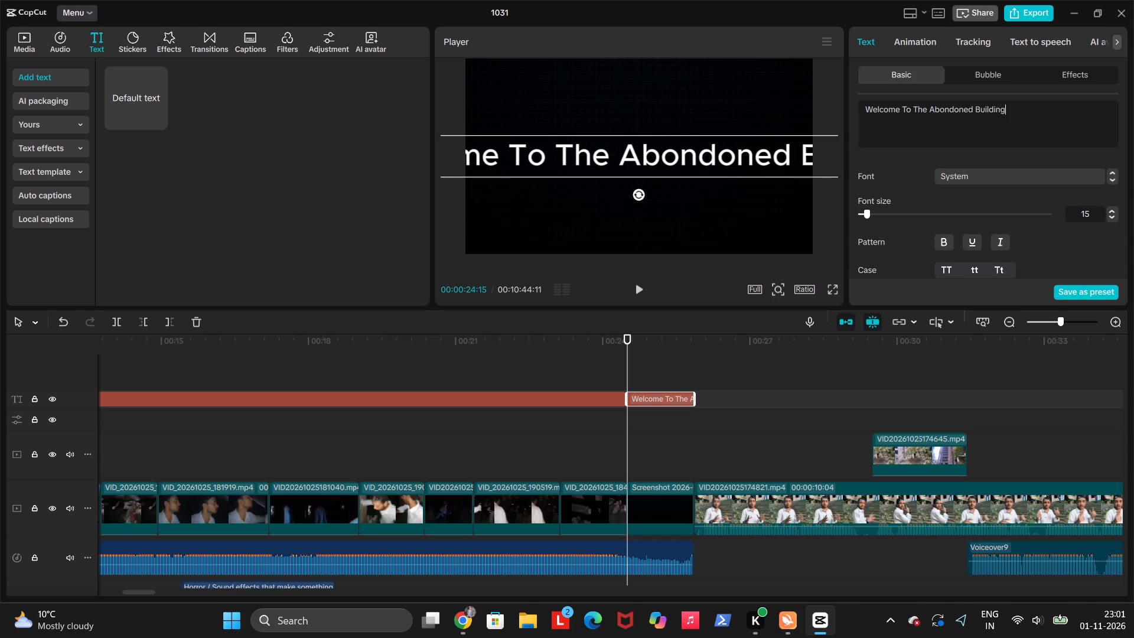
Insert the word "Most" before "Abondoned" in the welcome text.
key(Left)
key(Left)
key(Left)
key(Left)
key(Left)
key(Left)
key(Left)
key(Left)
key(Left)
key(Left)
key(Left)
key(Left)
key(Left)
key(Left)
key(Left)
key(Left)
key(Left)
key(Left)
key(Left)
key(Left)
key(Right)
key(Right)
key(Right)
key(Right)
key(Right)
key(Right)
key(Right)
key(Right)
key(Right)
key(Right)
key(Right)
key(space)
text(Most)
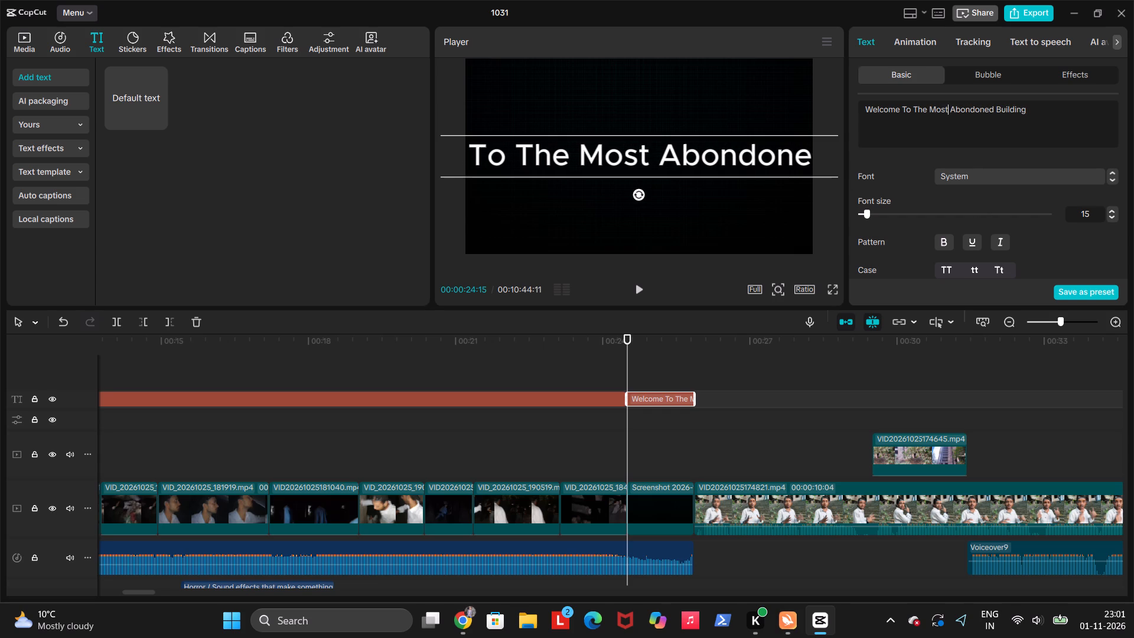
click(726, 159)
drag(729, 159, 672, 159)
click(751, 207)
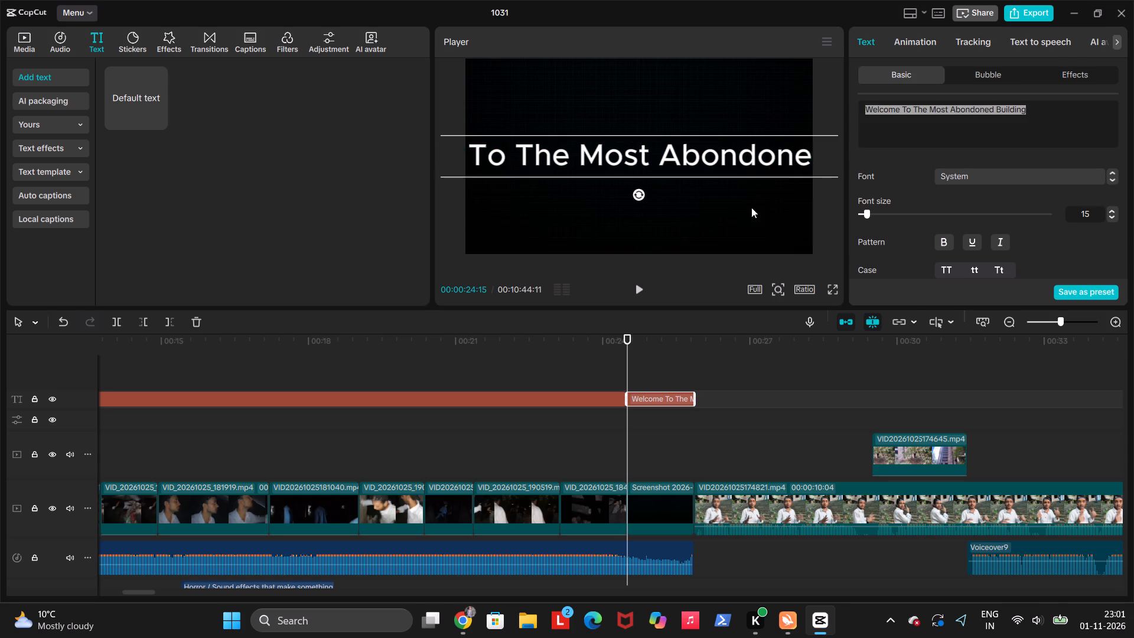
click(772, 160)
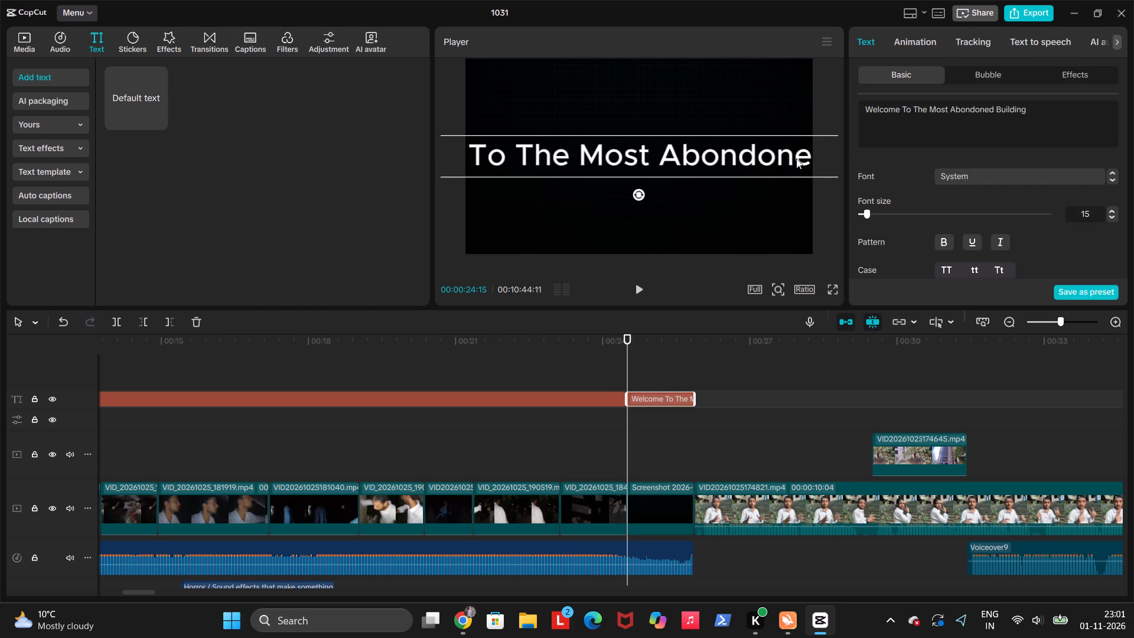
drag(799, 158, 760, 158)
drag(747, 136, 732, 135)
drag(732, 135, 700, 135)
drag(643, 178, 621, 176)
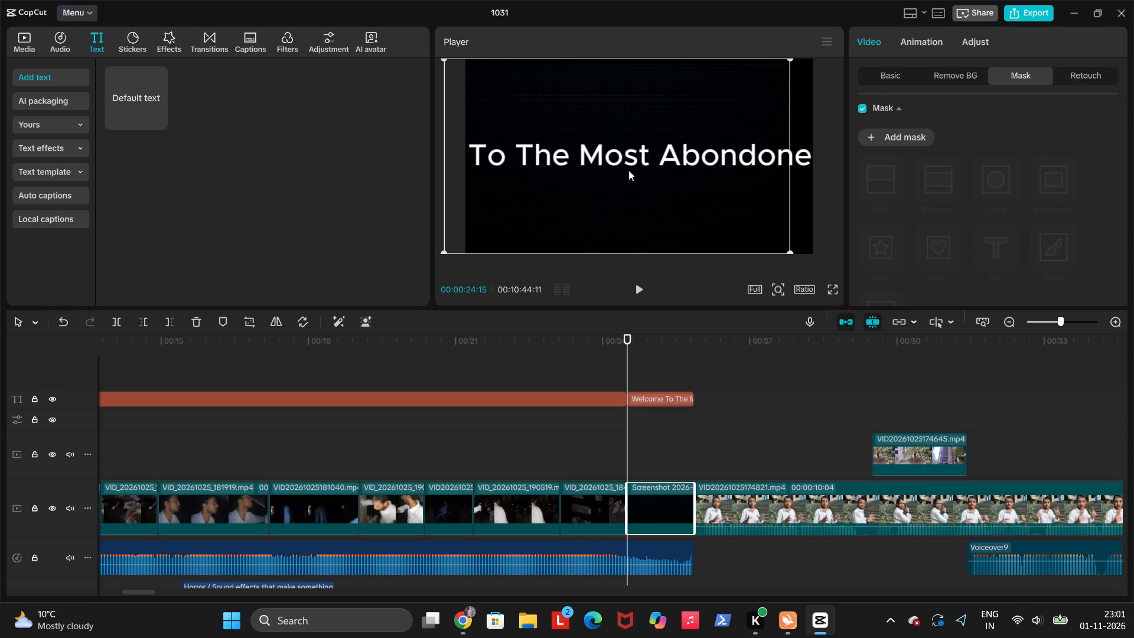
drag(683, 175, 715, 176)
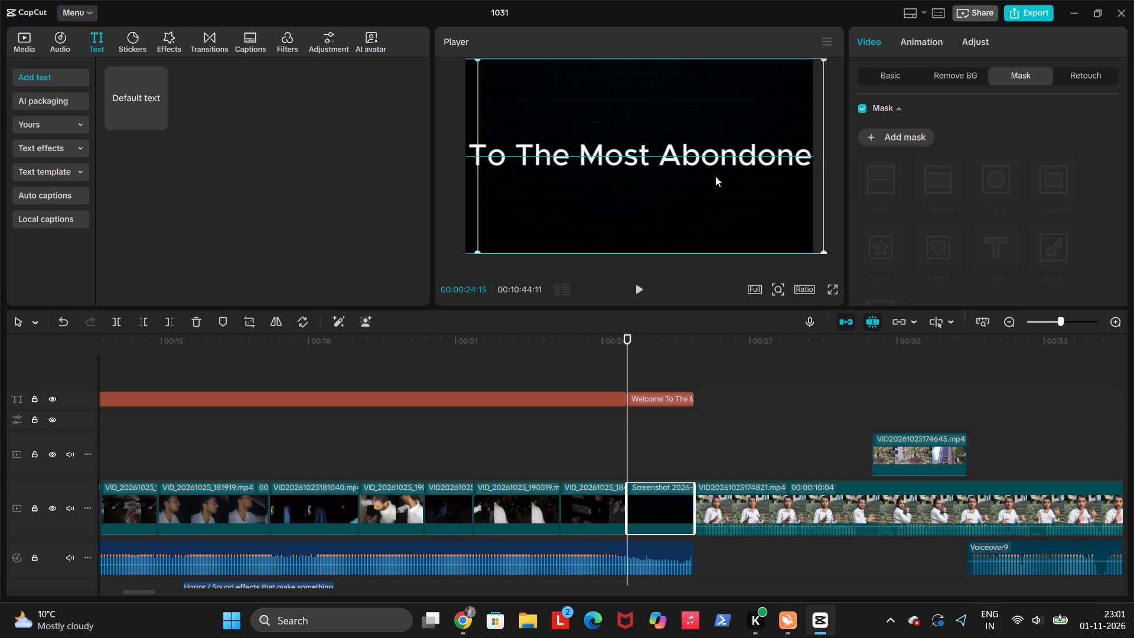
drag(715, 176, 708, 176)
Scale the welcome text down to fit on one line inside the frame and centre it on the black screen.
click(713, 161)
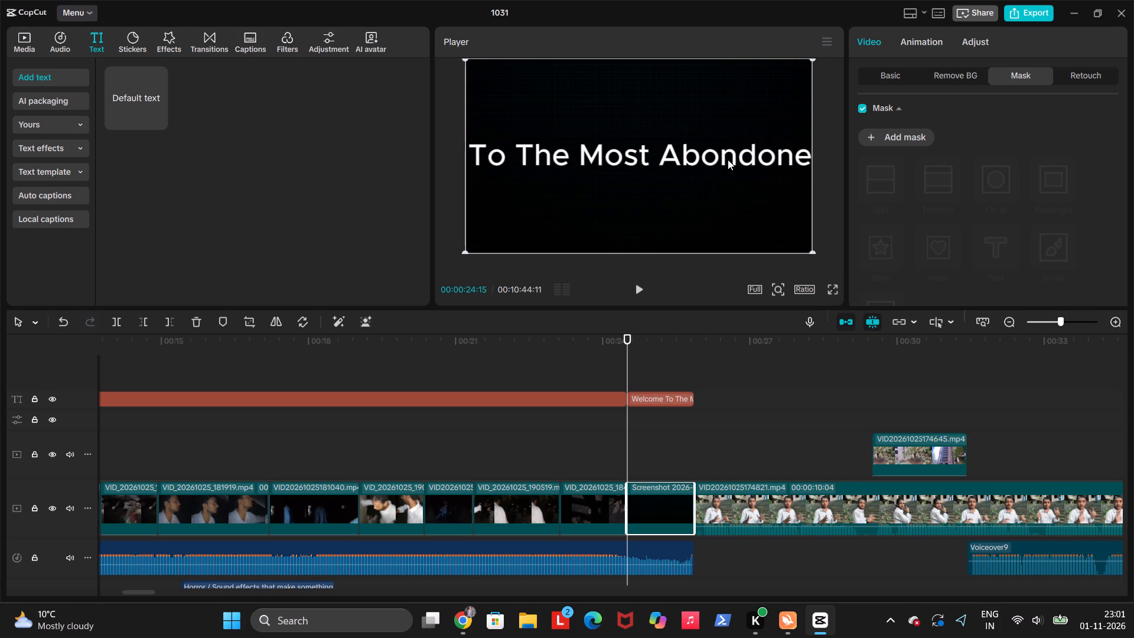
drag(743, 158, 608, 161)
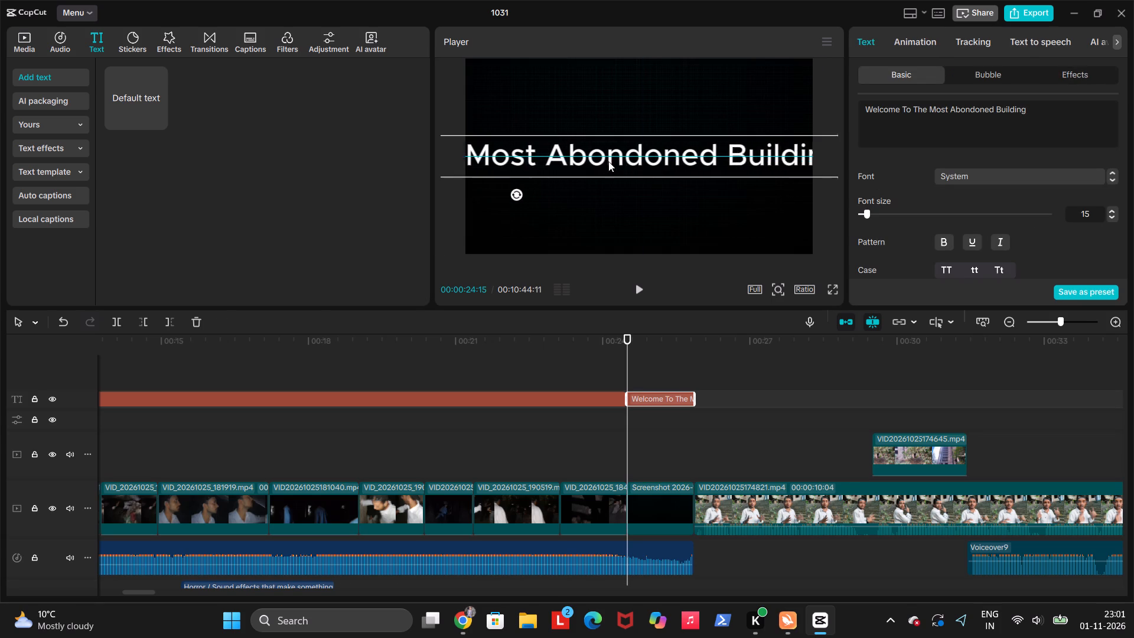
drag(608, 161, 570, 161)
drag(790, 176, 648, 177)
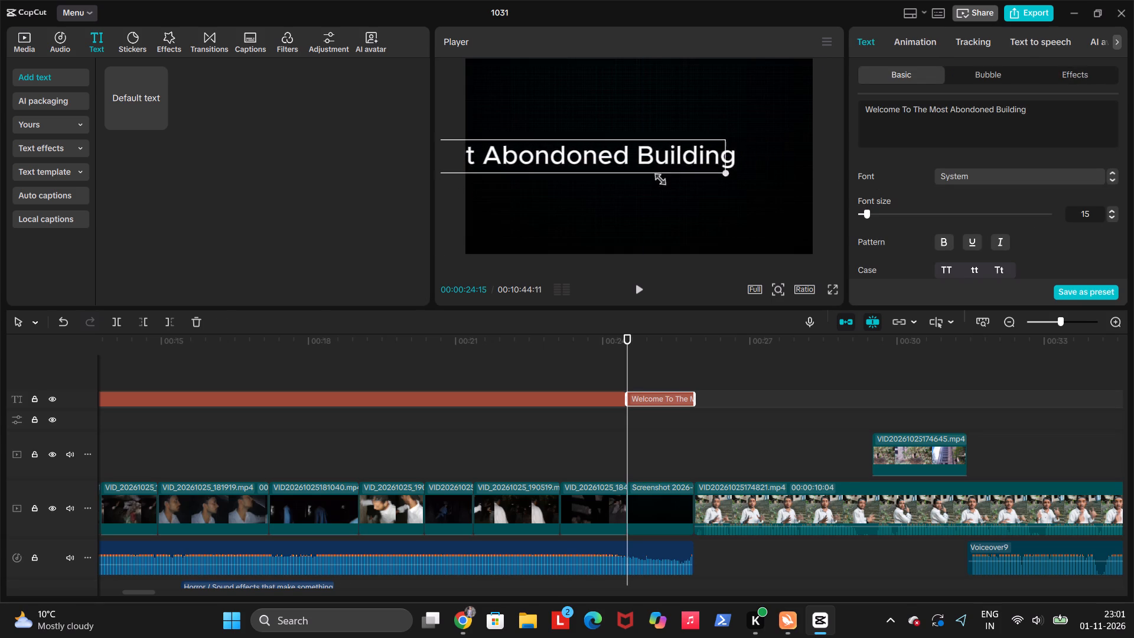
drag(648, 177, 514, 169)
drag(519, 152, 617, 158)
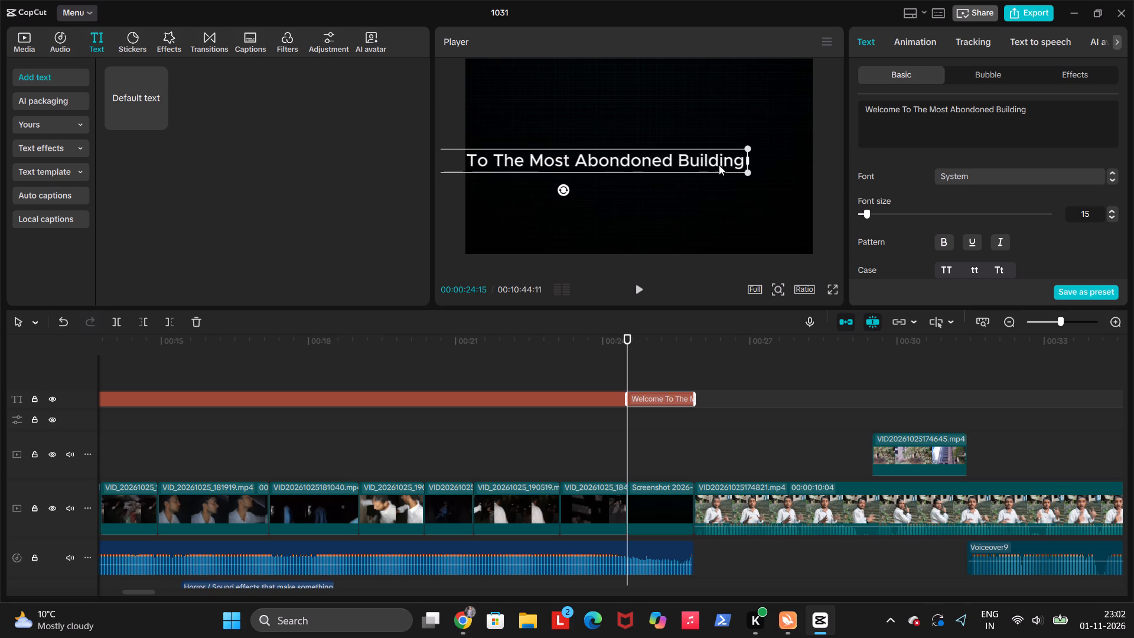
click(747, 161)
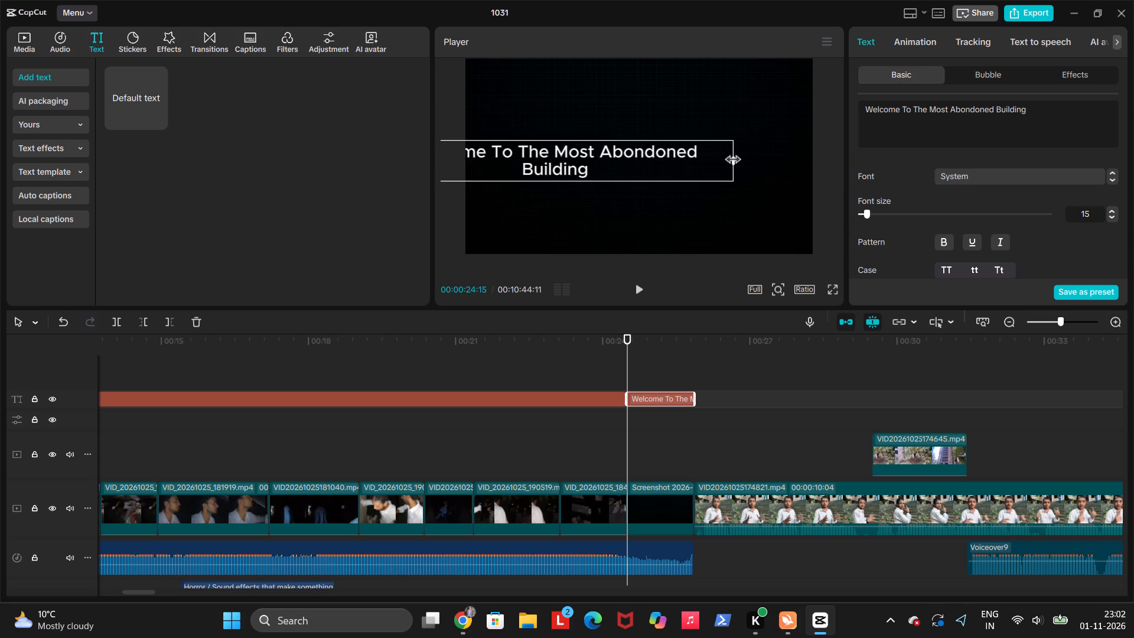
drag(747, 173, 742, 173)
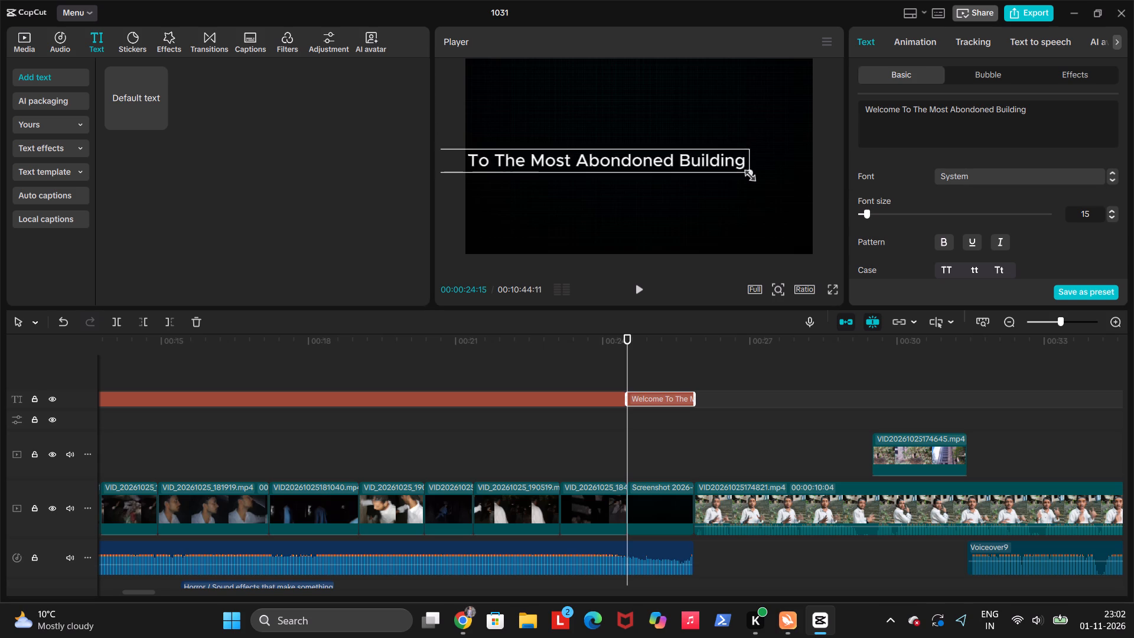
drag(742, 173, 586, 173)
drag(582, 162, 654, 161)
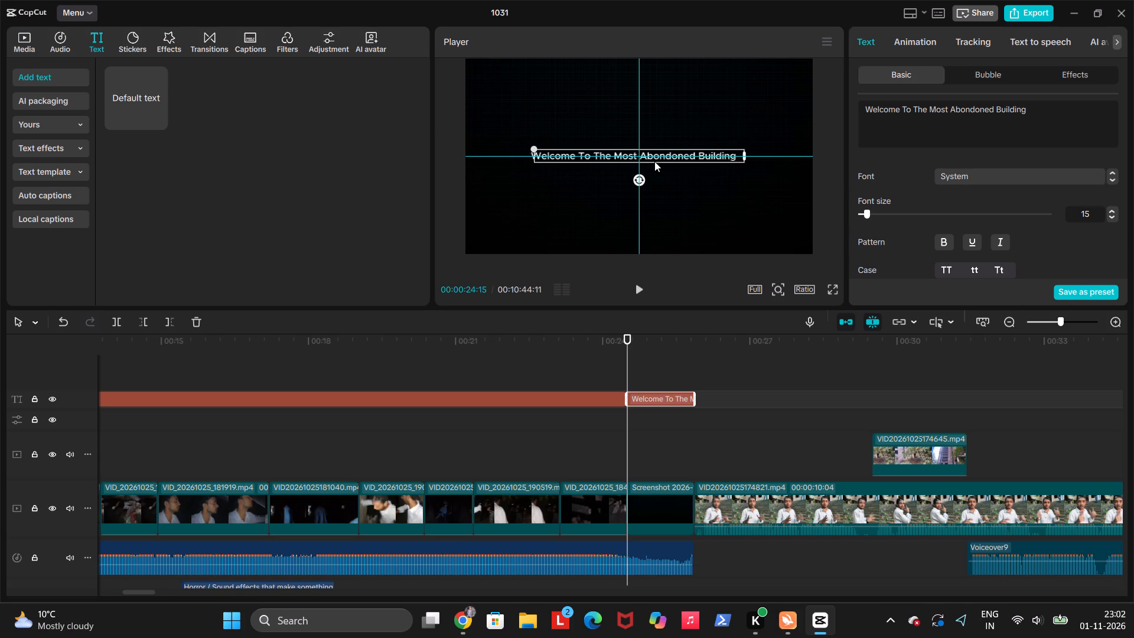
drag(654, 161, 657, 161)
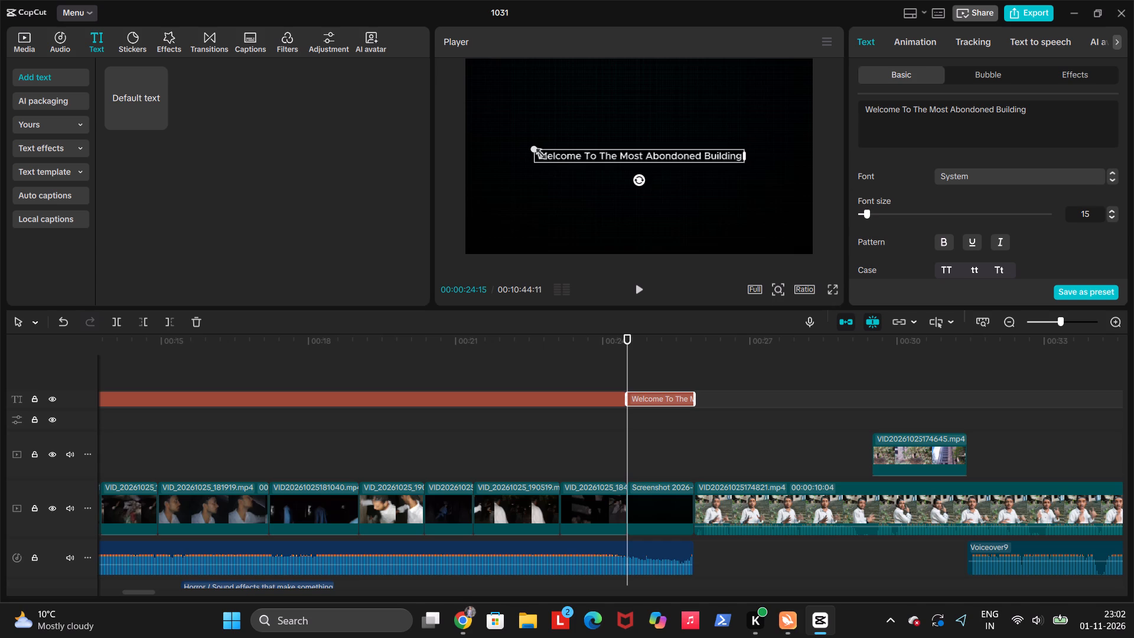
drag(536, 144, 462, 147)
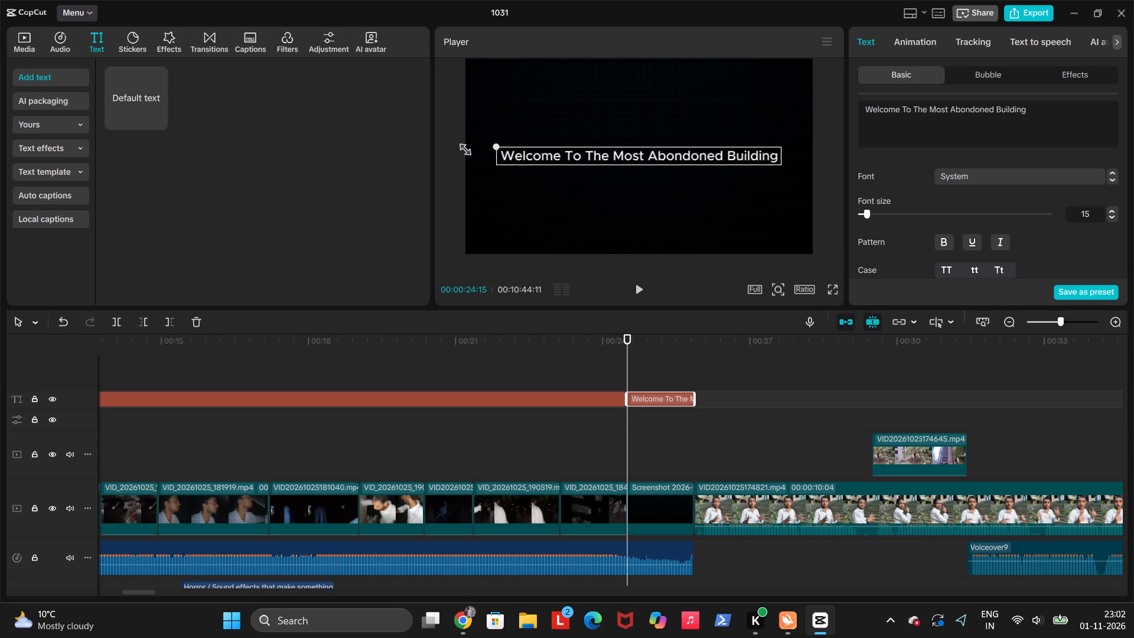
drag(462, 147, 459, 147)
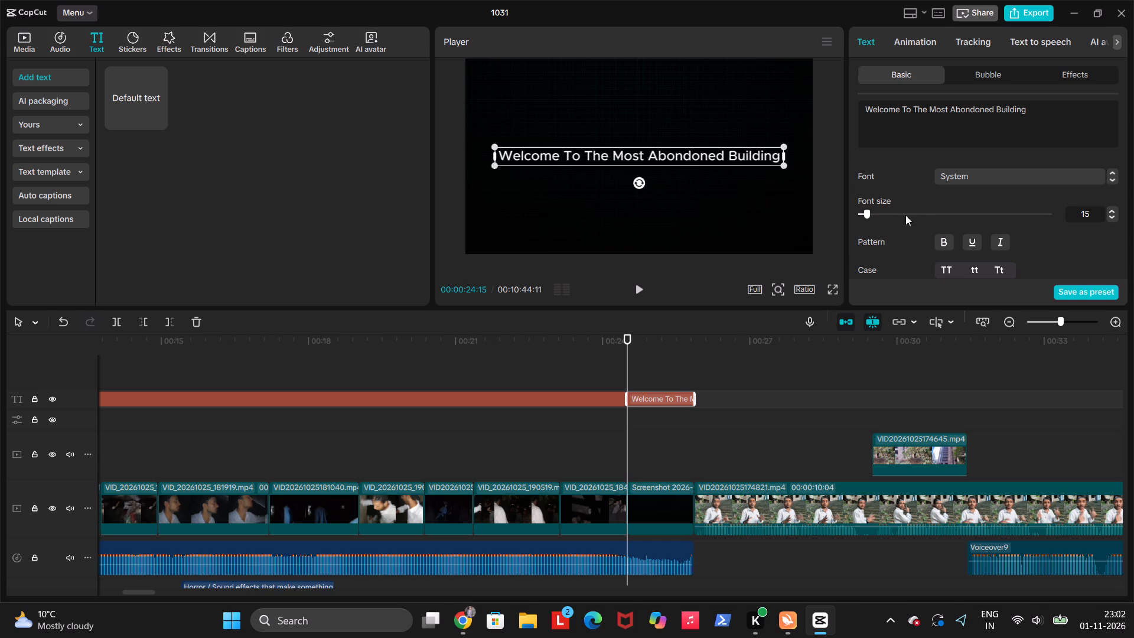
Make the welcome text bold.
click(942, 245)
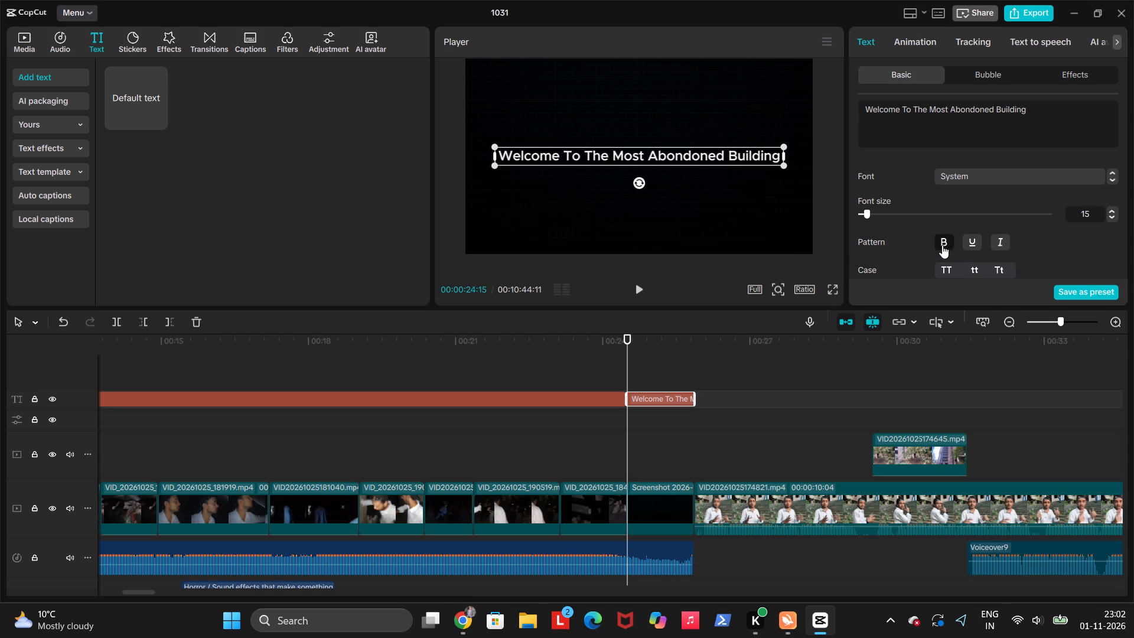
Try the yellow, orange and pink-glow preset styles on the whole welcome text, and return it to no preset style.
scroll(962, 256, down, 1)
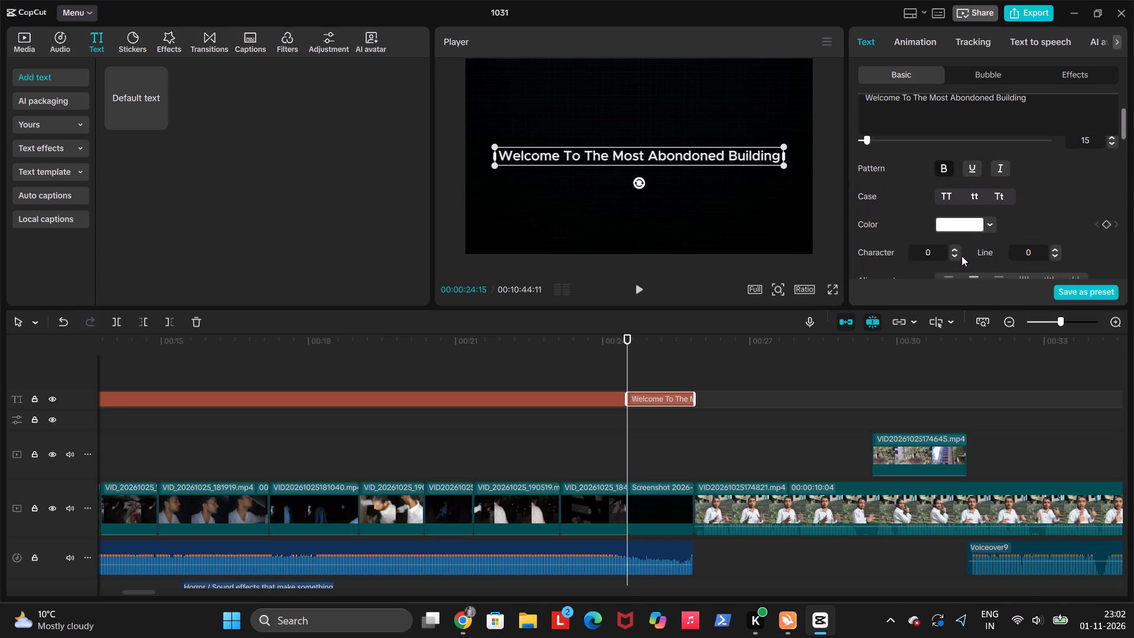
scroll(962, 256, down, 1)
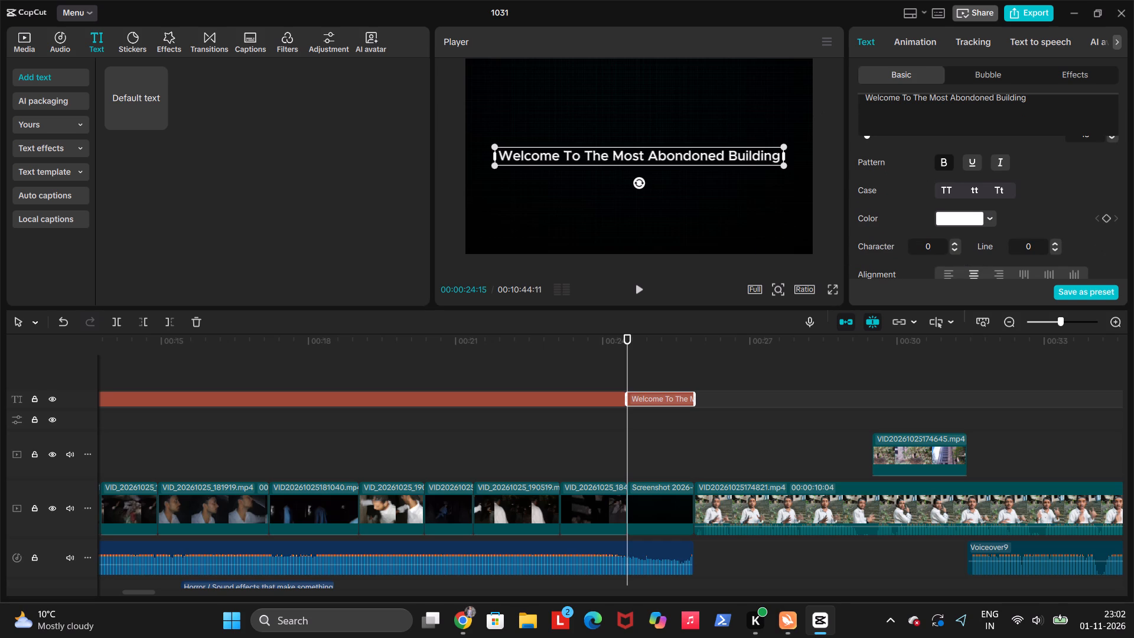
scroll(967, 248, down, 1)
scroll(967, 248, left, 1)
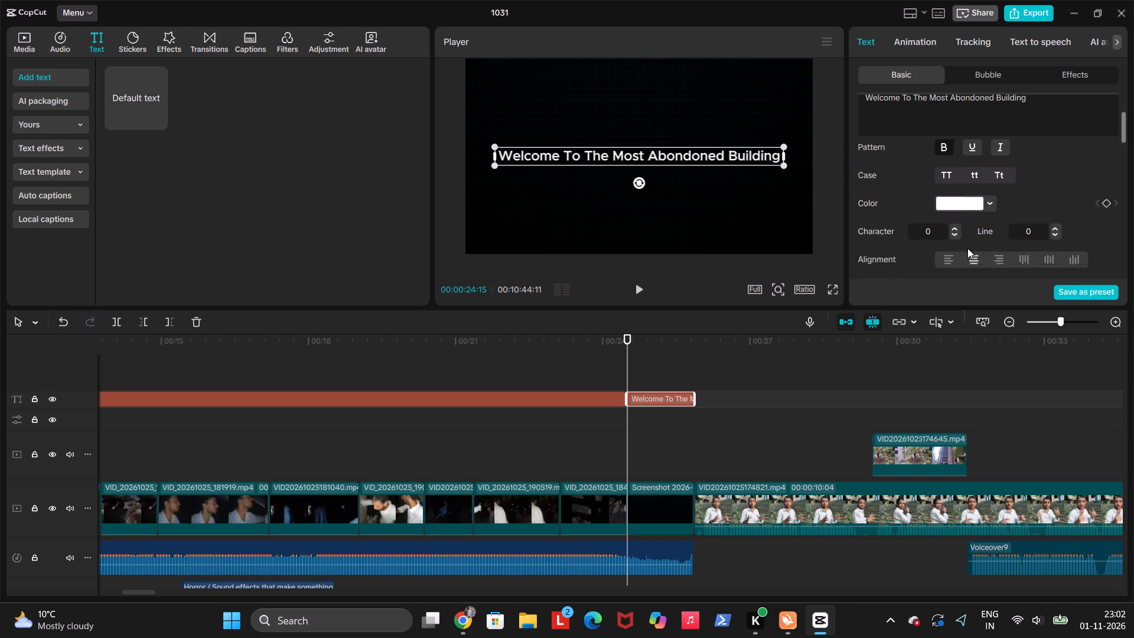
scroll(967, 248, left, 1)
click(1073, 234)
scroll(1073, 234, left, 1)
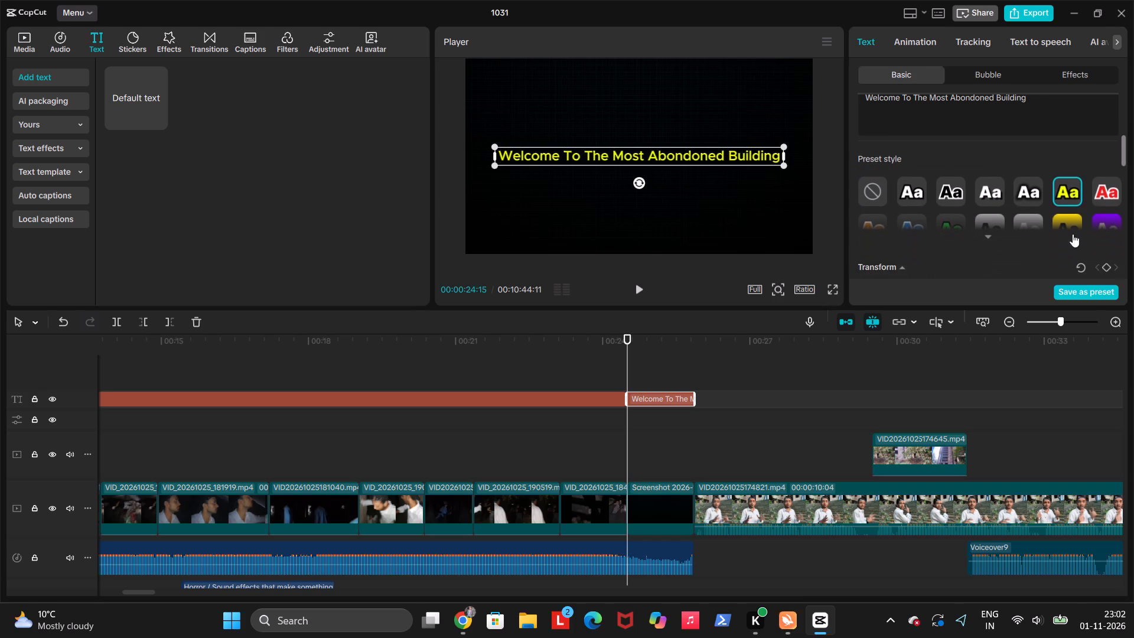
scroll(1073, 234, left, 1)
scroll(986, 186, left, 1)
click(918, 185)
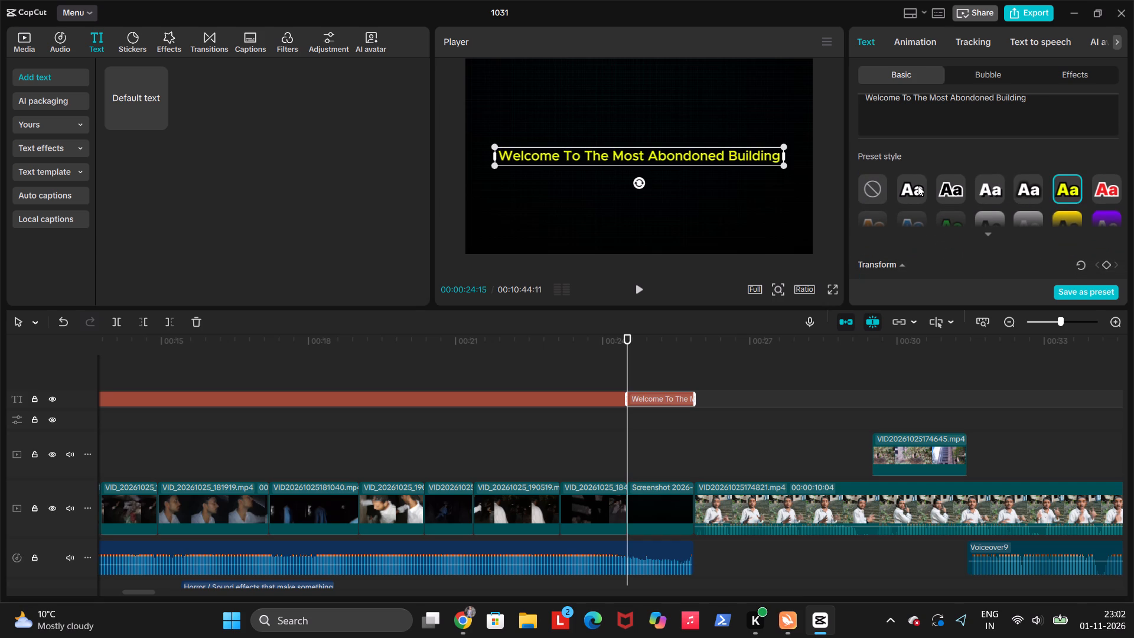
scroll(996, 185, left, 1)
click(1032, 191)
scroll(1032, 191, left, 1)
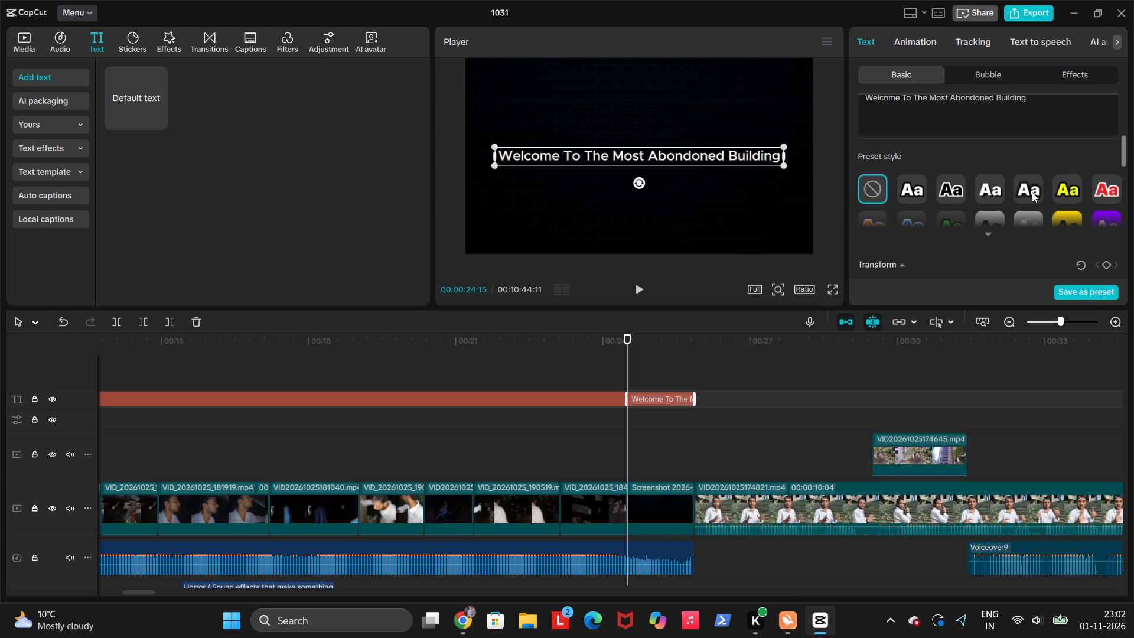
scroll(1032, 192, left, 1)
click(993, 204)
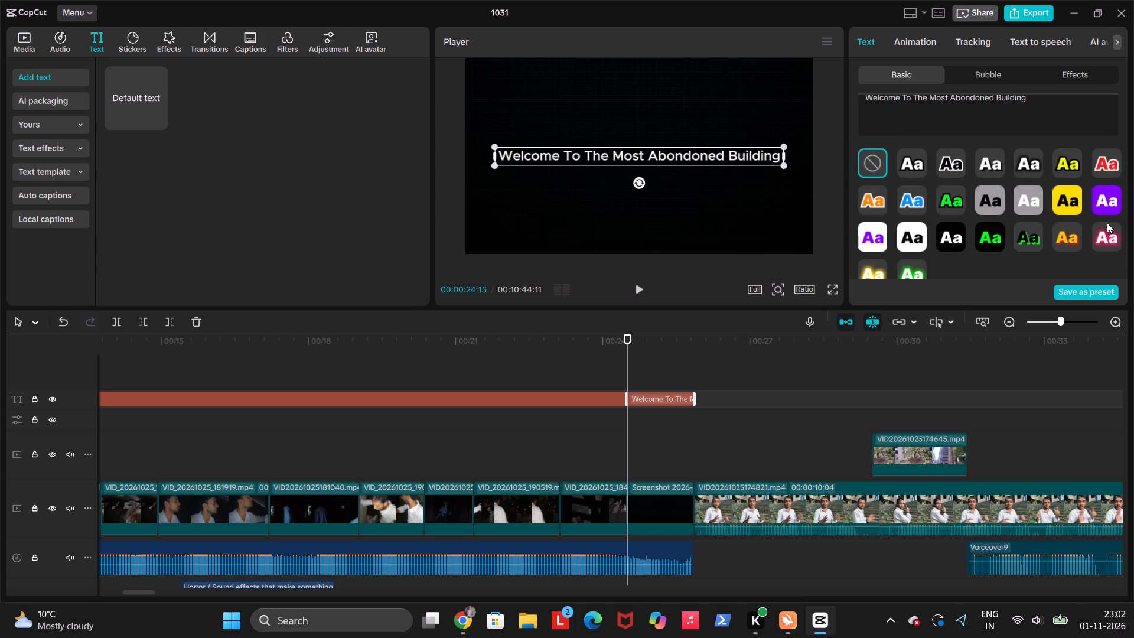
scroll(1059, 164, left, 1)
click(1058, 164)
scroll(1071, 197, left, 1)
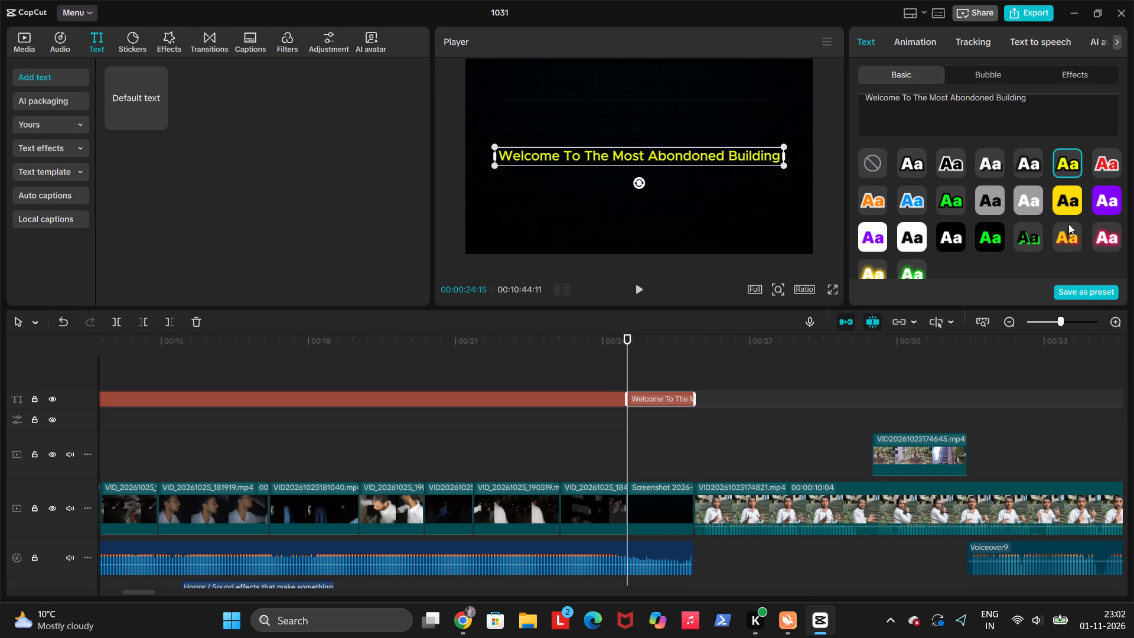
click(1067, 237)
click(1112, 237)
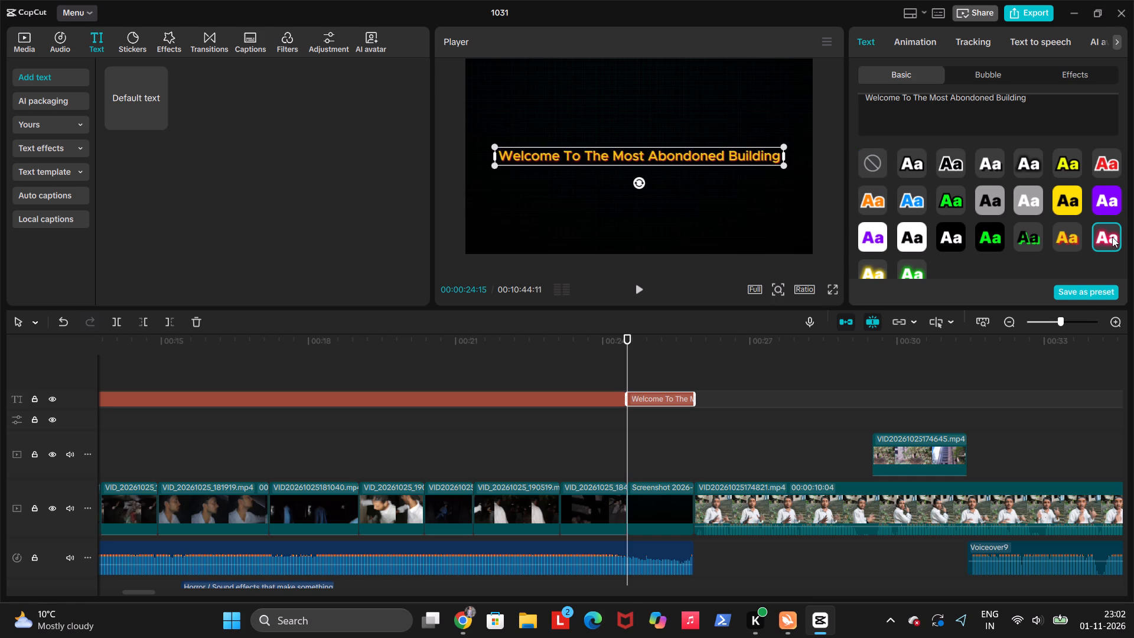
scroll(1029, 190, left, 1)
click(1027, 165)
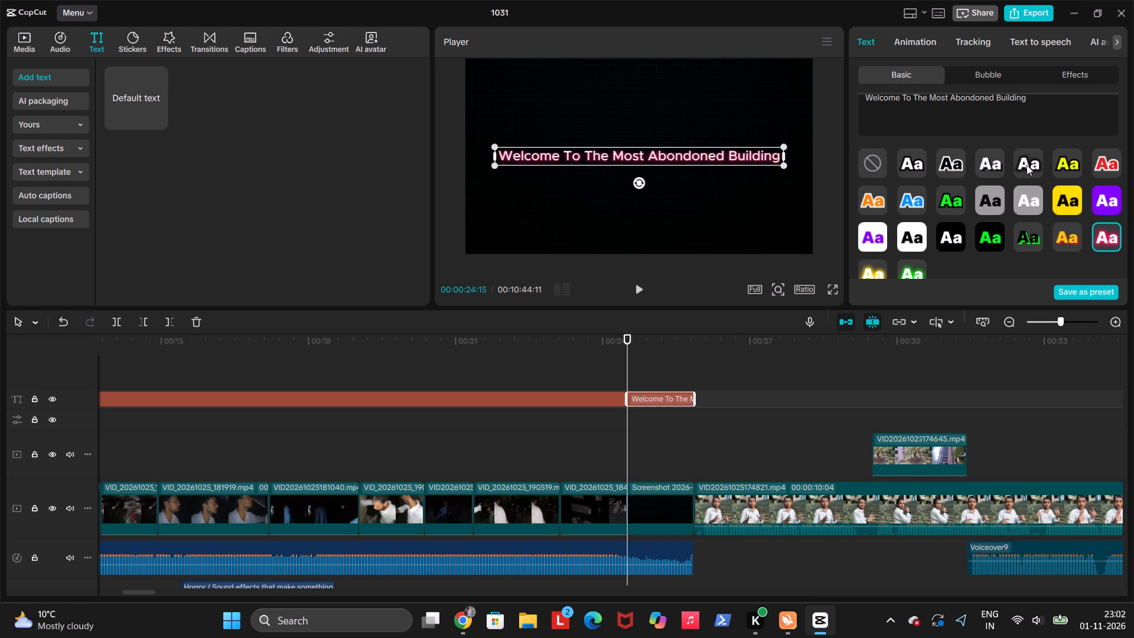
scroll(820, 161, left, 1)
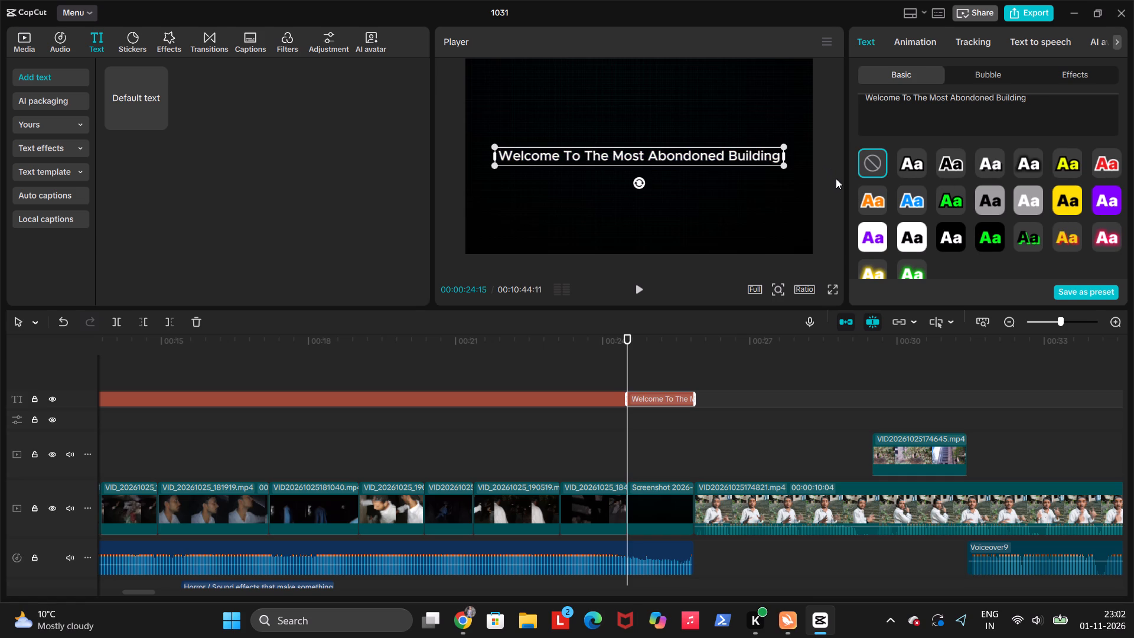
Colour only the word "Abondoned" in the welcome text red (F70303) and play back the result briefly.
scroll(836, 178, left, 1)
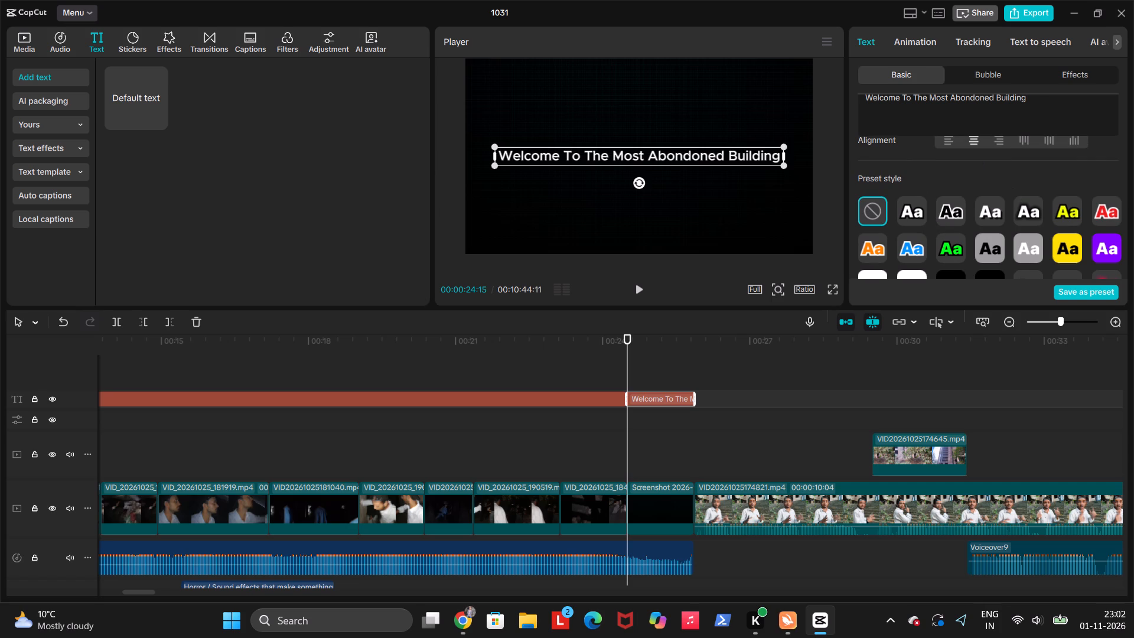
click(951, 94)
drag(951, 96, 996, 101)
click(999, 96)
drag(952, 98, 973, 98)
drag(982, 98, 1001, 98)
drag(951, 98, 997, 98)
scroll(1077, 258, left, 1)
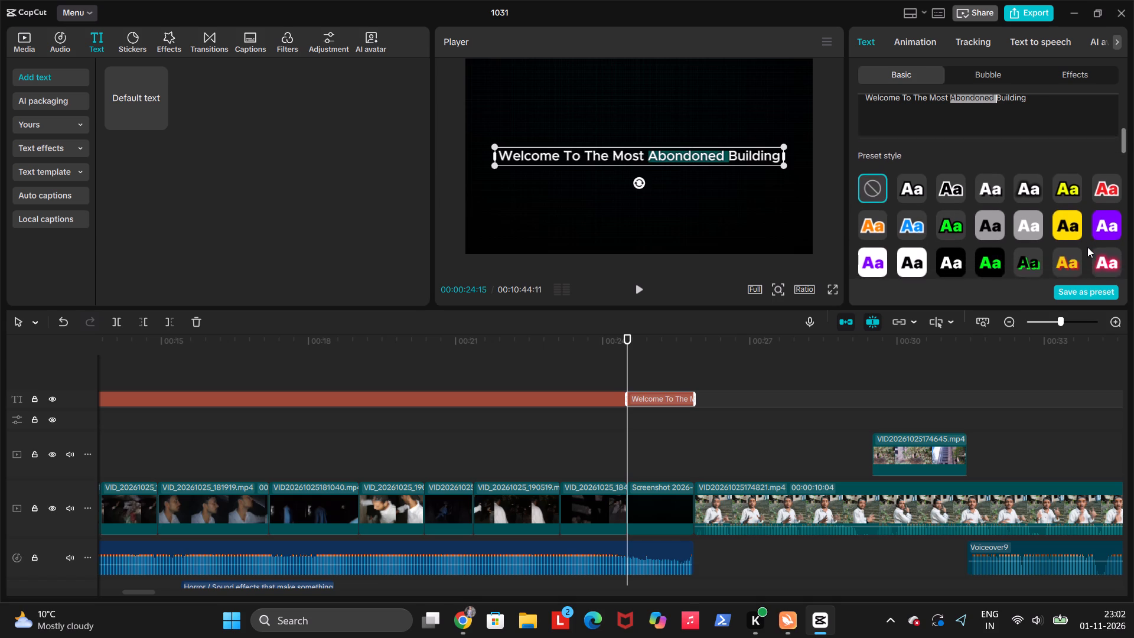
scroll(1087, 247, left, 1)
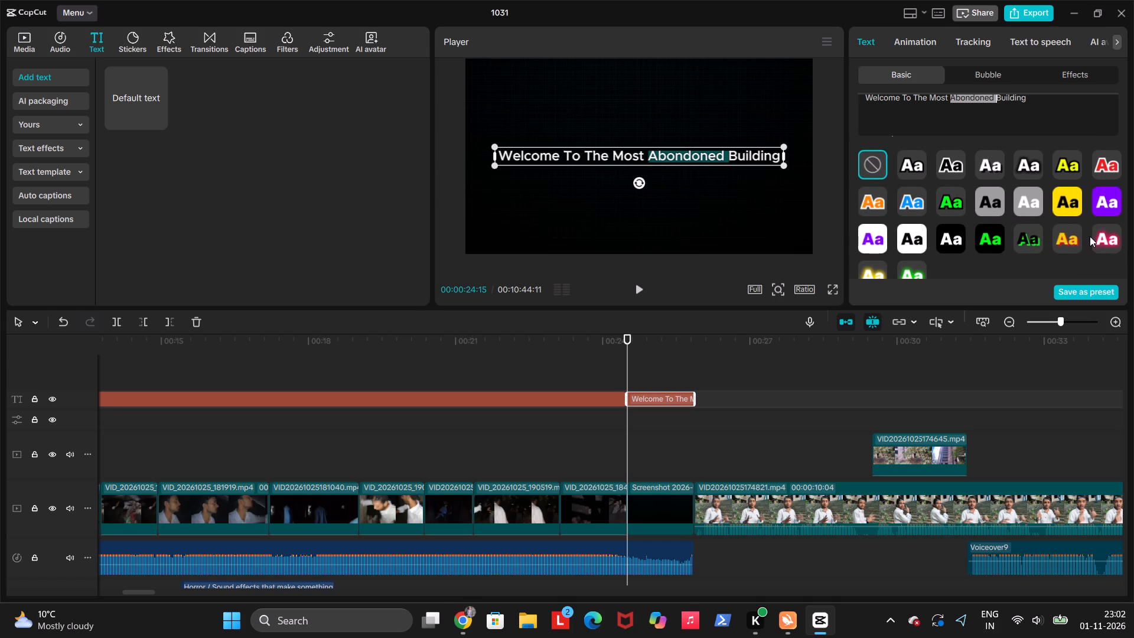
scroll(1099, 236, left, 2)
scroll(1014, 223, left, 1)
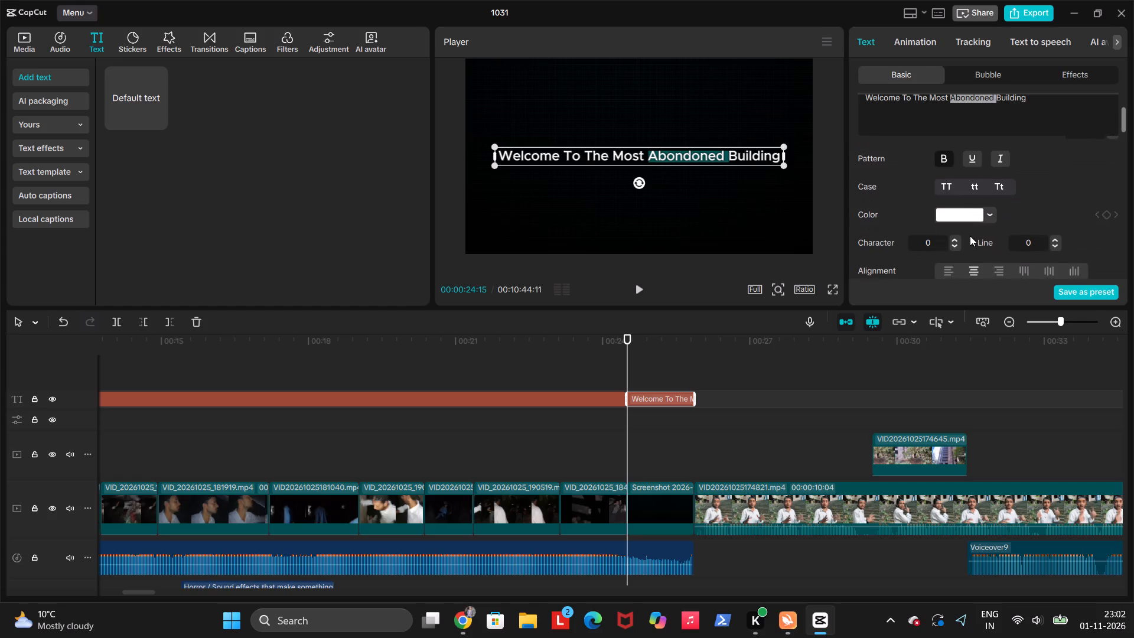
scroll(970, 236, left, 1)
click(990, 213)
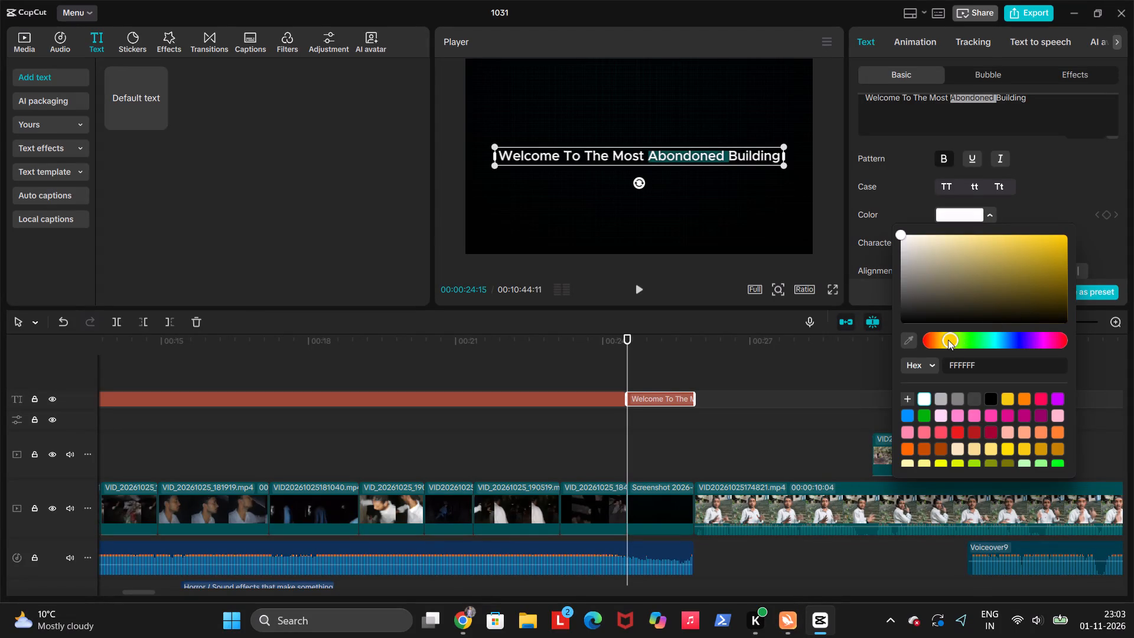
drag(948, 340, 920, 340)
drag(1035, 253, 1065, 237)
scroll(1038, 253, left, 2)
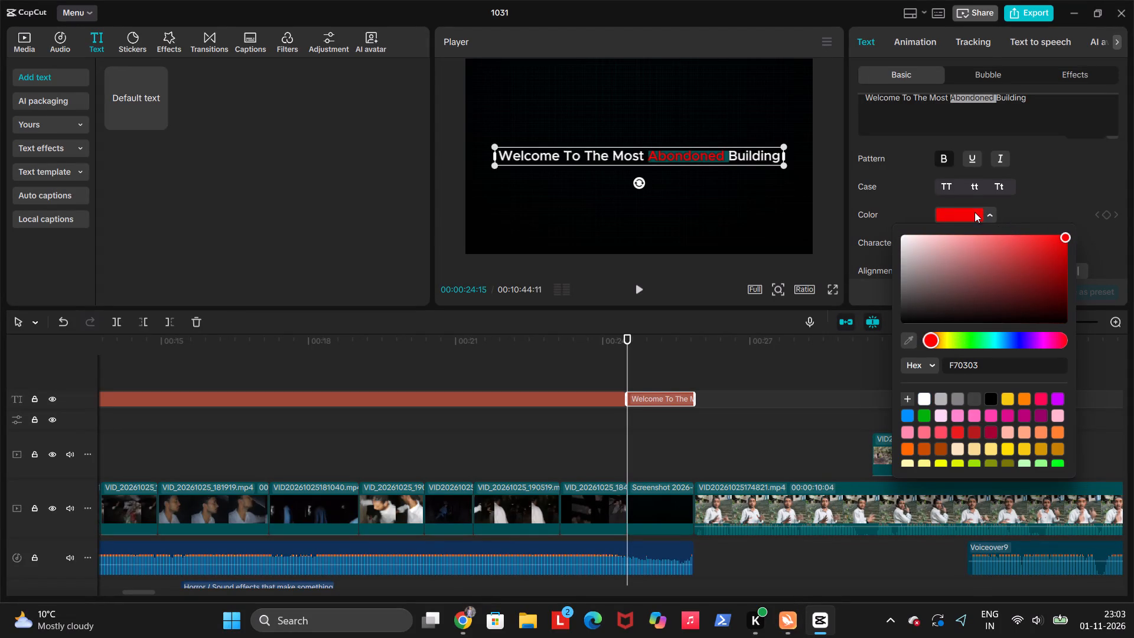
click(923, 208)
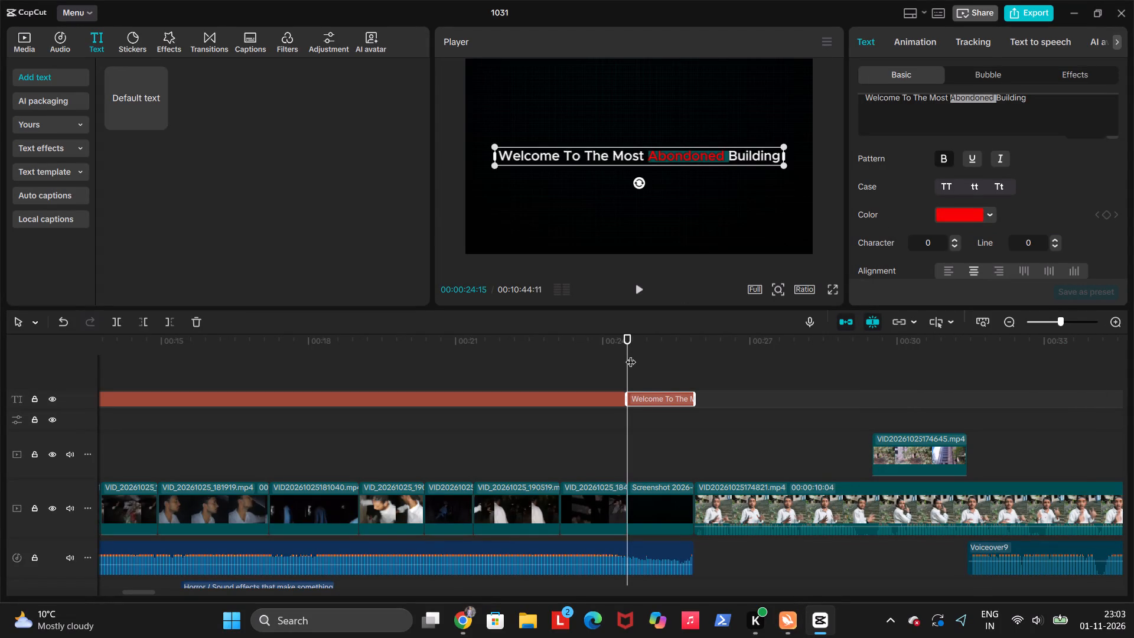
click(631, 354)
click(619, 362)
key(space)
key(space)
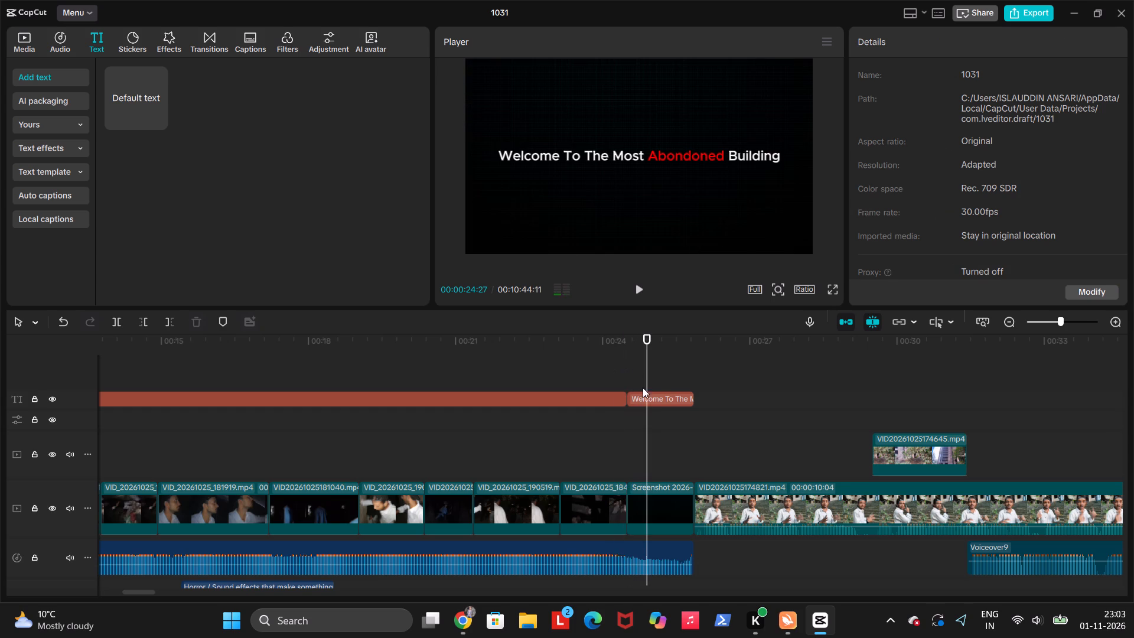
Apply the Cyber Cuts entrance animation to the welcome text on the black screen.
click(646, 396)
click(913, 44)
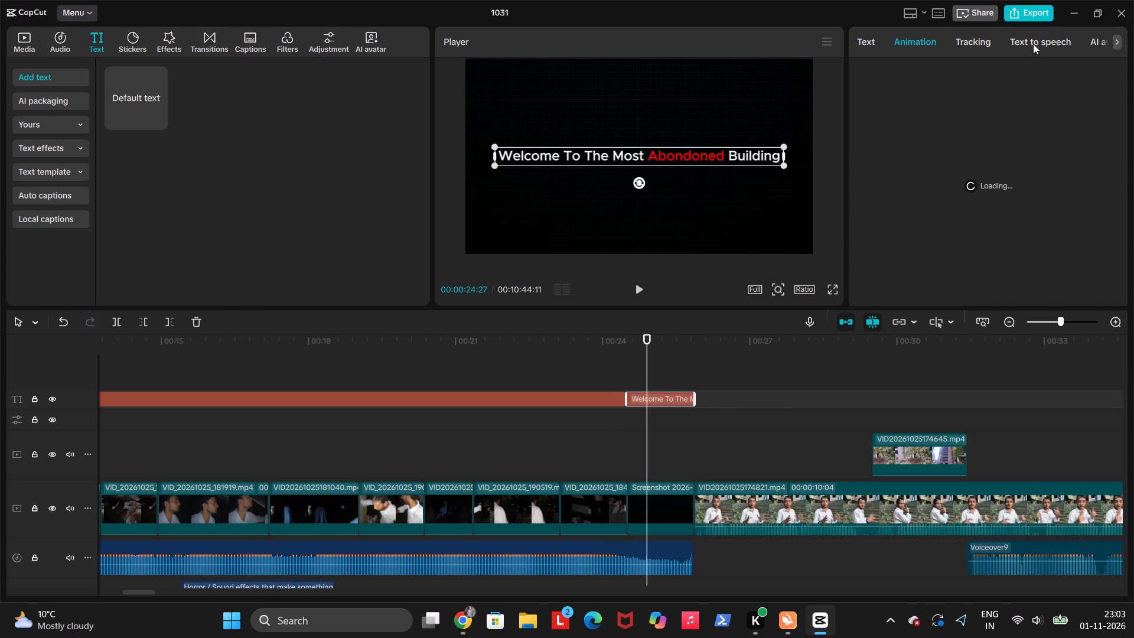
scroll(1034, 44, left, 1)
click(641, 396)
click(443, 445)
drag(443, 445, 552, 453)
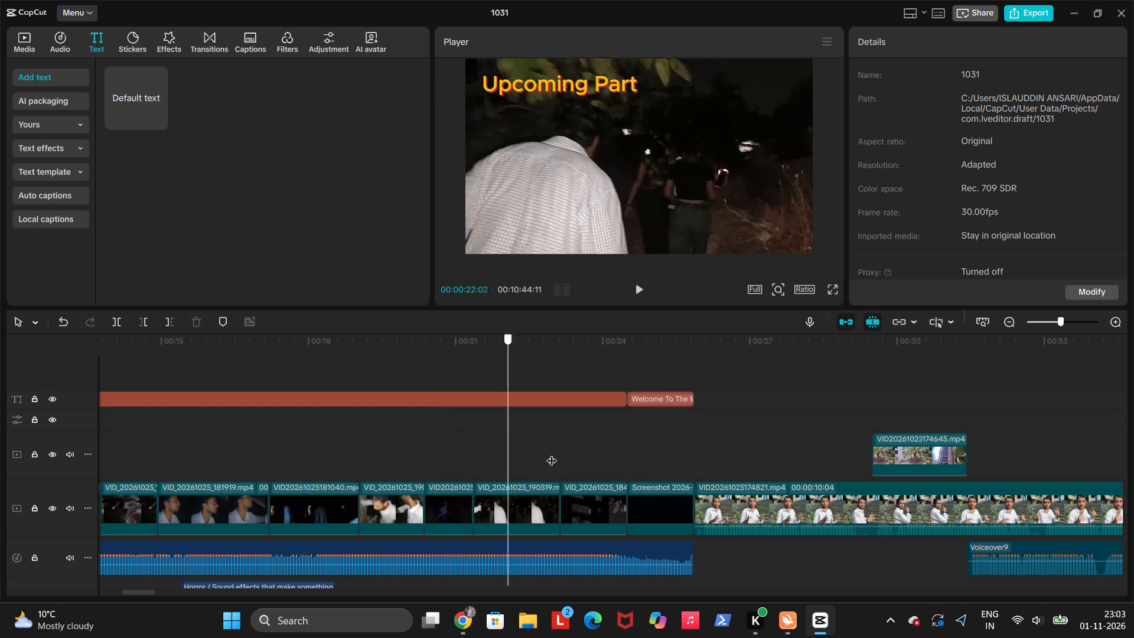
drag(552, 453, 631, 461)
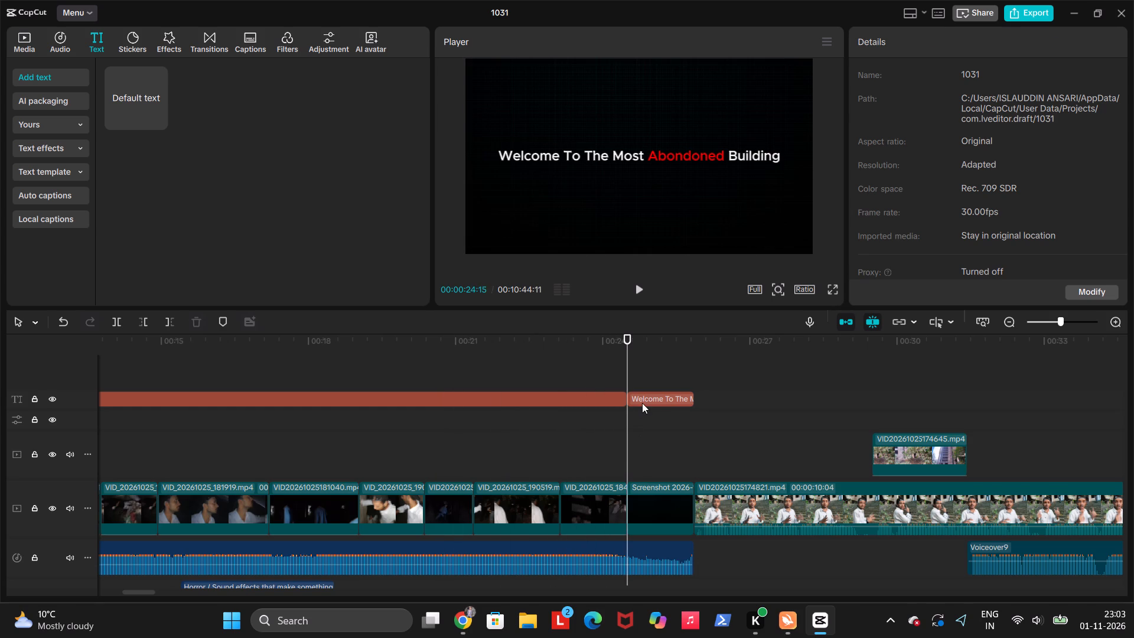
click(642, 403)
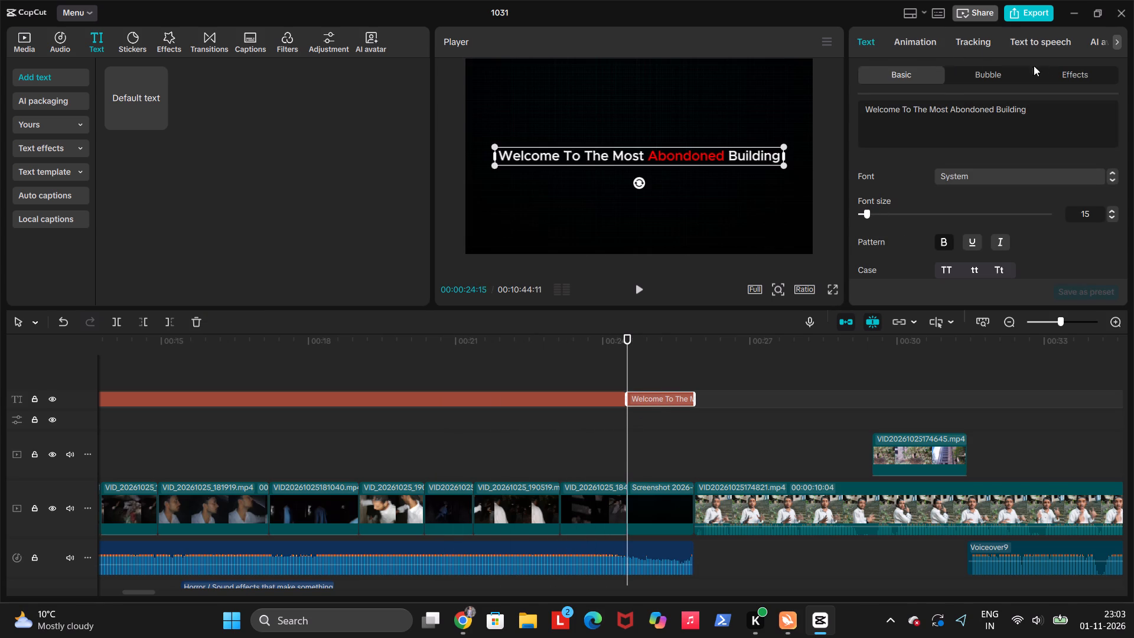
click(918, 40)
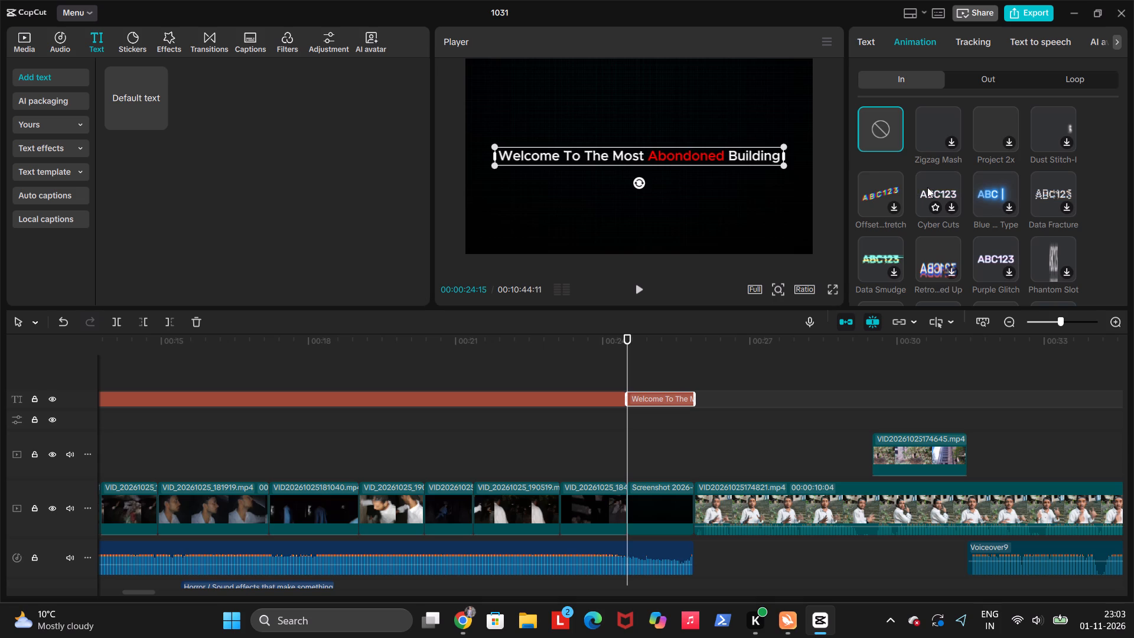
click(947, 189)
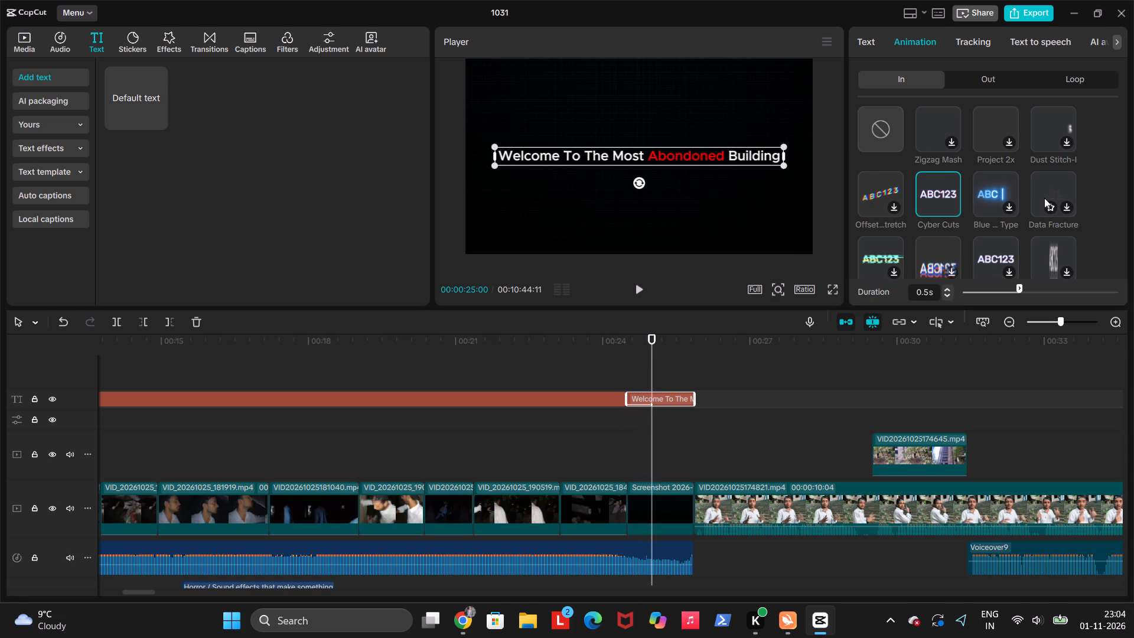
click(944, 194)
Play the "Upcoming Part" preview from the very beginning of the timeline.
click(625, 376)
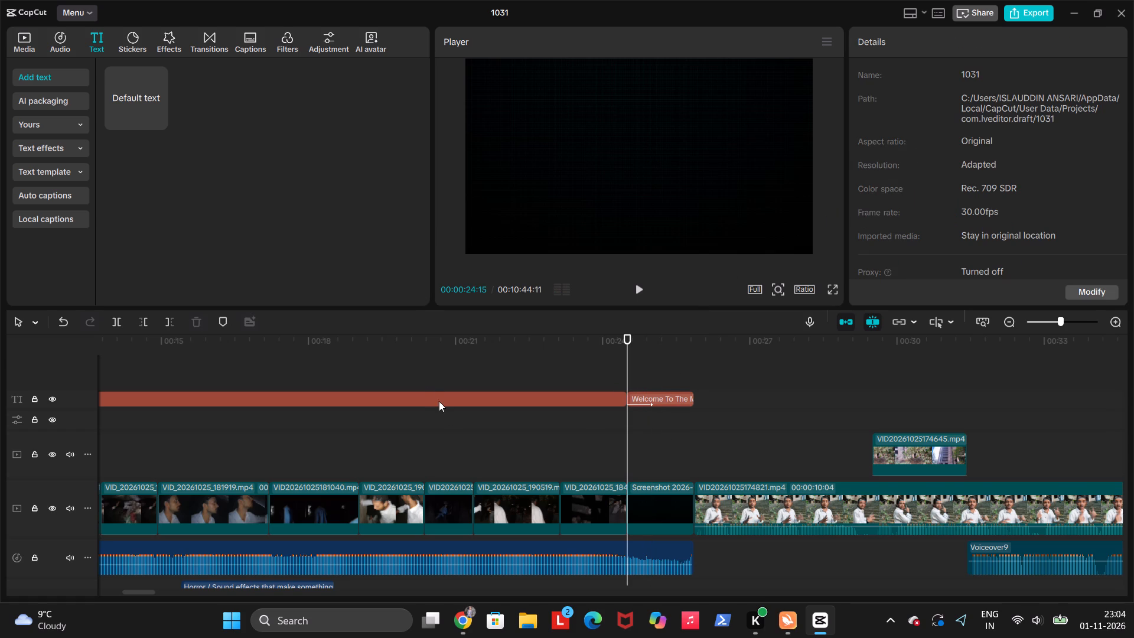
click(424, 379)
drag(424, 379, 0, 375)
key(space)
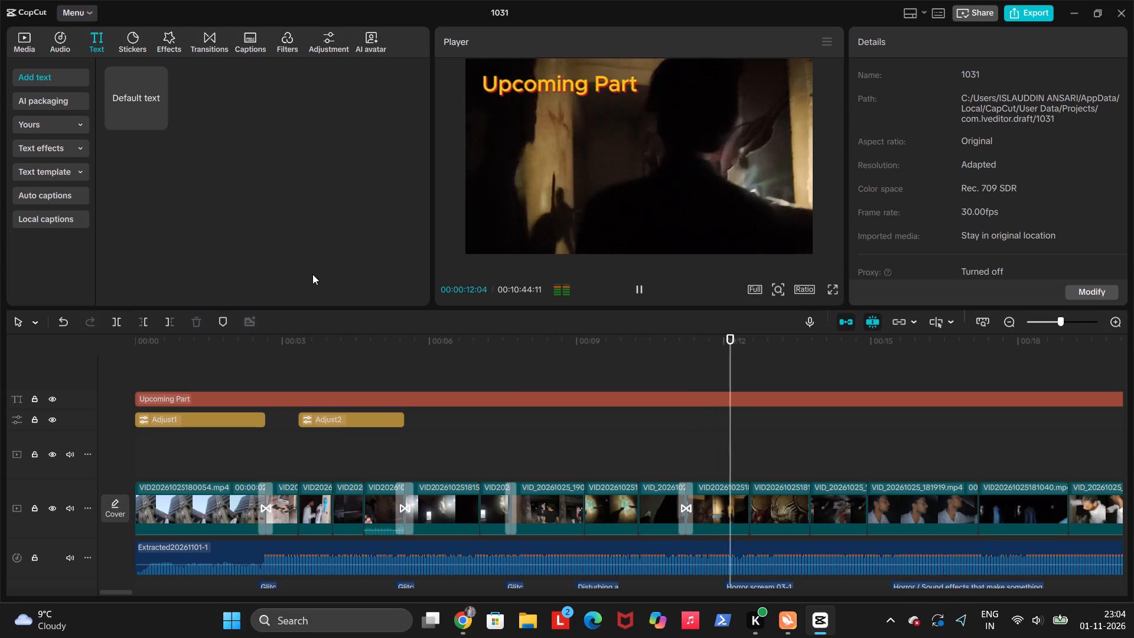
Adjust the volume of the "Disturbing" sound effect clip by ear, settling on 2.9 dB.
scroll(526, 402, down, 1)
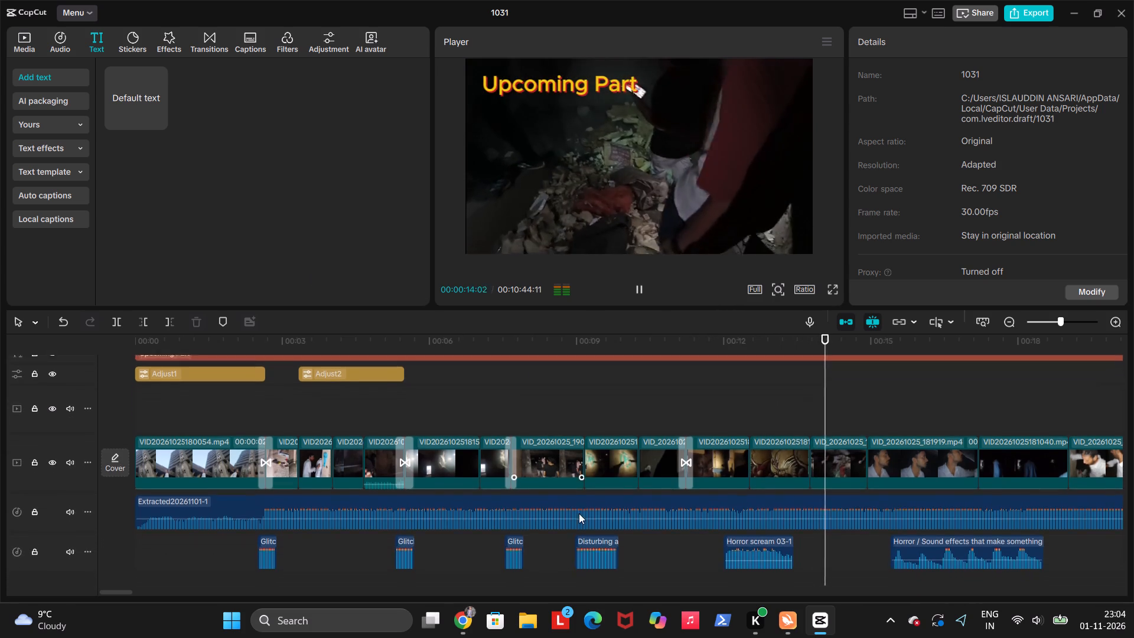
scroll(579, 513, down, 1)
drag(586, 542, 589, 551)
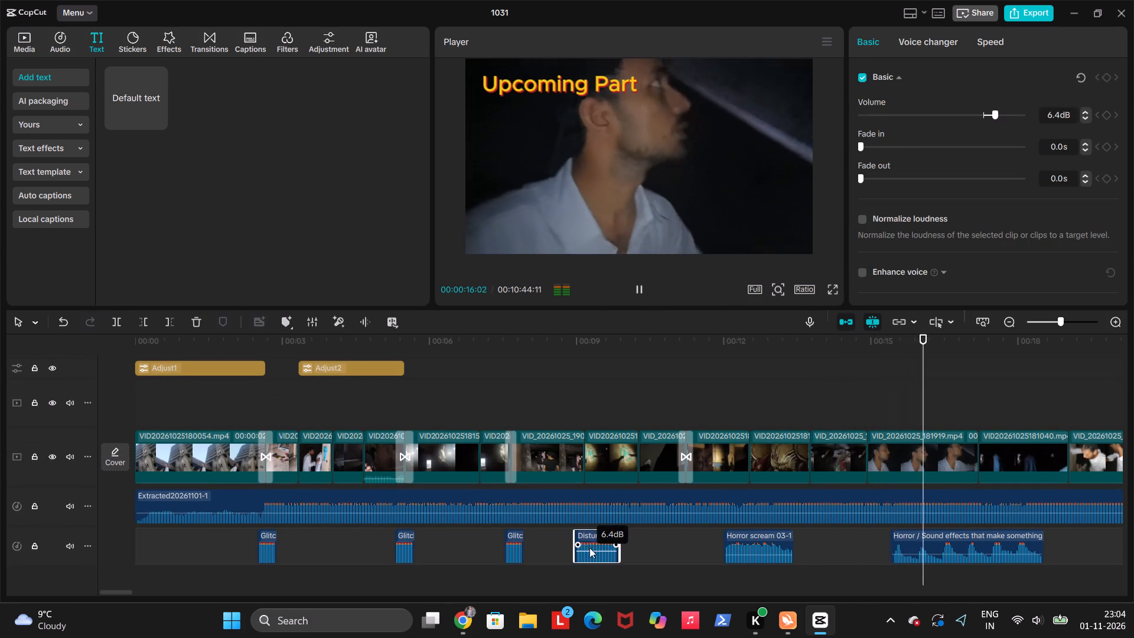
click(487, 399)
key(space)
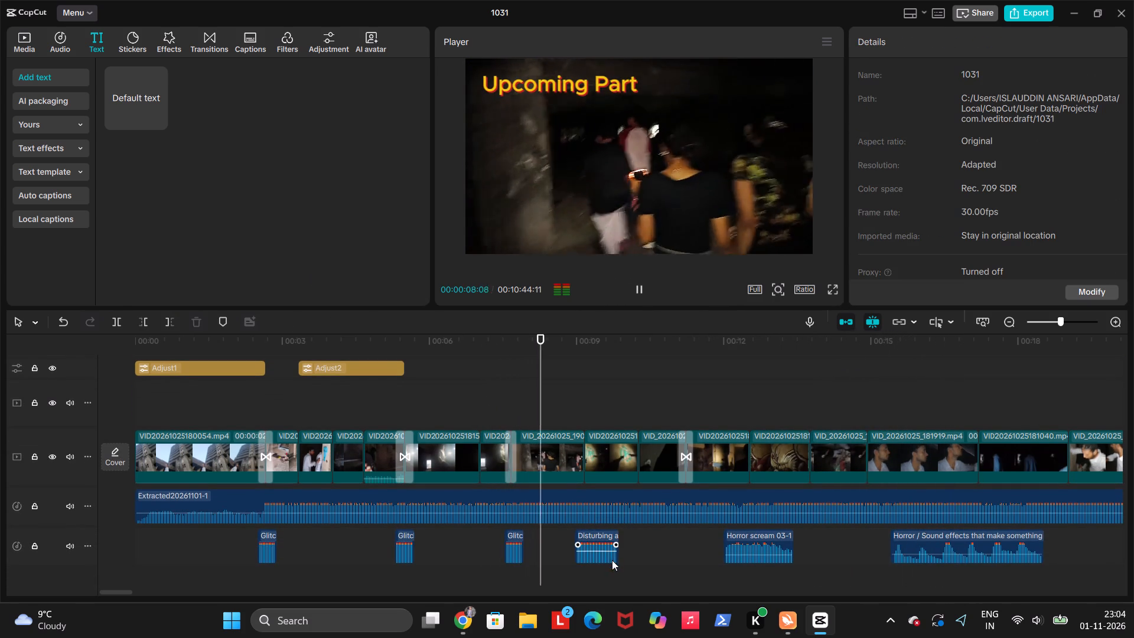
click(597, 550)
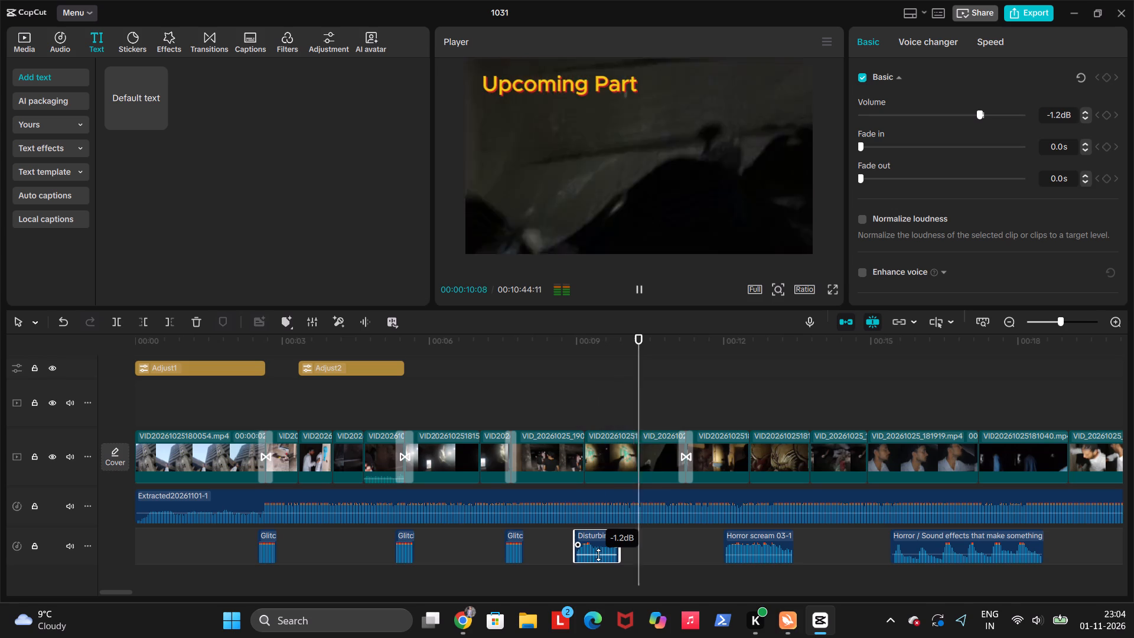
click(598, 554)
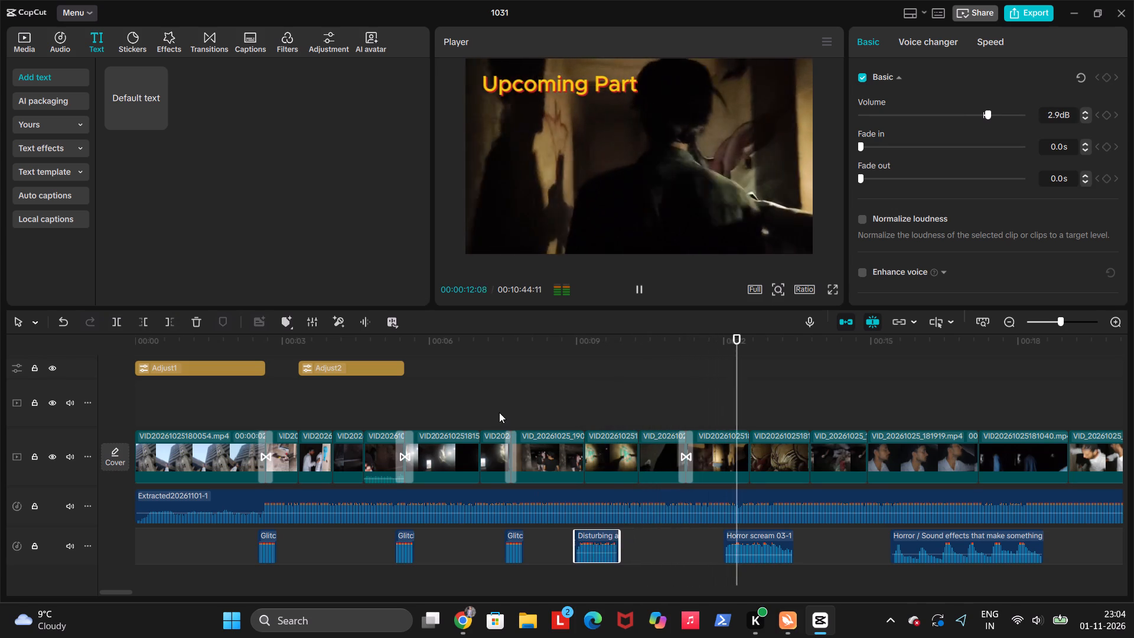
Play back the "Upcoming Part" preview from around the Disturbing sound effect through to the welcome title on black.
click(497, 409)
key(space)
key(space)
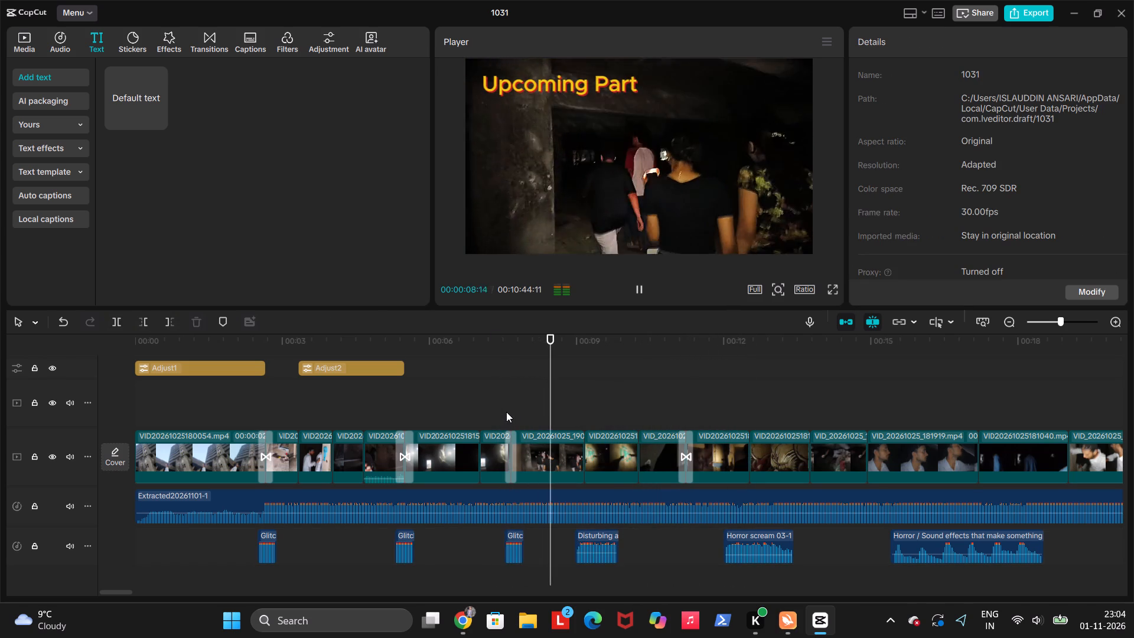
key(space)
key(space)
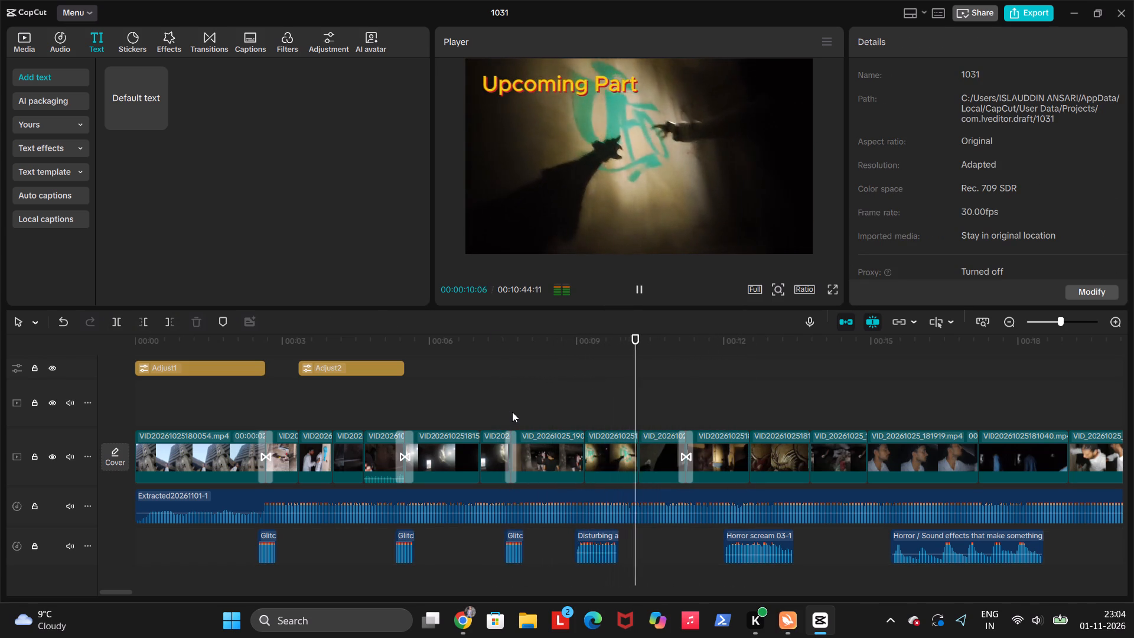
key(space)
key(space)
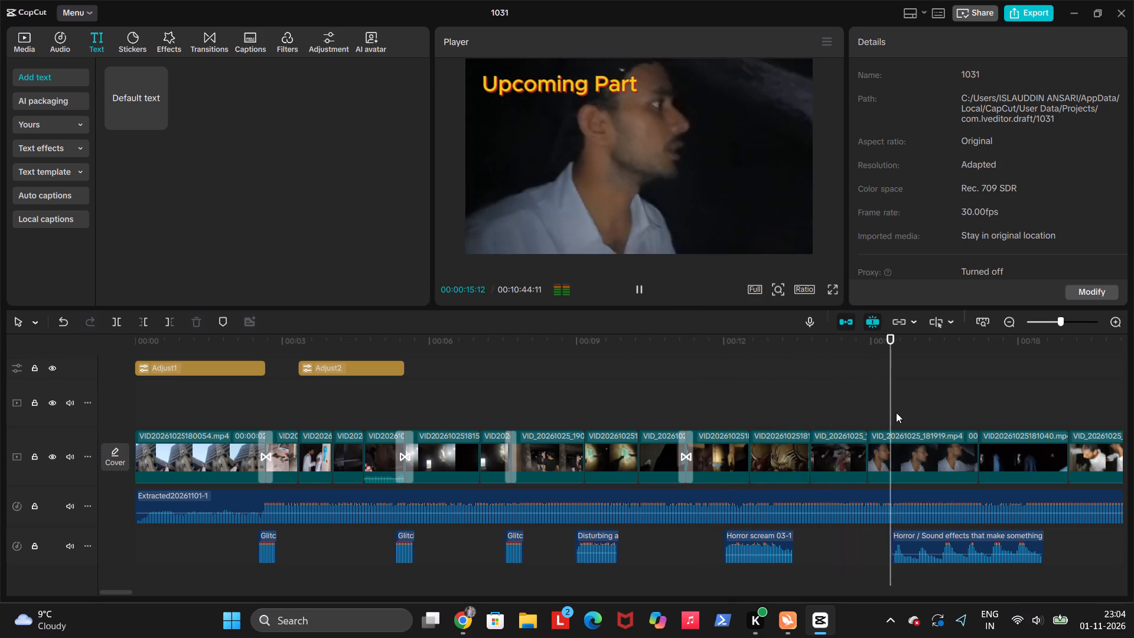
scroll(898, 413, left, 1)
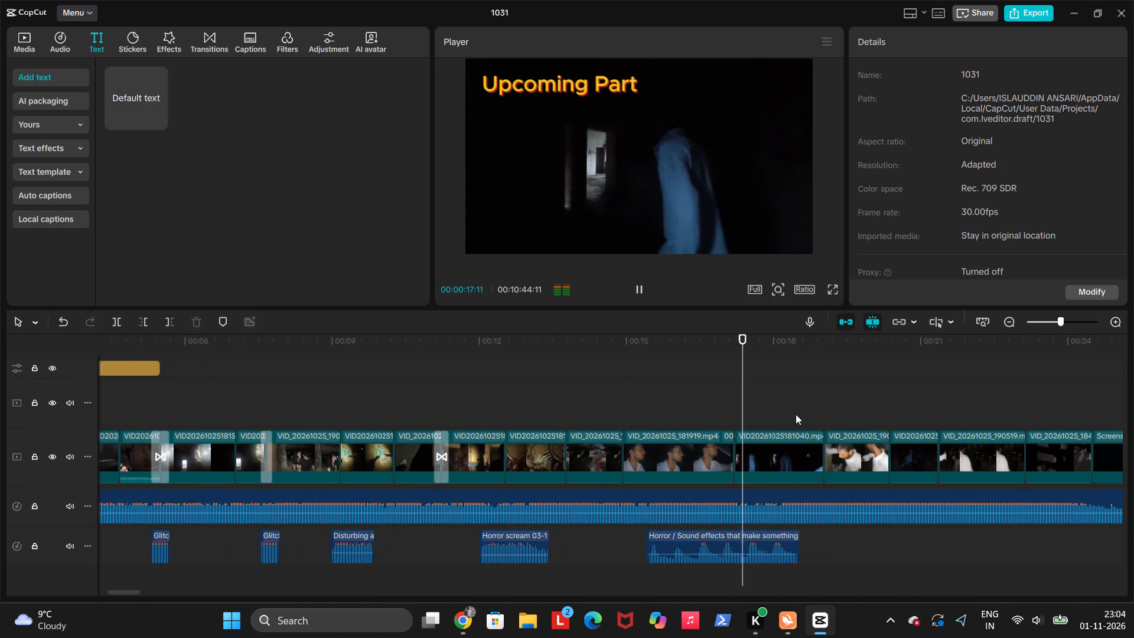
scroll(796, 414, left, 2)
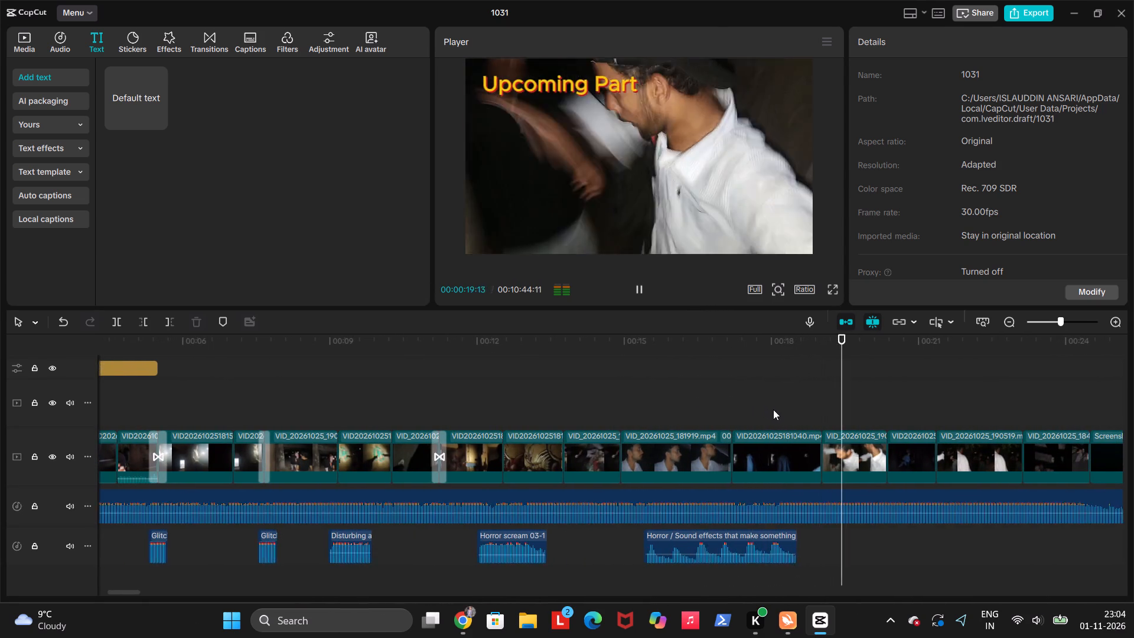
scroll(773, 409, left, 1)
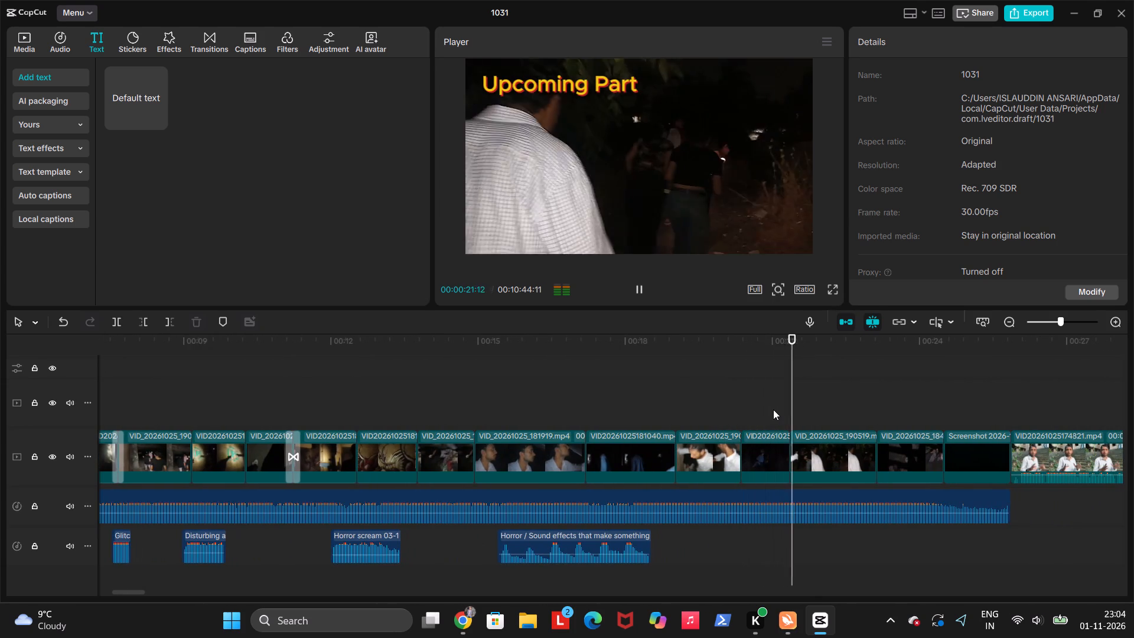
scroll(805, 409, left, 1)
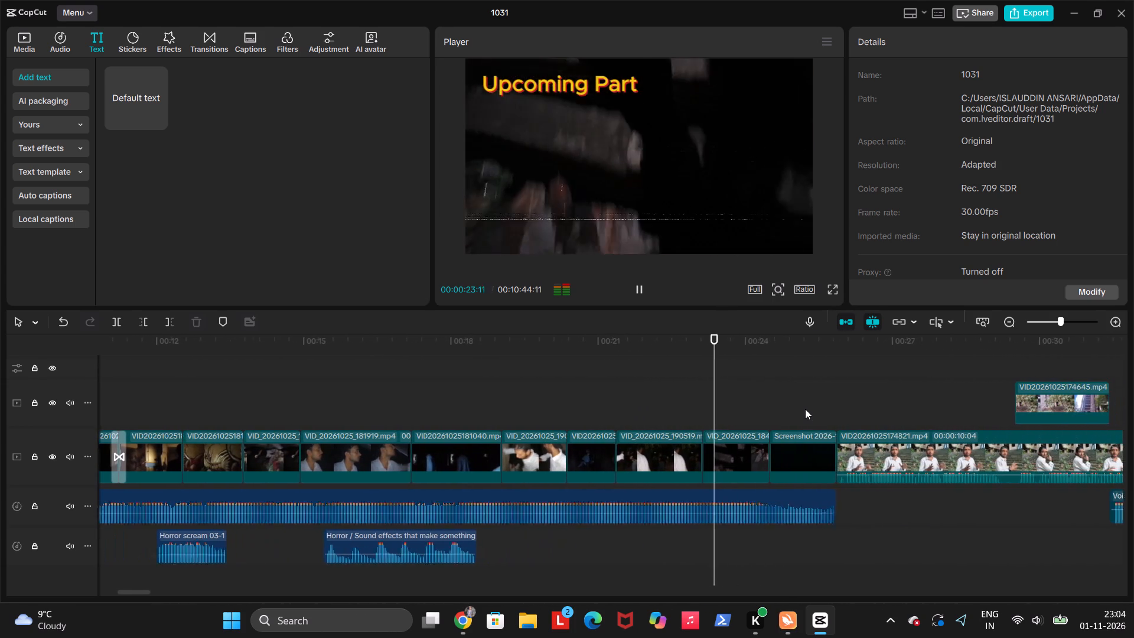
scroll(805, 409, left, 2)
key(space)
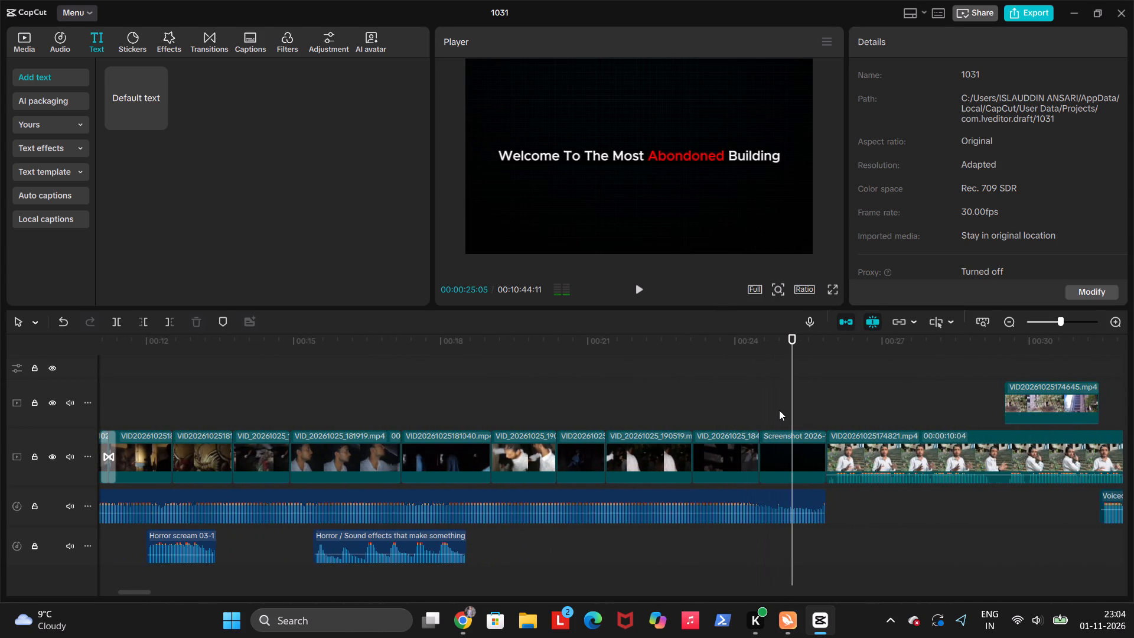
Replay the entrance of the welcome title on the black screen.
click(762, 414)
key(space)
key(space)
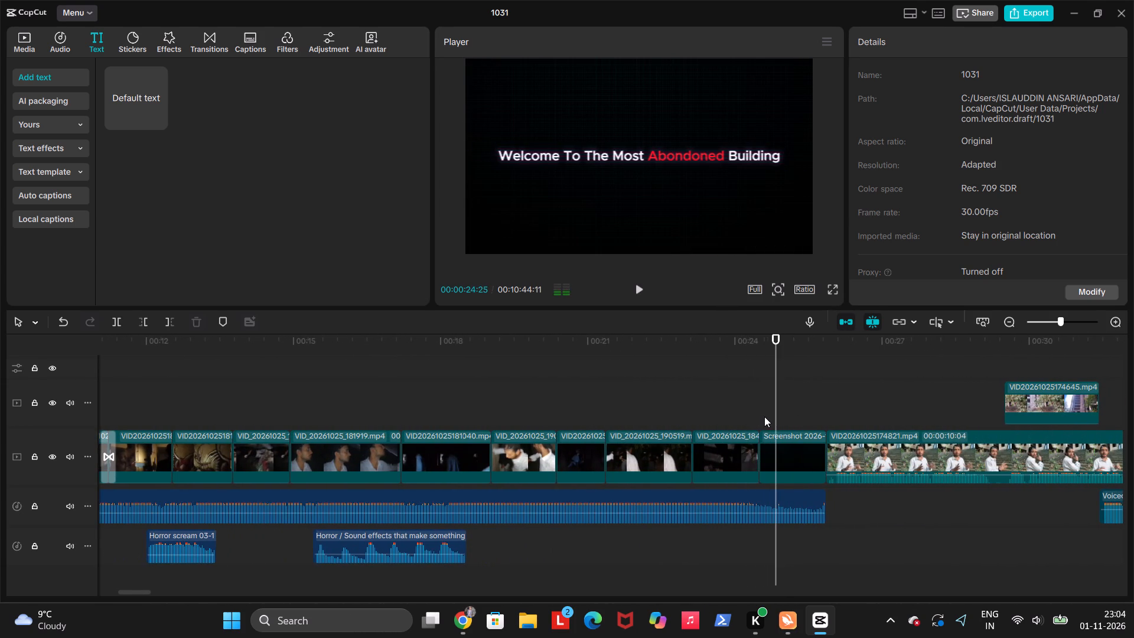
scroll(765, 416, up, 1)
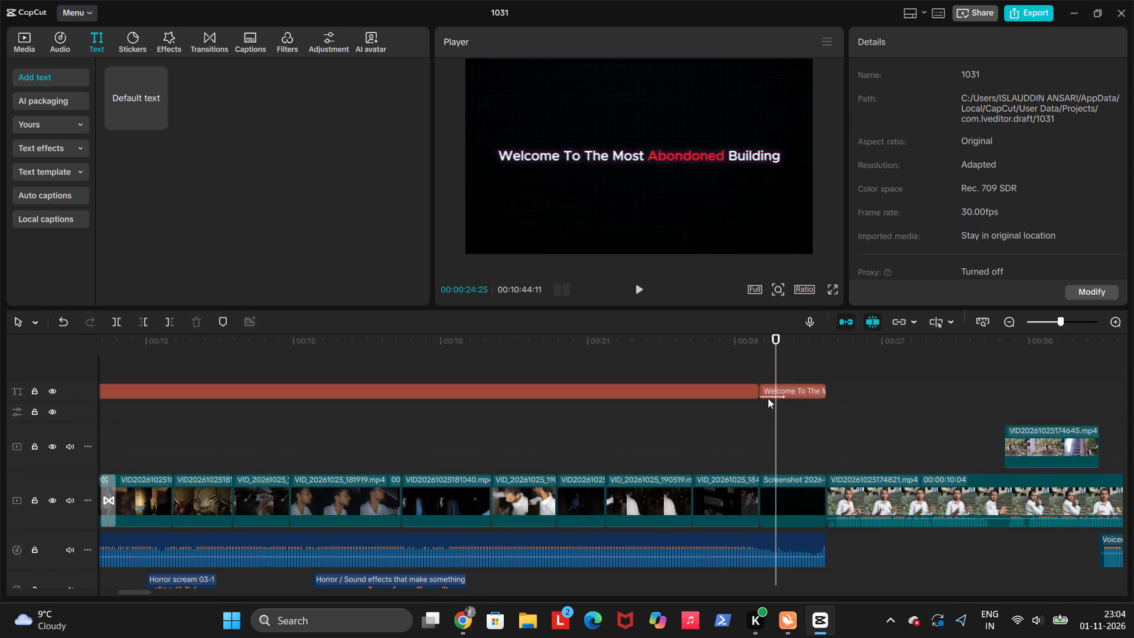
click(758, 429)
key(space)
key(space)
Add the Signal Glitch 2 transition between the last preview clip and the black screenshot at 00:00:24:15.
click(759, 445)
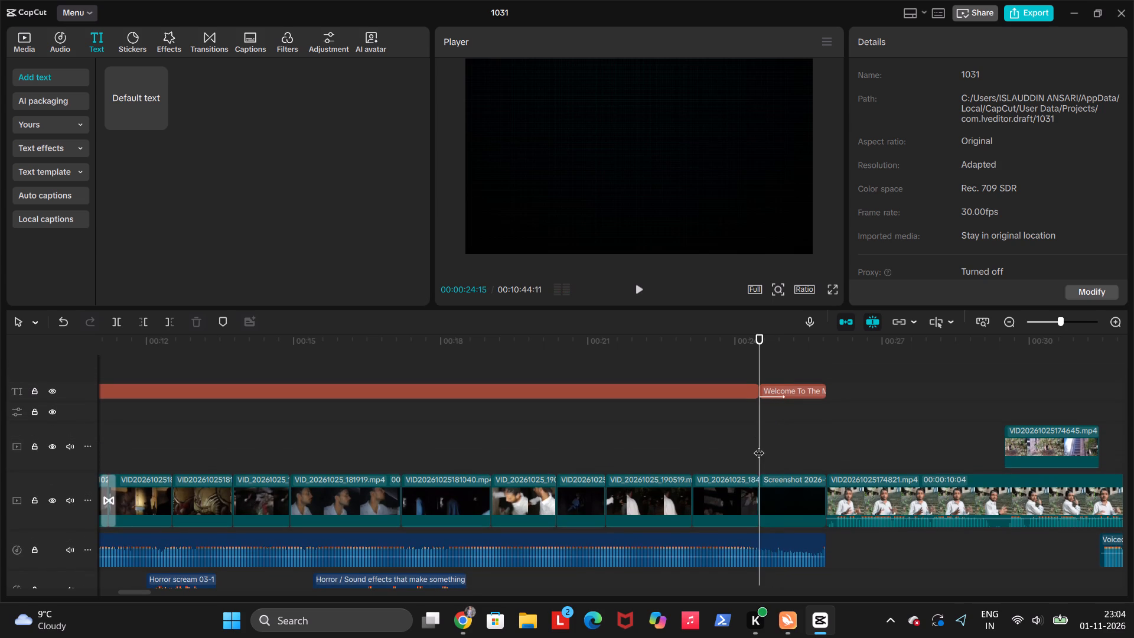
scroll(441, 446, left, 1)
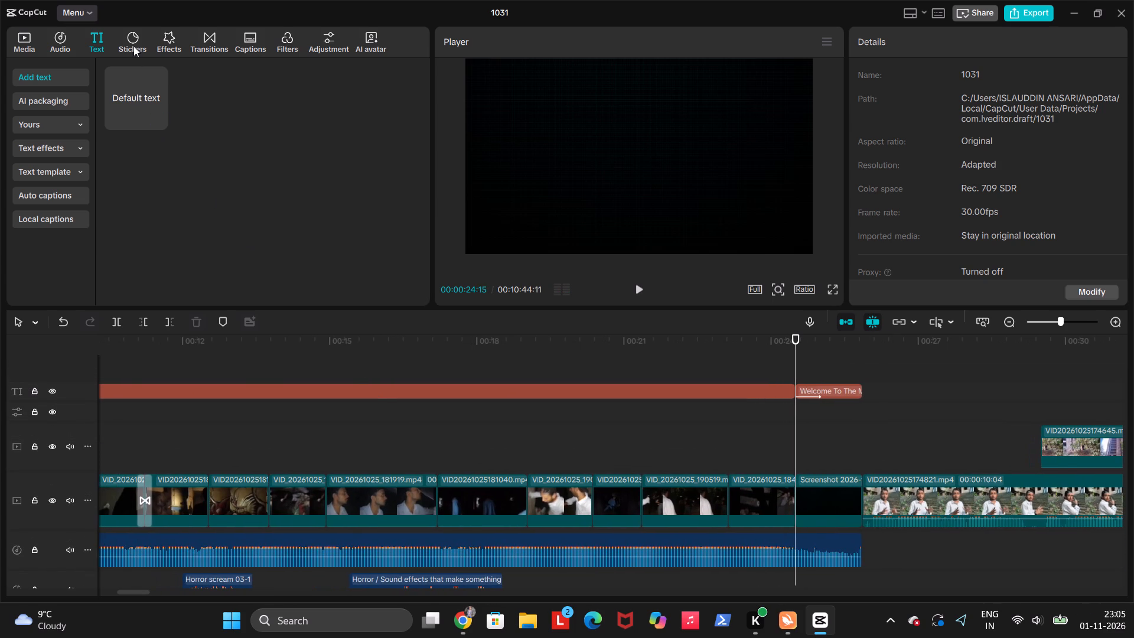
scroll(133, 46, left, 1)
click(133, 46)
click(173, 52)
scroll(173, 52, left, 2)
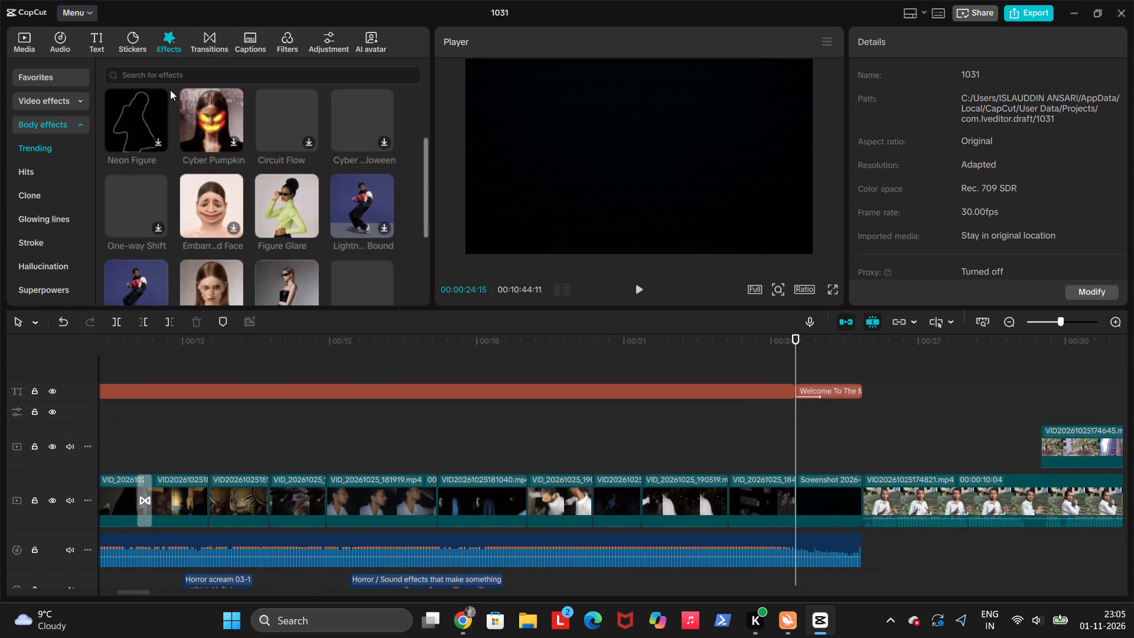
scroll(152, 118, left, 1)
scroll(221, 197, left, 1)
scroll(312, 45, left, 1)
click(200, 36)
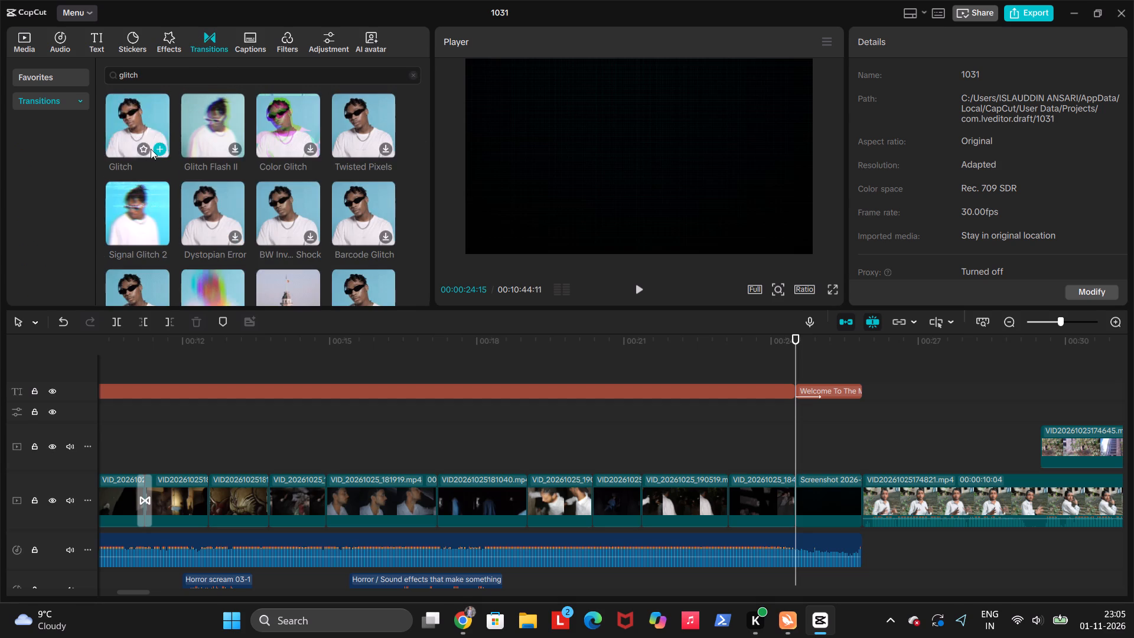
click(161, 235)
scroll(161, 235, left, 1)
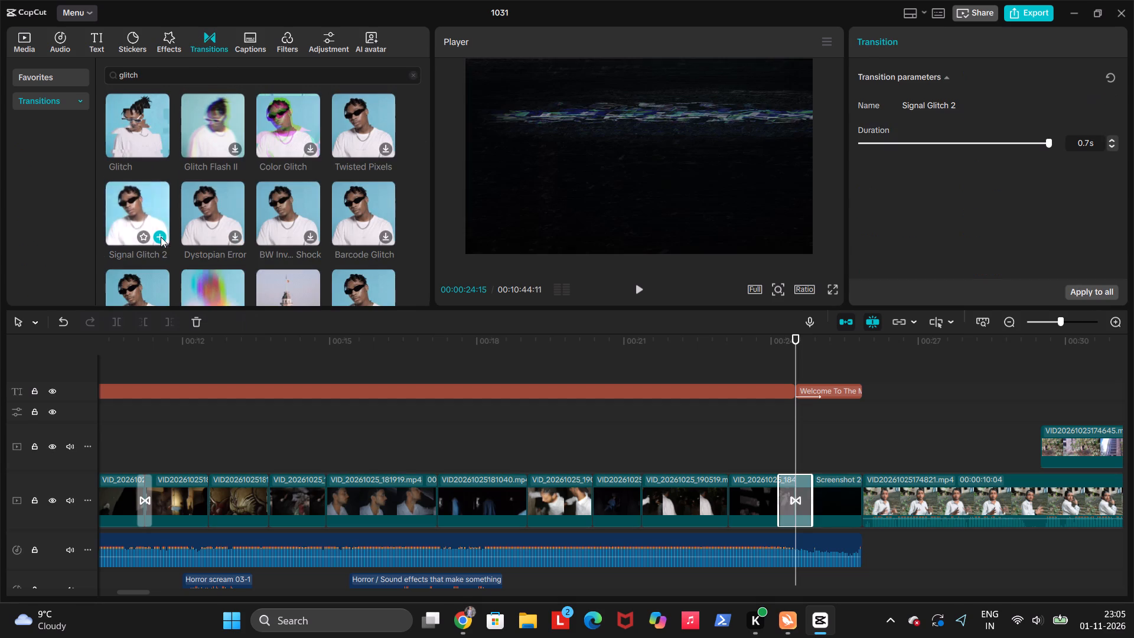
Play back the glitch transition from the last preview clip into the welcome title.
scroll(280, 278, left, 1)
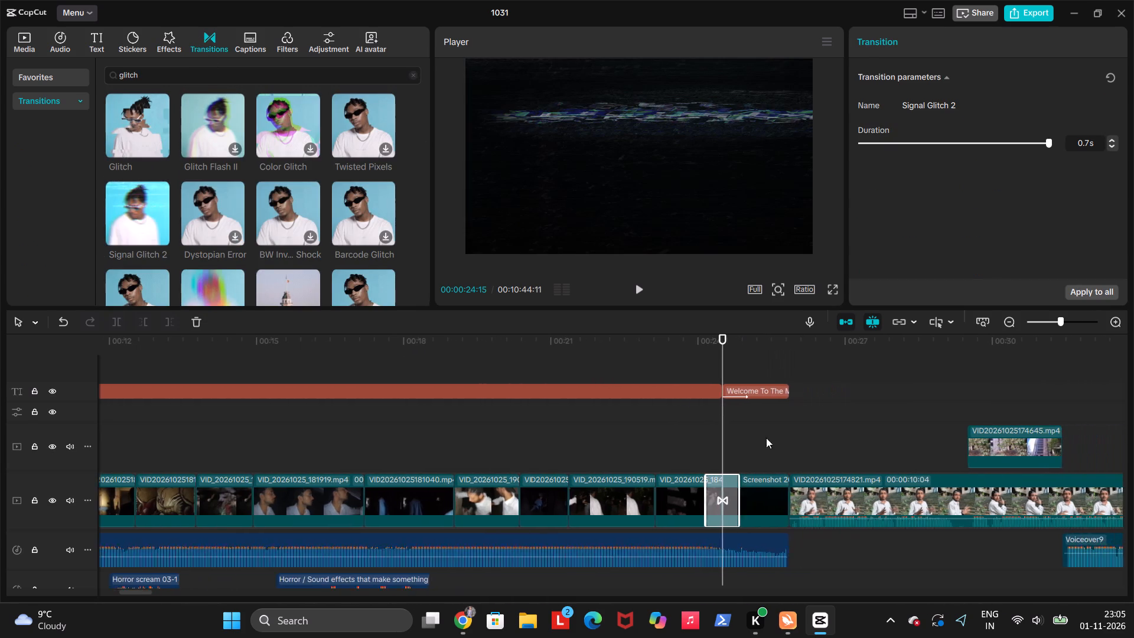
scroll(766, 438, left, 1)
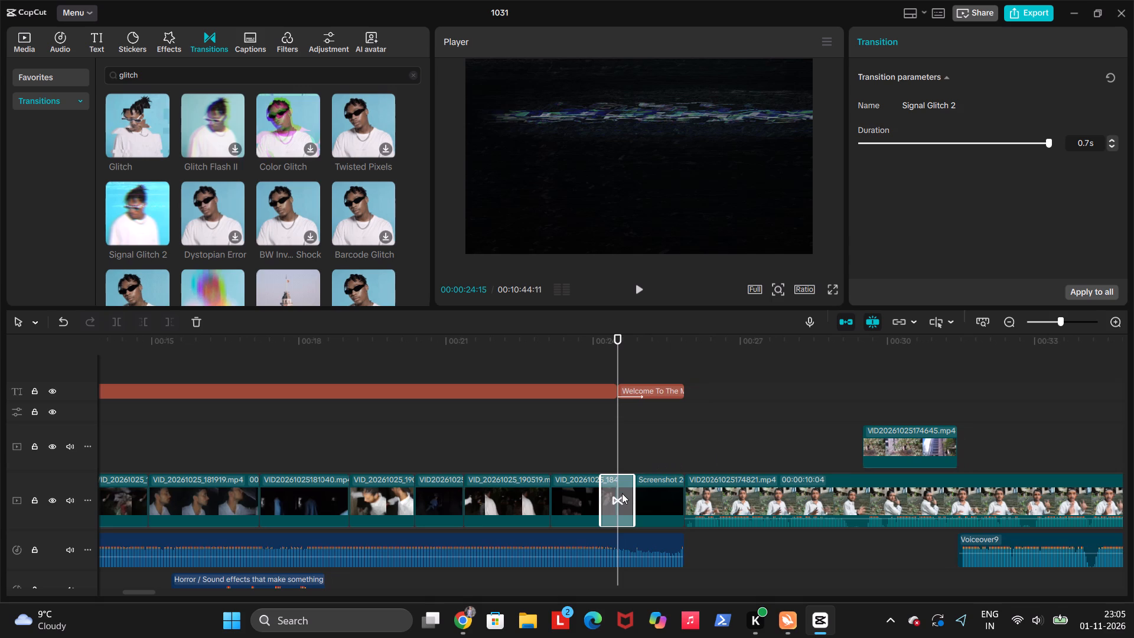
click(588, 469)
key(space)
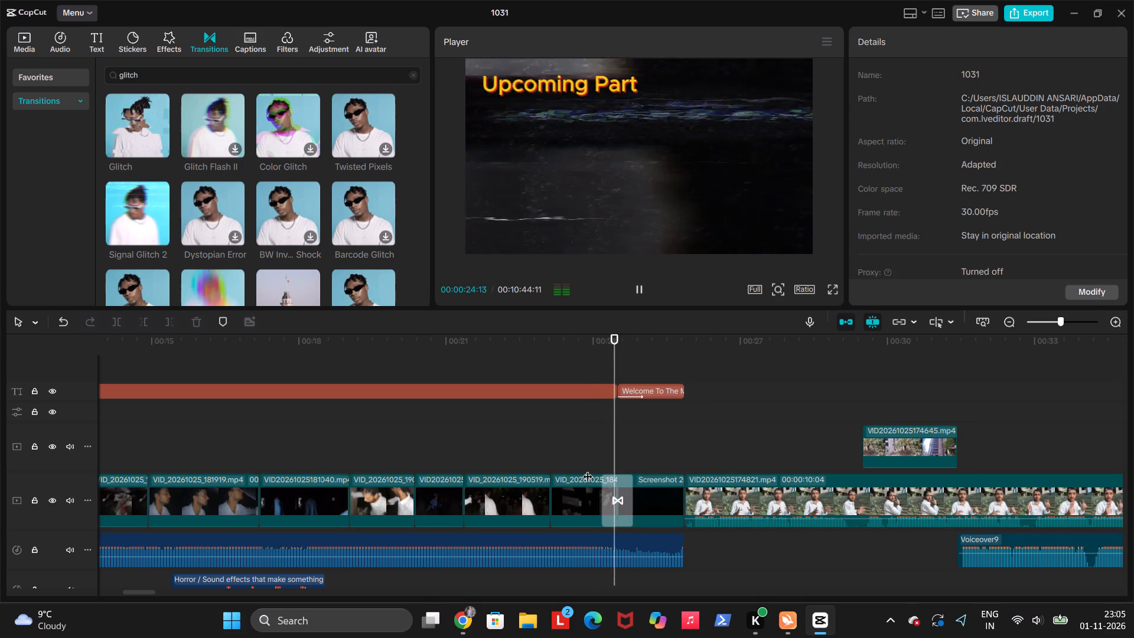
key(space)
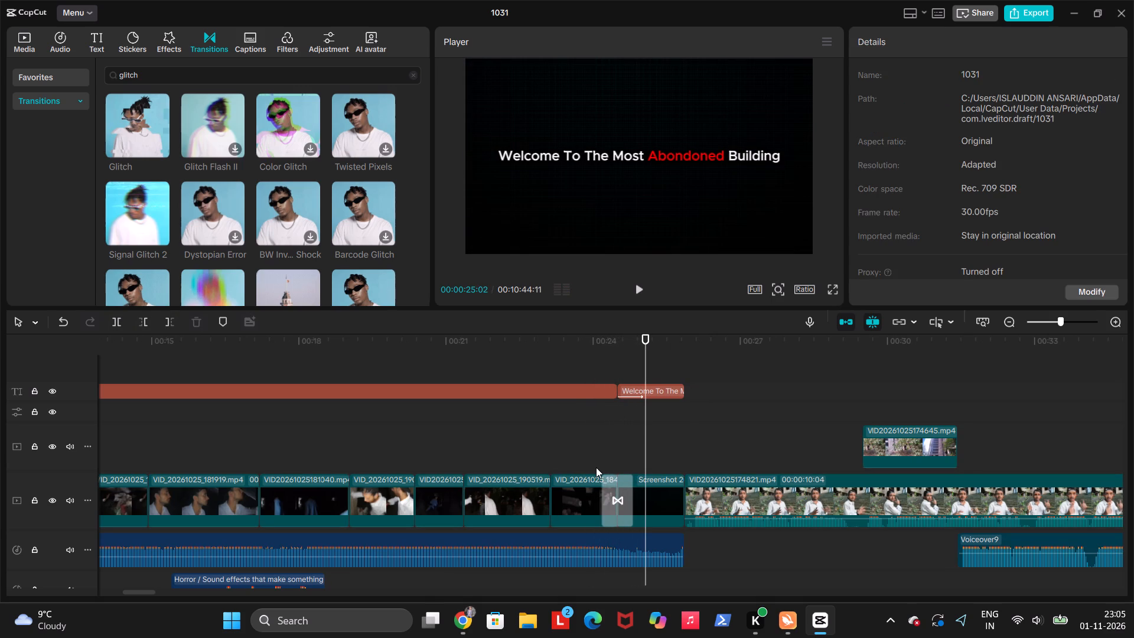
key(space)
click(603, 463)
key(space)
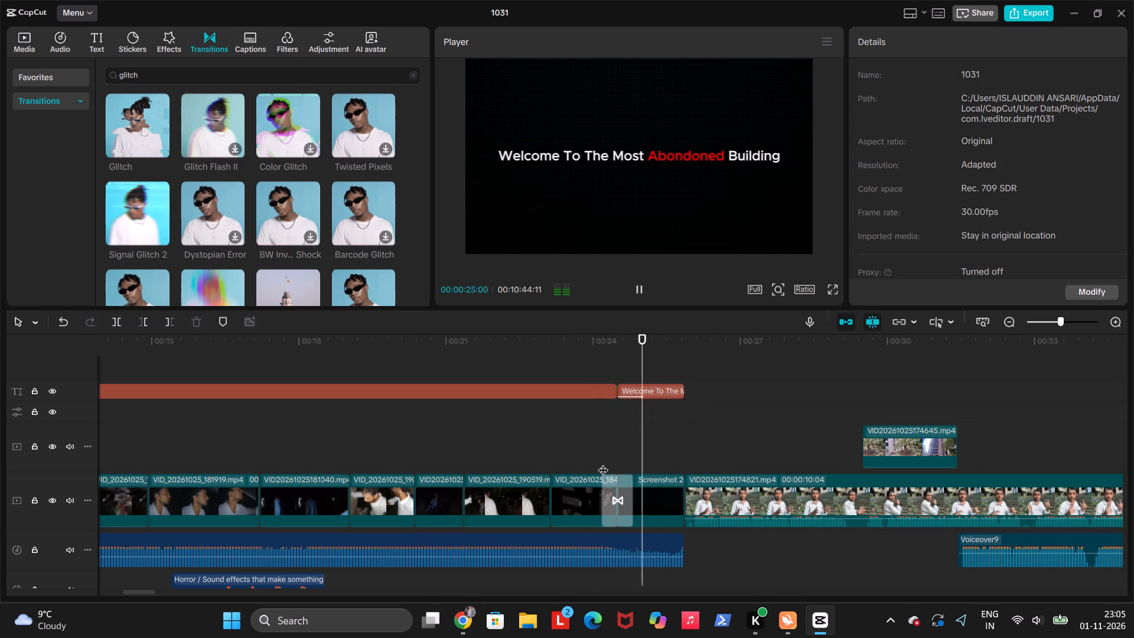
key(space)
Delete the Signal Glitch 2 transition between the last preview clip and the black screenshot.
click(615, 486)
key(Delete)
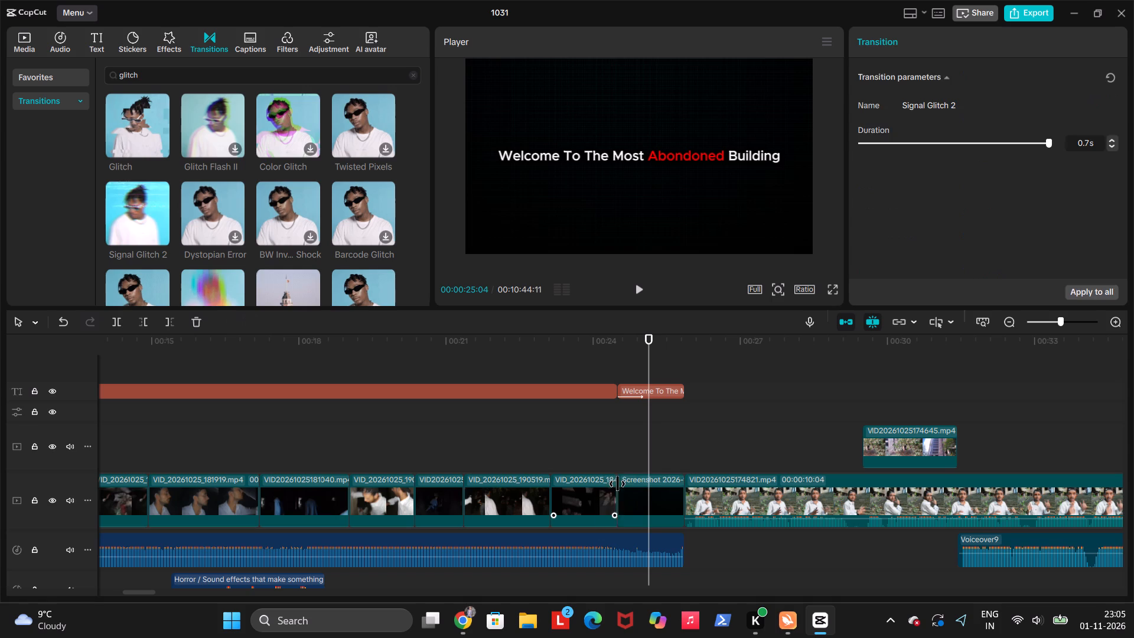
Copy the second Glitch sound effect and paste it at the start of the black screen, 00:00:24:15.
click(616, 467)
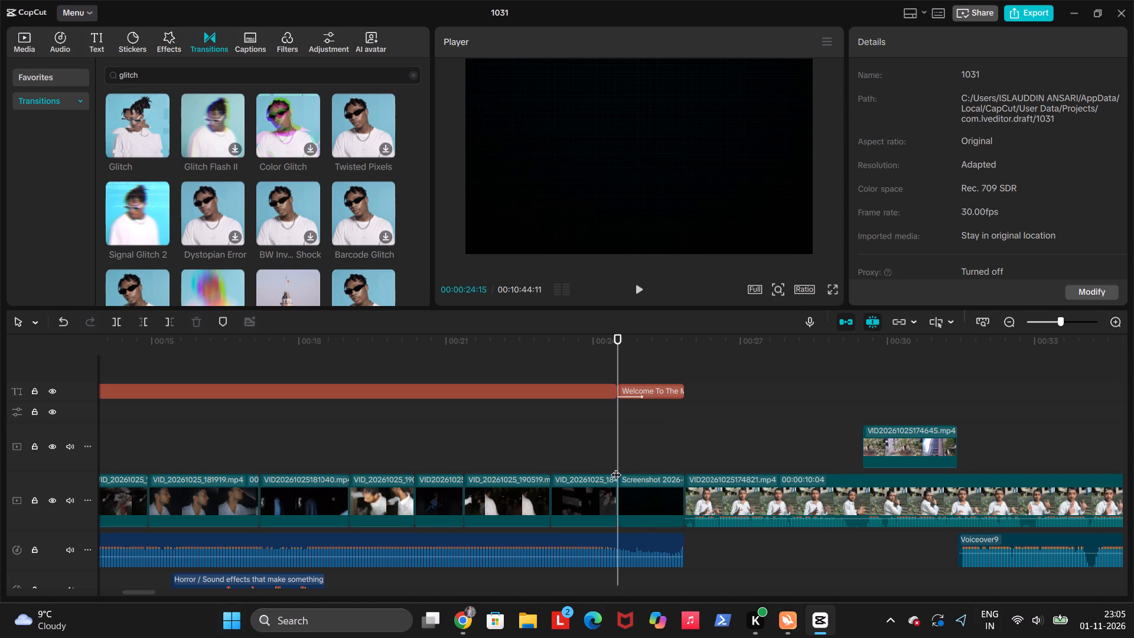
scroll(481, 496, right, 5)
scroll(415, 523, down, 1)
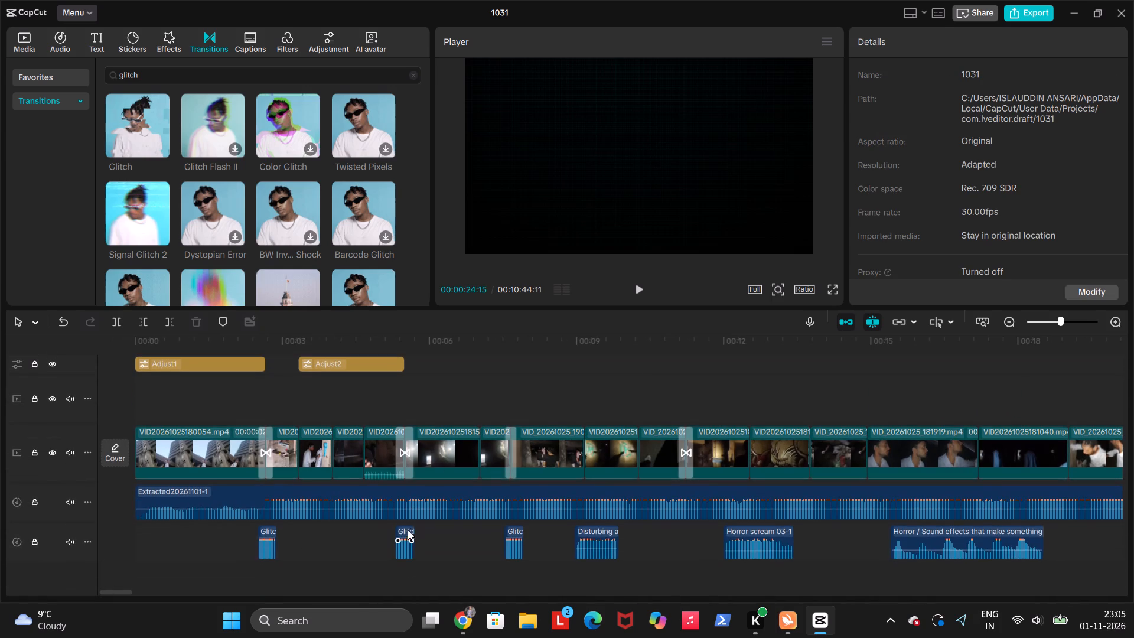
scroll(408, 530, down, 1)
click(403, 535)
key(ctrl+c)
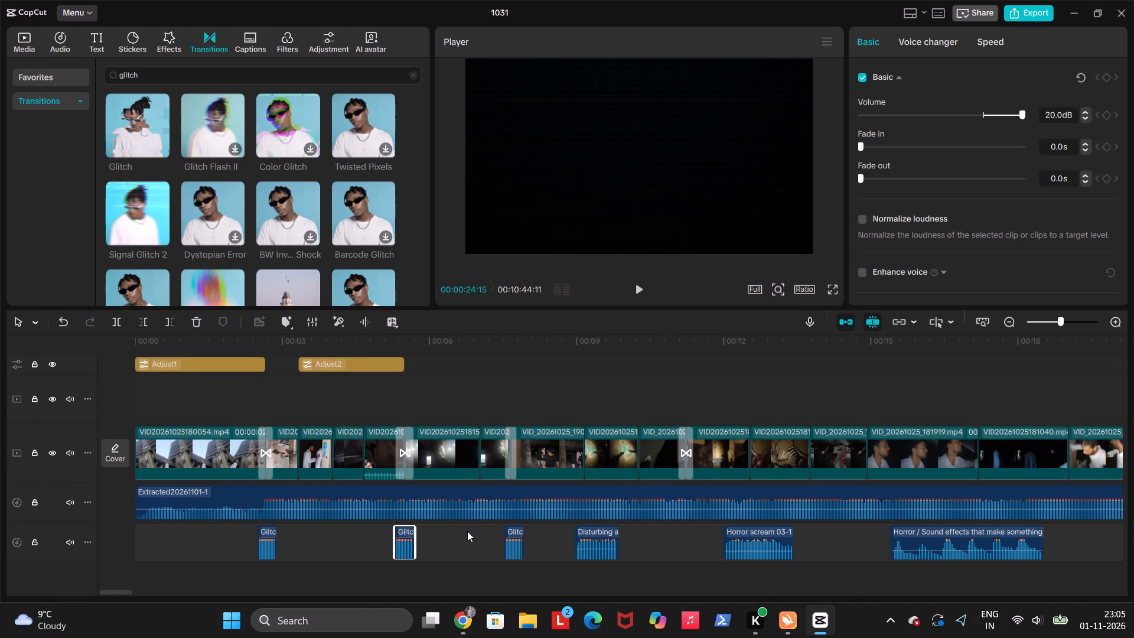
scroll(467, 531, left, 3)
scroll(385, 503, right, 1)
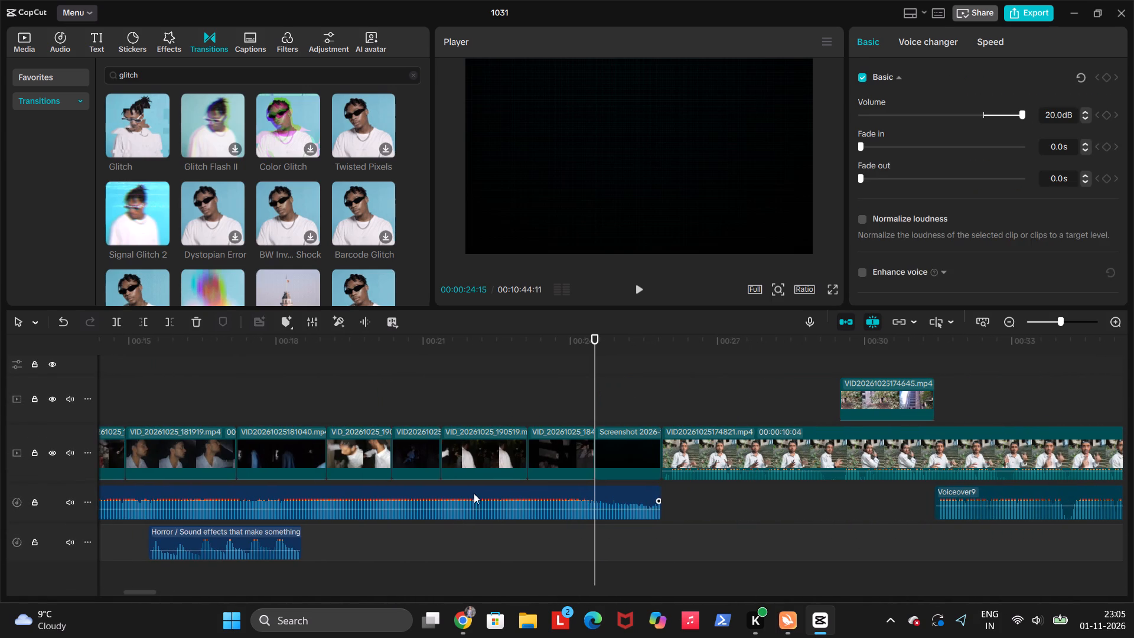
key(ctrl+v)
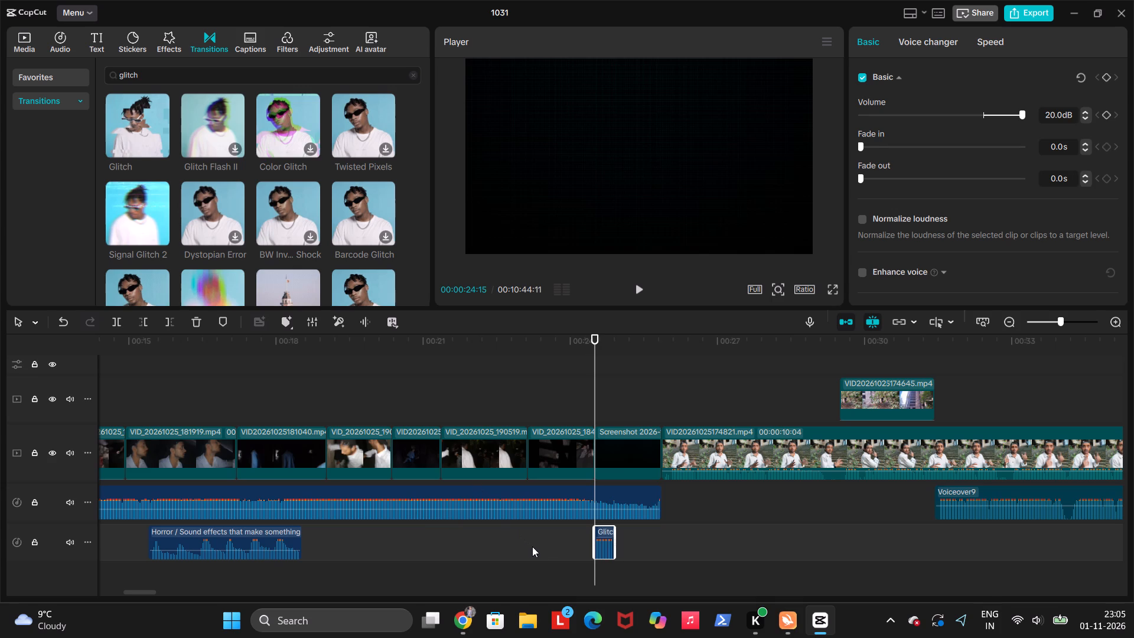
Play back the welcome title's entrance with the added Glitch sound effect.
click(557, 549)
key(space)
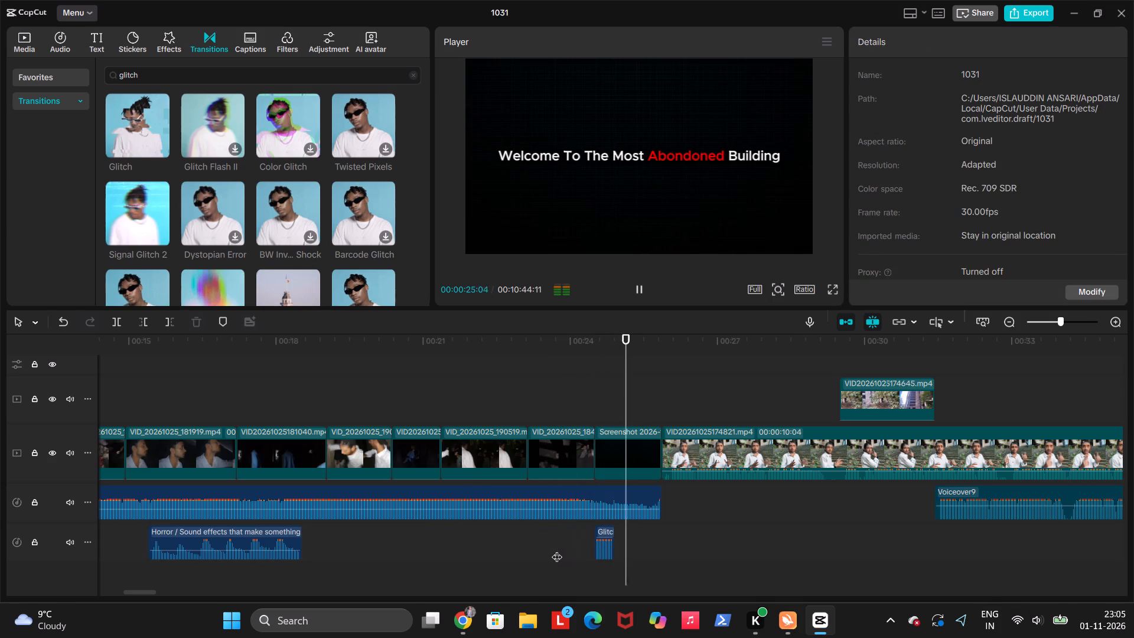
key(space)
click(562, 544)
key(space)
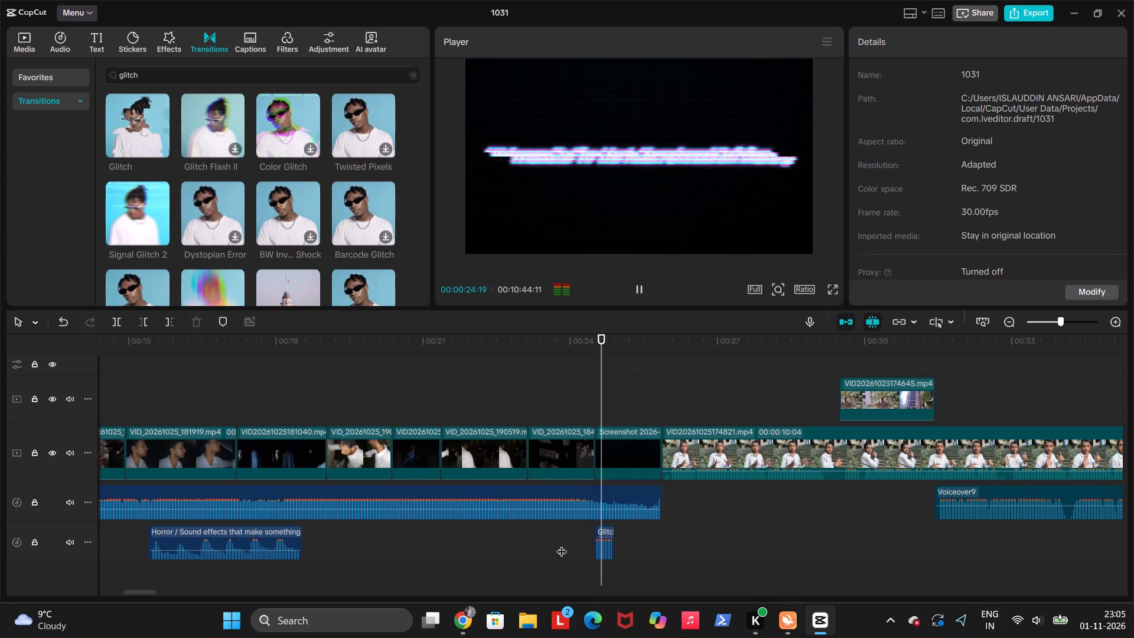
key(space)
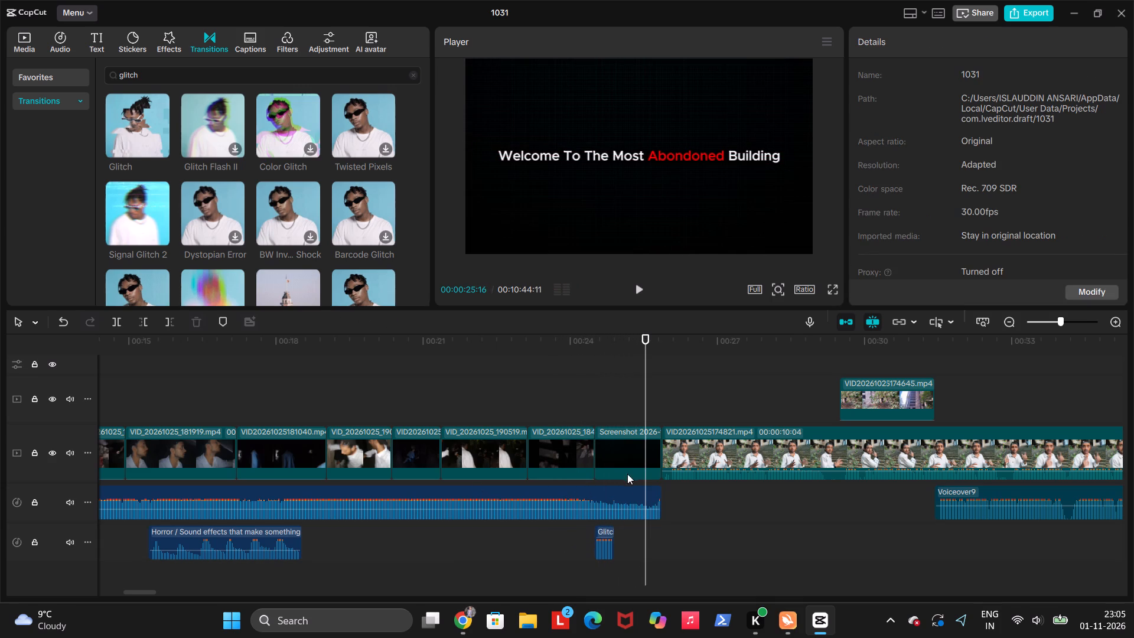
Set the font size of the "Welcome To The Most Abondoned Building" text to 30.
scroll(617, 405, up, 1)
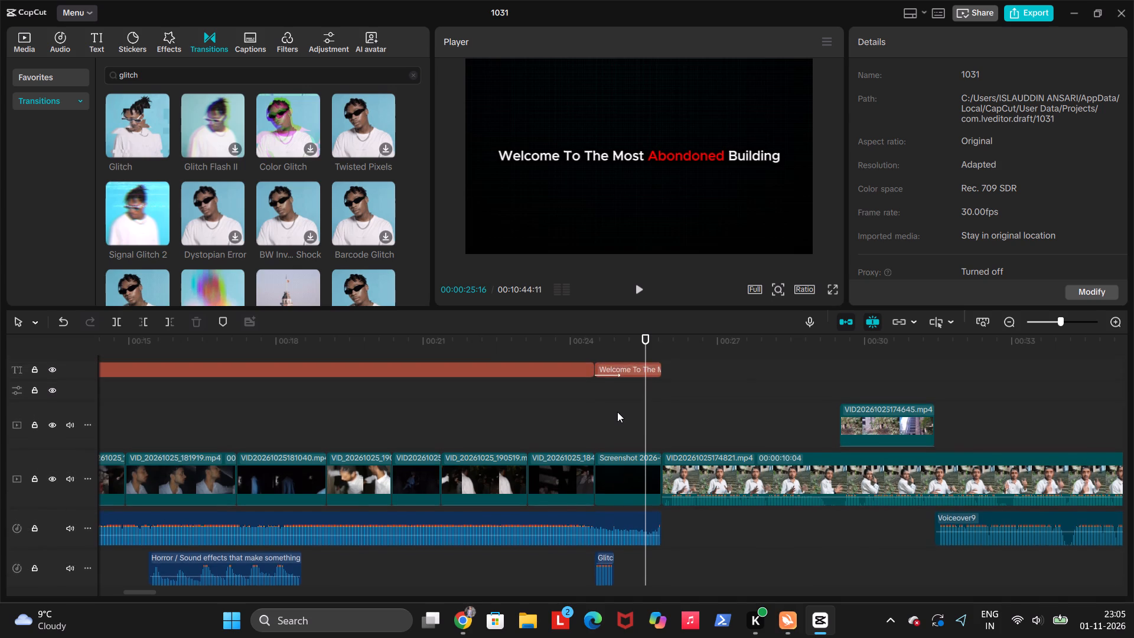
scroll(617, 412, up, 1)
click(617, 388)
drag(868, 209, 885, 209)
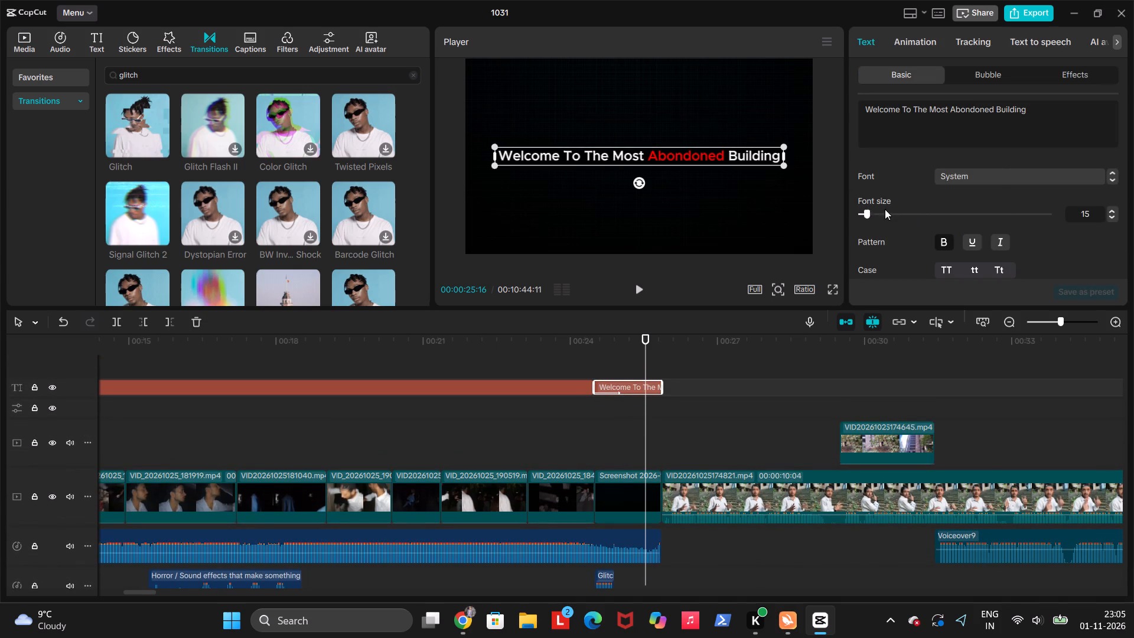
drag(885, 209, 990, 187)
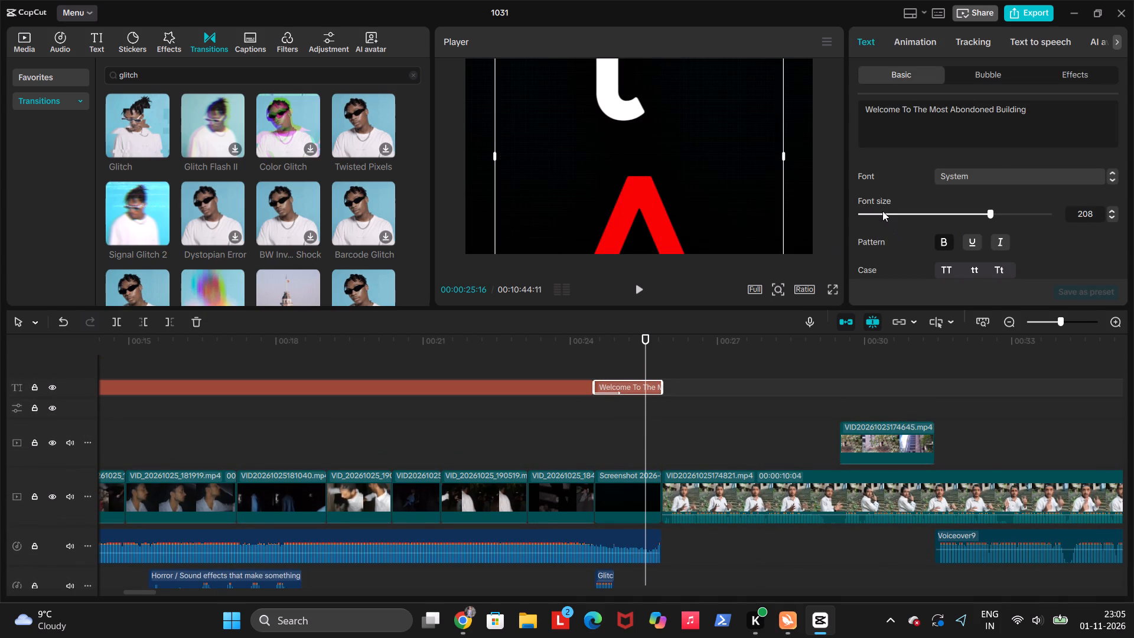
drag(880, 211, 819, 215)
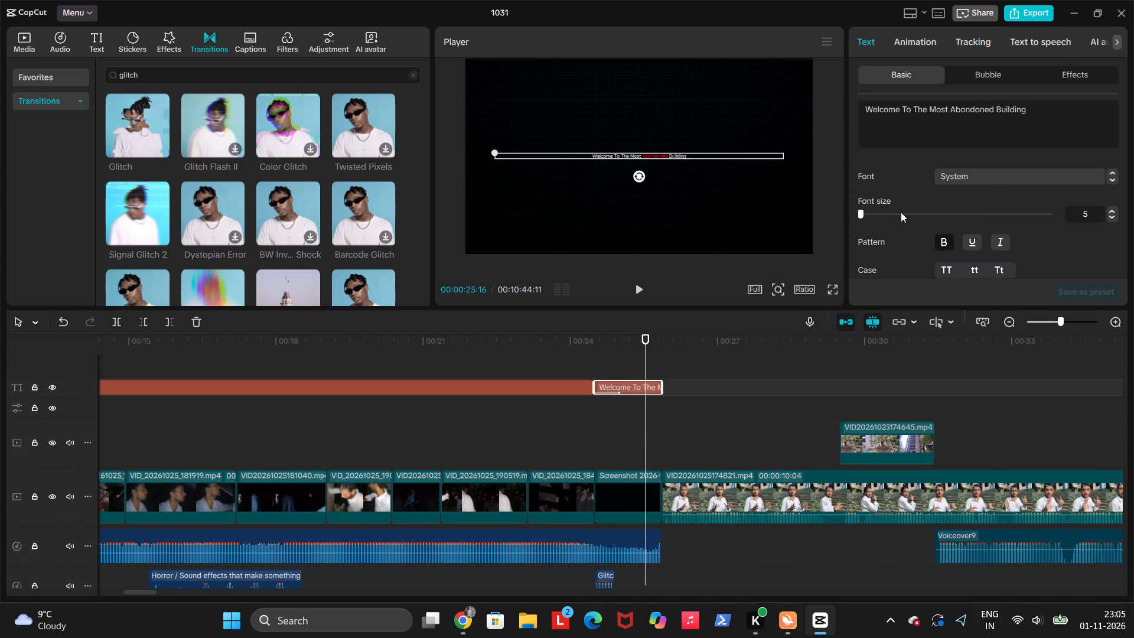
click(901, 212)
click(877, 214)
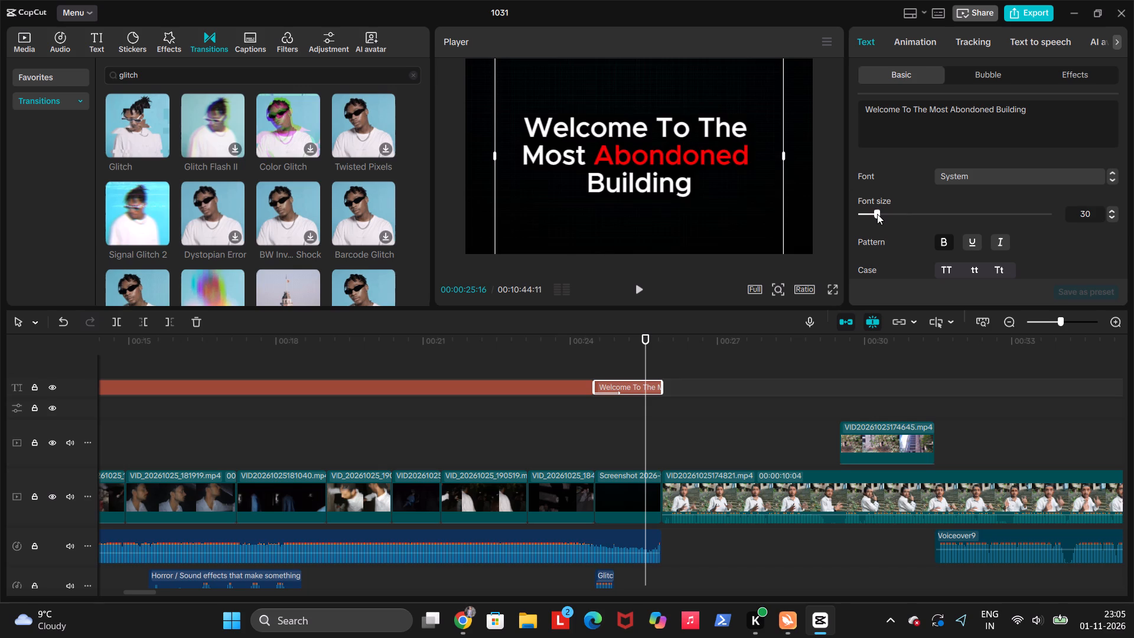
Set the font size of the "Welcome To The Most Abondoned Building" text to 14 so it fits on one line.
click(868, 214)
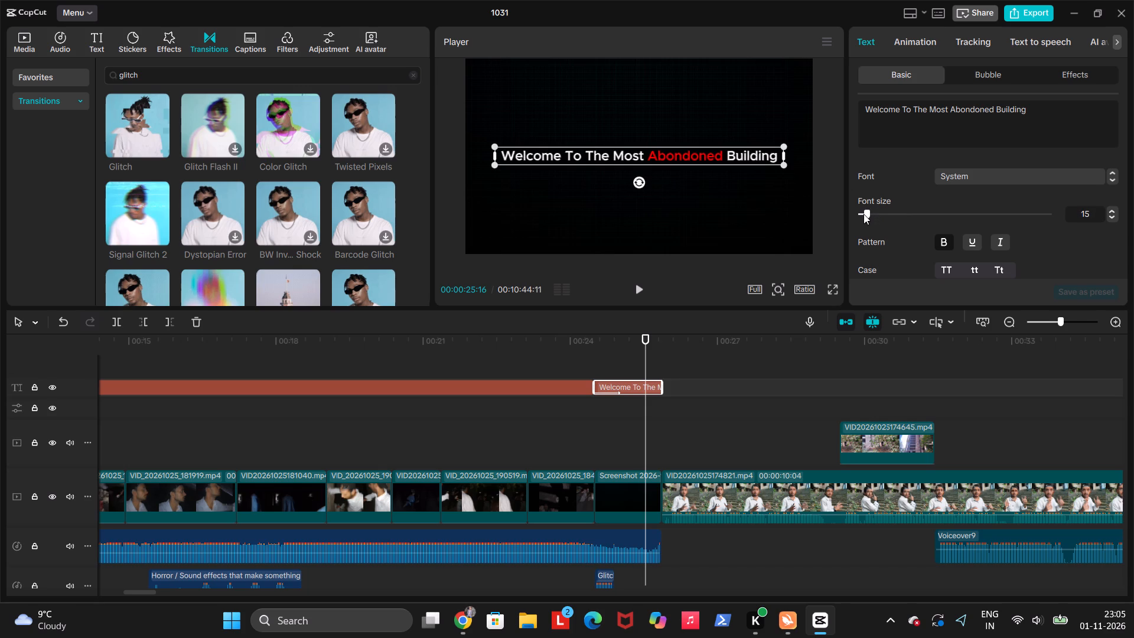
click(863, 214)
click(863, 214)
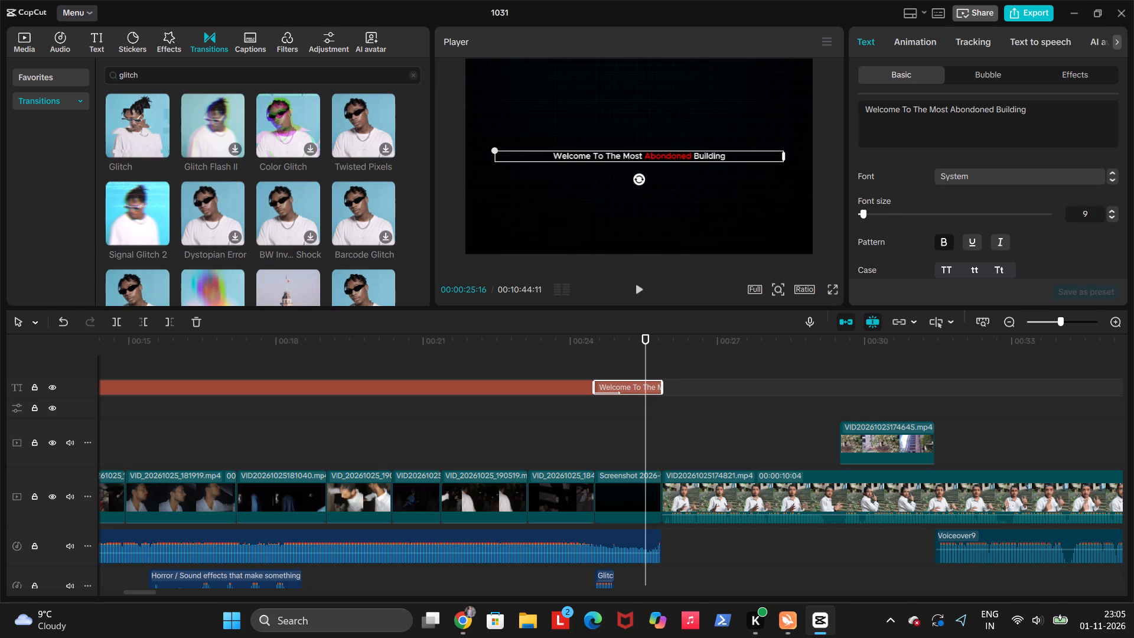
click(1109, 209)
click(1109, 208)
click(1109, 208)
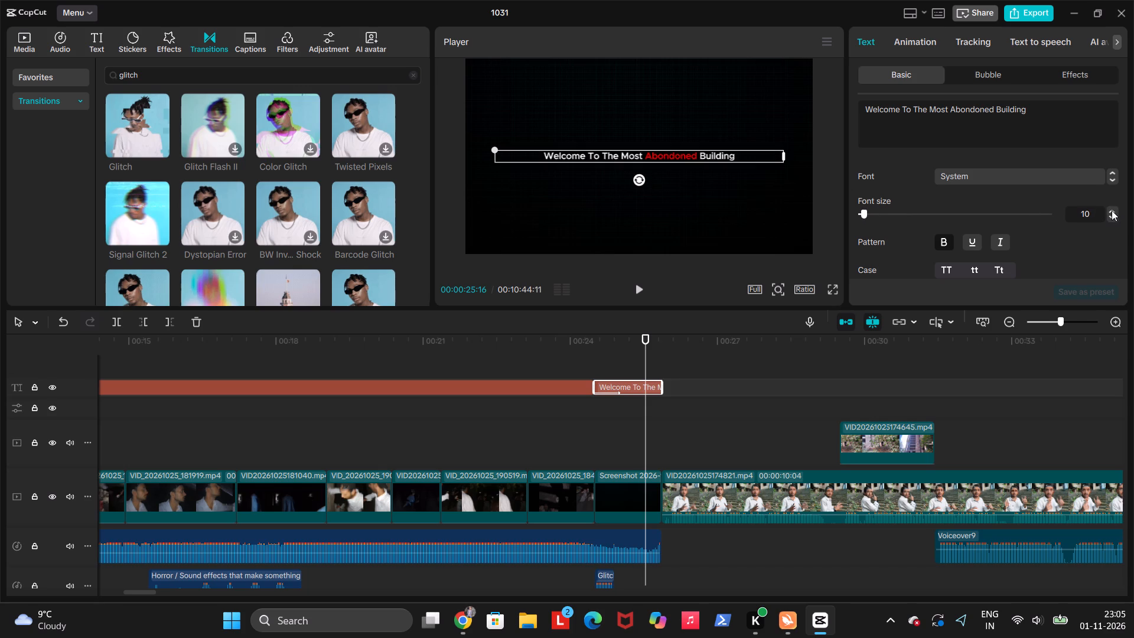
click(1112, 210)
double_click(1112, 210)
click(1112, 210)
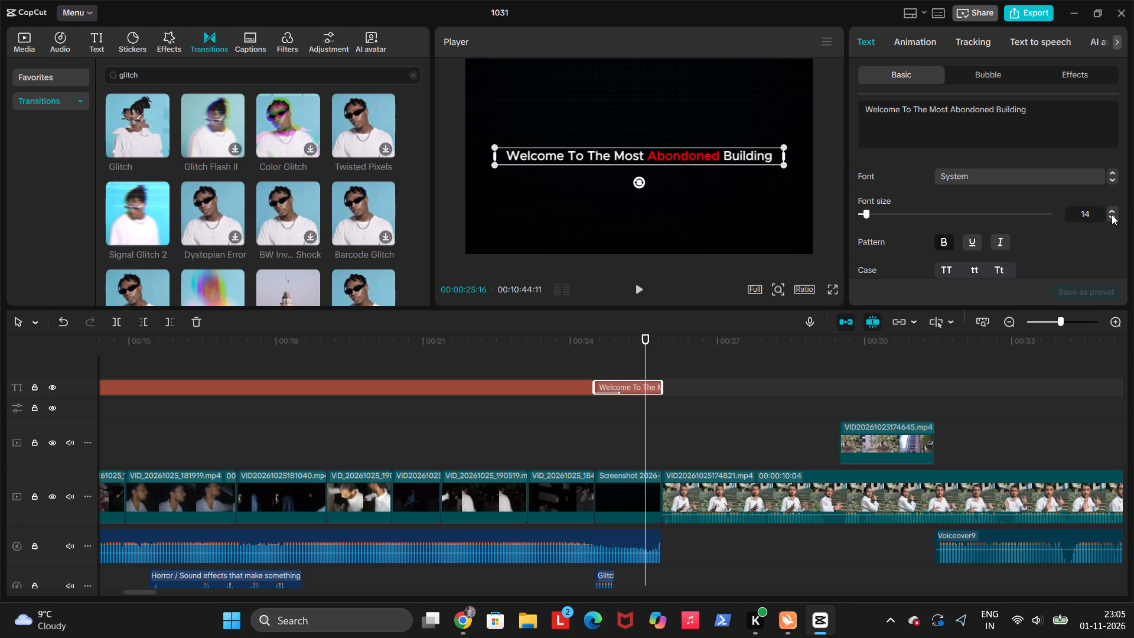
click(1113, 210)
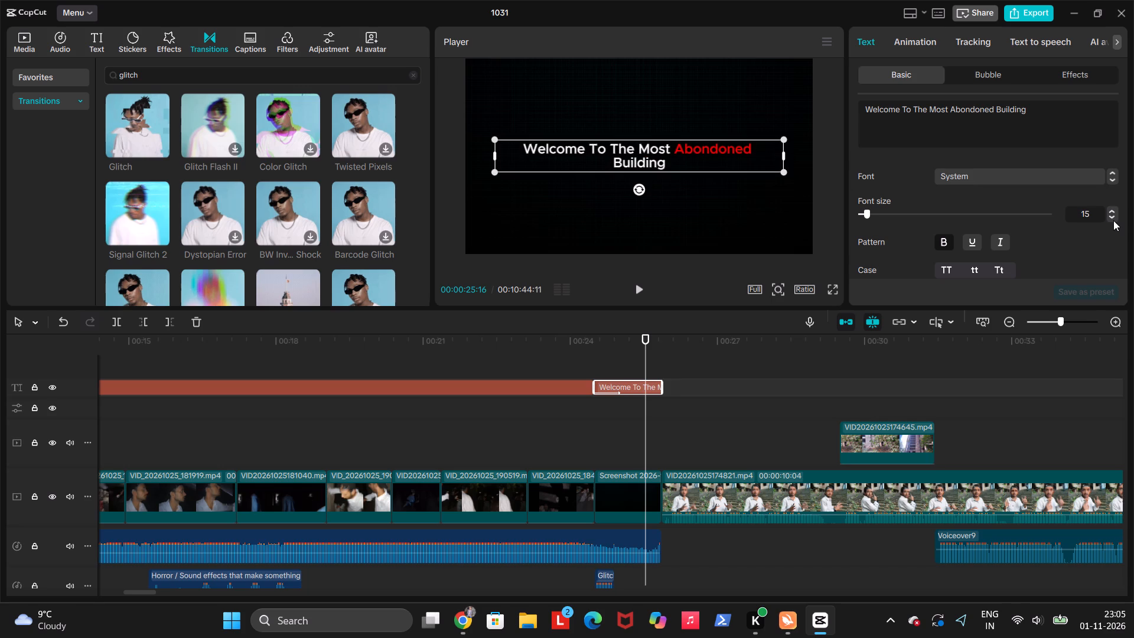
click(1113, 217)
drag(995, 204, 987, 209)
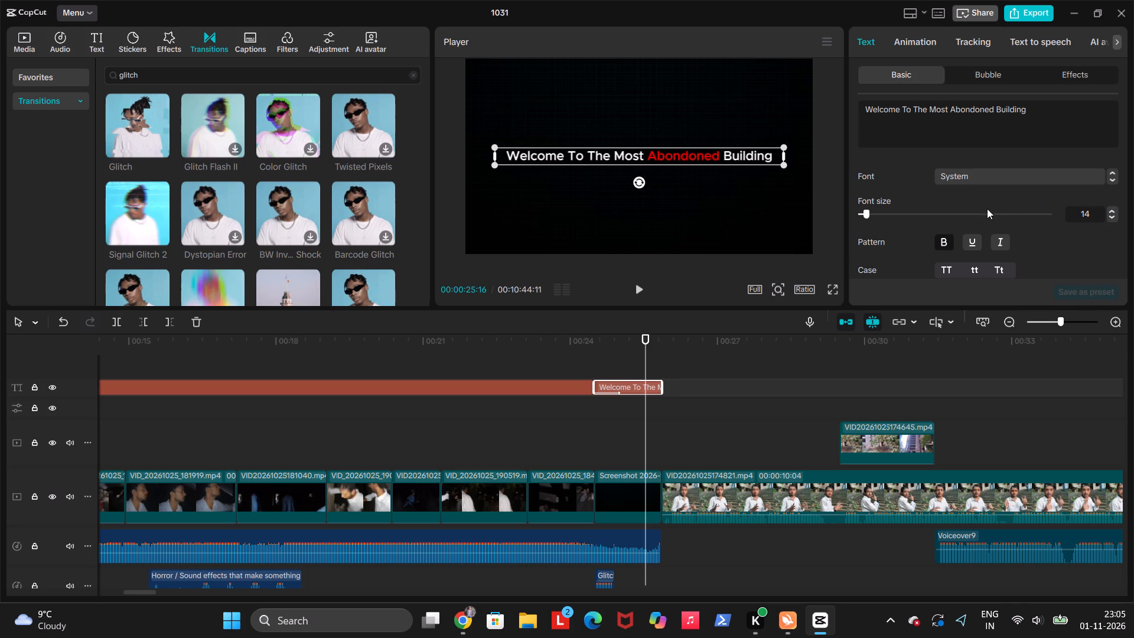
Set the duration of the welcome title's Cyber Cuts entrance animation to 0.6 s.
click(923, 45)
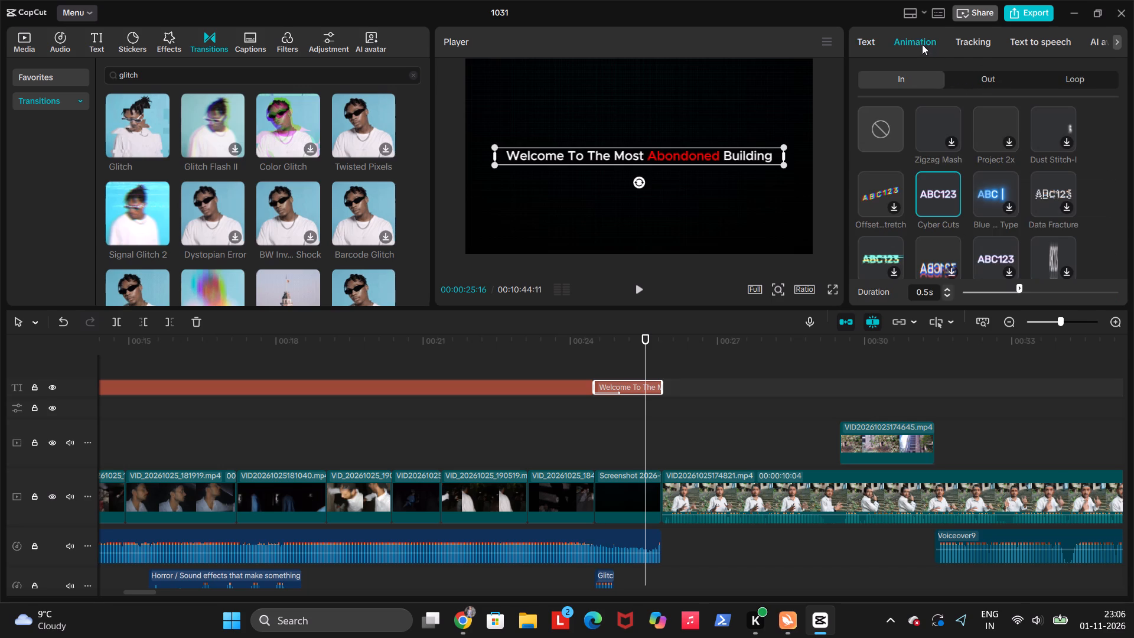
drag(1018, 291, 1057, 290)
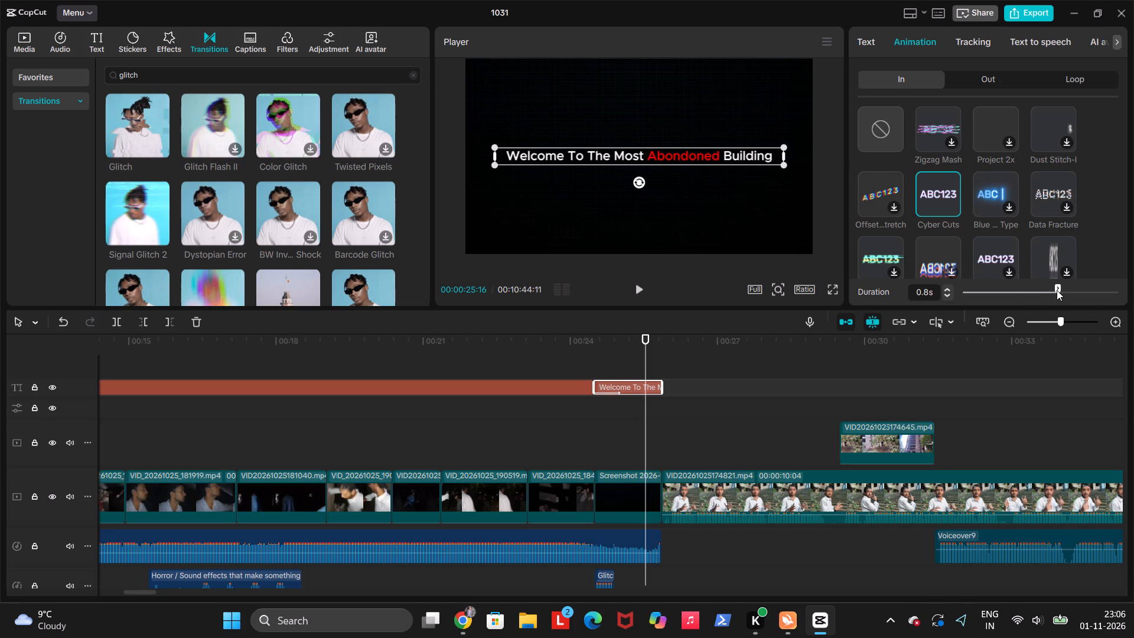
drag(1057, 290, 1038, 291)
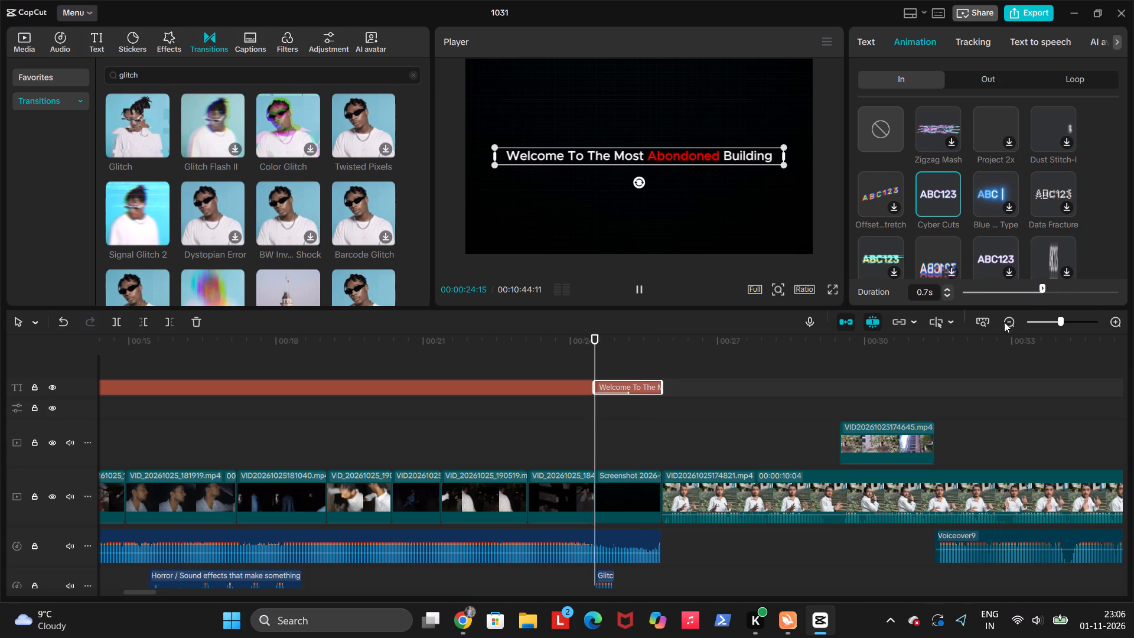
drag(591, 468, 540, 496)
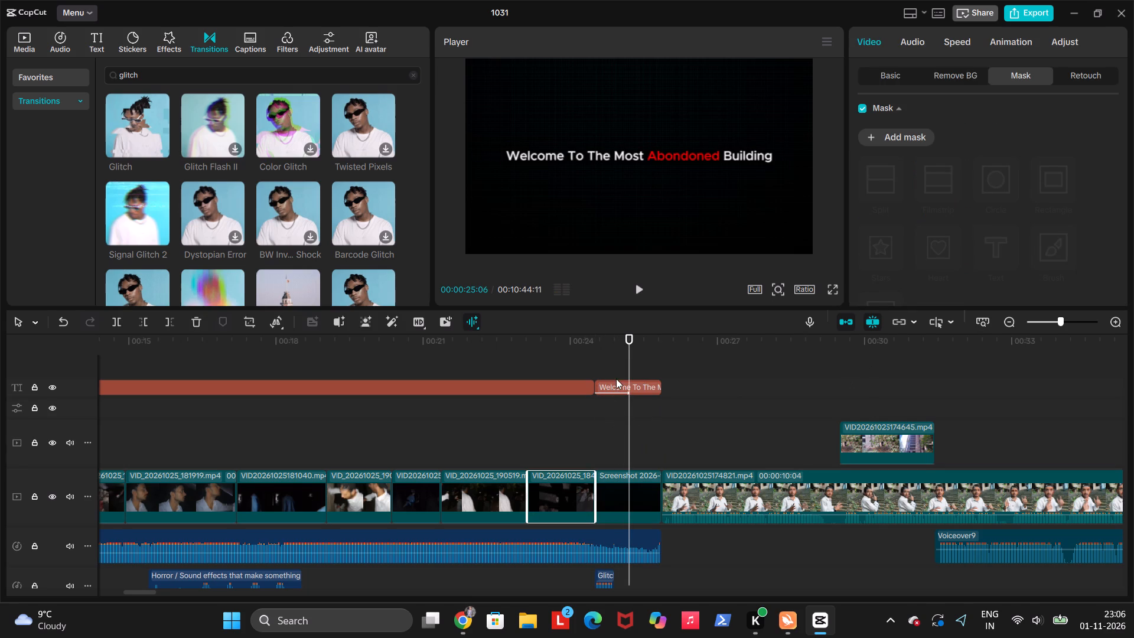
click(620, 383)
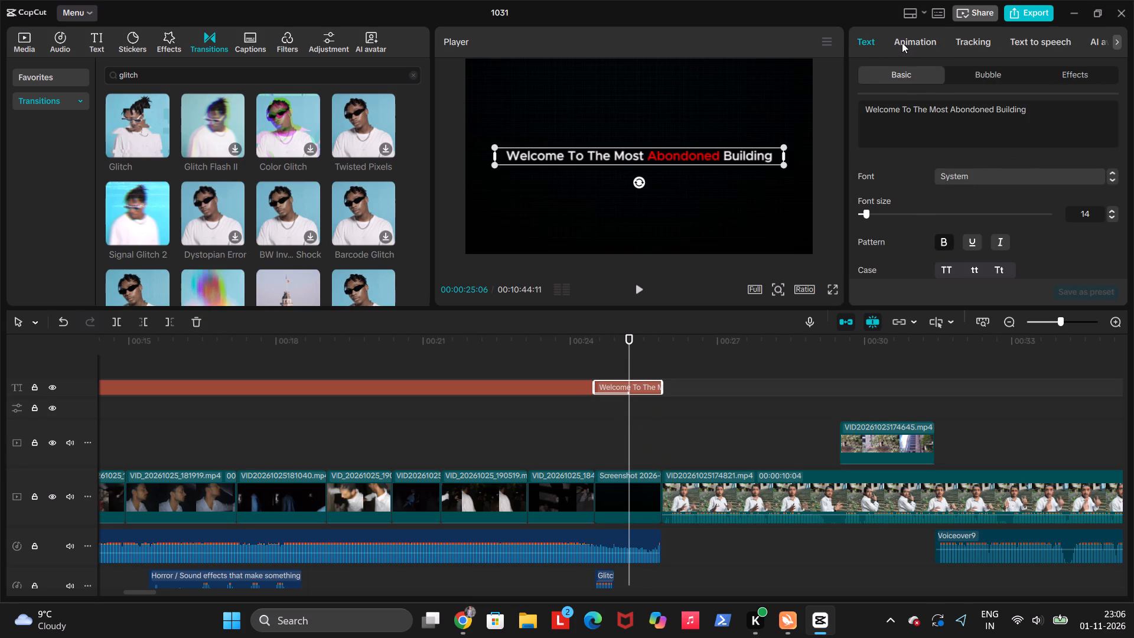
click(902, 43)
click(1054, 289)
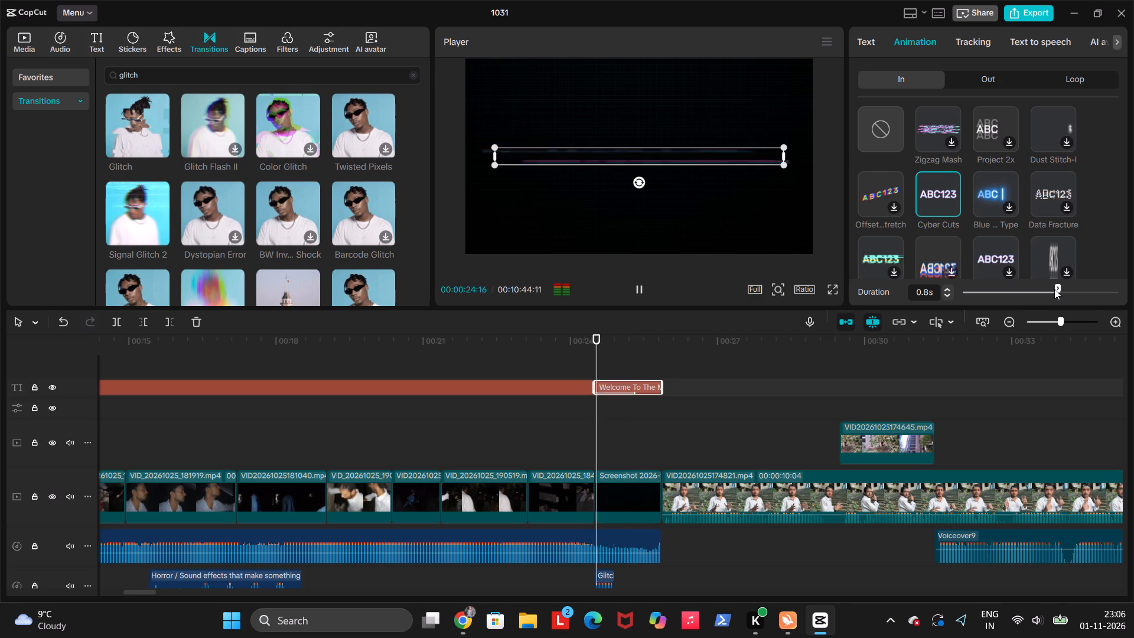
click(1066, 292)
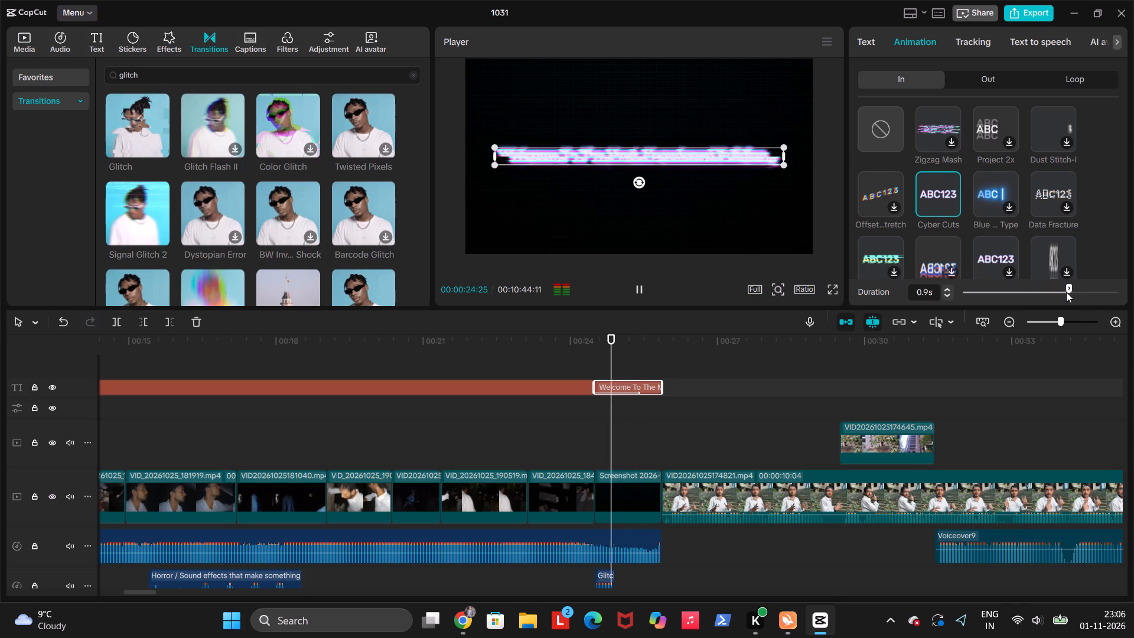
click(1071, 289)
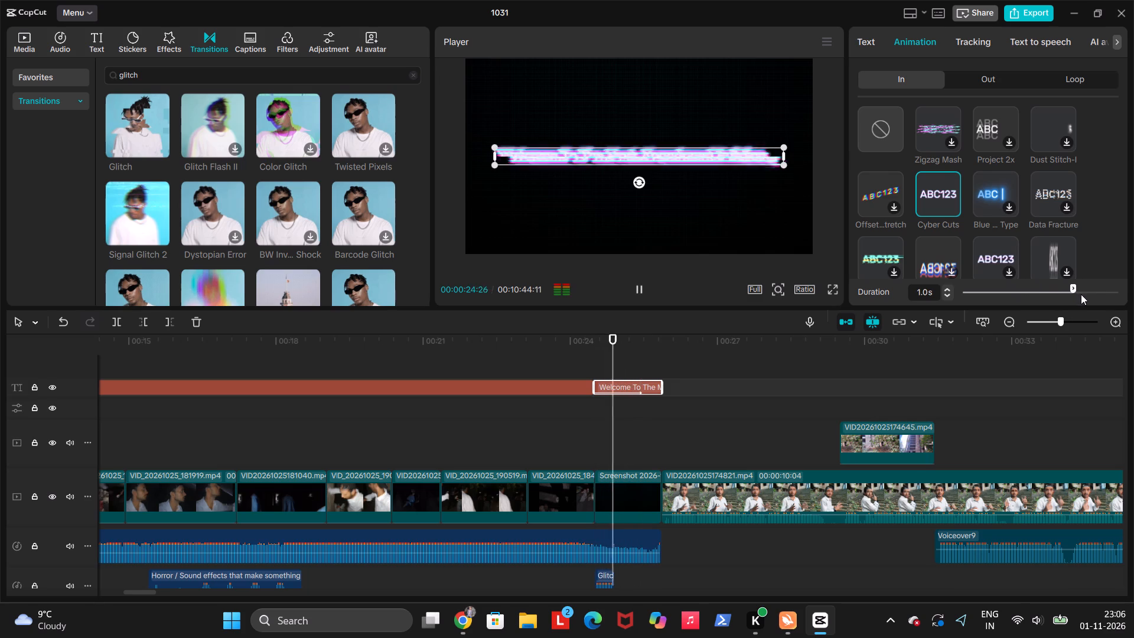
click(1090, 293)
click(1042, 292)
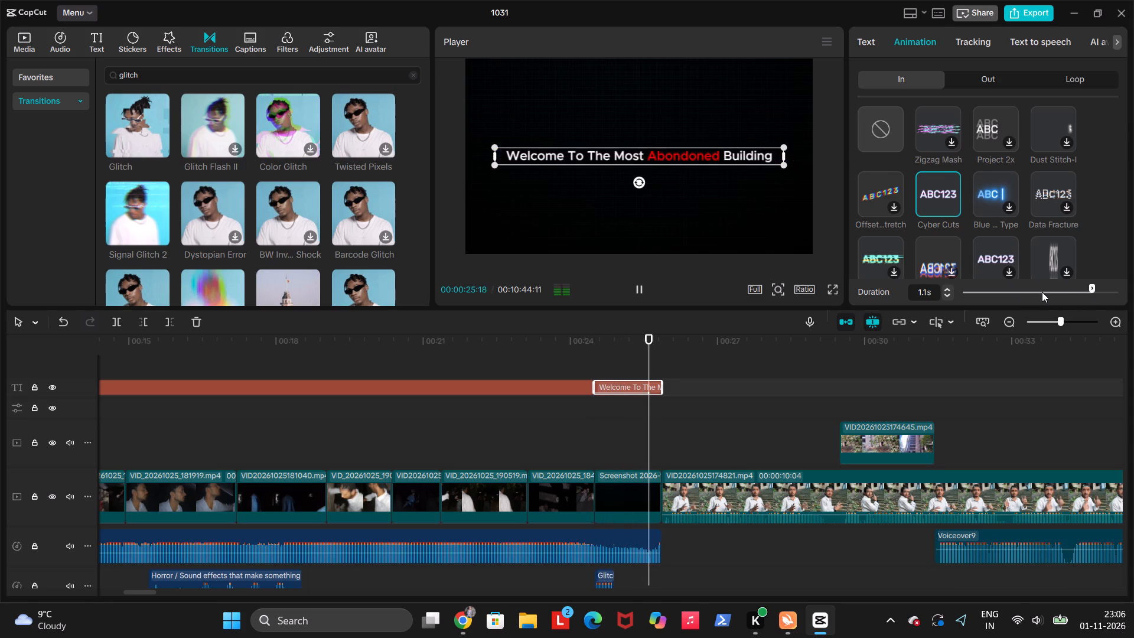
click(1028, 292)
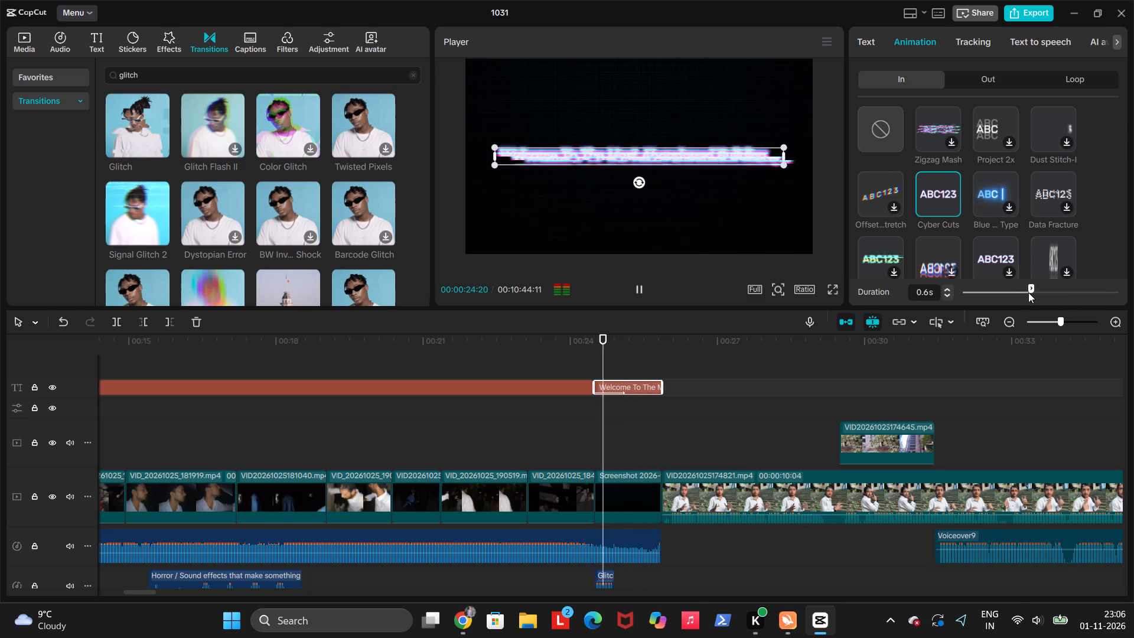
Play back the welcome title's entrance and its cut to the following outdoor clip.
click(572, 377)
key(space)
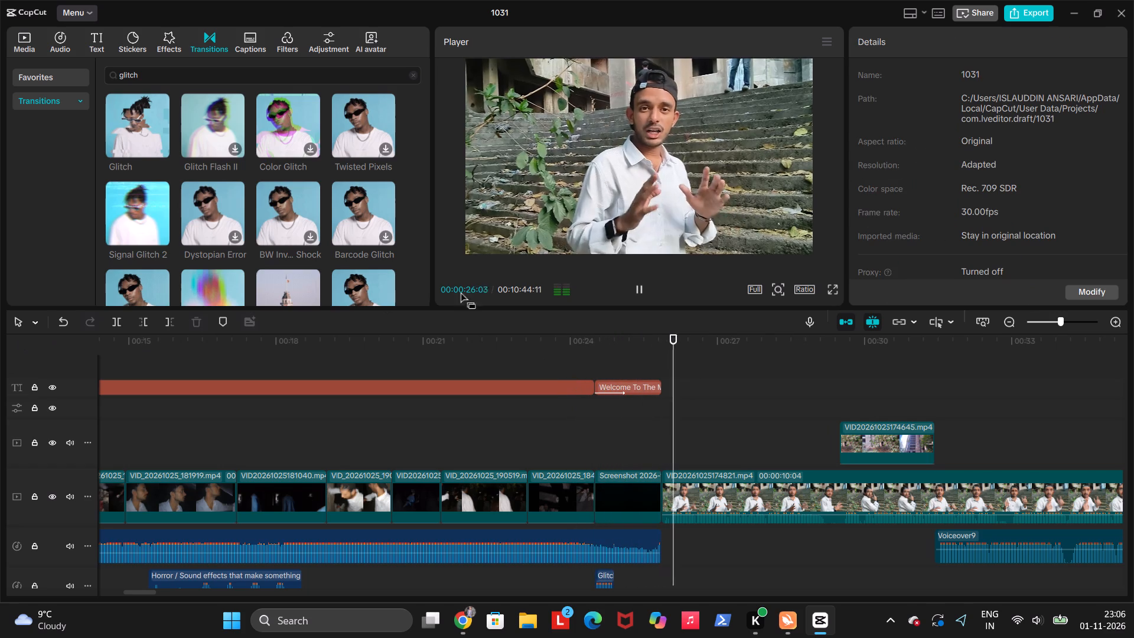
key(space)
click(638, 360)
key(space)
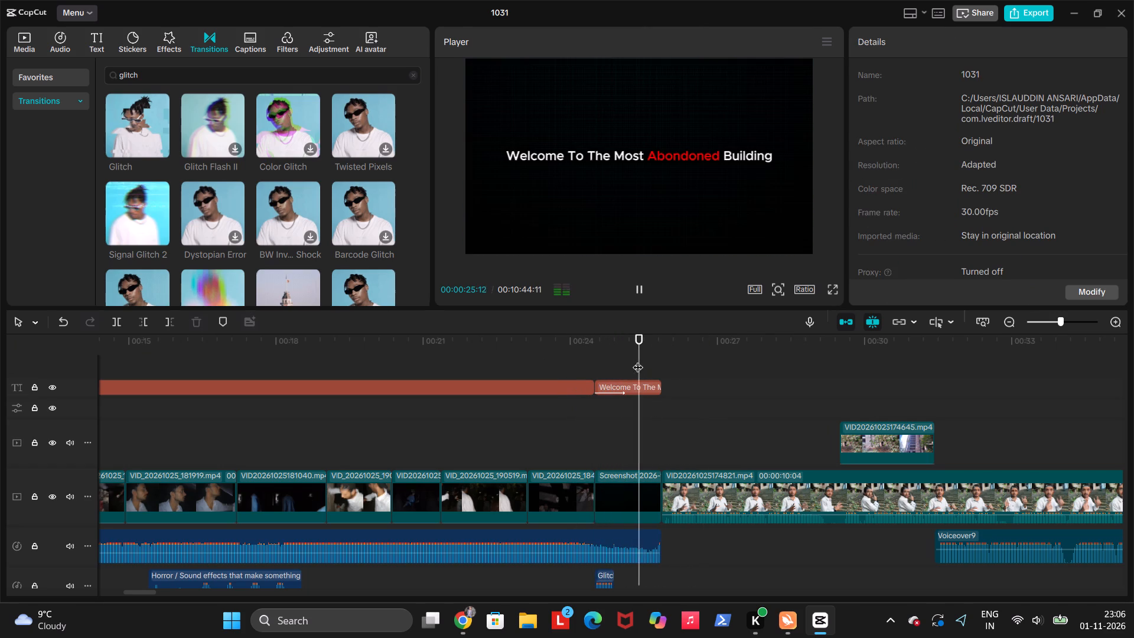
key(space)
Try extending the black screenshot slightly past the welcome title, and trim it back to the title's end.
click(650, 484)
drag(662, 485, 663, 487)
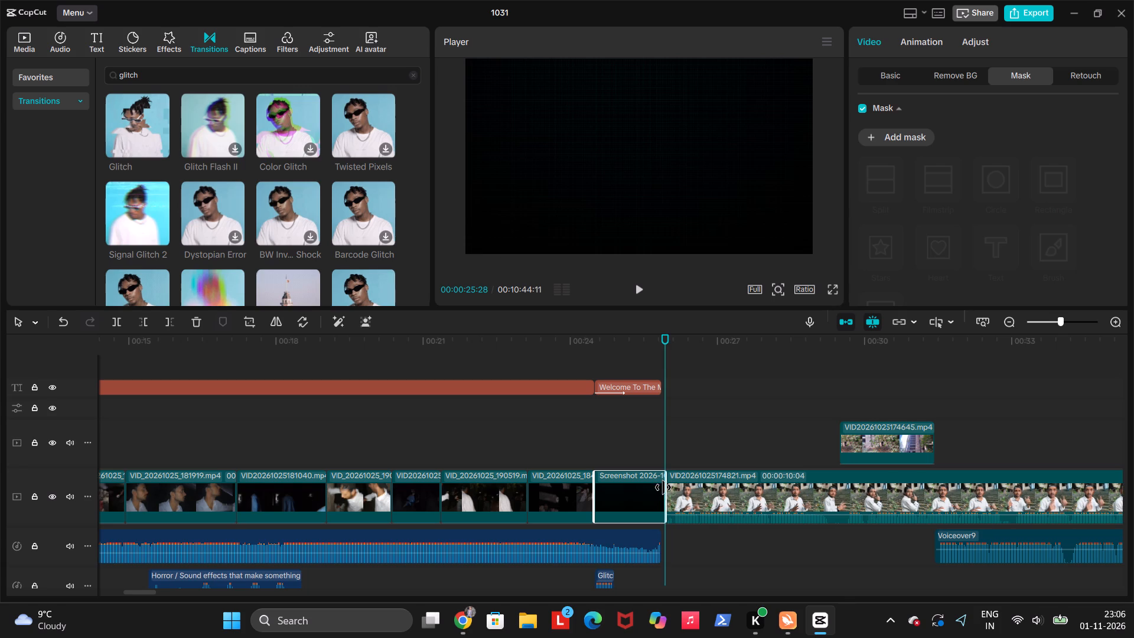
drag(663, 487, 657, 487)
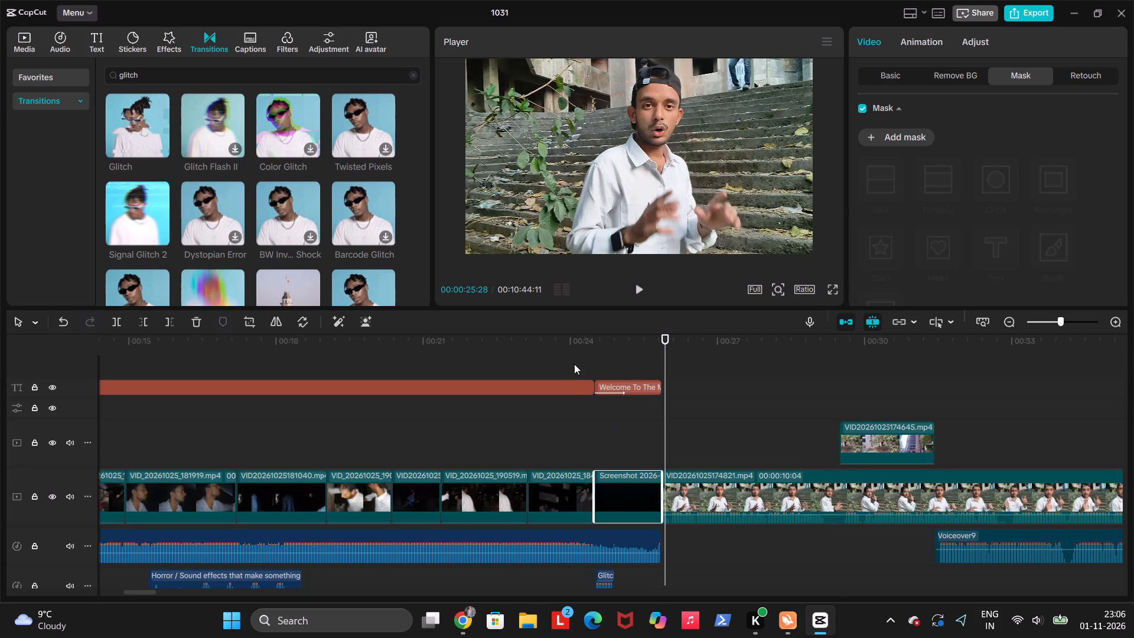
Play back the welcome title and the start of the outdoor clip again.
click(574, 364)
key(space)
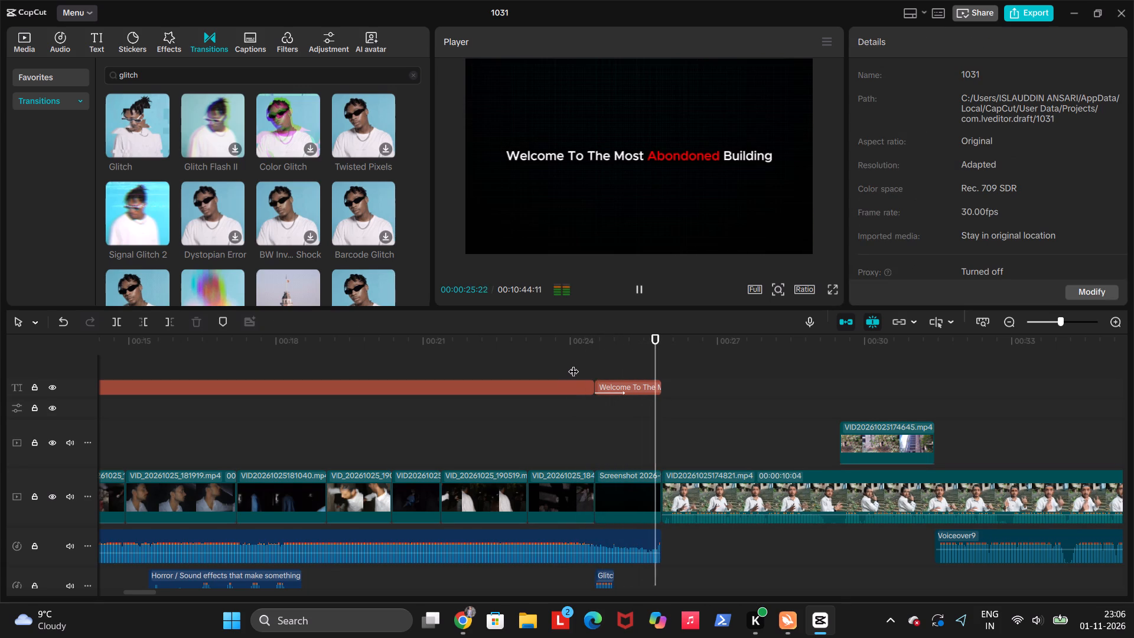
key(space)
click(659, 357)
key(space)
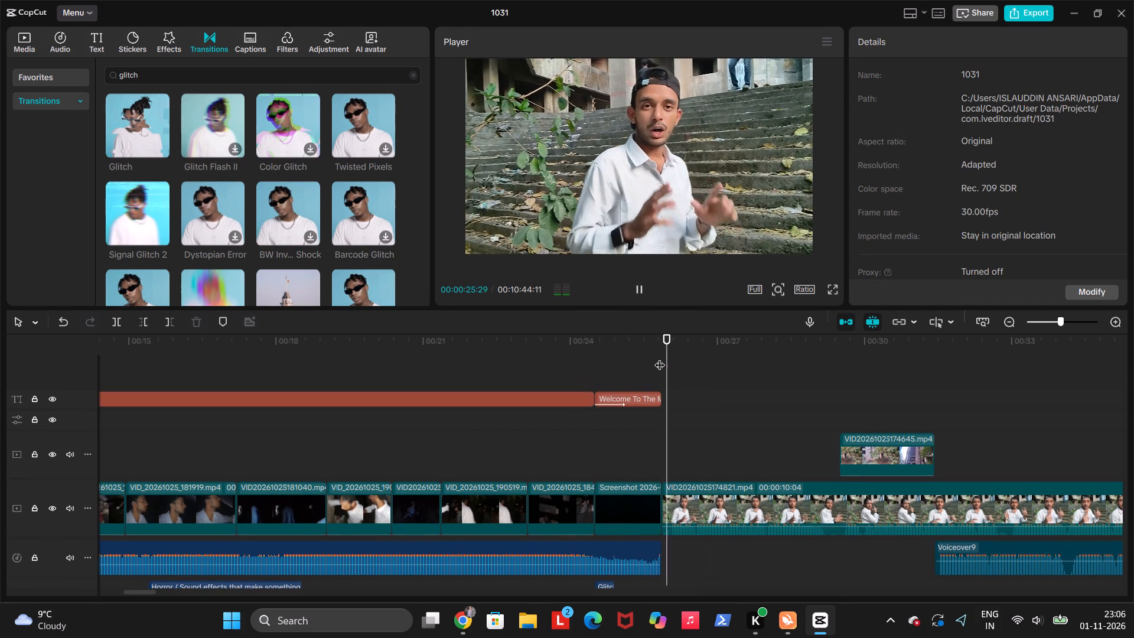
key(space)
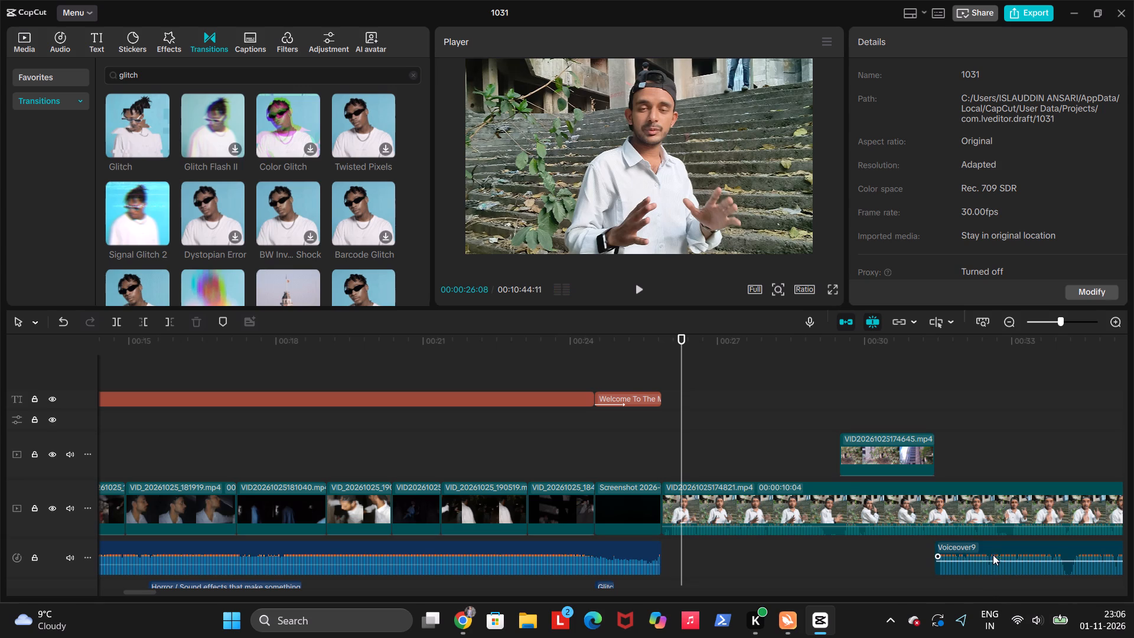
Move the overlay clip VID20261025174645.mp4 earlier so it starts at about 00:00:28.
drag(894, 457, 826, 463)
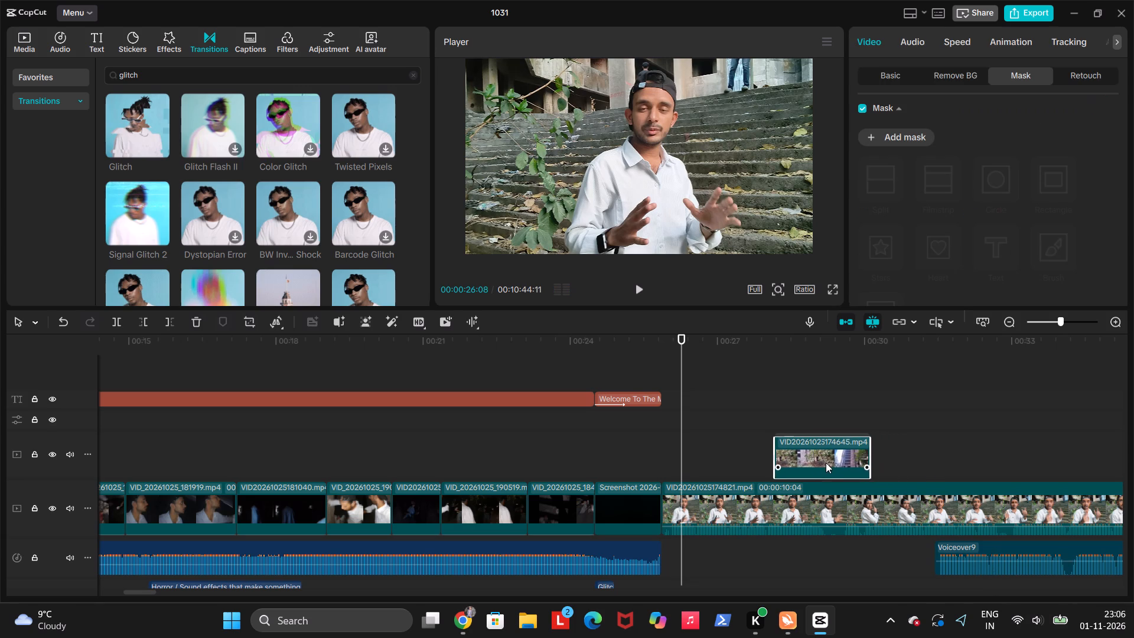
drag(826, 463, 821, 463)
click(679, 450)
drag(679, 450, 659, 450)
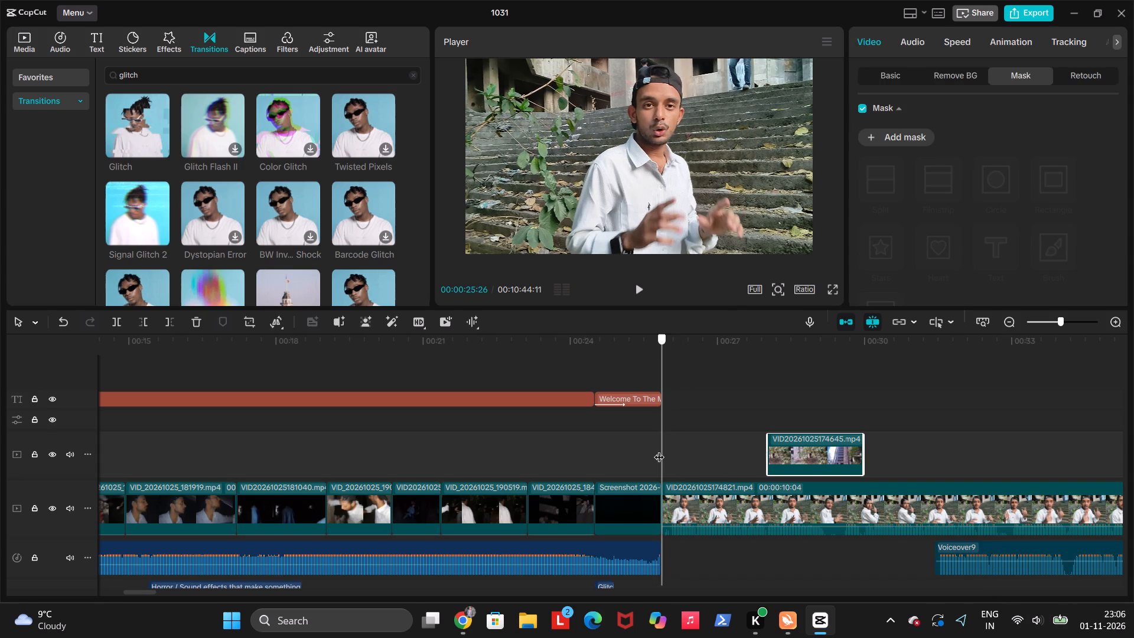
drag(659, 450, 659, 450)
Adjust the color of the "Upcoming Part" preview clip at 00:00:19:23: Temp 11, Tint -7 and Saturation 9.
click(461, 422)
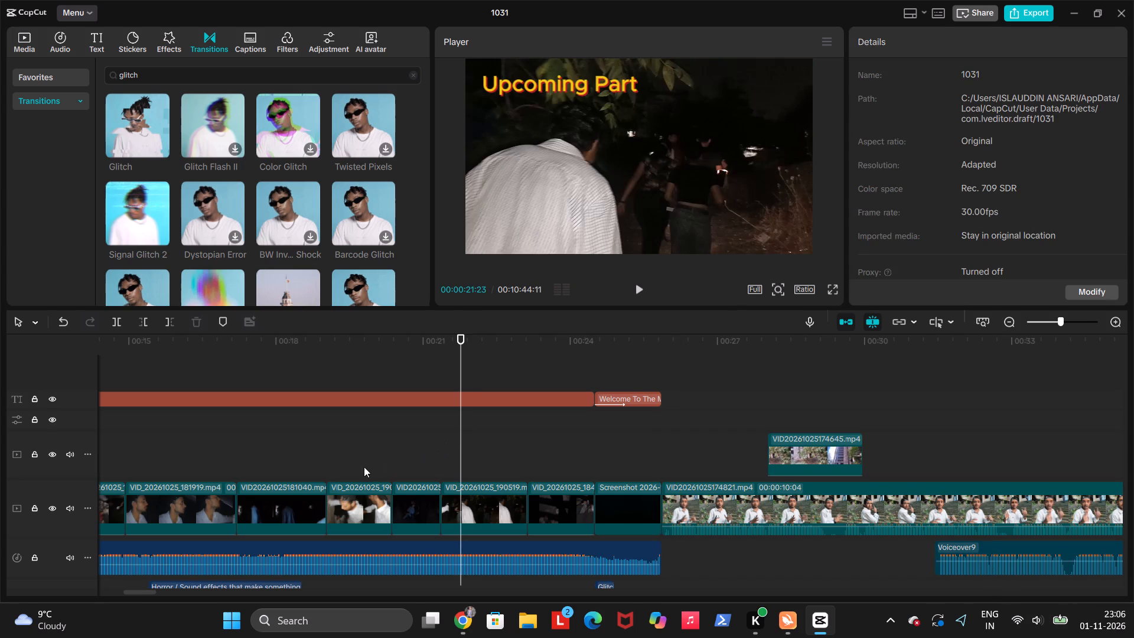
click(364, 467)
click(358, 499)
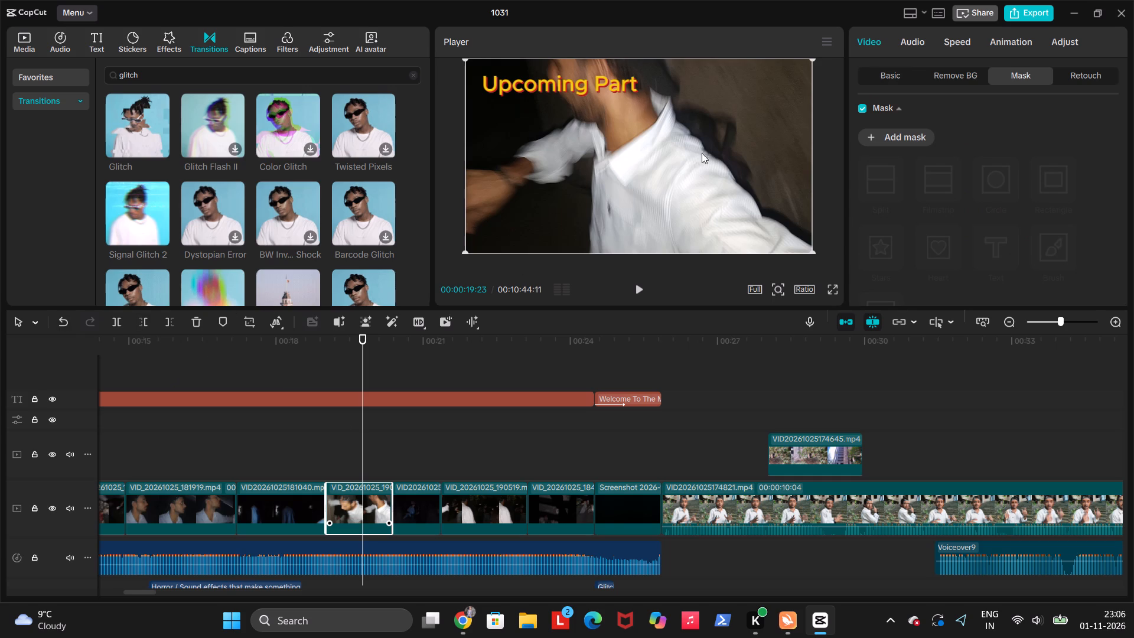
click(894, 74)
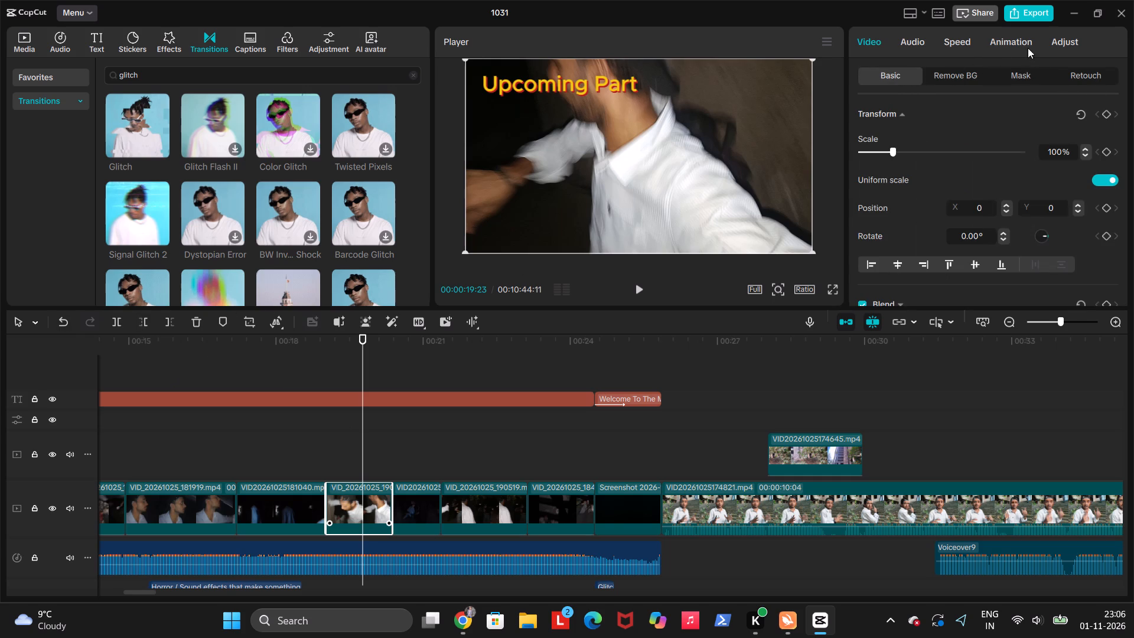
click(1057, 40)
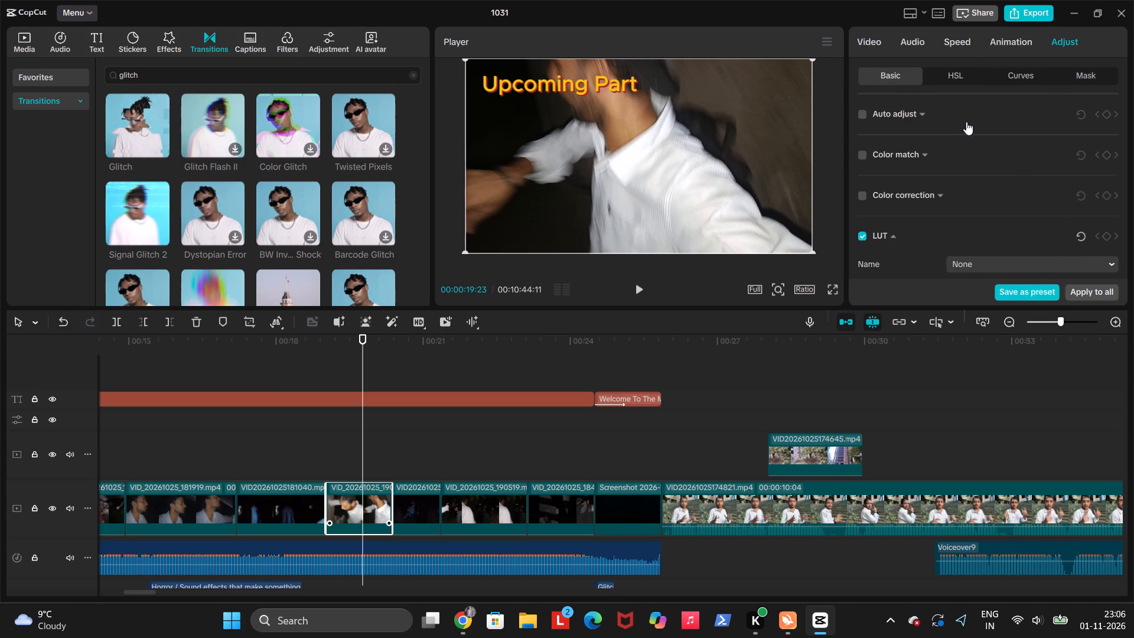
scroll(955, 136, down, 1)
scroll(959, 214, down, 1)
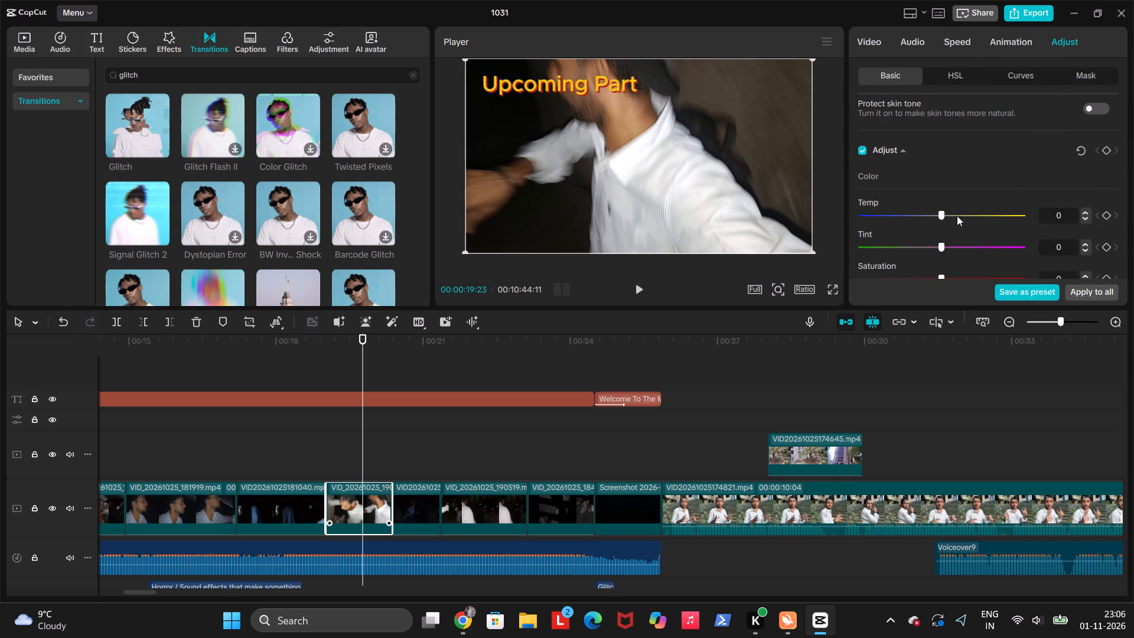
click(957, 216)
scroll(937, 247, down, 1)
click(928, 247)
scroll(952, 278, down, 3)
click(953, 230)
scroll(951, 250, down, 1)
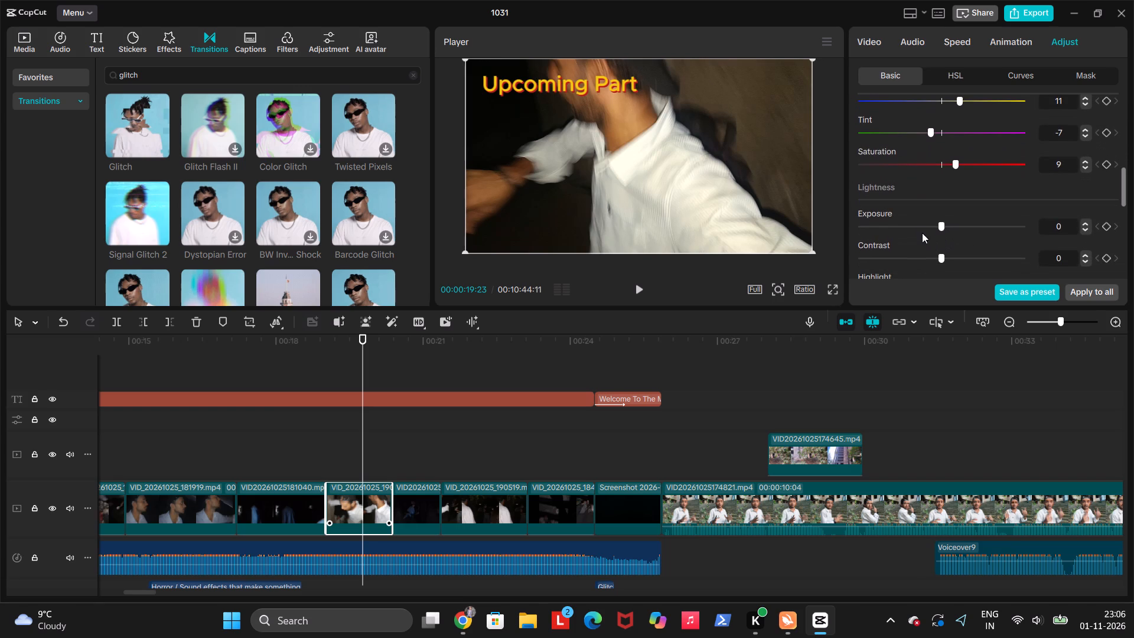
Set the Exposure to -7 and the Contrast to 9 for the preview clip at 00:00:19:23.
click(921, 225)
scroll(921, 225, down, 2)
click(931, 222)
click(930, 224)
scroll(929, 225, down, 1)
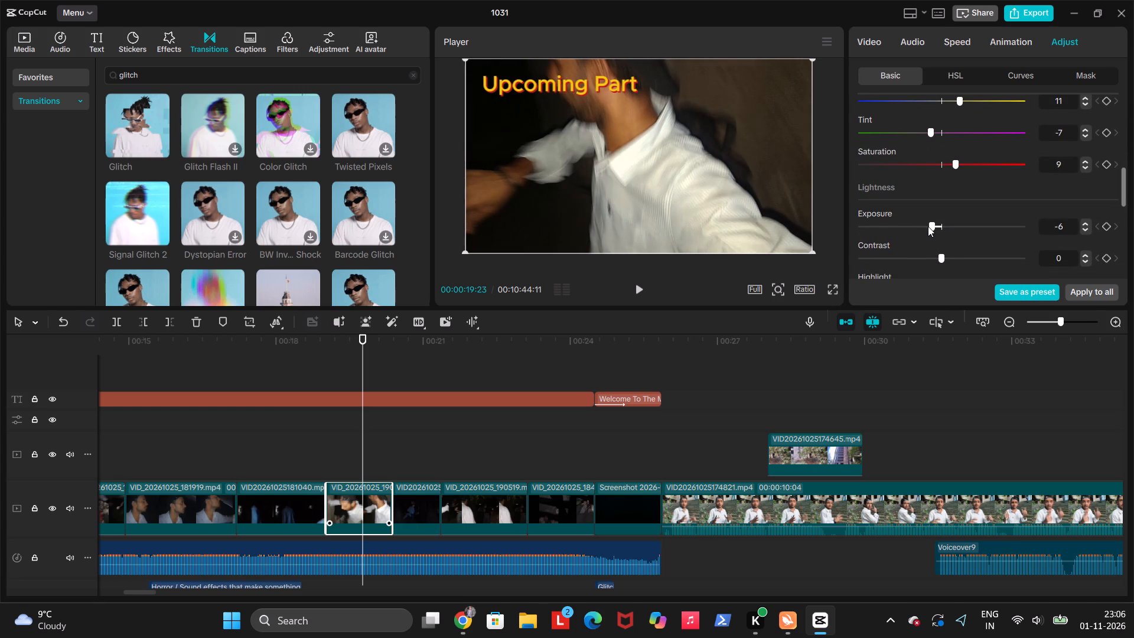
click(928, 226)
click(953, 255)
scroll(954, 255, down, 1)
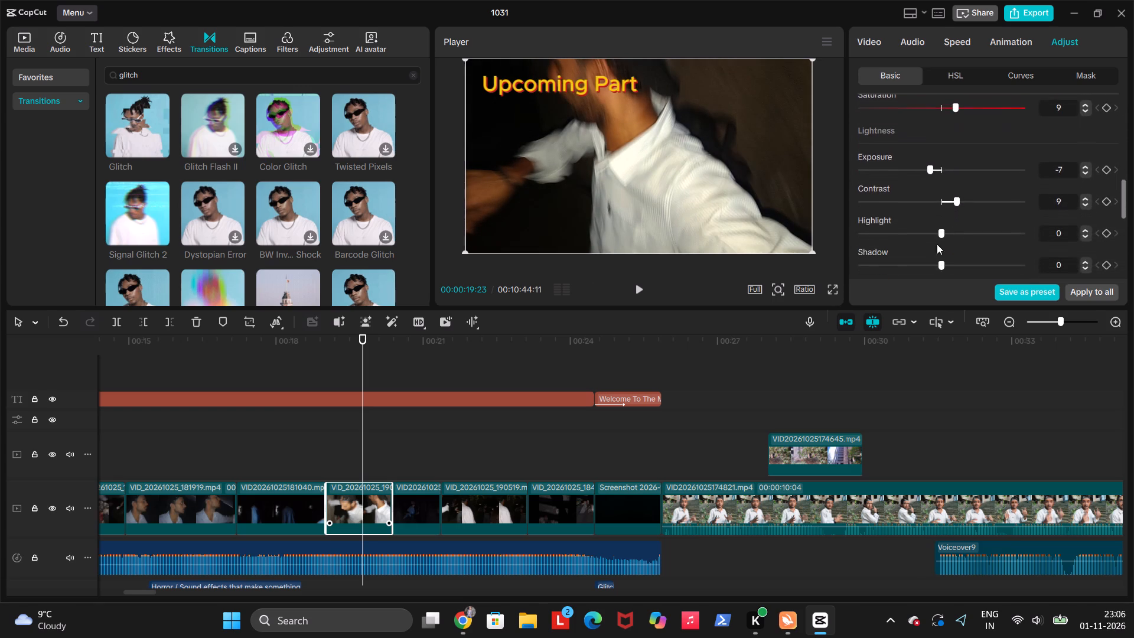
scroll(937, 244, down, 1)
scroll(925, 183, down, 1)
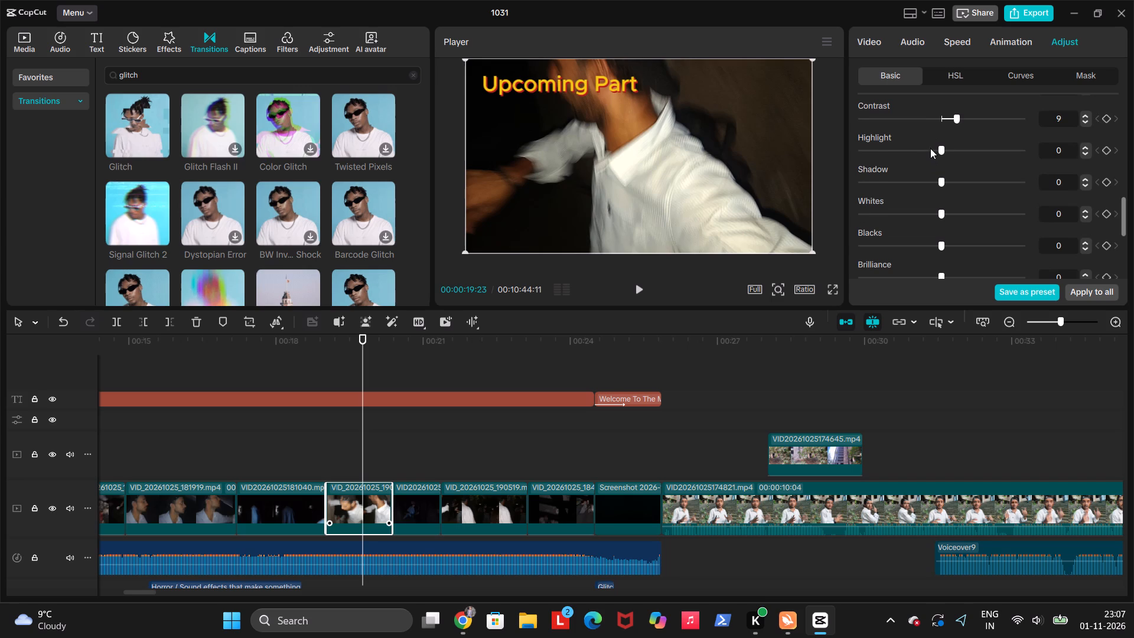
Set the same clip's Brilliance to -6, Sharpen to 6 and Clarity to 43.
click(931, 147)
scroll(931, 149, down, 1)
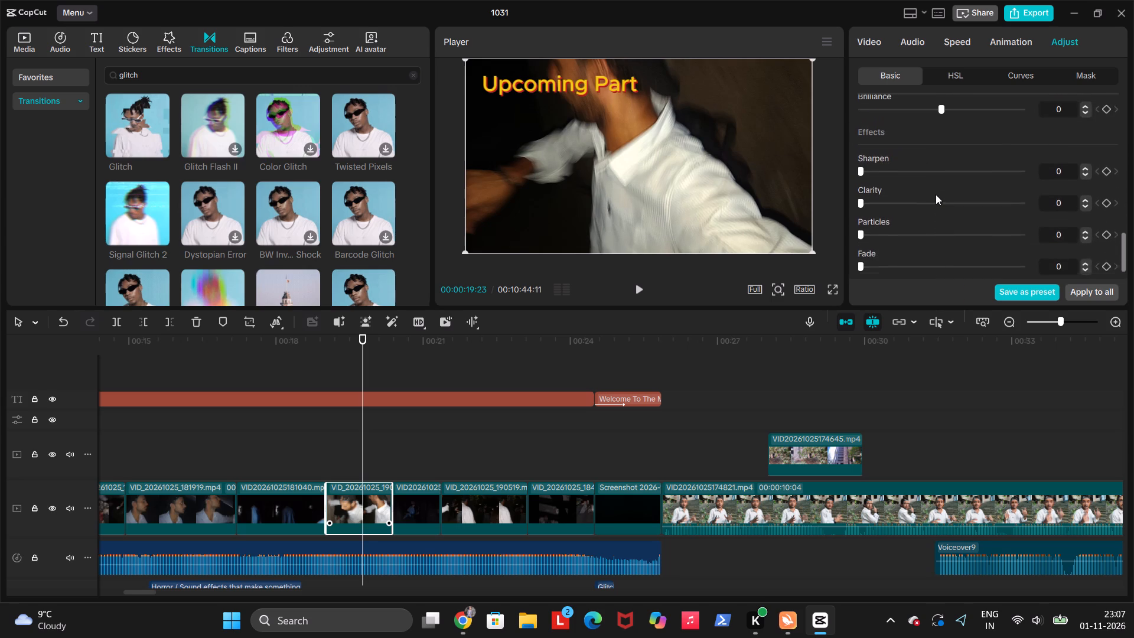
scroll(936, 194, down, 2)
click(929, 153)
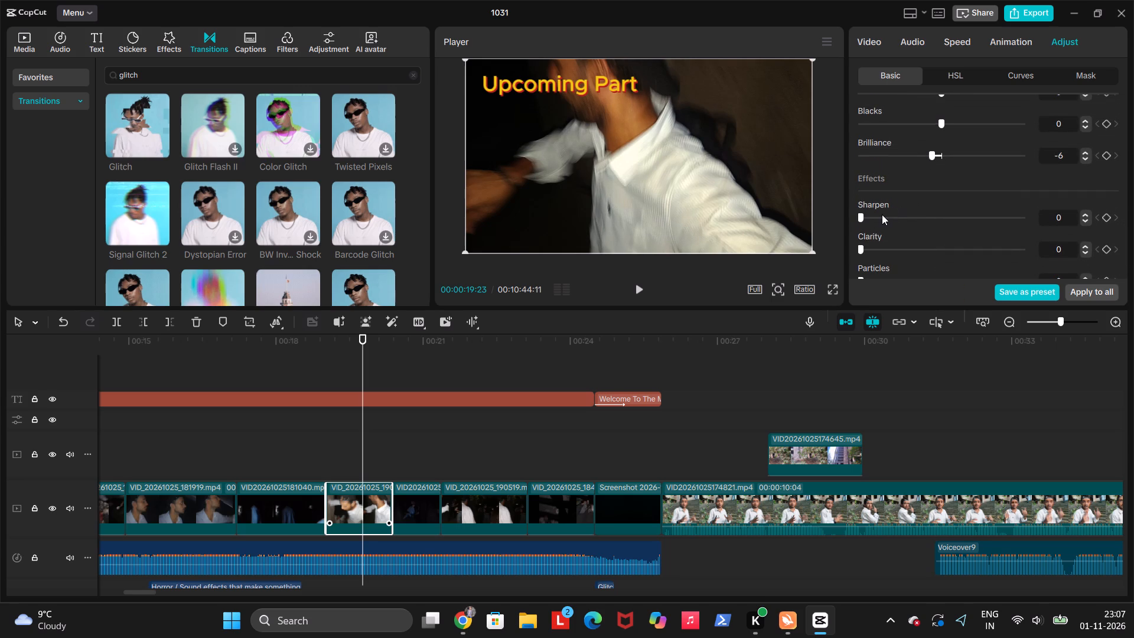
click(870, 213)
click(927, 248)
scroll(897, 258, down, 2)
Play back the dark preview clip from about 00:00:21:02 into the start of VID_20261025_190519.
click(427, 435)
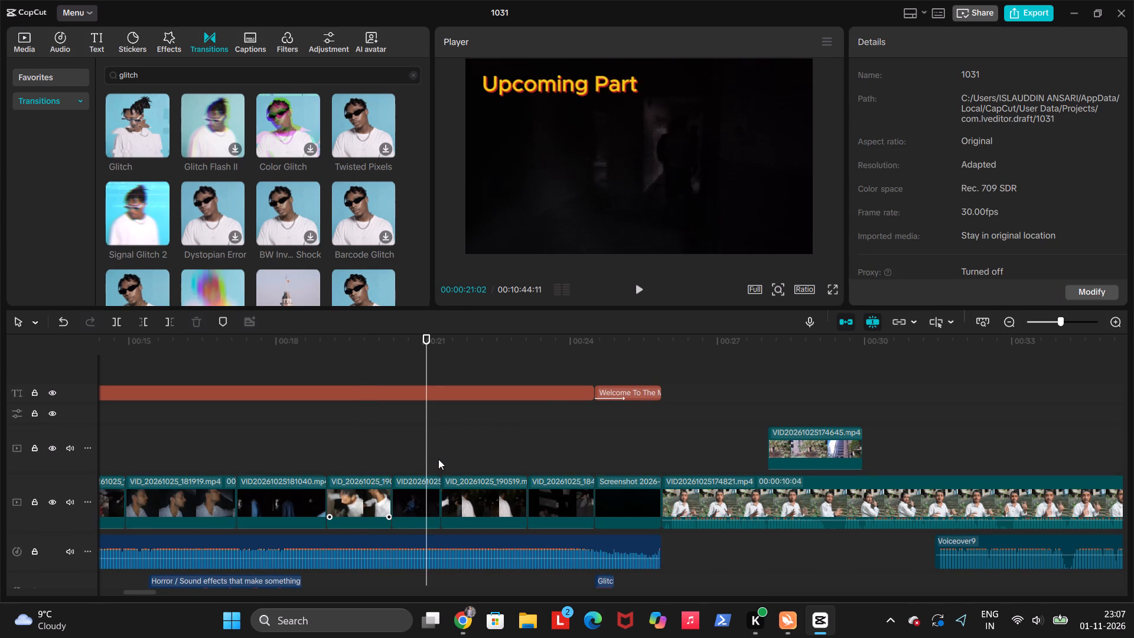
right_click(438, 458)
key(space)
key(space)
click(425, 427)
key(space)
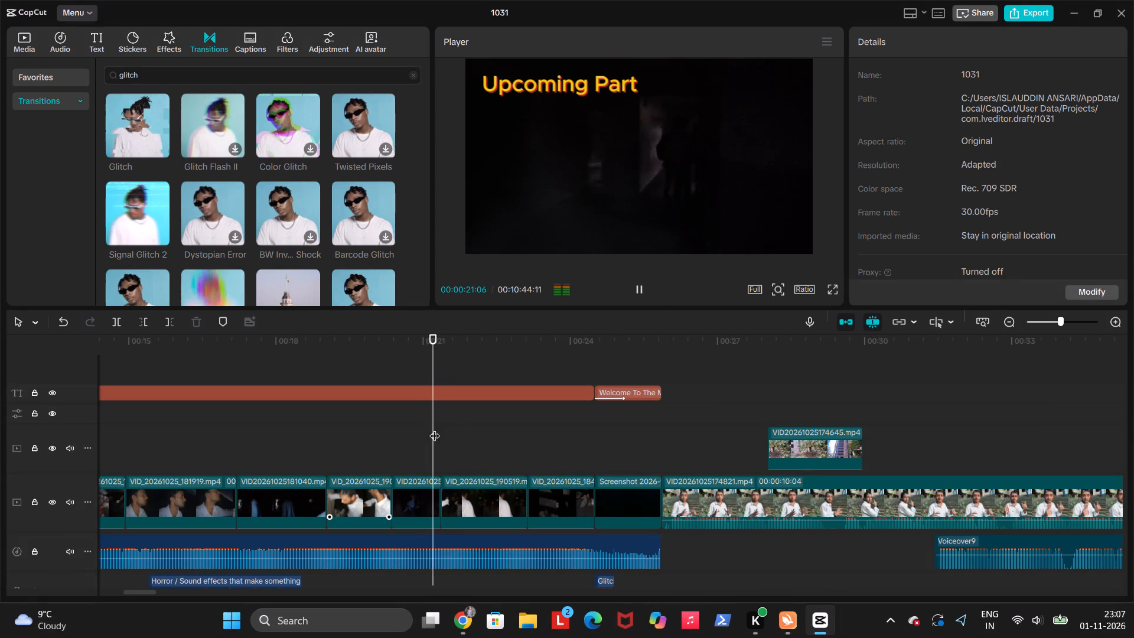
key(space)
Set the Brilliance to -6 and the Clarity to 27 for preview clip VID_20261025_190519.
click(470, 487)
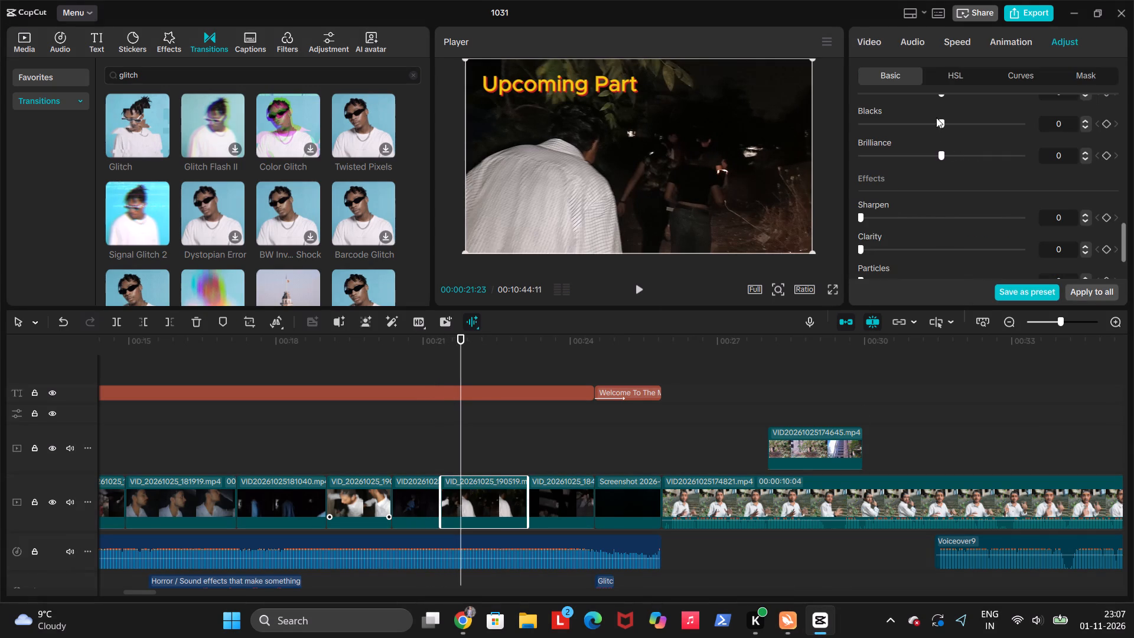
click(928, 159)
click(902, 252)
scroll(902, 252, up, 1)
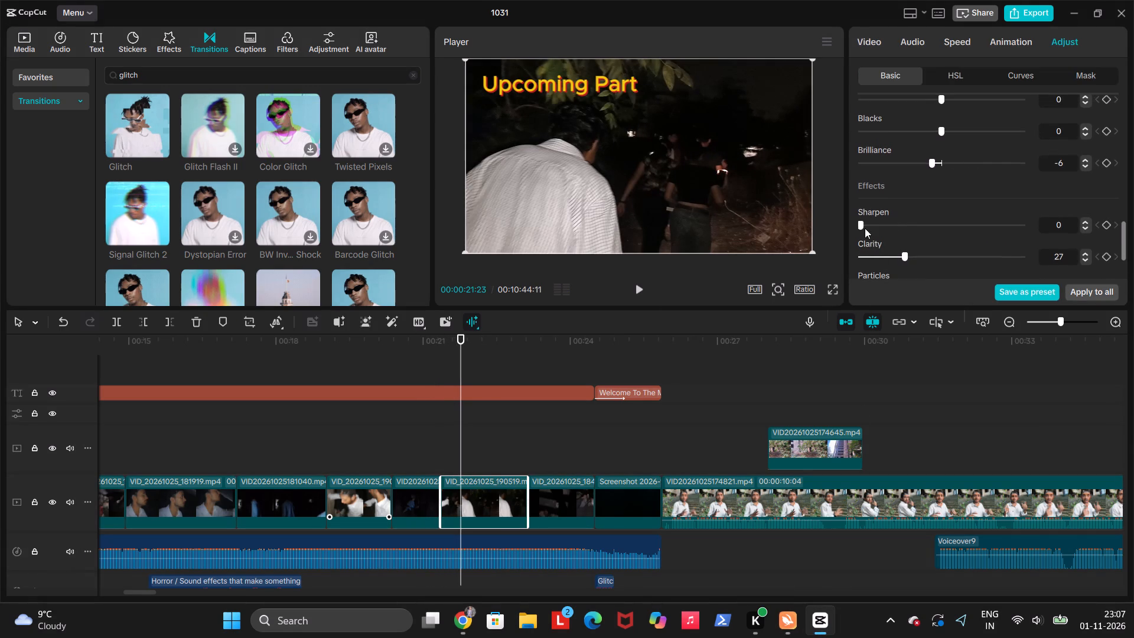
scroll(865, 228, up, 2)
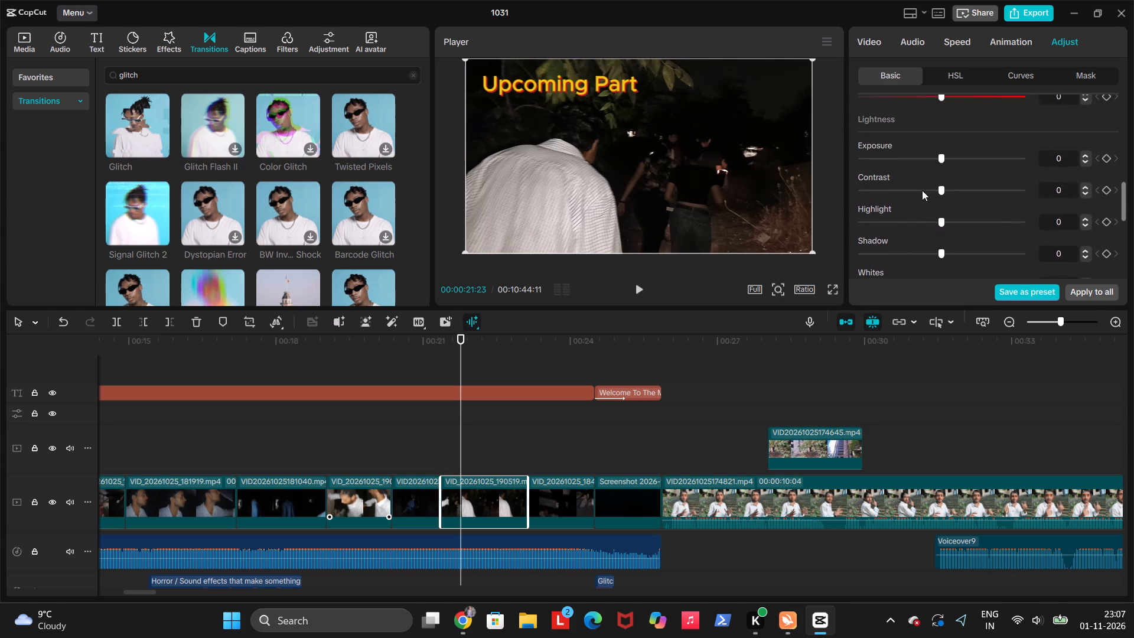
Set the Contrast to 12 and the Exposure to -6 for the same clip.
scroll(922, 190, up, 1)
click(965, 185)
scroll(965, 188, up, 2)
click(957, 190)
scroll(957, 190, up, 1)
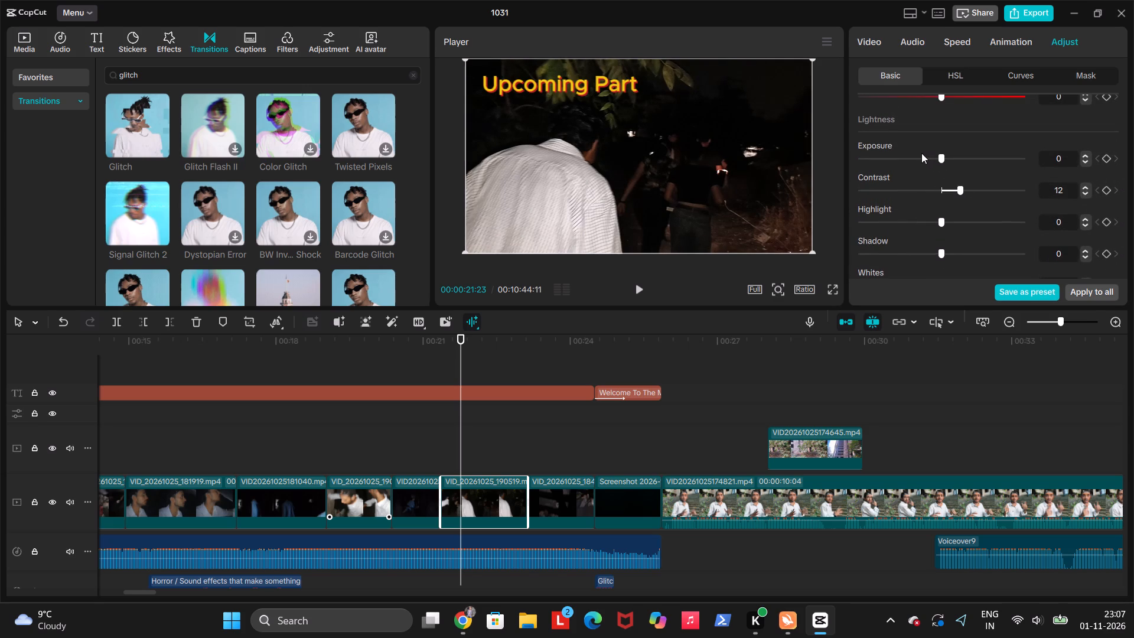
click(921, 153)
click(930, 158)
scroll(930, 158, up, 1)
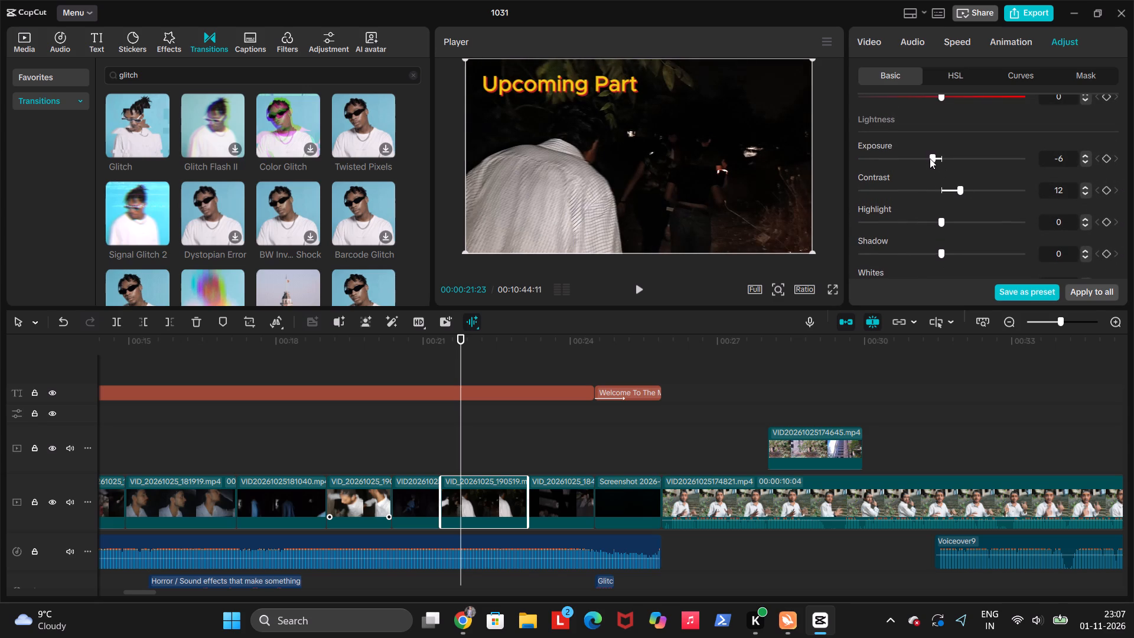
Adjust the same clip's color to Saturation 12, Tint -7 and Temp 11.
scroll(930, 158, up, 1)
click(957, 151)
scroll(957, 152, up, 1)
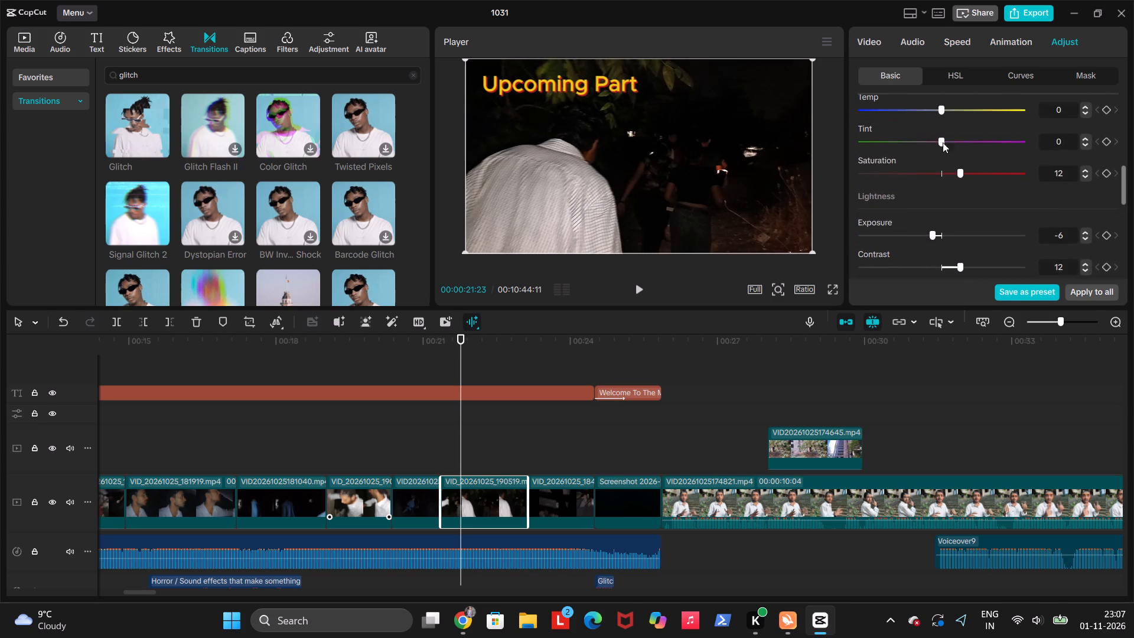
scroll(943, 142, up, 1)
click(927, 165)
click(956, 123)
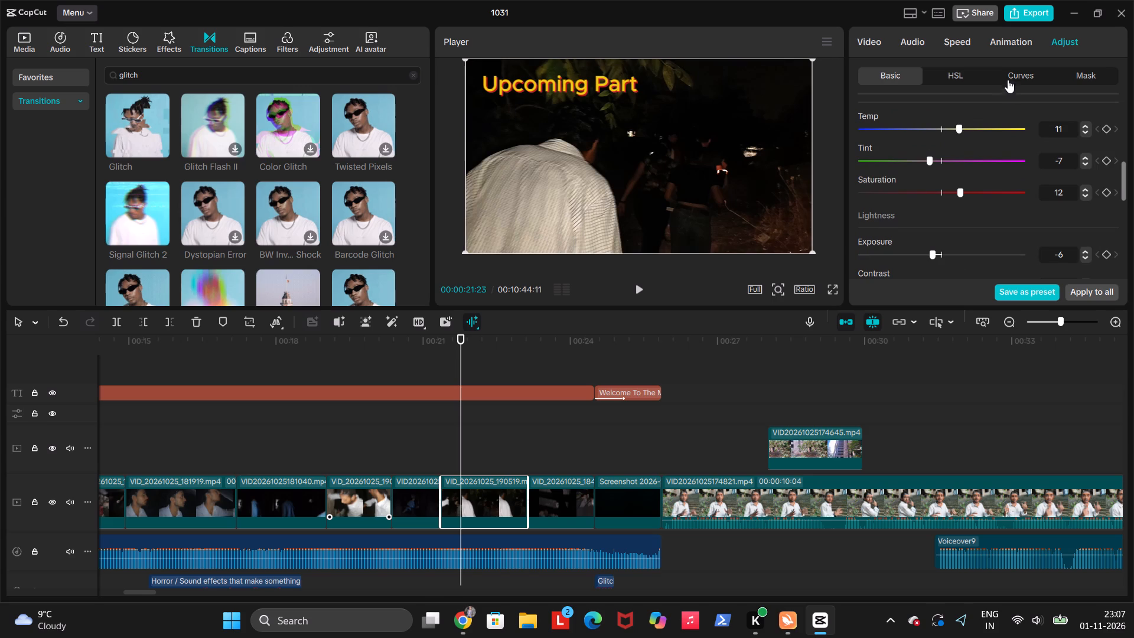
Shape the clip's Luma curve with a point in the shadows and a pulled-down point in the highlights.
click(1016, 73)
scroll(958, 167, up, 2)
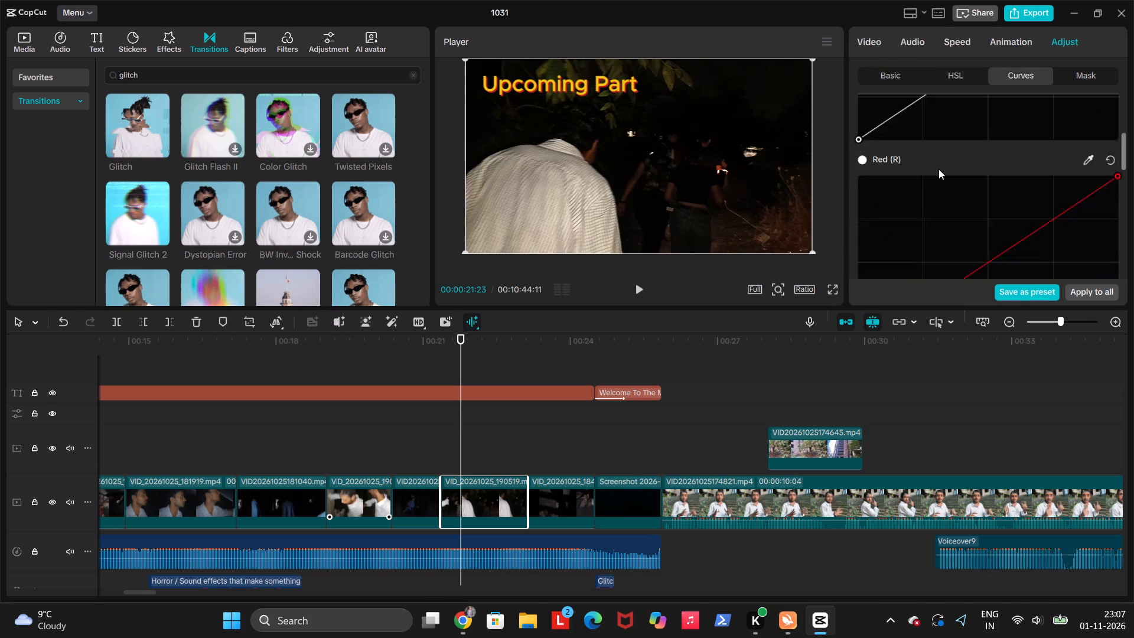
drag(957, 256, 971, 267)
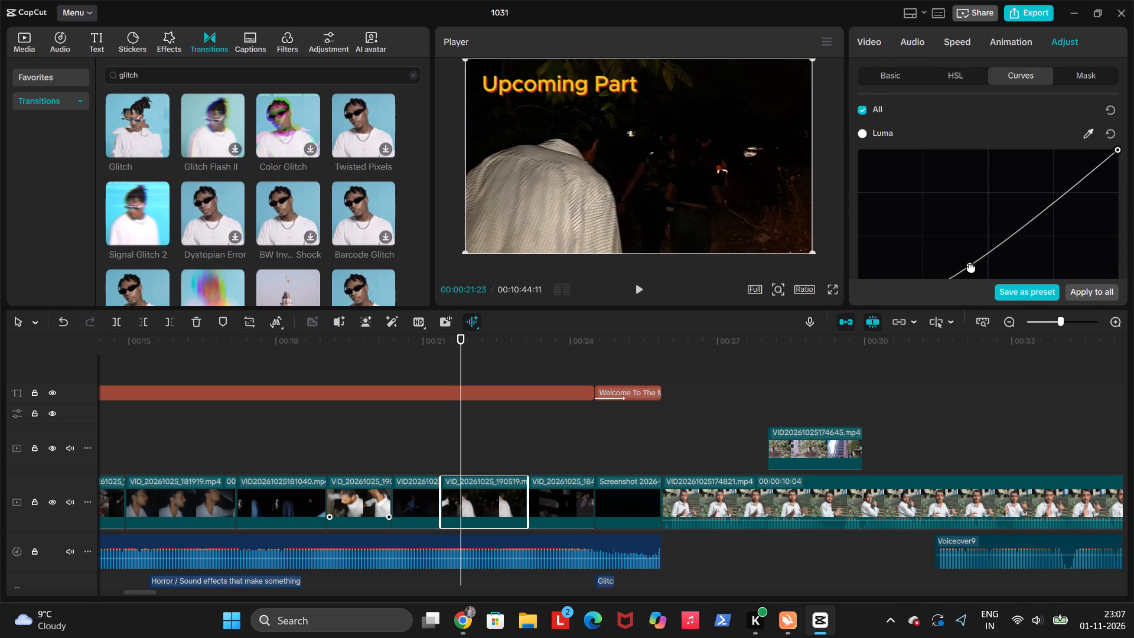
drag(971, 267, 949, 256)
drag(1069, 180, 1073, 181)
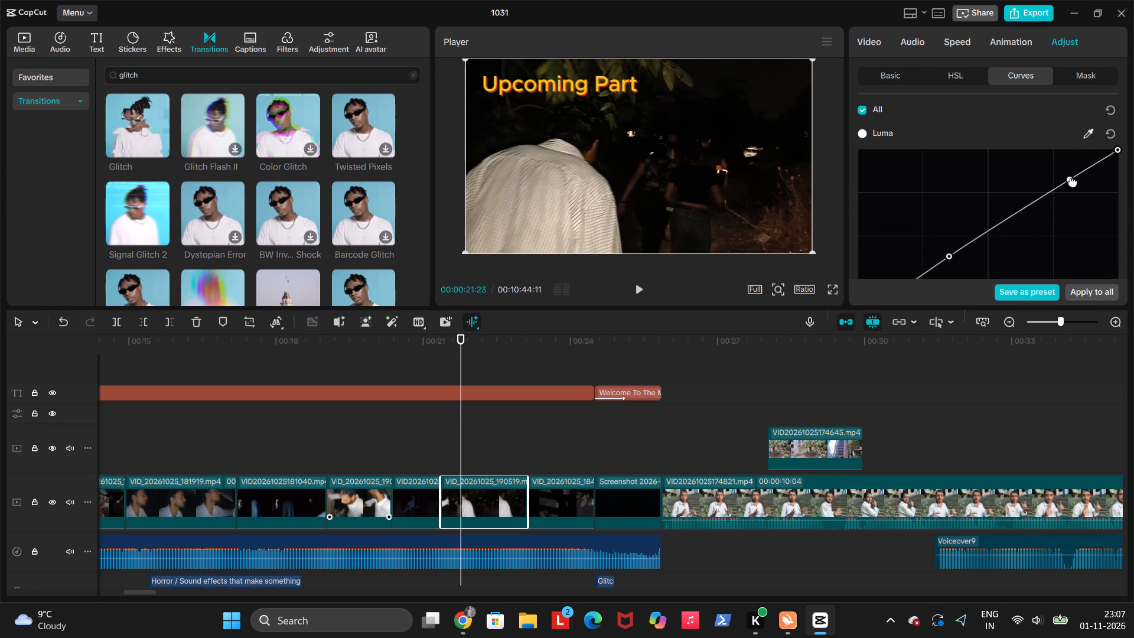
drag(1073, 181, 1102, 219)
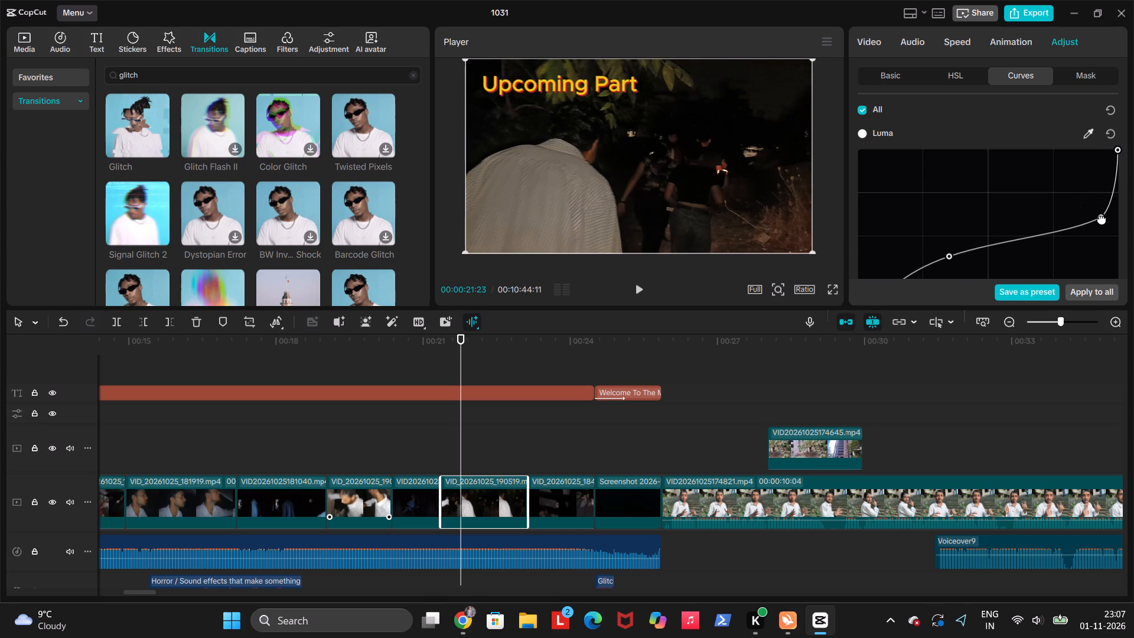
drag(1102, 219, 1084, 203)
Play back VID_20261025_190519 from its beginning to check the color correction.
click(443, 450)
key(space)
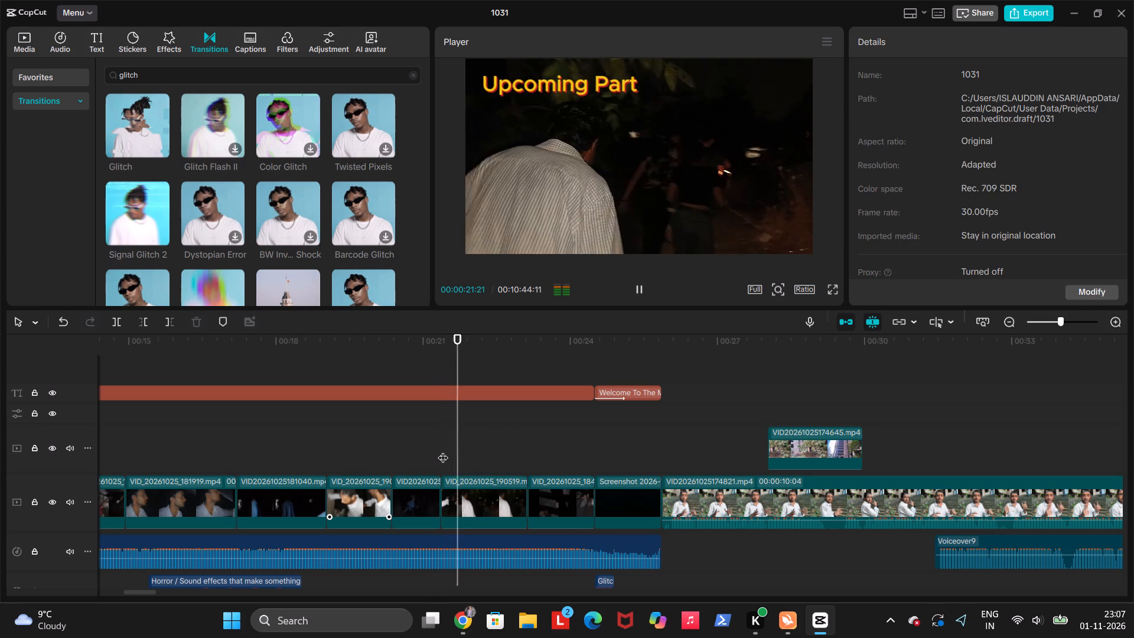
key(space)
Refine the clip's Luma curve by adjusting the highlight point, adding a lowered midtone point and lowering the shadow point.
click(488, 486)
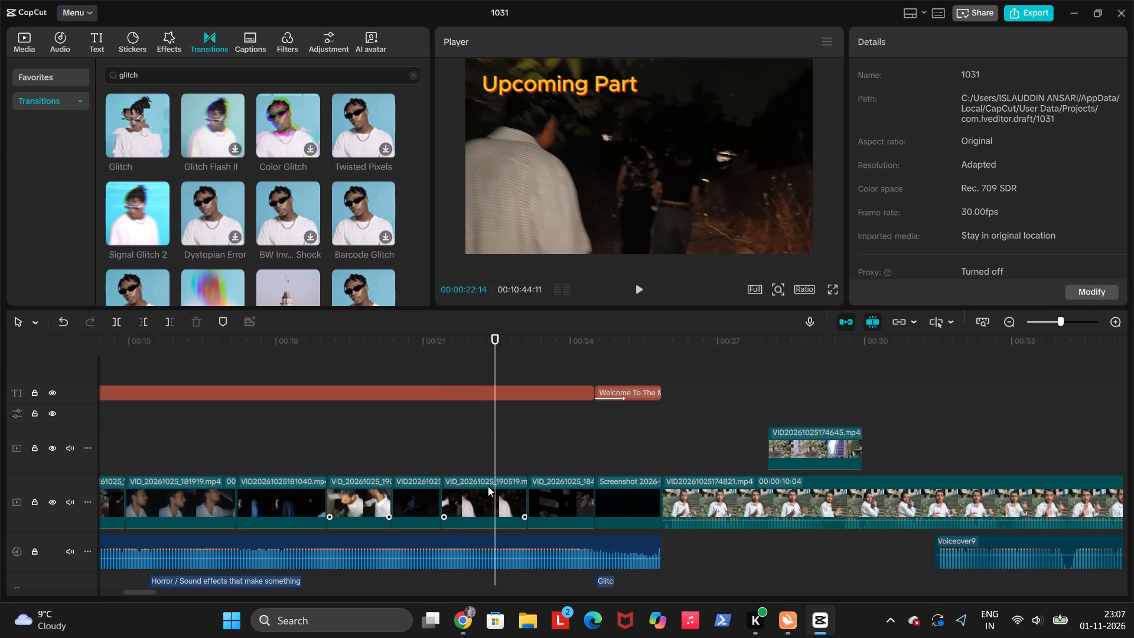
drag(1082, 197, 1094, 206)
click(1084, 201)
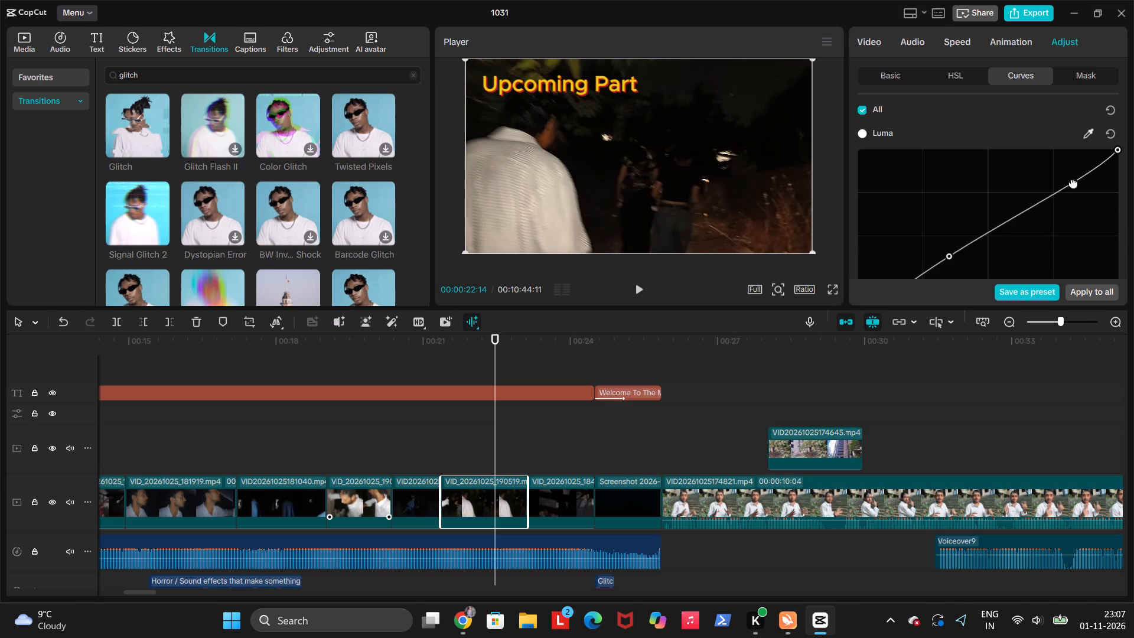
drag(1016, 229, 1020, 231)
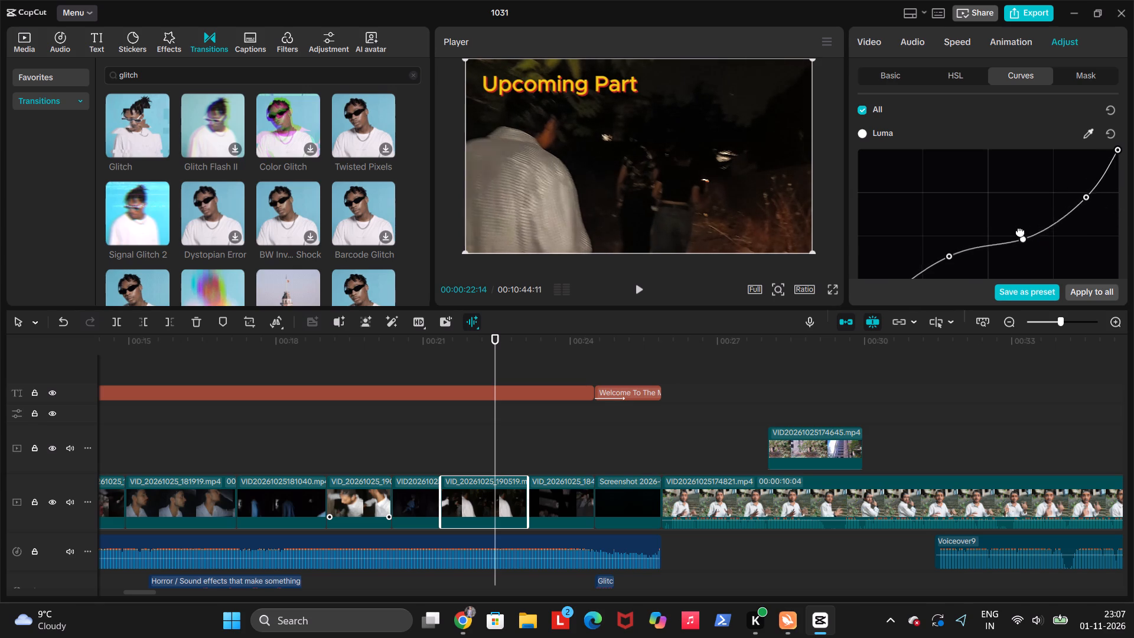
drag(1020, 231, 1031, 233)
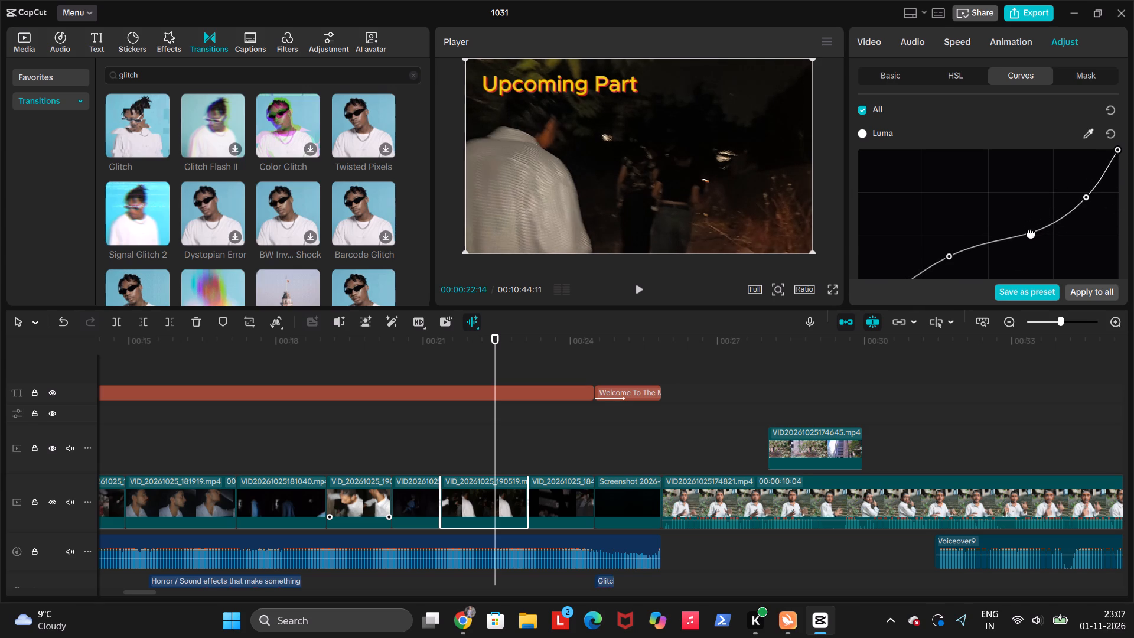
drag(1031, 233, 1029, 232)
click(949, 258)
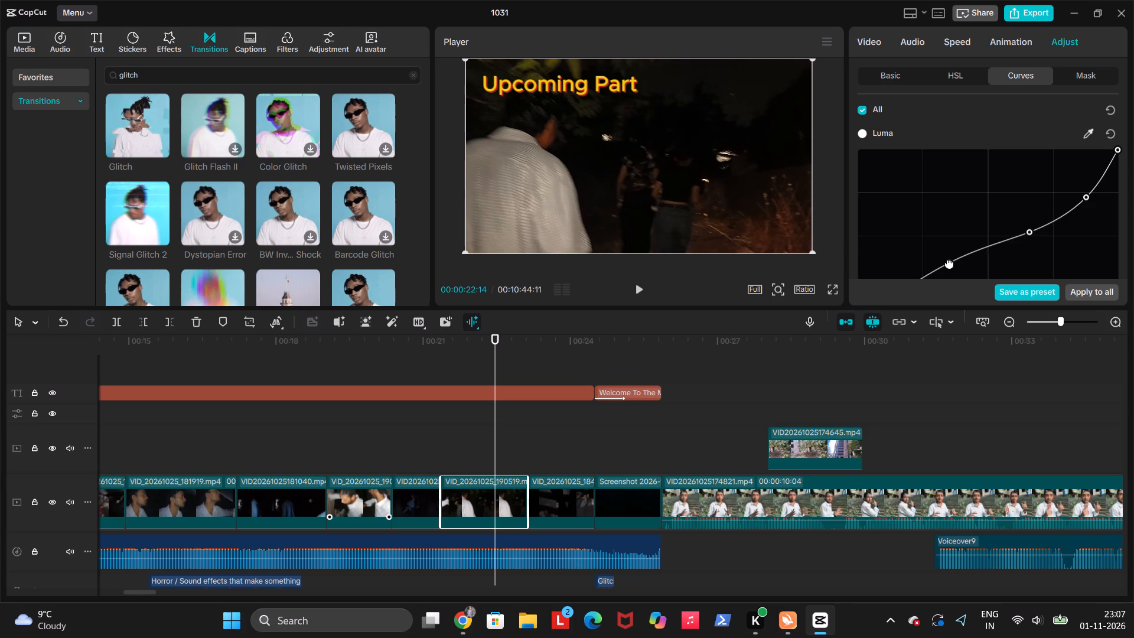
Play back VID_20261025_190519 to review the refined Luma curve.
key(space)
key(space)
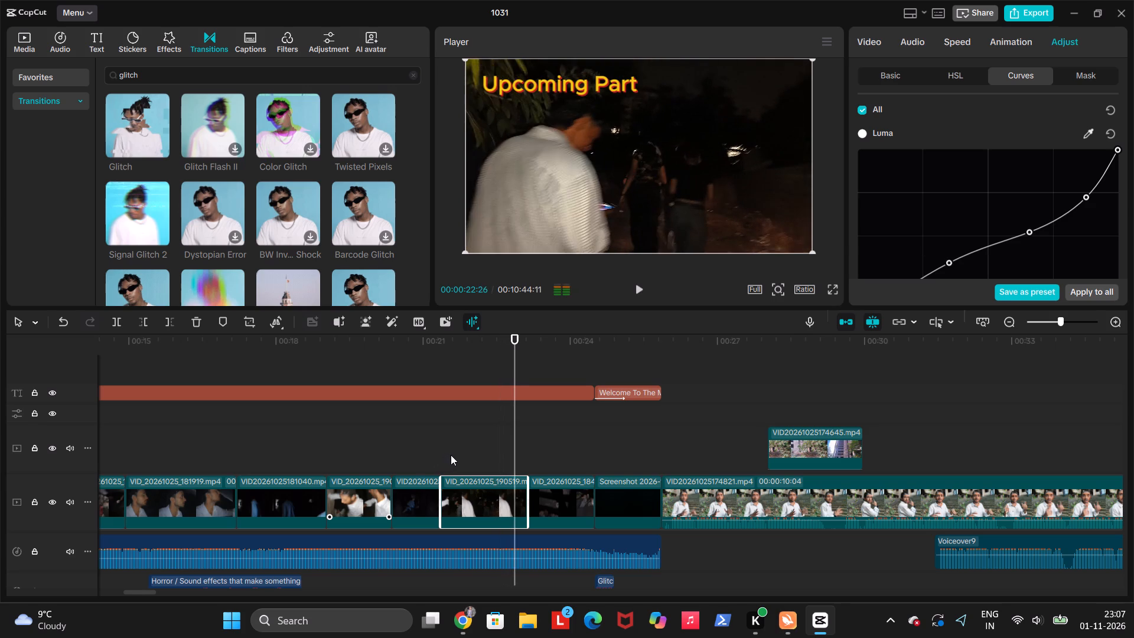
key(space)
key(space)
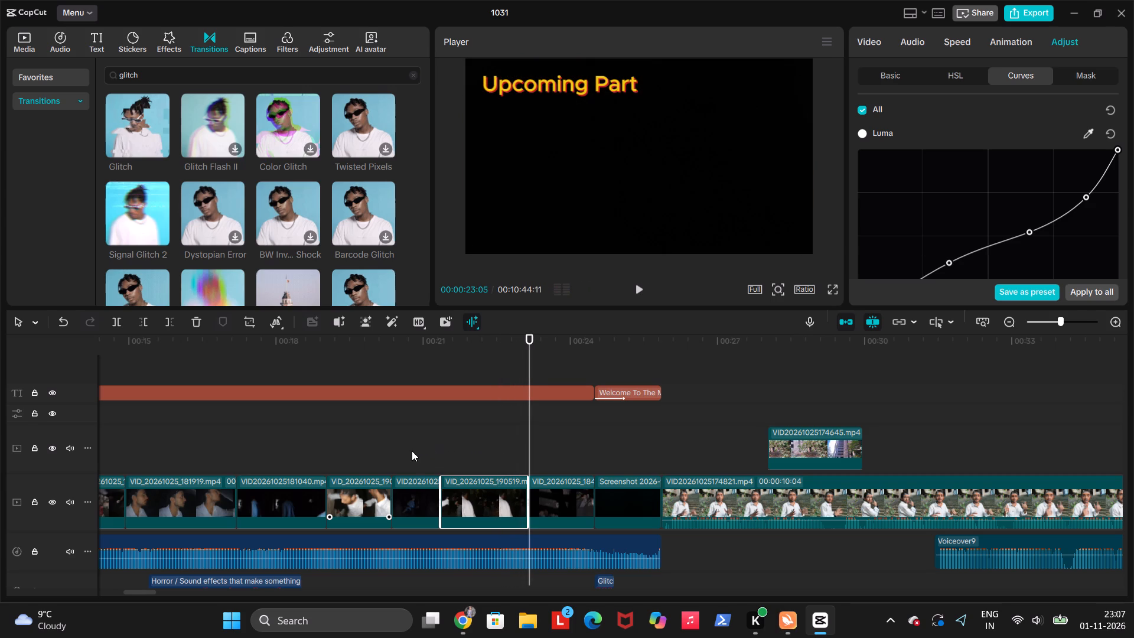
click(412, 451)
key(space)
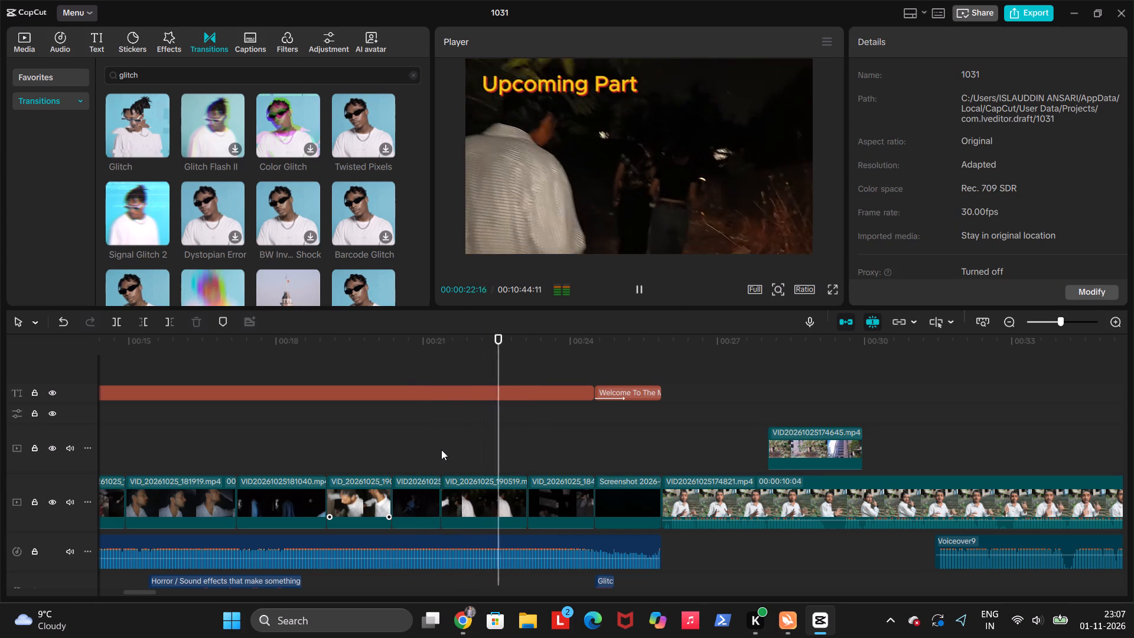
key(space)
Play back the last preview clips repeatedly, through to the glitch-accented welcome title.
click(528, 465)
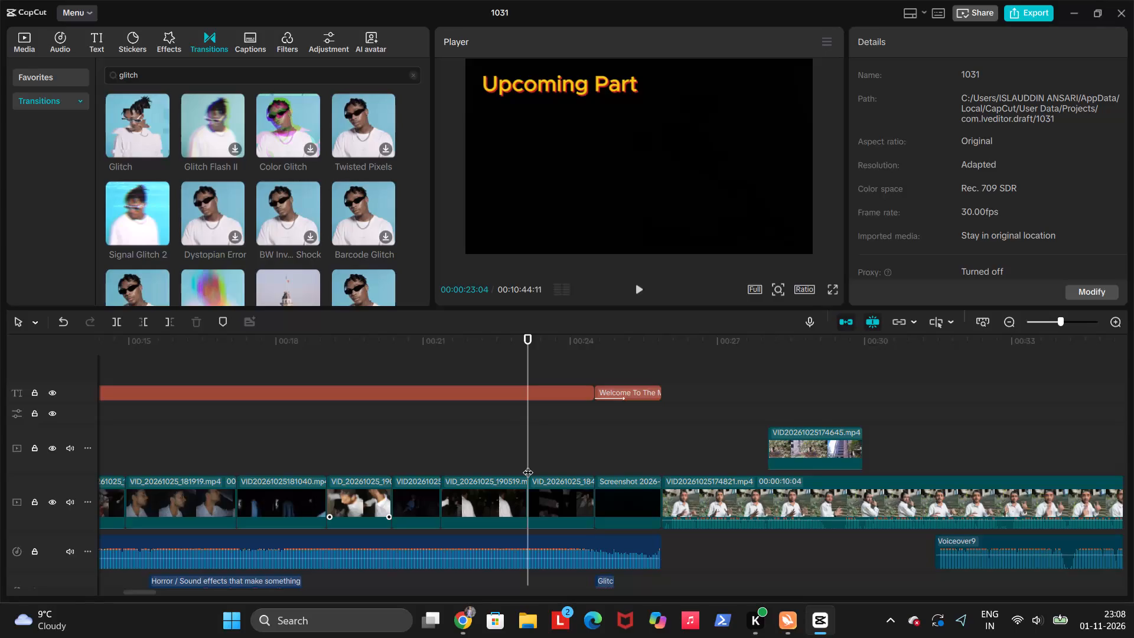
key(space)
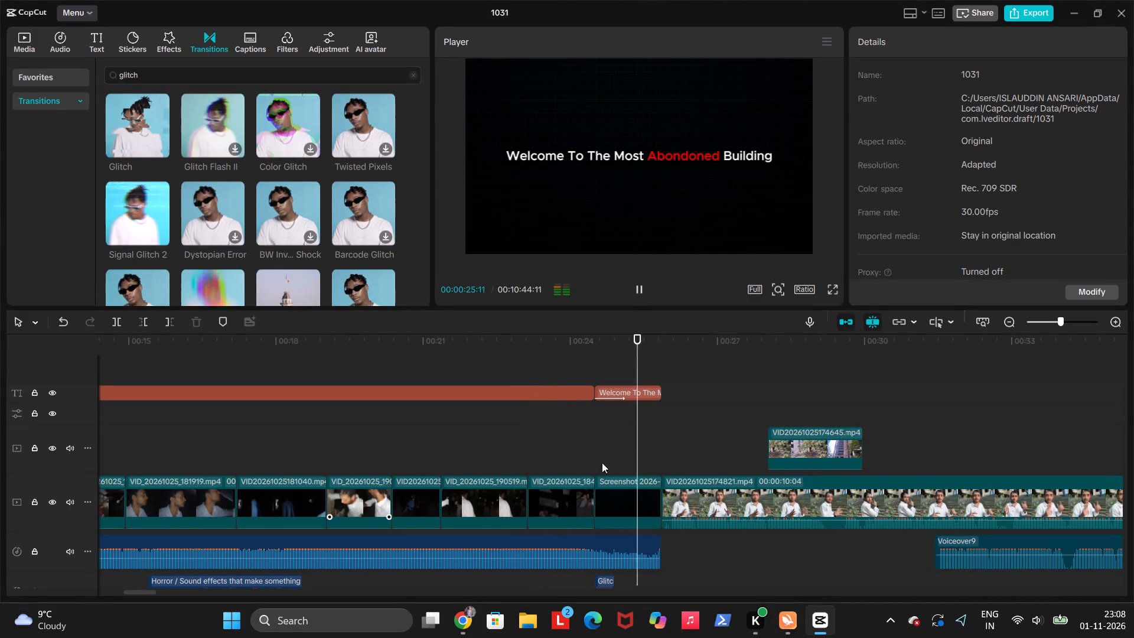
click(527, 467)
key(space)
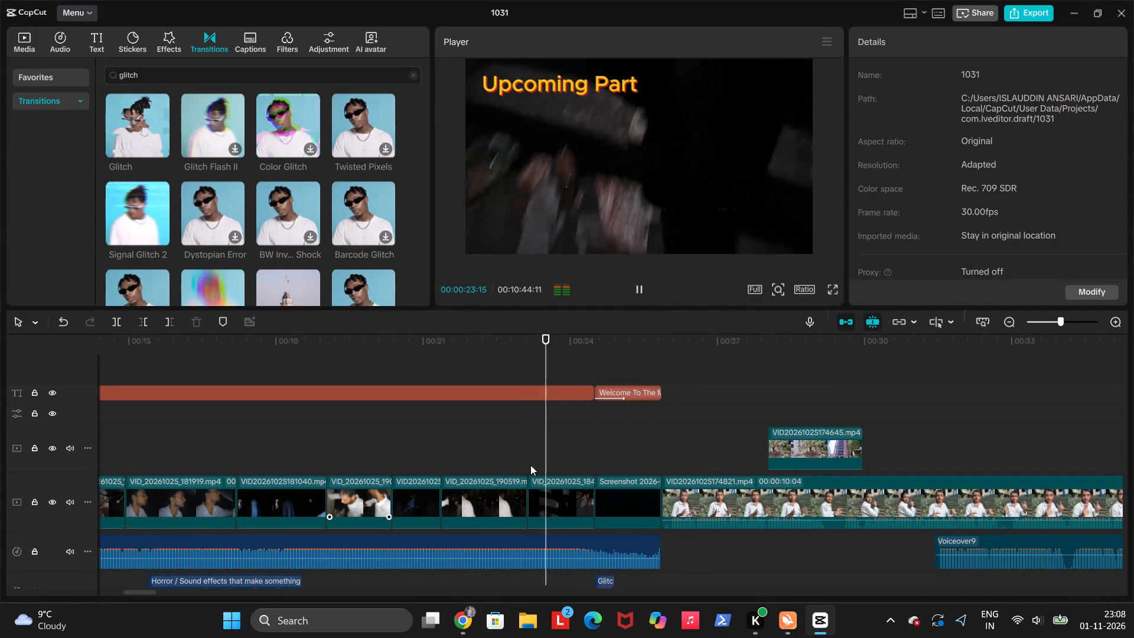
key(space)
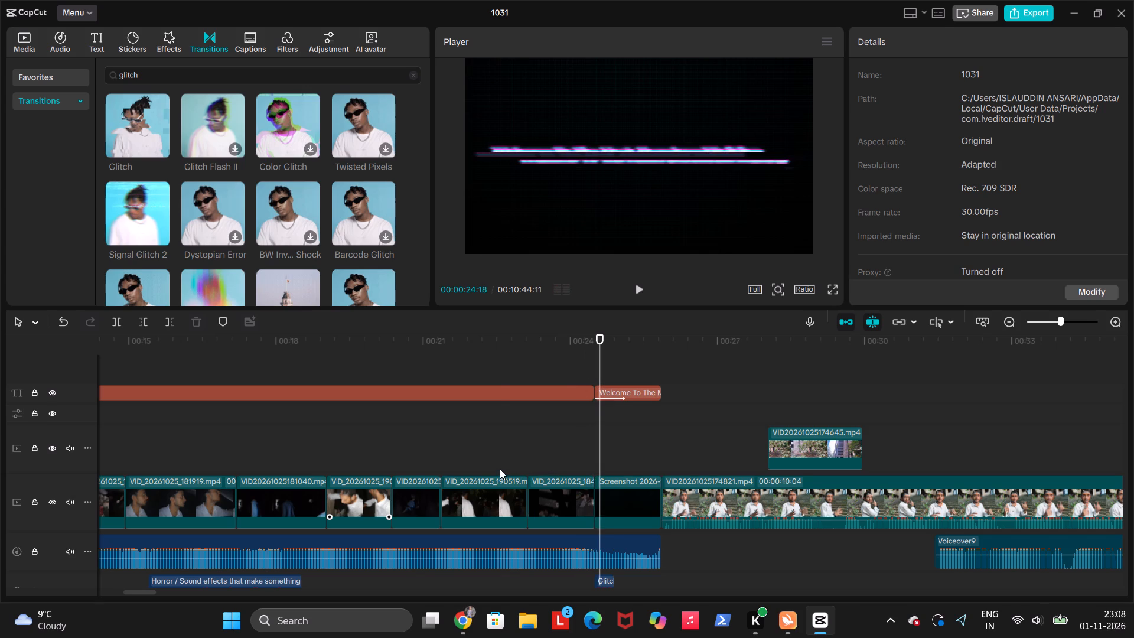
click(500, 469)
click(423, 454)
key(space)
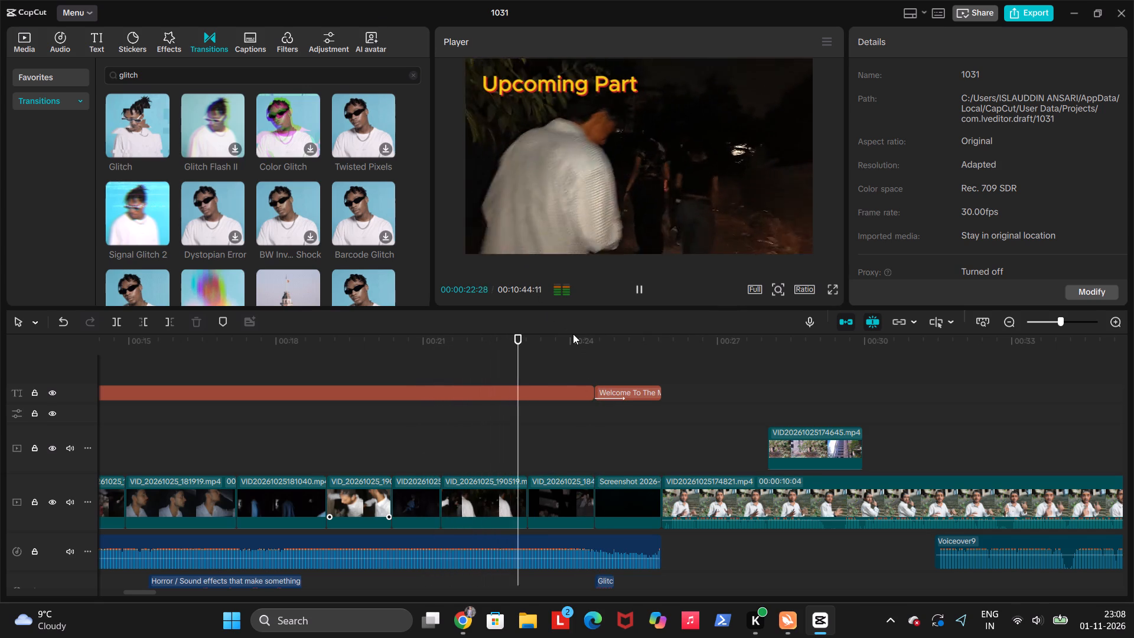
key(space)
key(space)
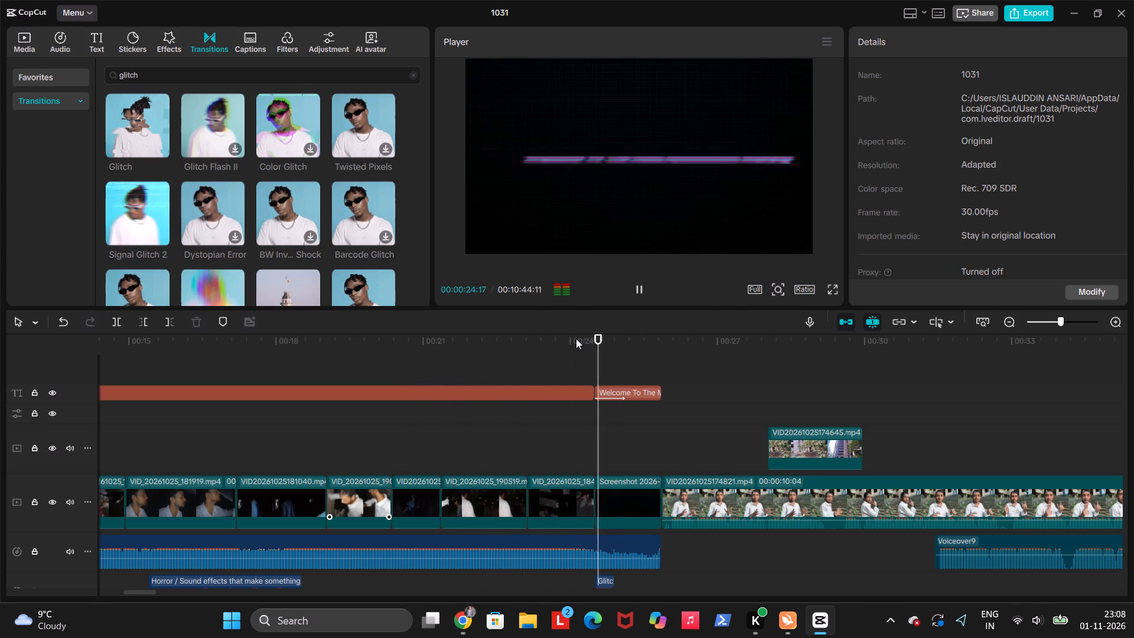
Stop playback and give VID_20261025_181919 a temperature of 9, tint of -10 and saturation of 18.
key(space)
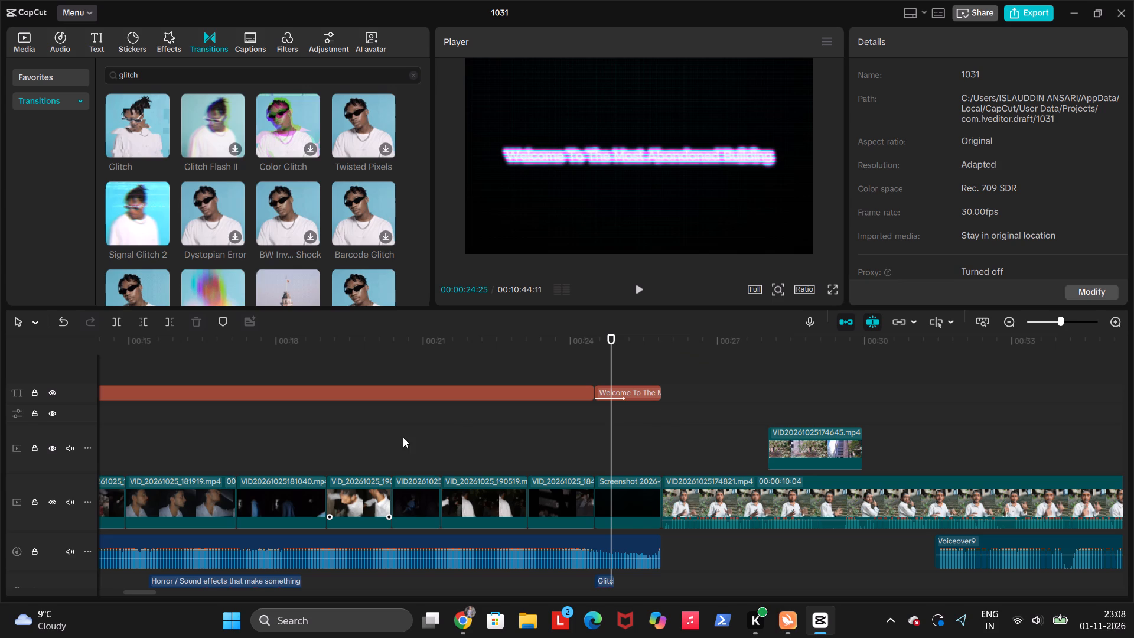
click(403, 437)
click(368, 442)
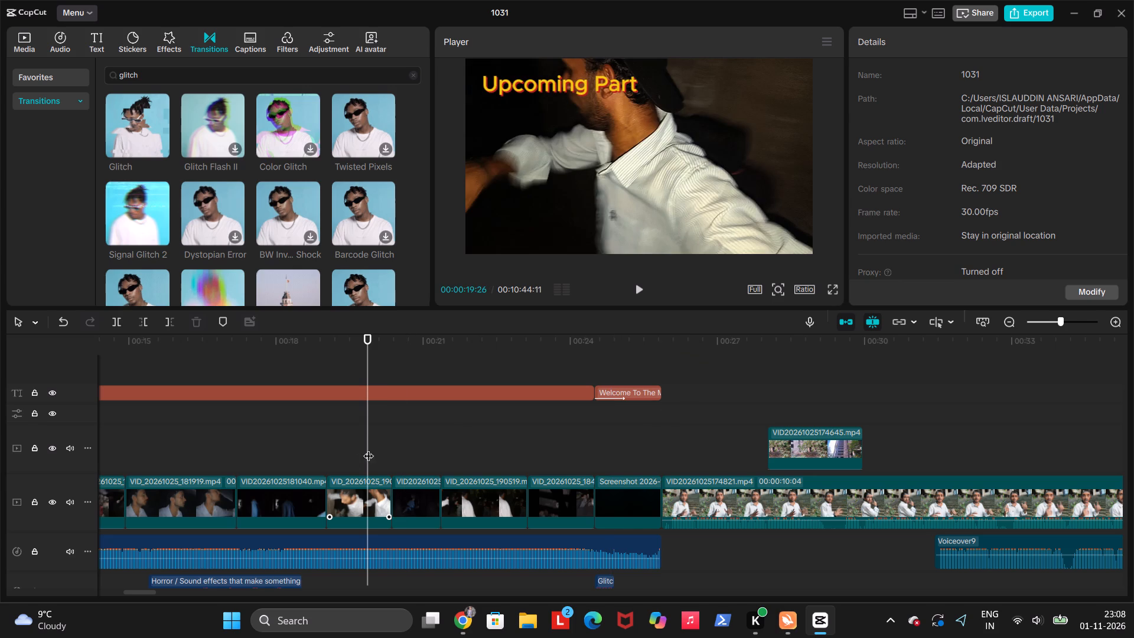
scroll(363, 450, right, 1)
click(372, 455)
click(391, 494)
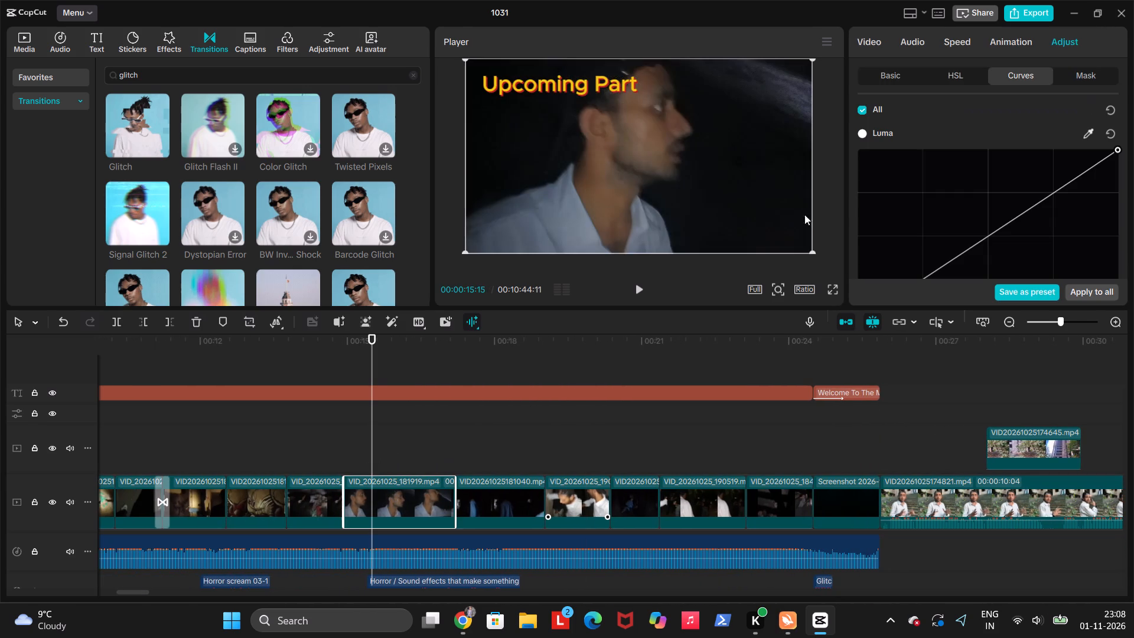
click(889, 72)
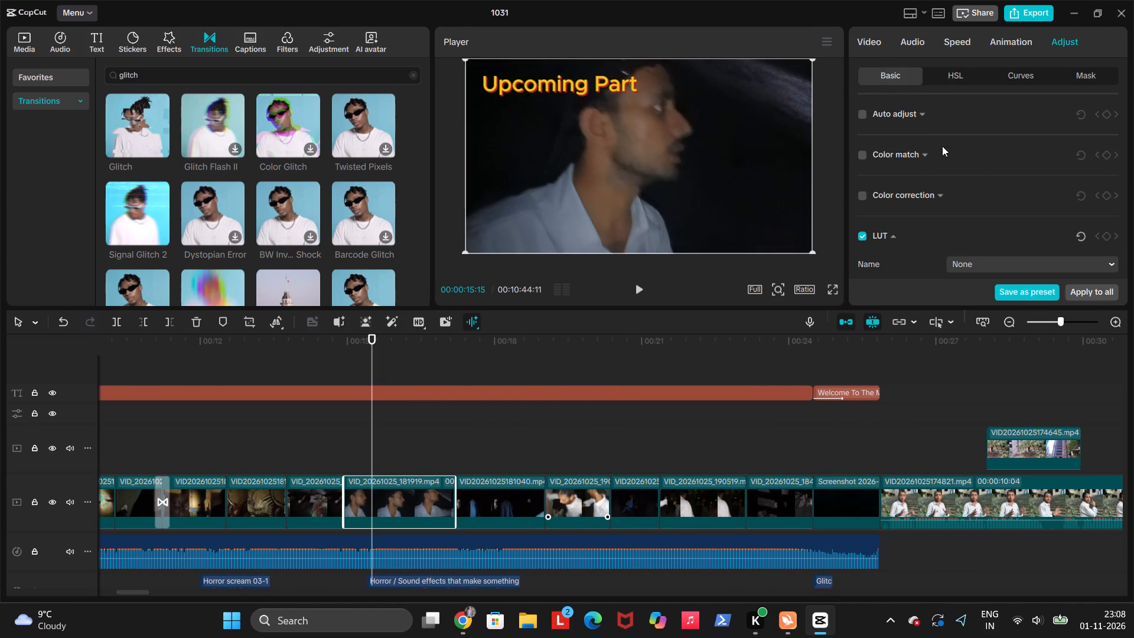
scroll(921, 144, left, 1)
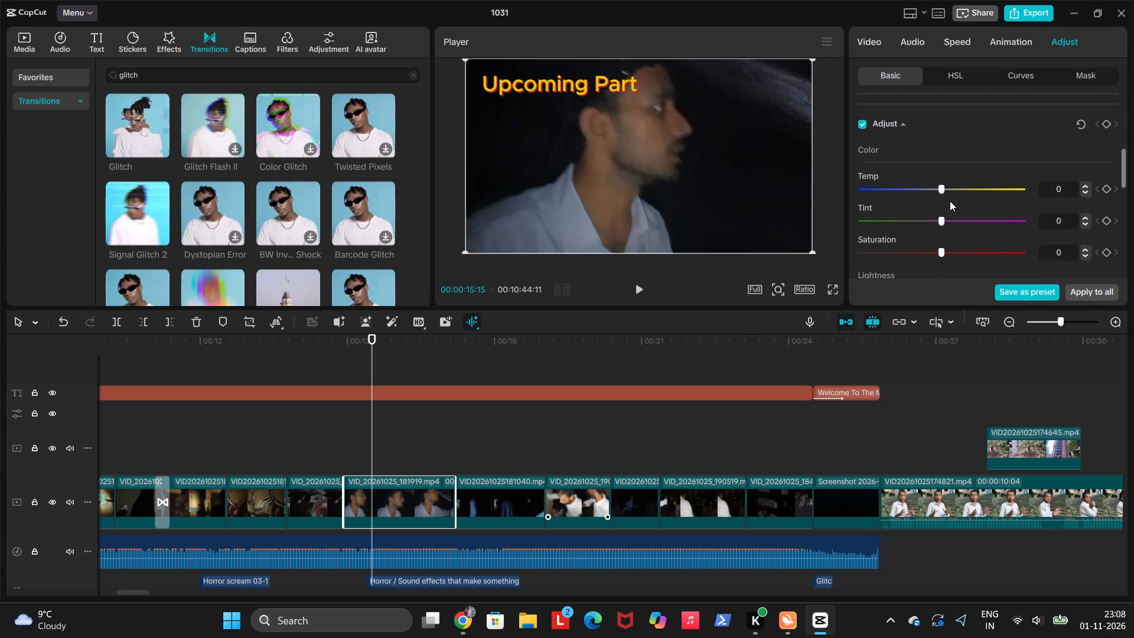
click(954, 187)
scroll(924, 221, left, 1)
click(923, 220)
scroll(926, 223, left, 1)
click(967, 250)
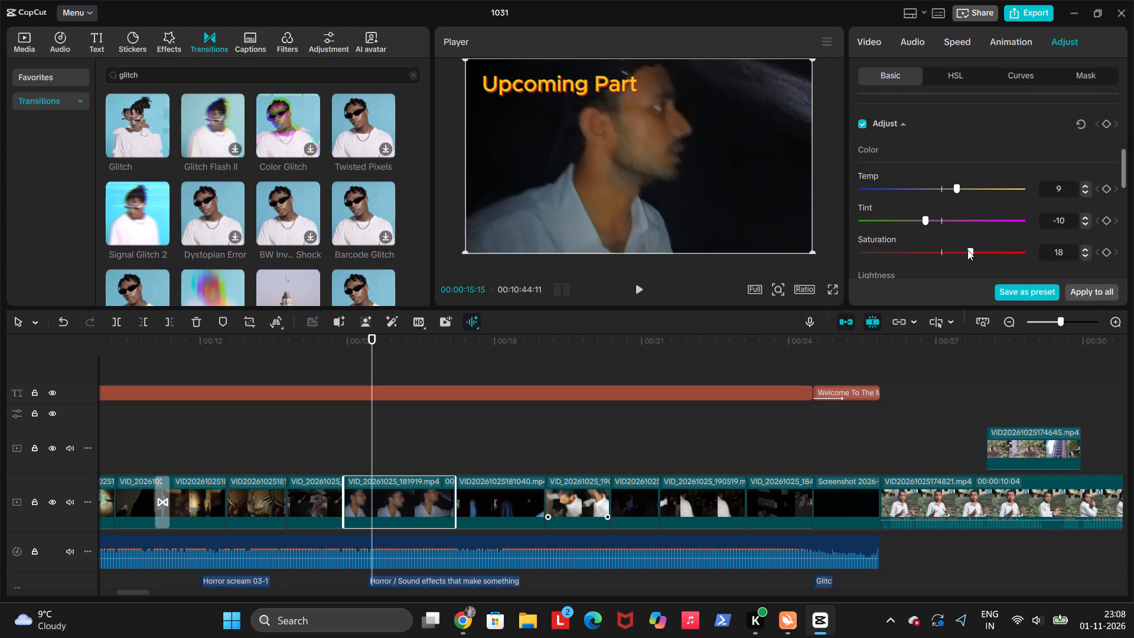
scroll(967, 250, left, 1)
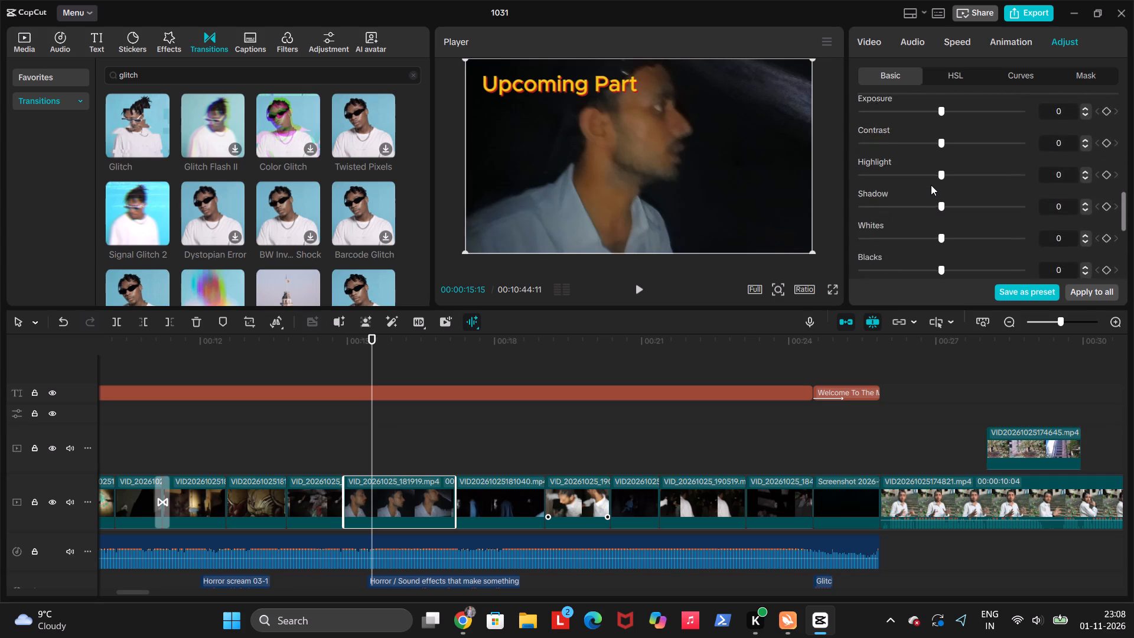
Set the lightness of VID_20261025_181919 to exposure -7, contrast 12, highlight -3, blacks -4 and brilliance -9.
scroll(931, 185, left, 2)
click(927, 161)
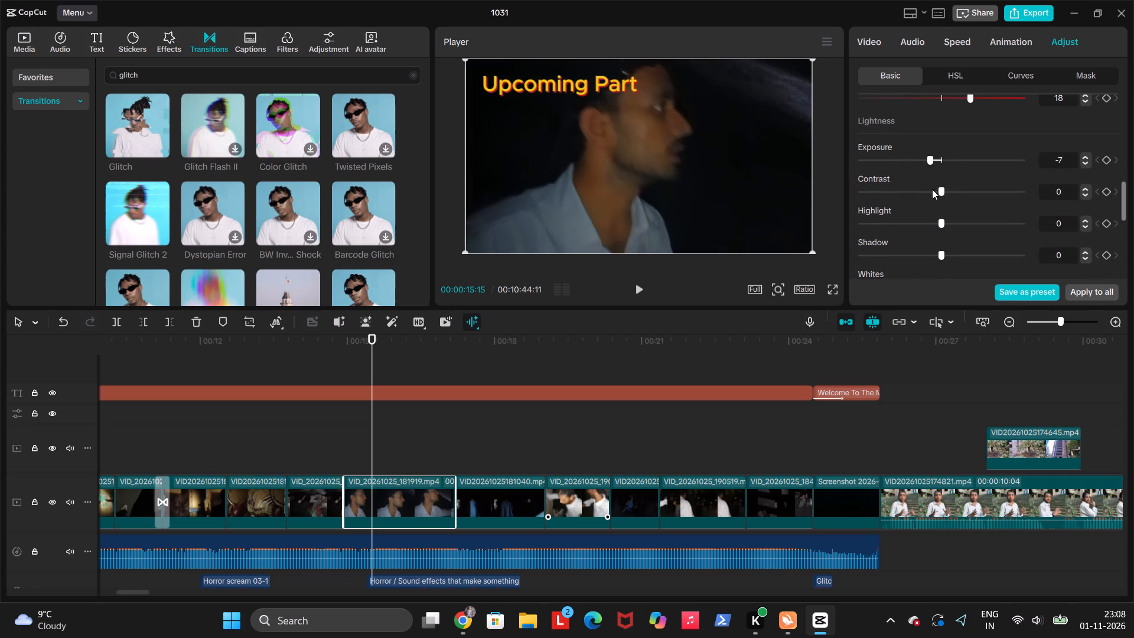
scroll(932, 189, left, 1)
click(957, 191)
scroll(957, 191, left, 1)
click(933, 224)
scroll(933, 224, left, 2)
scroll(934, 136, left, 1)
click(933, 134)
scroll(933, 134, left, 2)
click(924, 167)
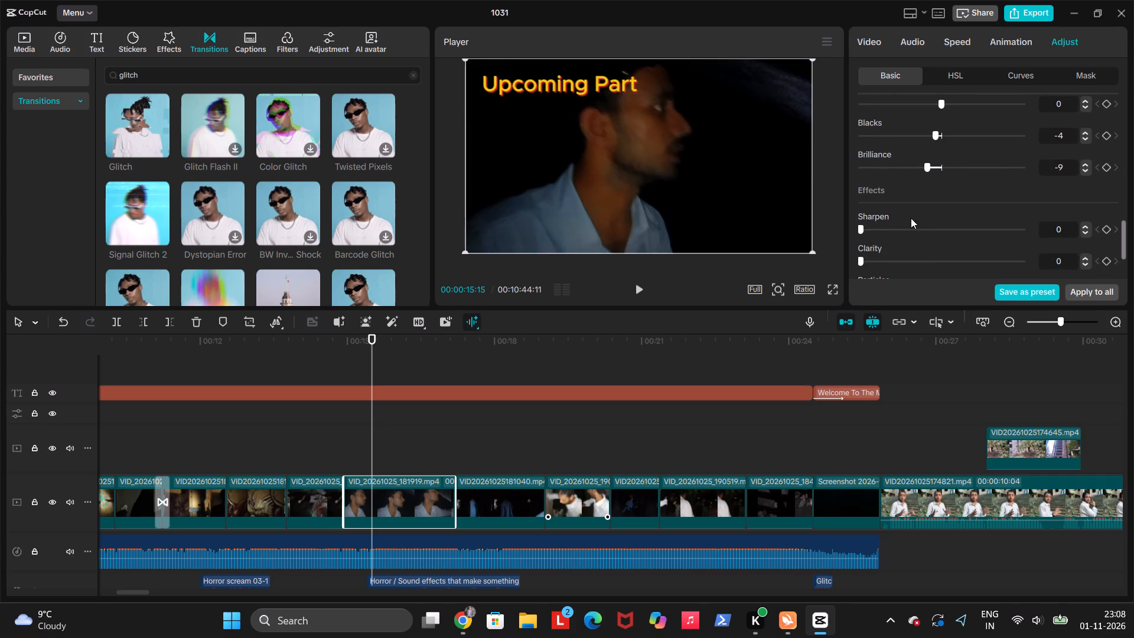
Set sharpen to 6 and clarity to 28 on VID_20261025_181919.
click(870, 228)
click(903, 258)
scroll(786, 287, left, 1)
Play back VID_20261025_181919 from just before its start to check the color correction.
click(336, 457)
scroll(336, 457, left, 1)
key(space)
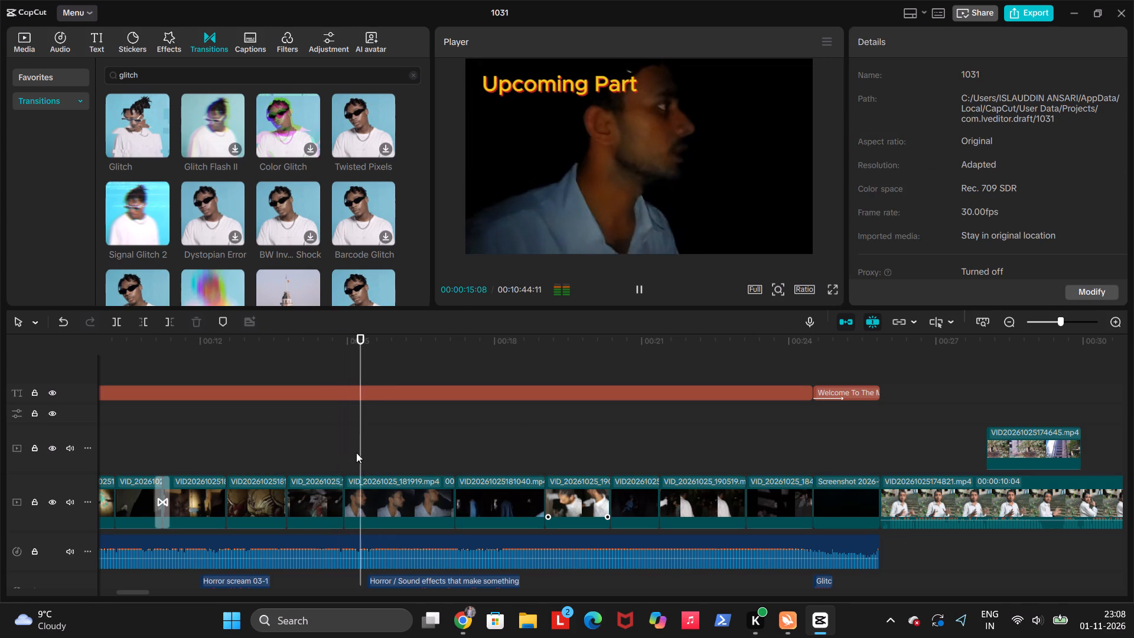
key(space)
key(space)
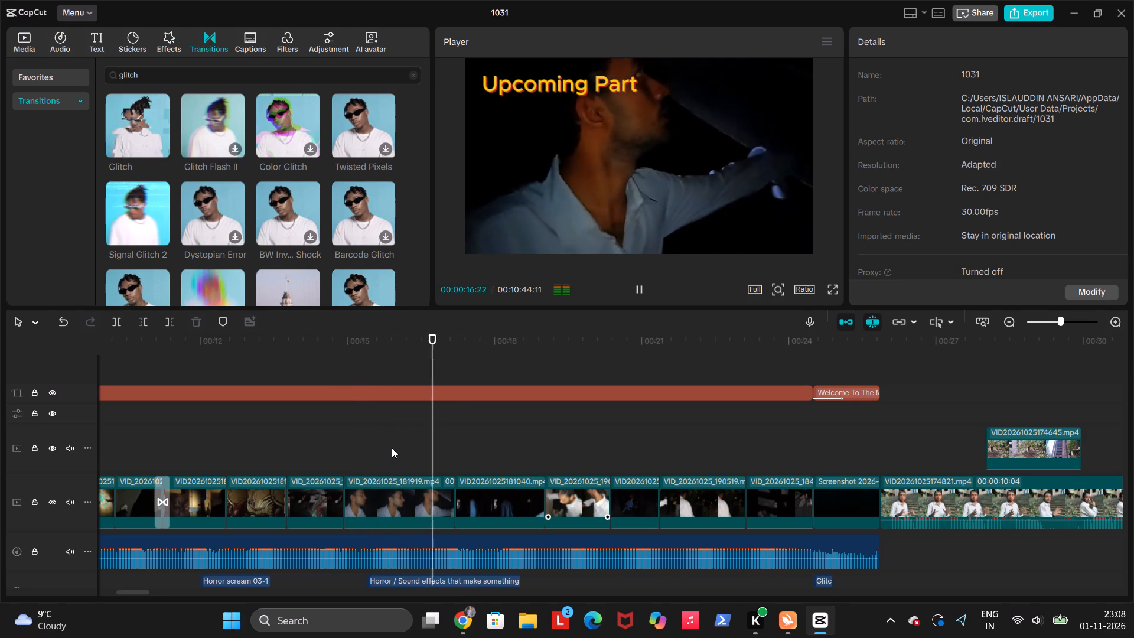
key(space)
Set the rubble clip just before VID_20261025_181919 to sharpen 5, clarity 39, brilliance -7, contrast 9 and exposure -5.
click(317, 459)
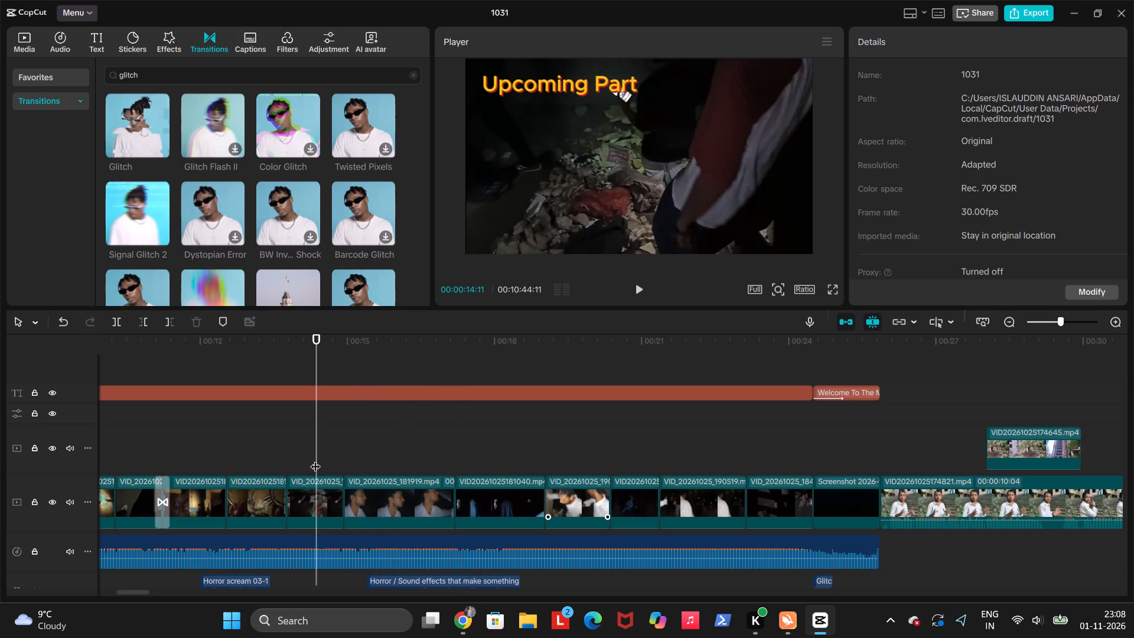
scroll(315, 459, right, 1)
click(353, 476)
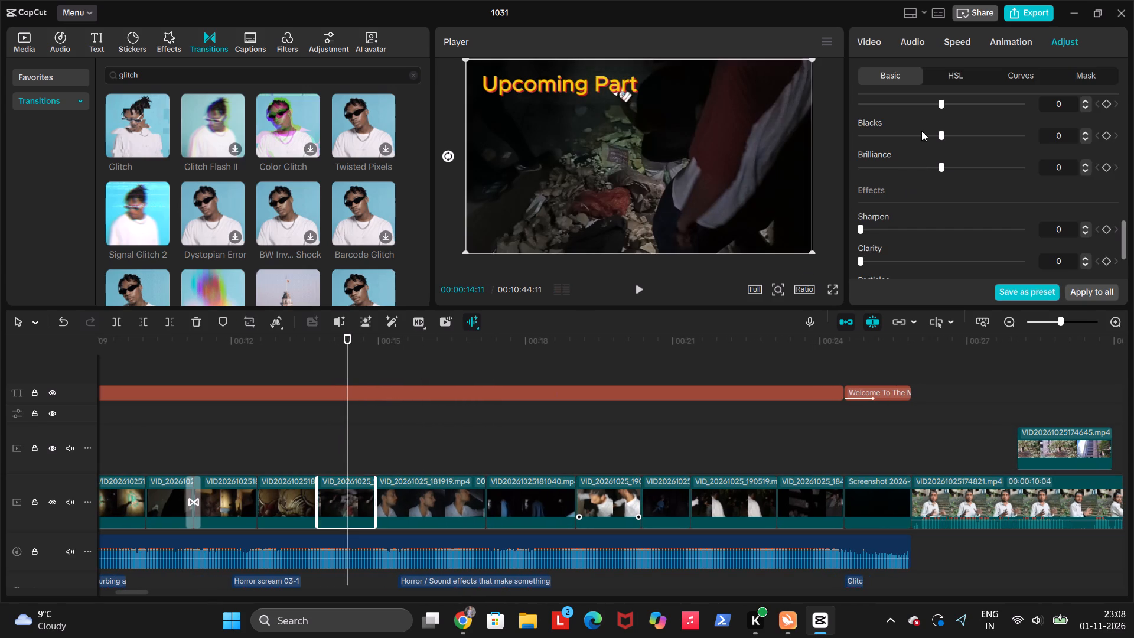
click(869, 227)
click(921, 261)
click(927, 167)
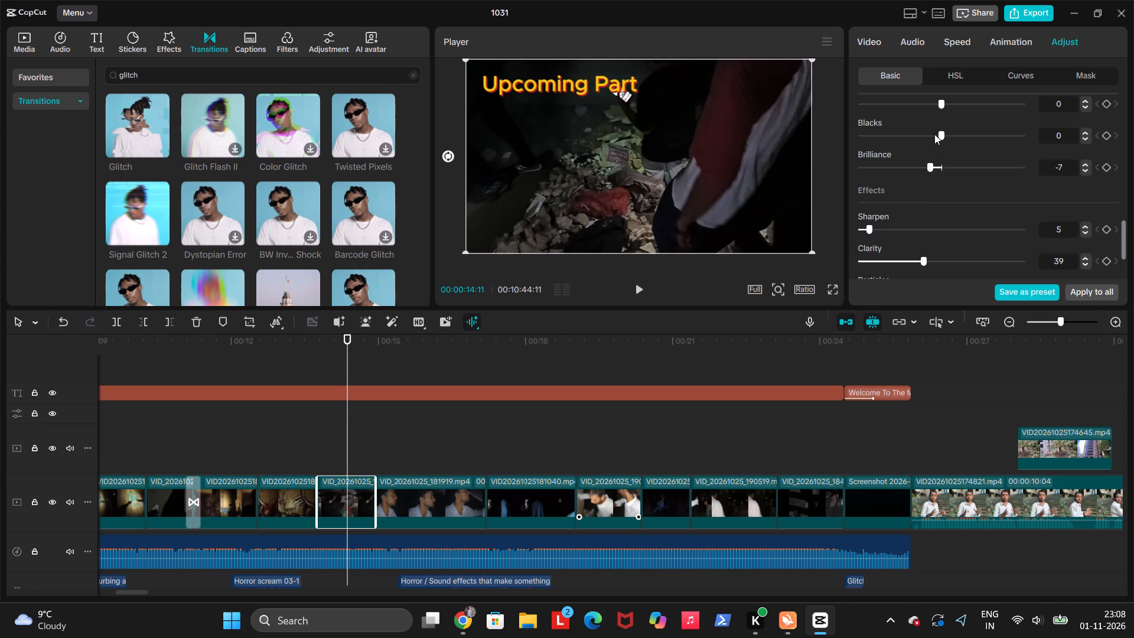
scroll(947, 127, up, 1)
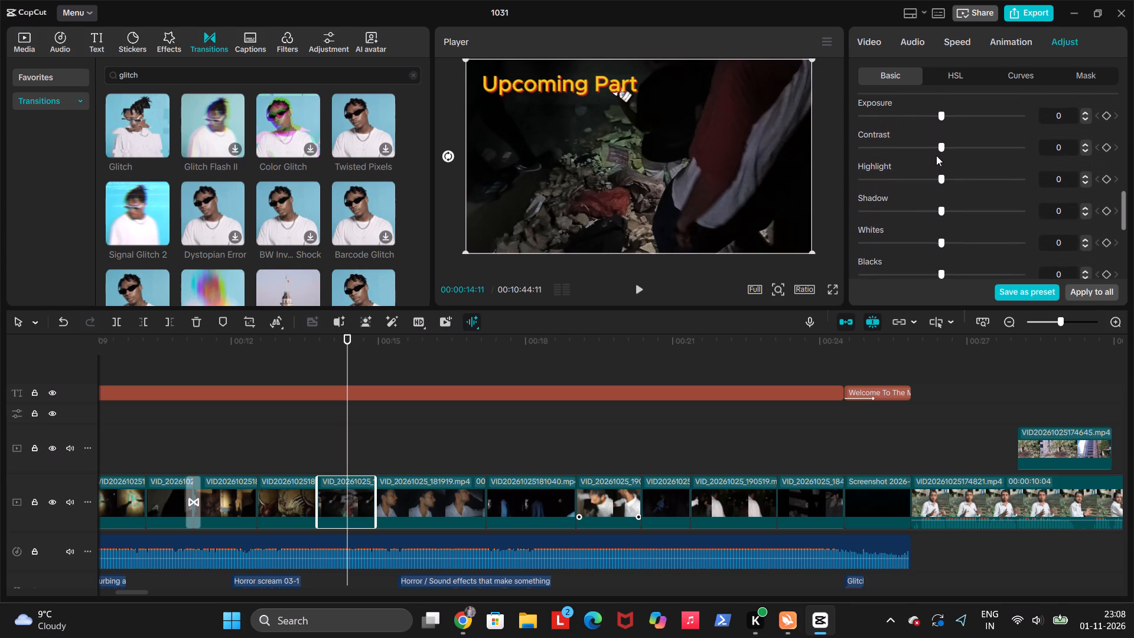
click(953, 145)
click(931, 113)
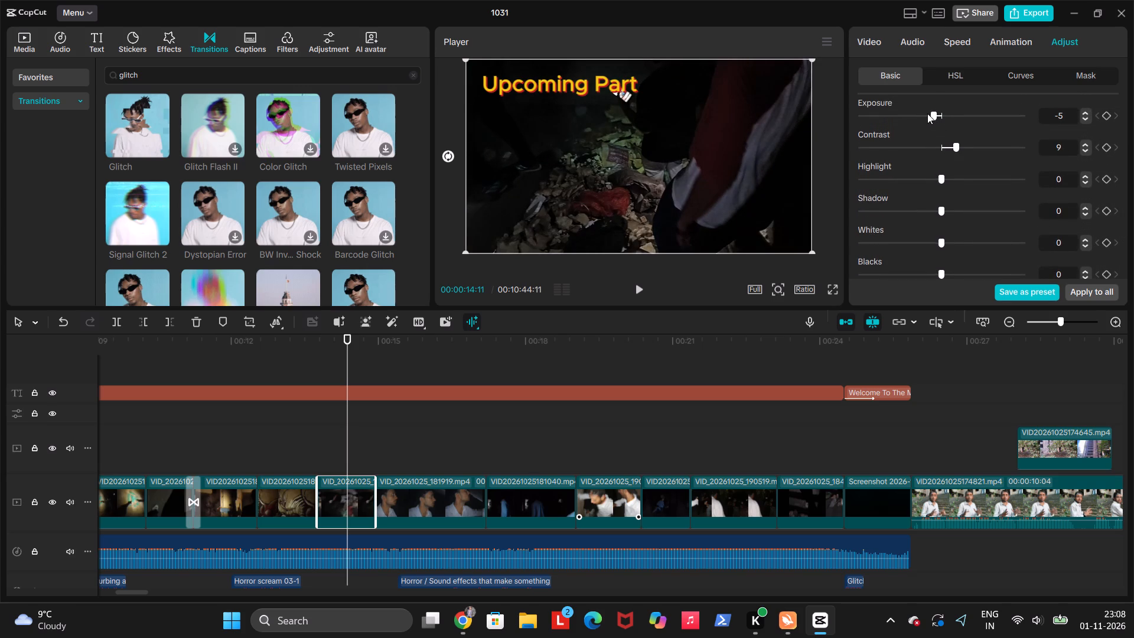
Set the rubble clip's saturation to 14 and tint to -7, and warm its temperature slightly.
scroll(927, 113, up, 1)
scroll(961, 167, left, 1)
click(961, 167)
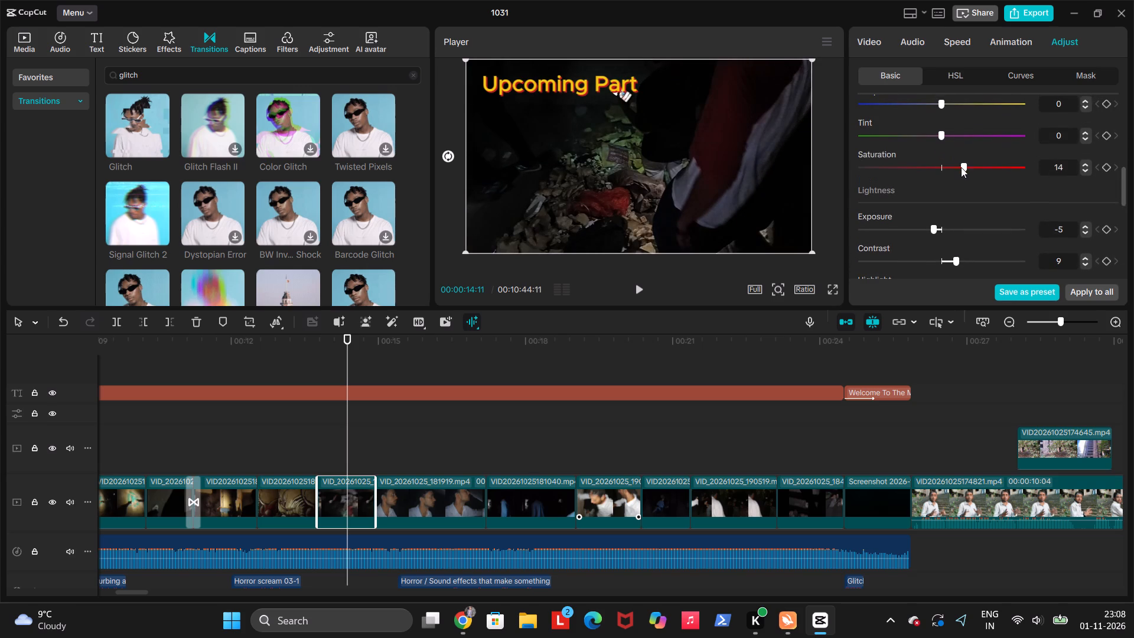
scroll(956, 158, left, 1)
click(927, 135)
scroll(933, 134, left, 2)
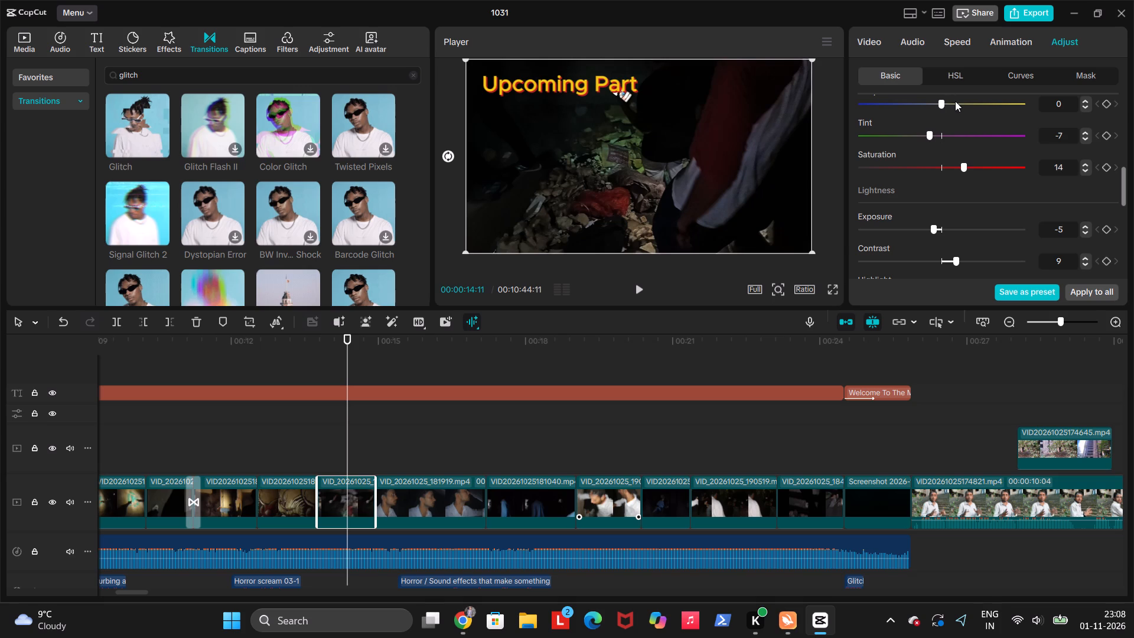
click(955, 101)
scroll(790, 238, left, 1)
scroll(294, 409, left, 1)
Set the carved-pattern clip before the rubble clip to saturation 9, tint -7 and temperature 10.
click(277, 419)
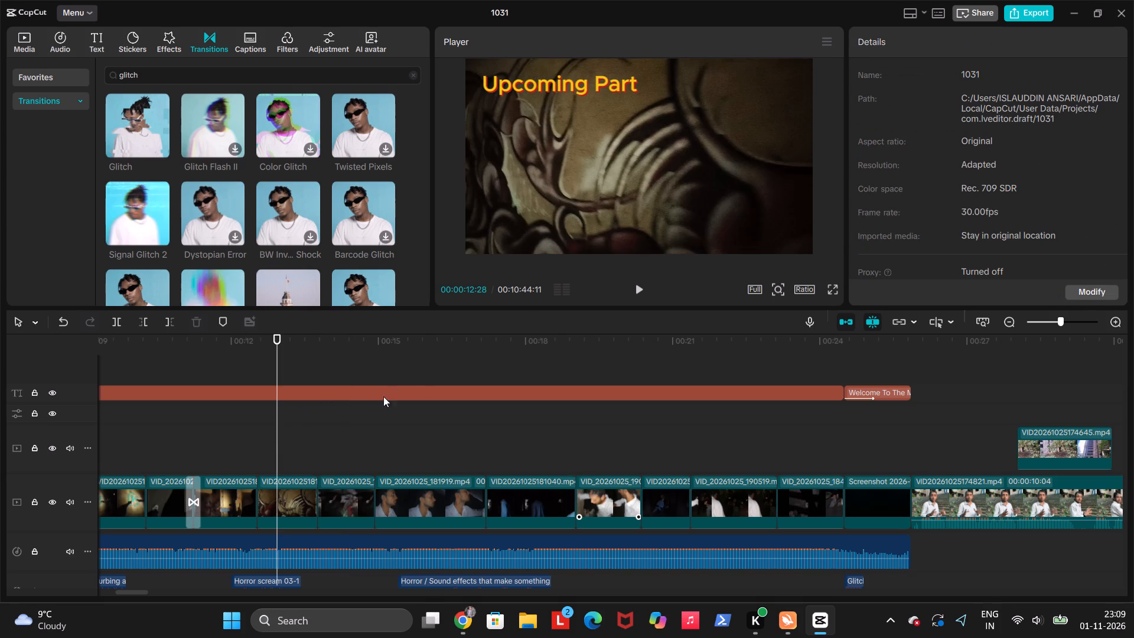
scroll(148, 427, left, 1)
scroll(268, 483, left, 1)
click(291, 481)
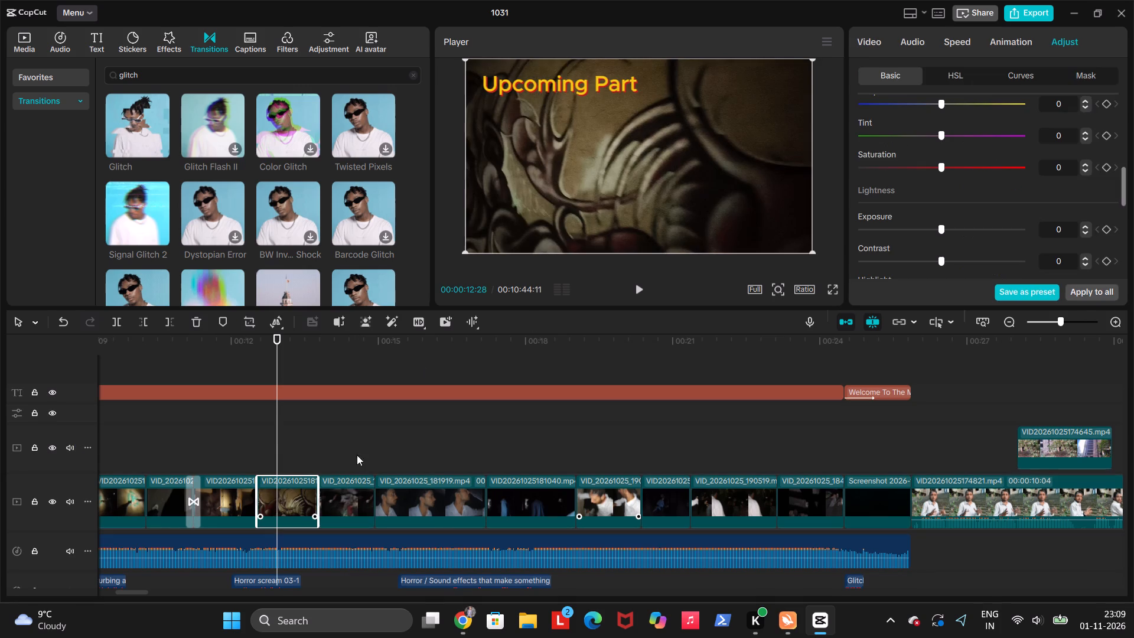
scroll(894, 123, left, 1)
click(951, 167)
click(927, 135)
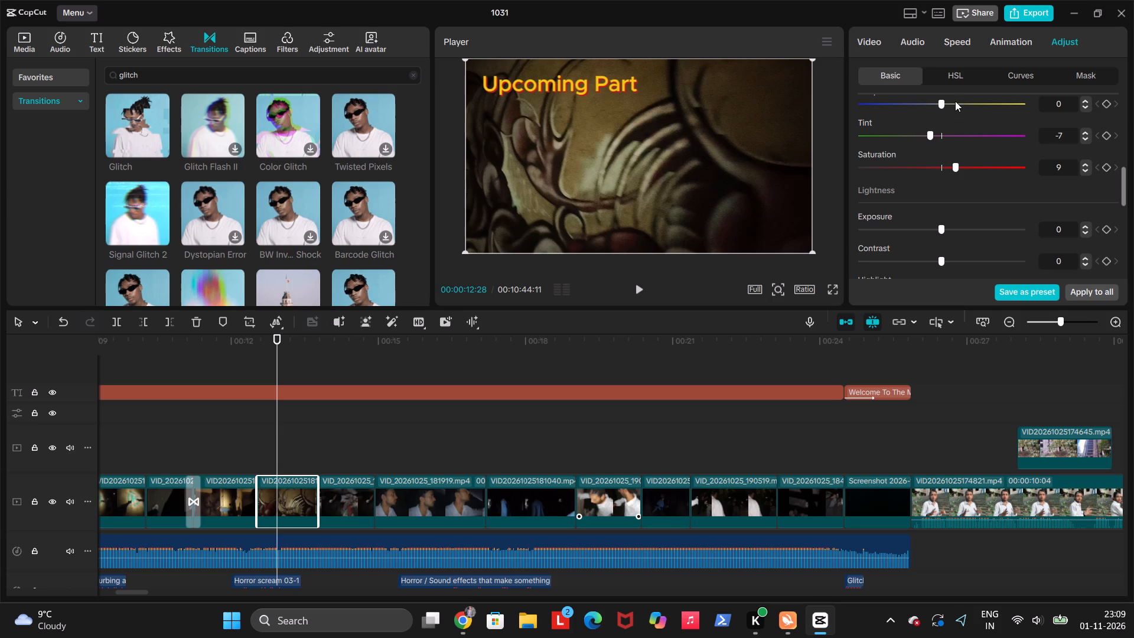
click(955, 101)
Set the carved-pattern clip's exposure to -6, contrast to -6, brilliance to -5 and sharpen to 3, and raise its clarity.
click(928, 230)
scroll(931, 232, left, 1)
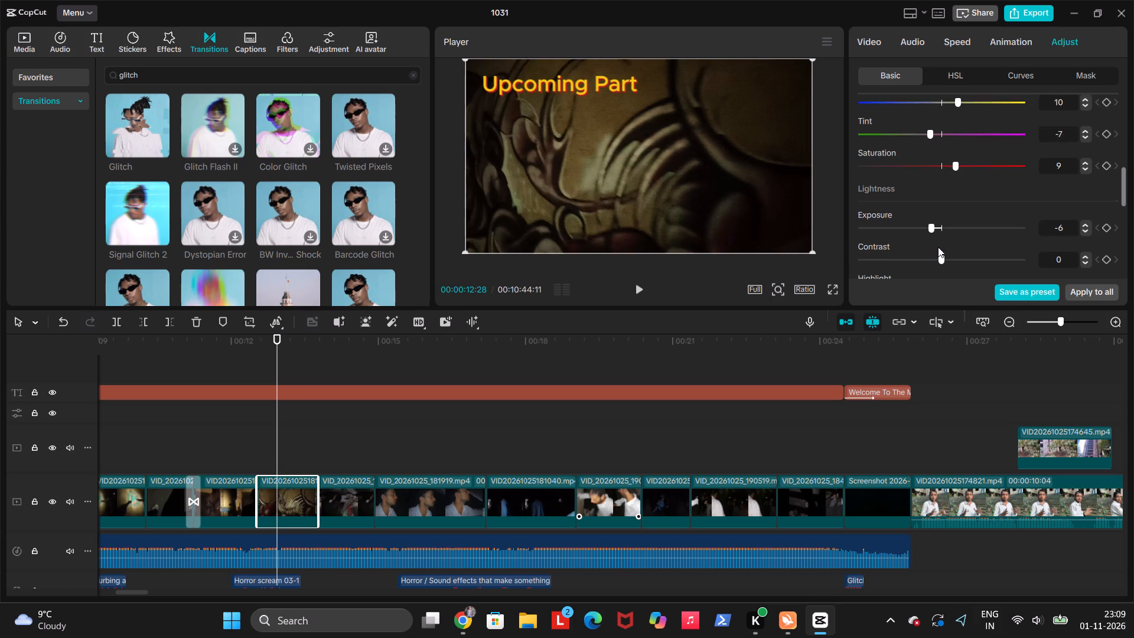
scroll(938, 247, left, 1)
click(930, 202)
scroll(947, 240, left, 1)
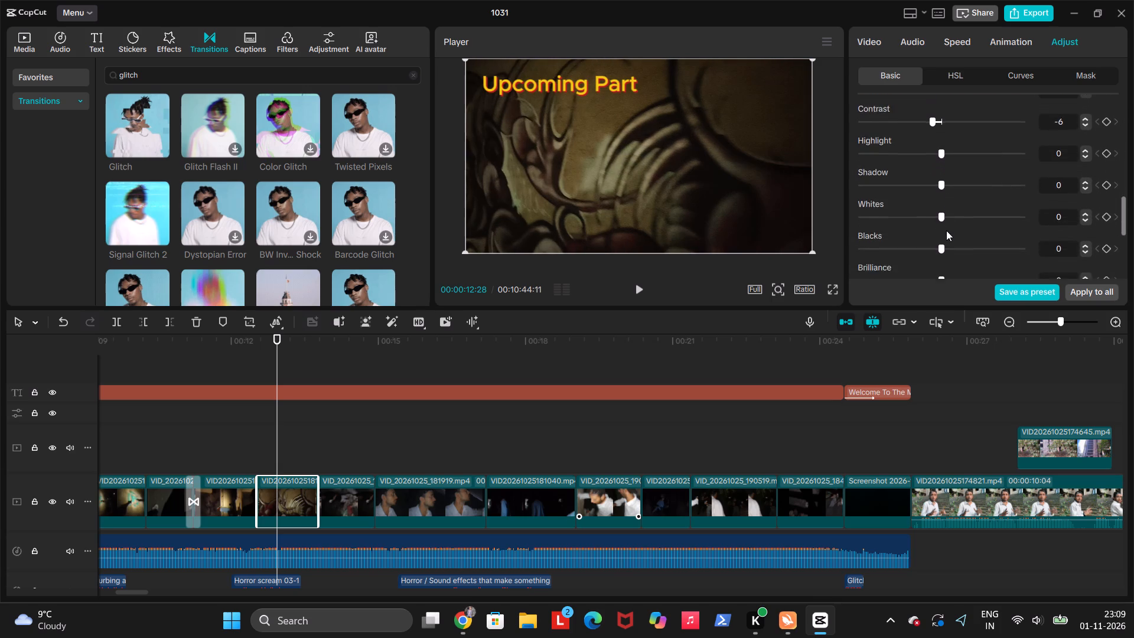
scroll(946, 230, left, 1)
scroll(950, 160, left, 1)
click(950, 160)
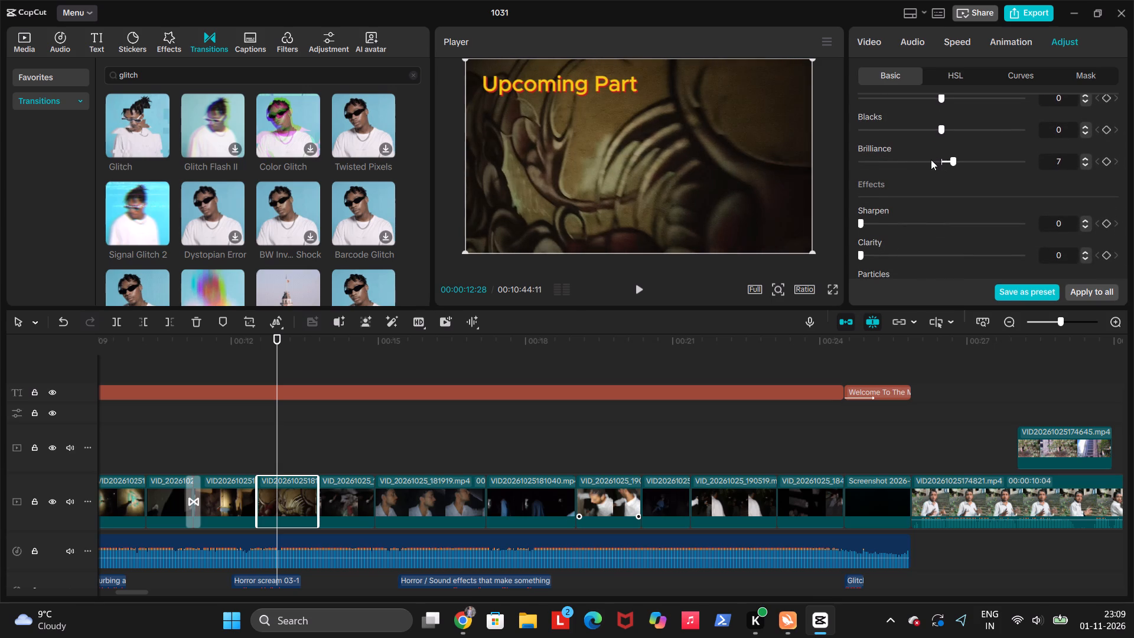
click(931, 159)
click(865, 225)
click(893, 256)
Review the earlier preview clips, from the one starting at about 11 seconds back to about 3 seconds, to check their color.
click(205, 451)
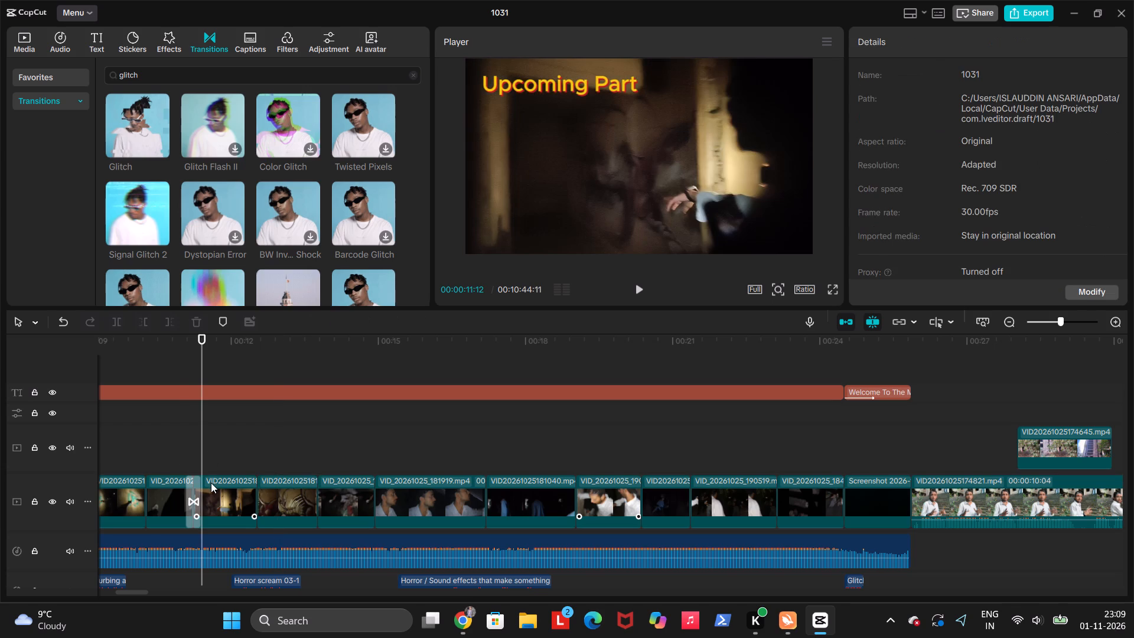
click(211, 483)
key(space)
key(space)
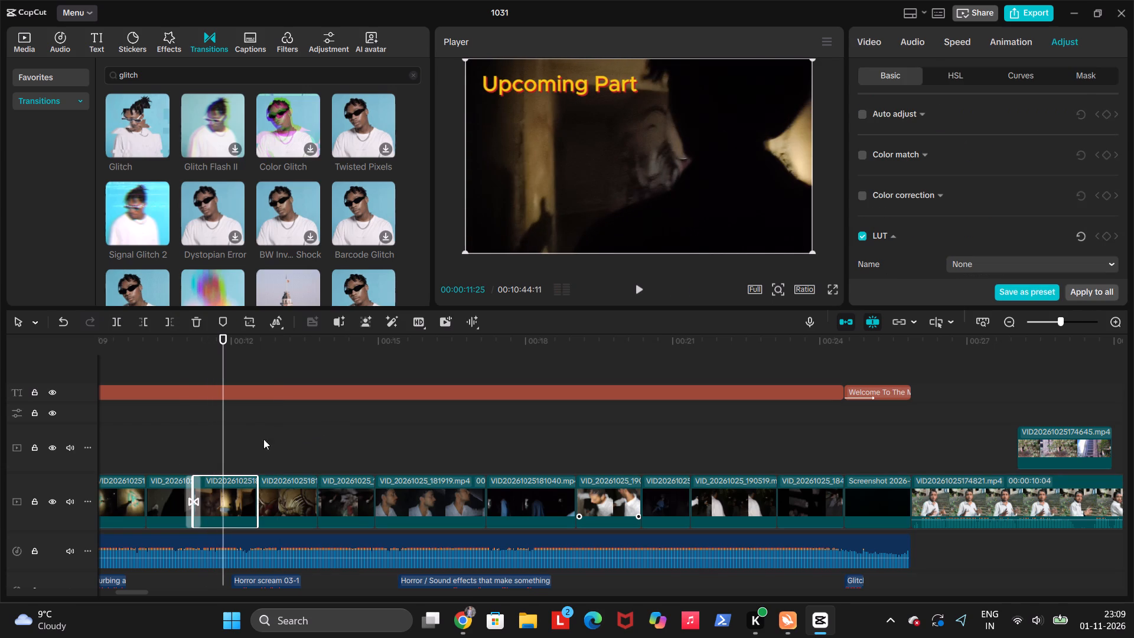
click(135, 454)
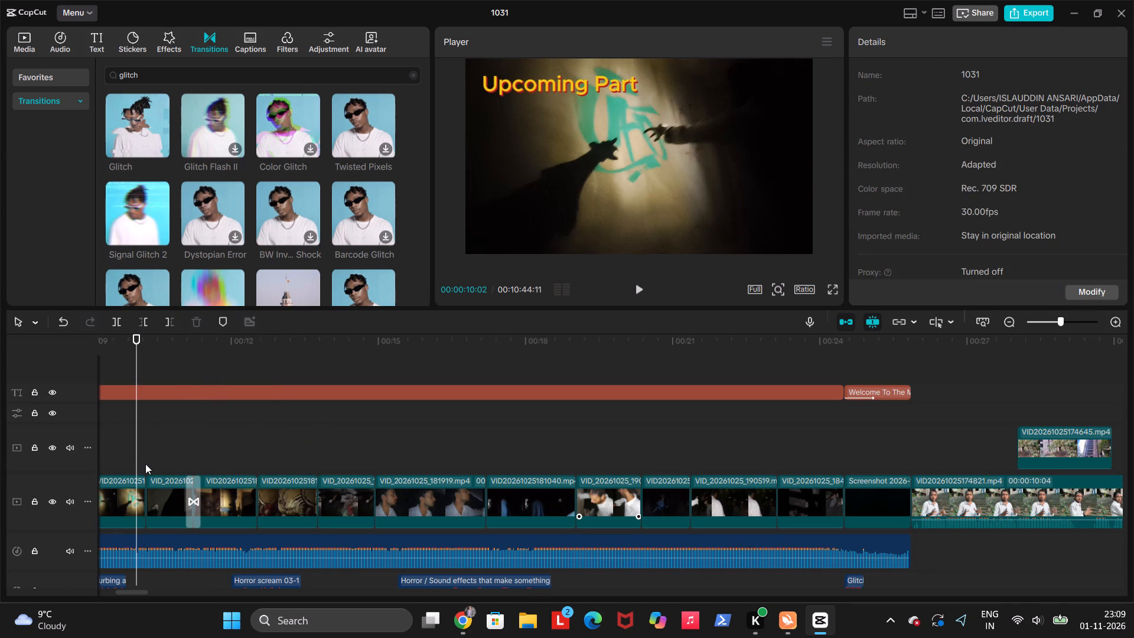
scroll(148, 466, right, 1)
scroll(198, 441, right, 1)
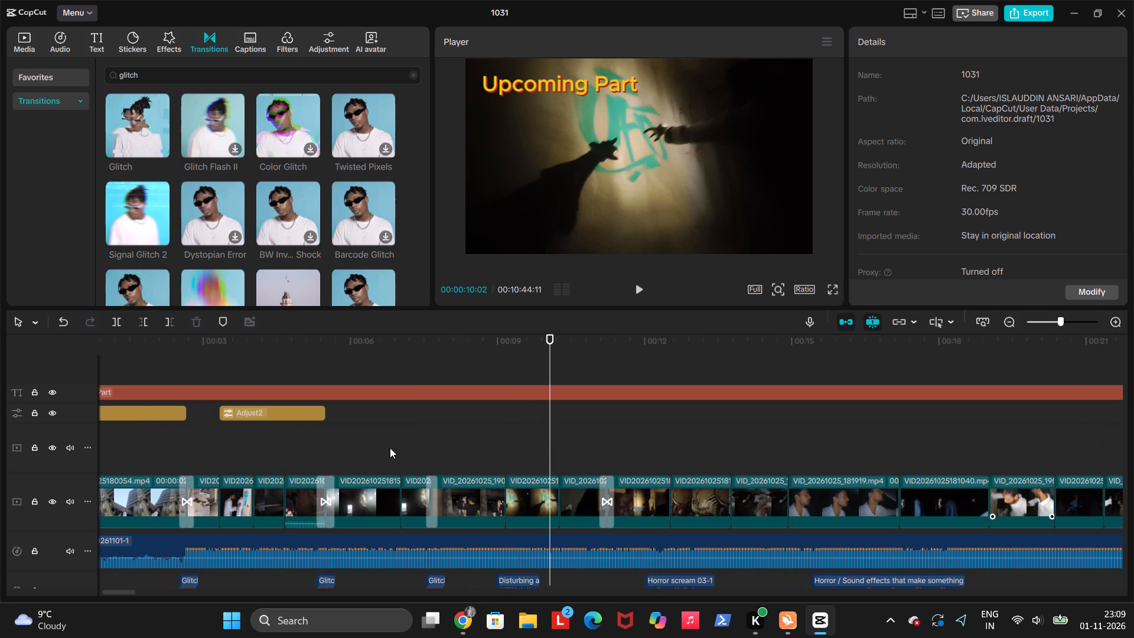
scroll(390, 448, right, 1)
click(423, 454)
scroll(423, 454, right, 1)
click(390, 454)
scroll(386, 455, right, 1)
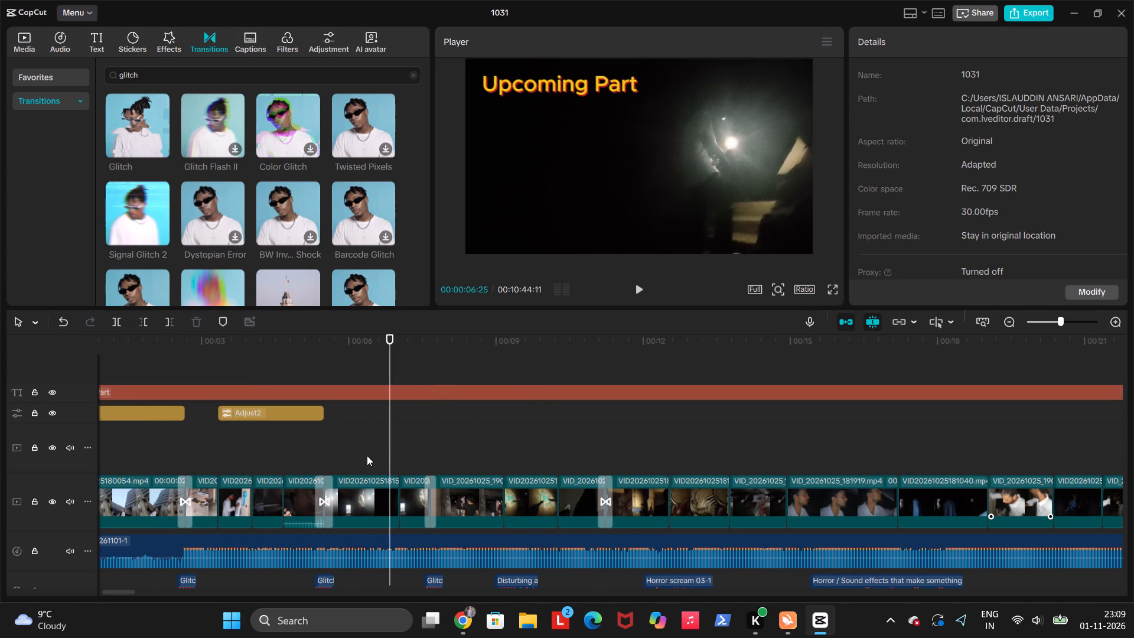
click(367, 455)
scroll(239, 460, right, 1)
click(239, 460)
scroll(236, 469, right, 1)
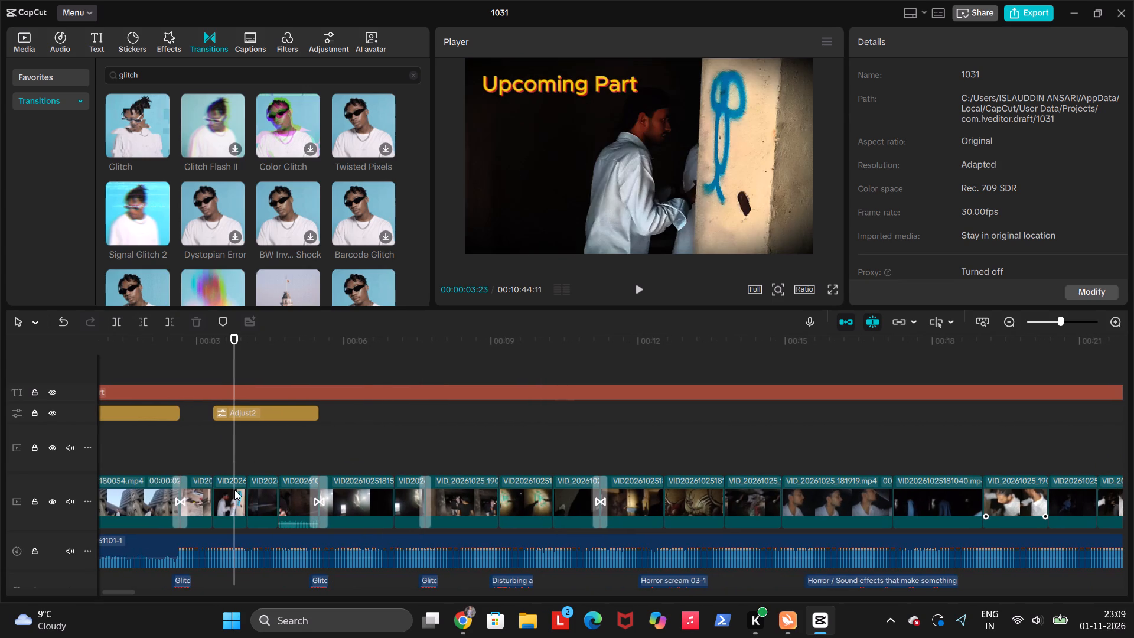
Play the "Upcoming Part" preview from the very beginning to review its clips.
click(151, 464)
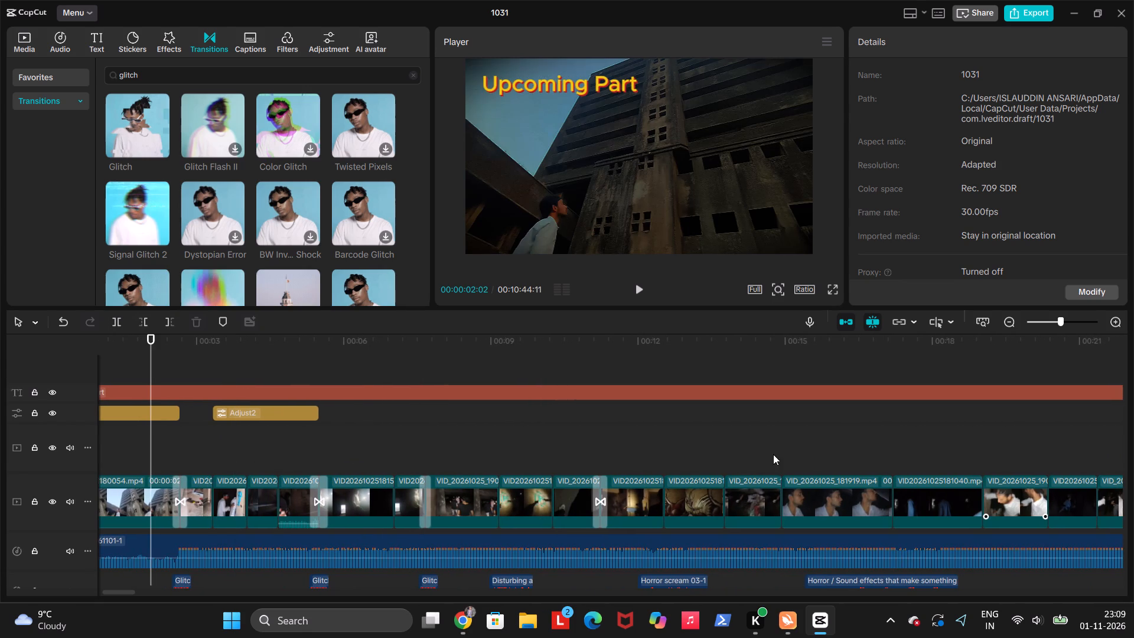
scroll(829, 454, left, 3)
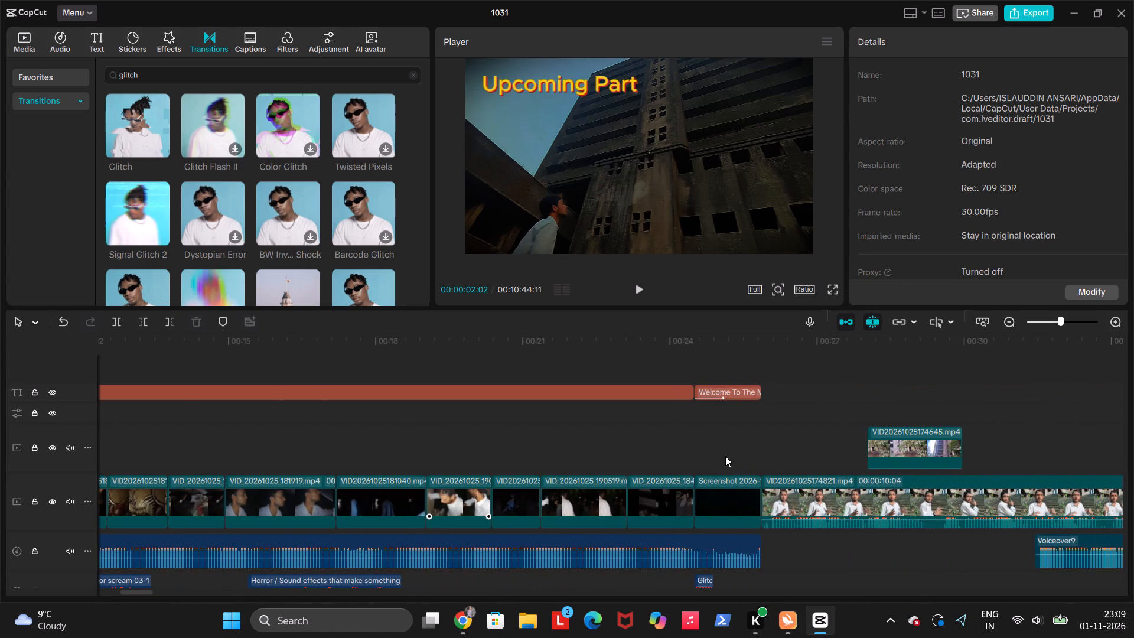
click(725, 456)
click(565, 448)
drag(565, 448, 0, 425)
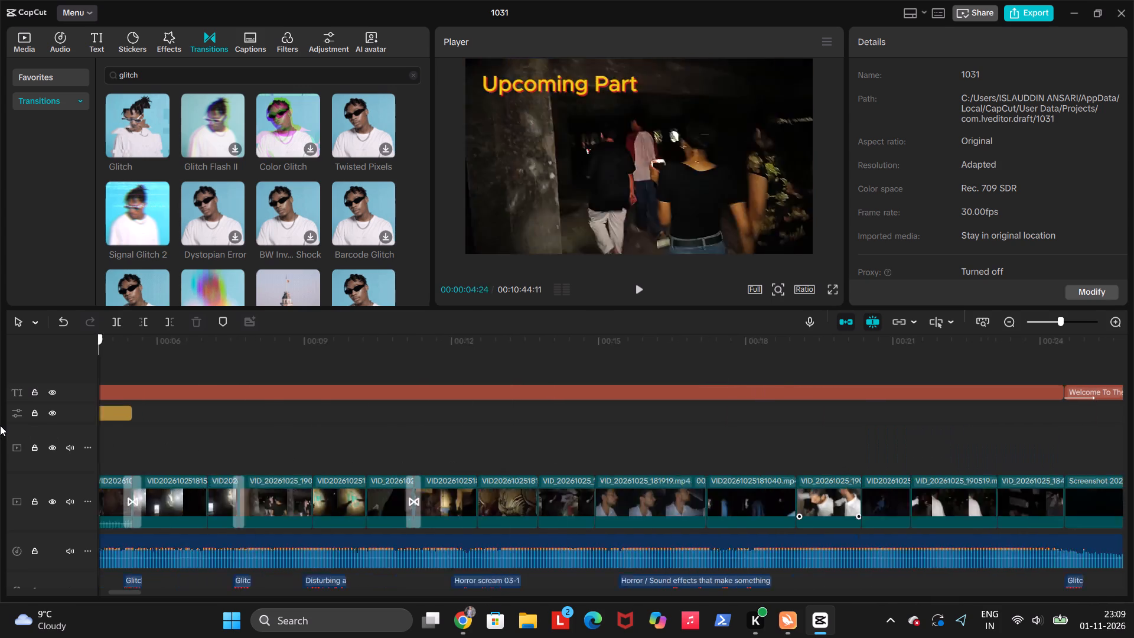
drag(0, 425, 0, 424)
key(space)
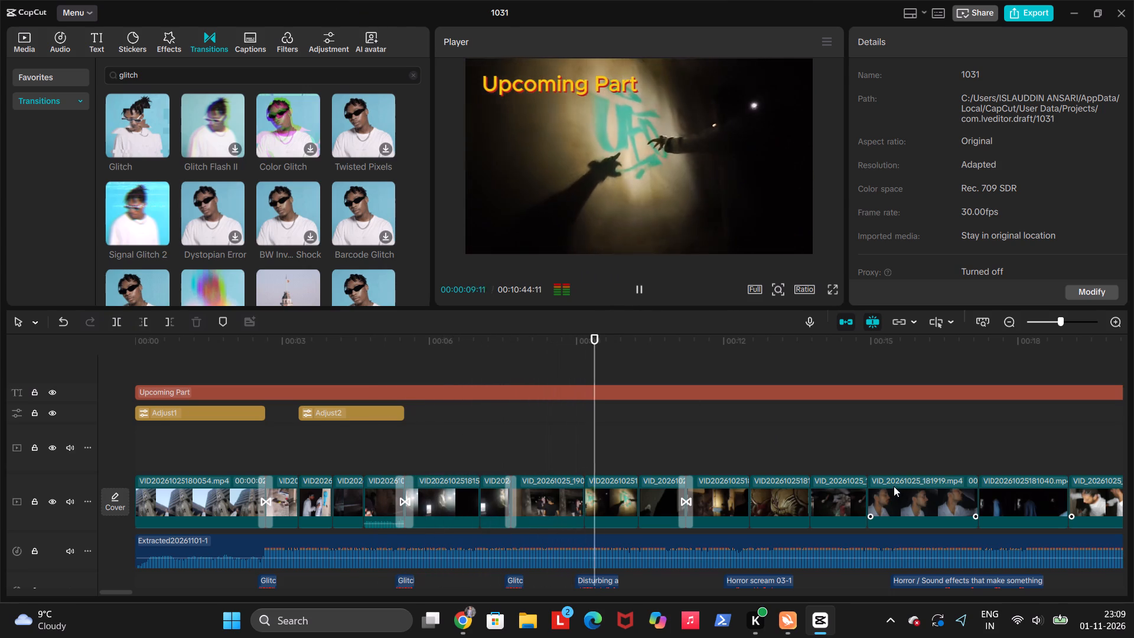
Raise the volume of the white-shirt clip at about 19 seconds to 0.0 dB, reduce it slightly, and play it back.
scroll(894, 486, left, 1)
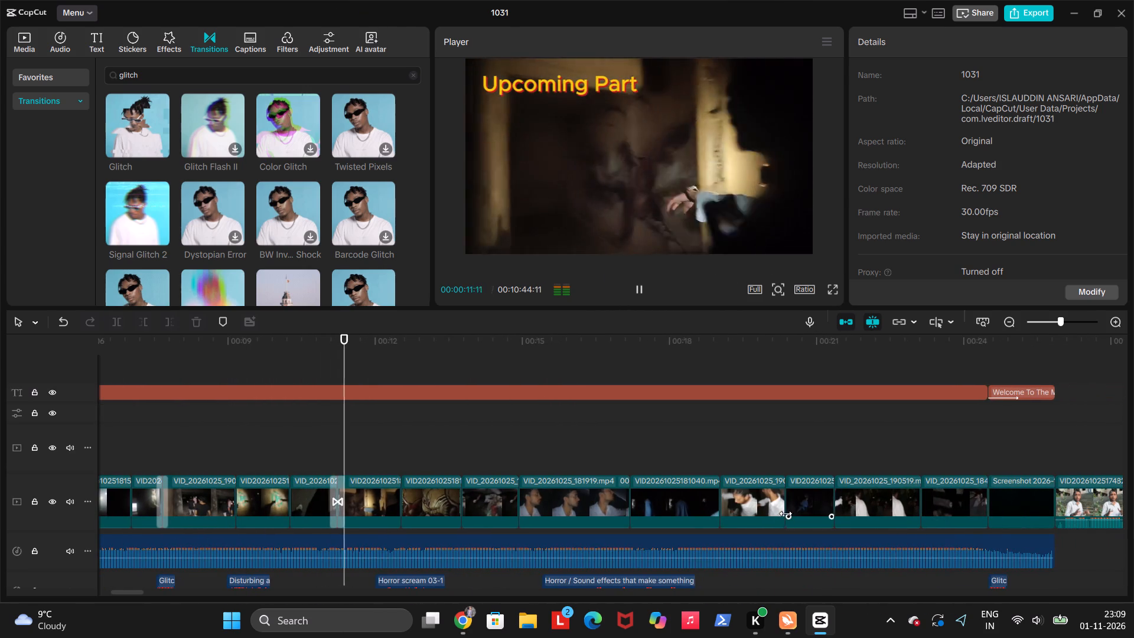
scroll(748, 506, left, 1)
click(748, 506)
scroll(750, 503, left, 1)
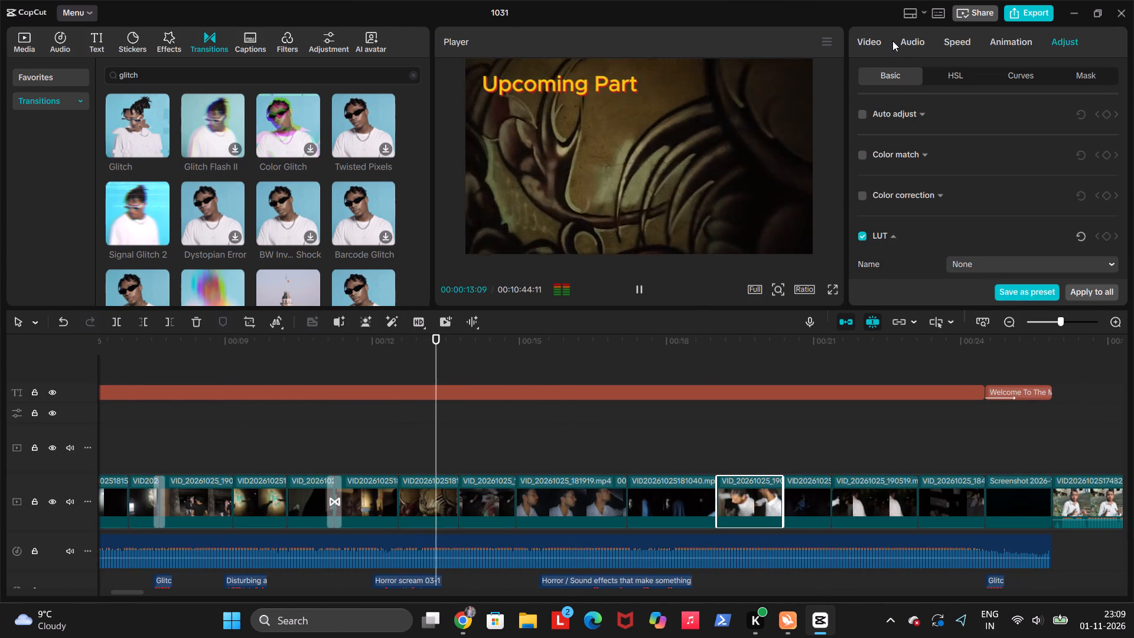
click(902, 39)
scroll(904, 39, left, 1)
scroll(934, 138, left, 2)
scroll(981, 154, left, 1)
click(982, 154)
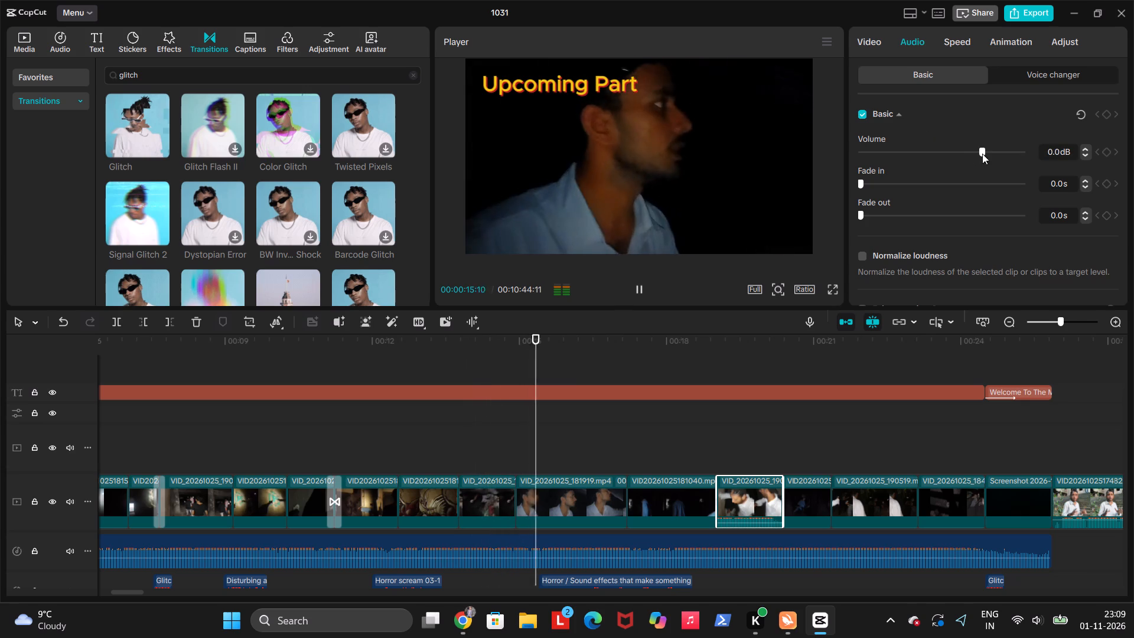
scroll(983, 154, left, 1)
scroll(695, 396, left, 1)
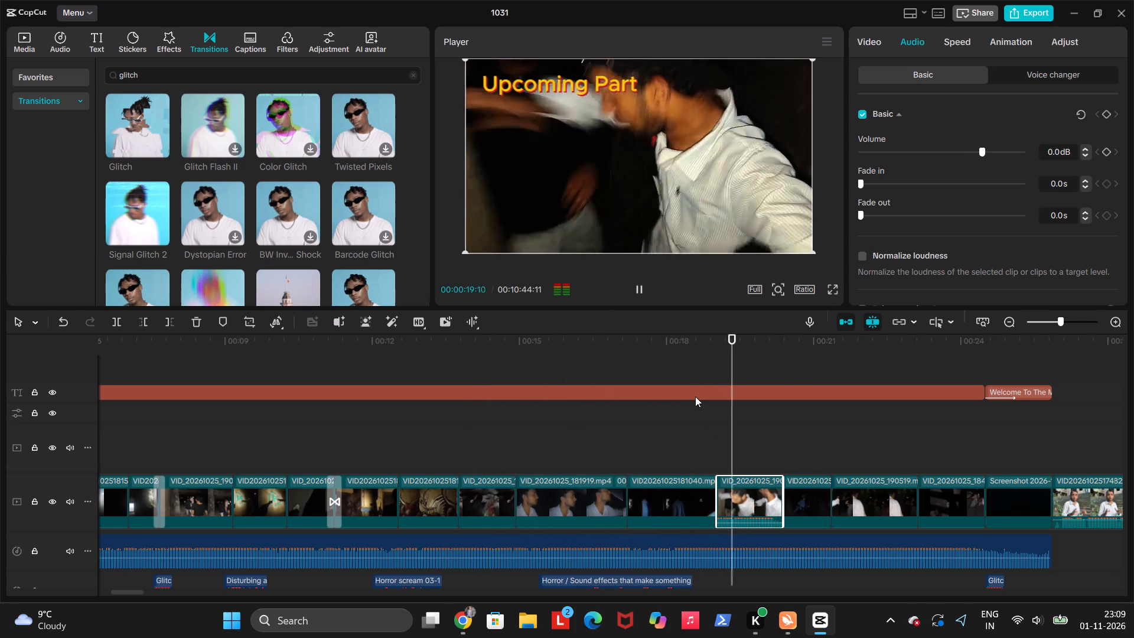
key(space)
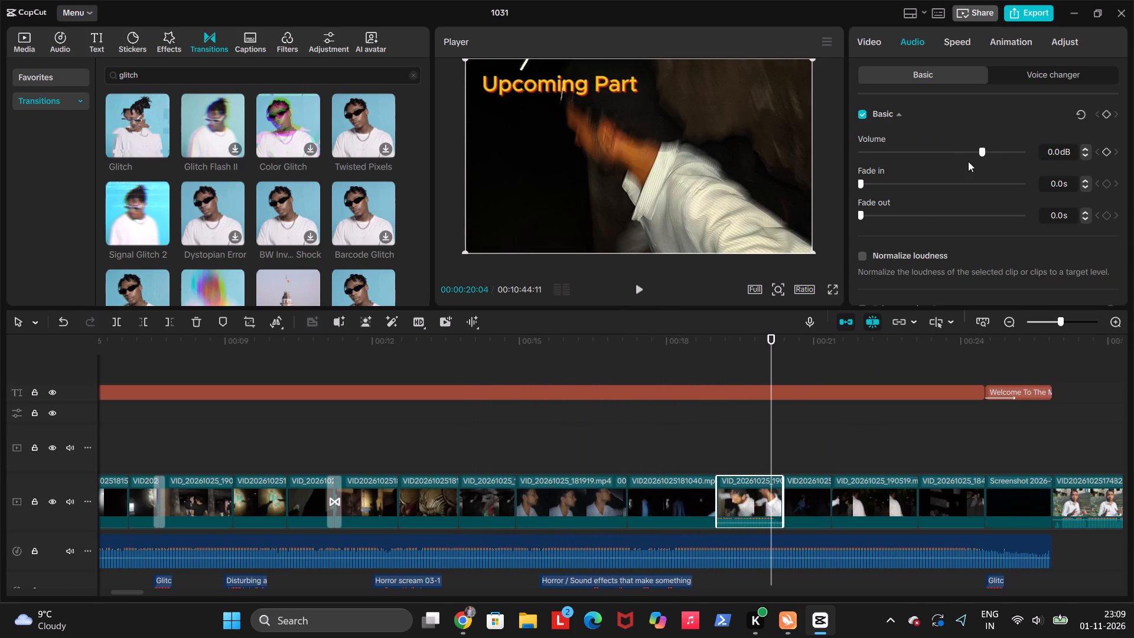
click(964, 150)
click(714, 438)
key(space)
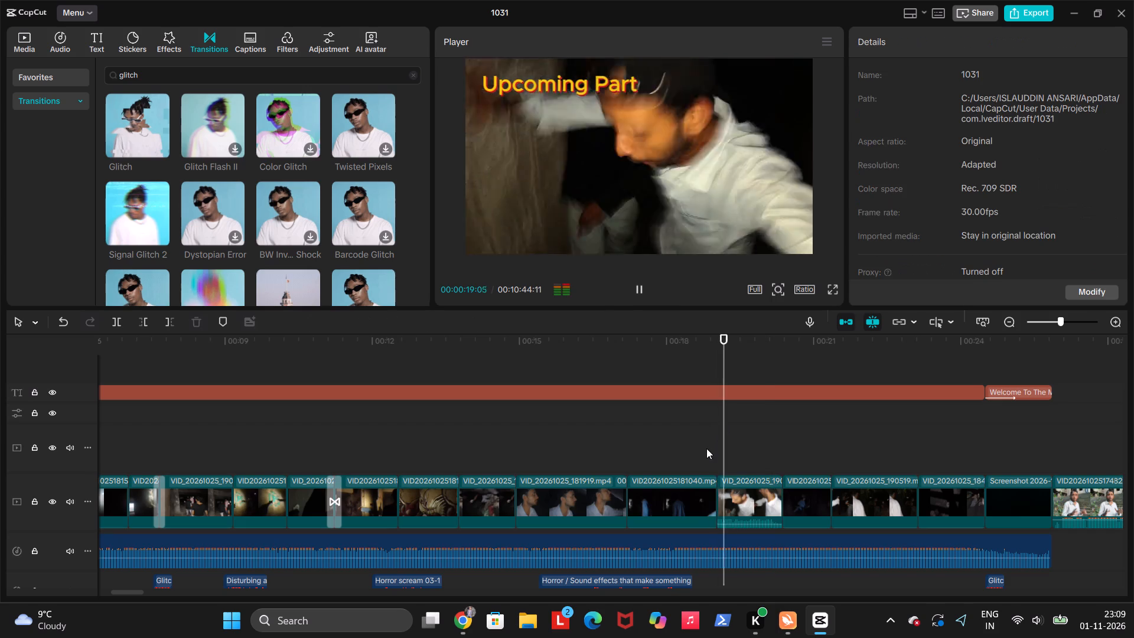
click(693, 463)
key(space)
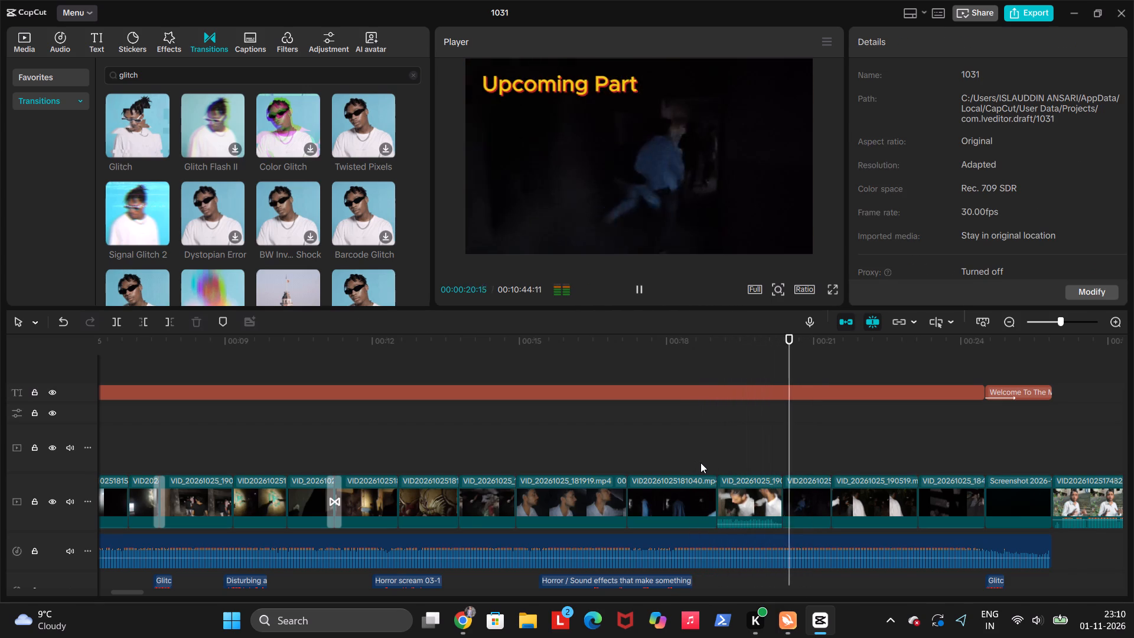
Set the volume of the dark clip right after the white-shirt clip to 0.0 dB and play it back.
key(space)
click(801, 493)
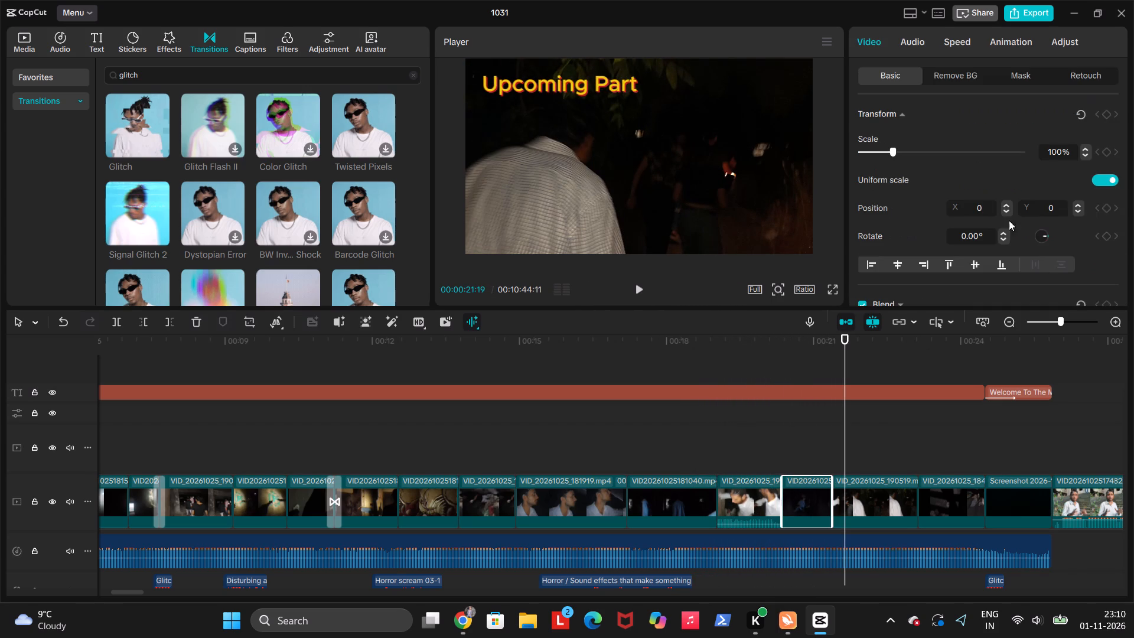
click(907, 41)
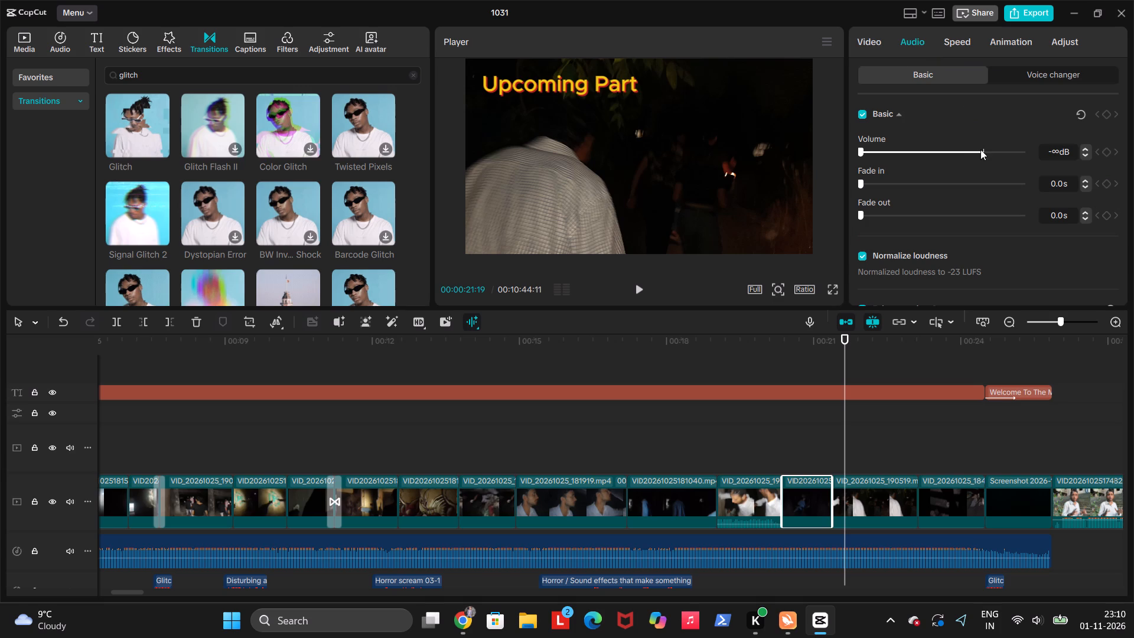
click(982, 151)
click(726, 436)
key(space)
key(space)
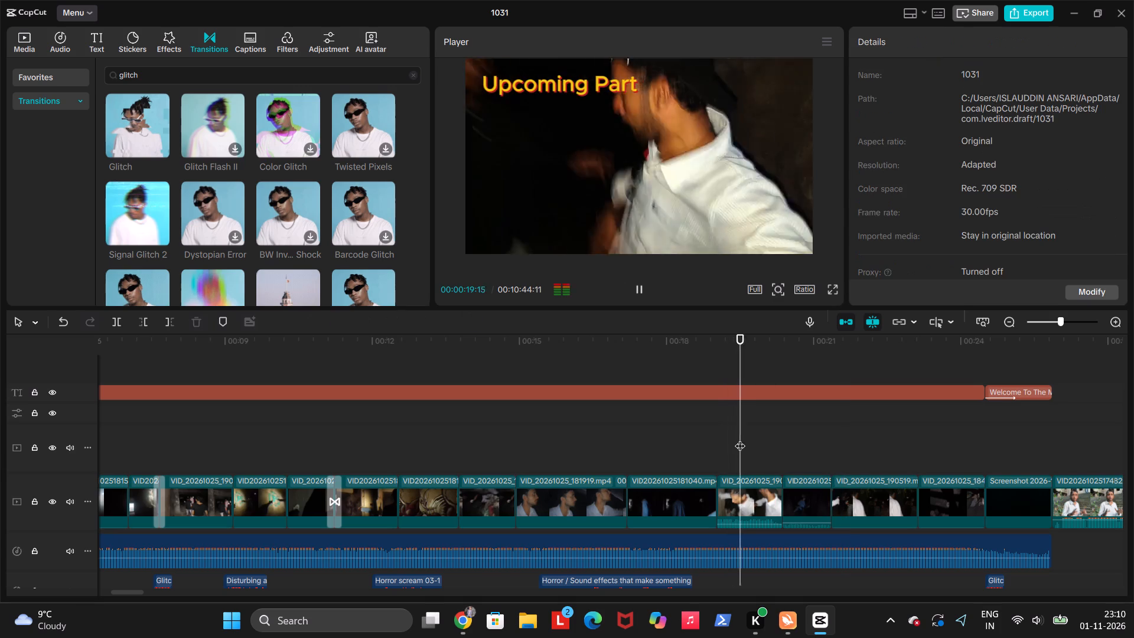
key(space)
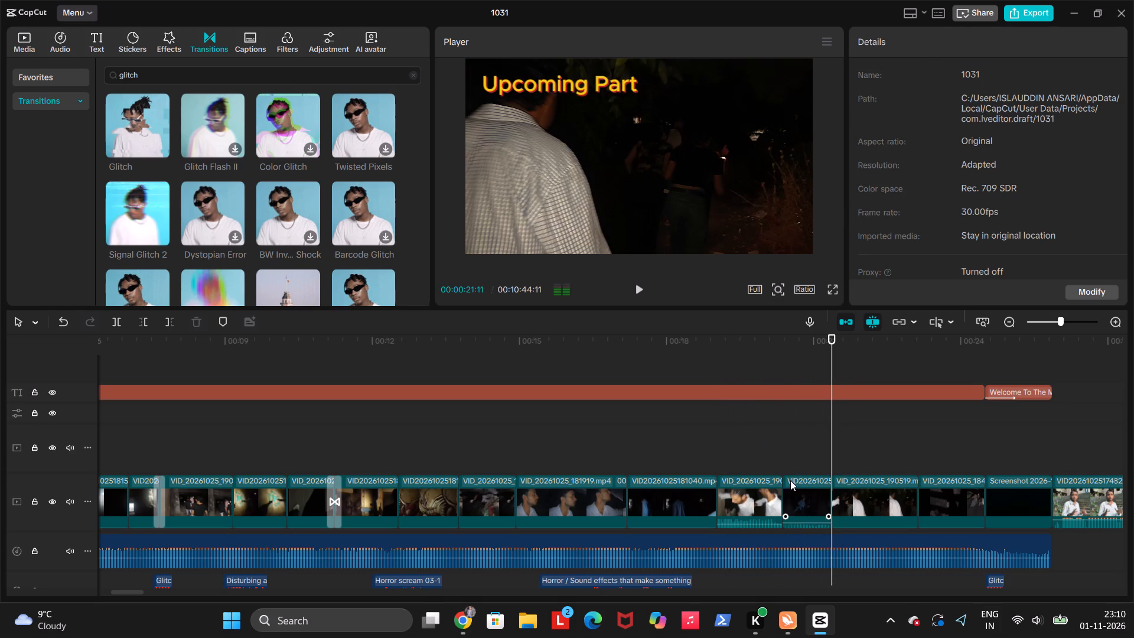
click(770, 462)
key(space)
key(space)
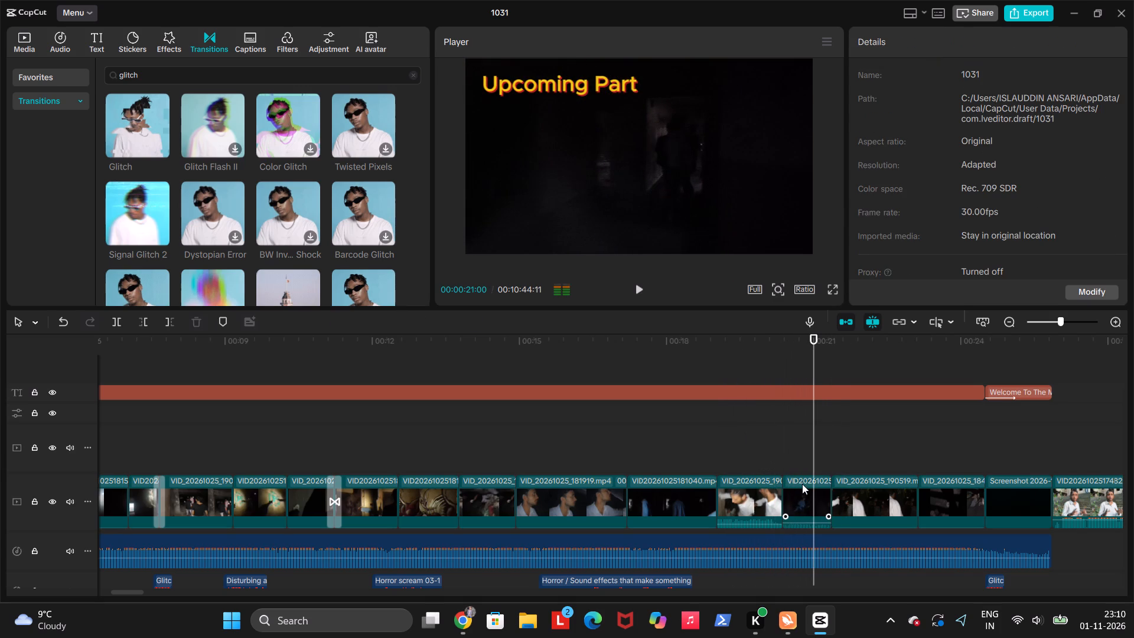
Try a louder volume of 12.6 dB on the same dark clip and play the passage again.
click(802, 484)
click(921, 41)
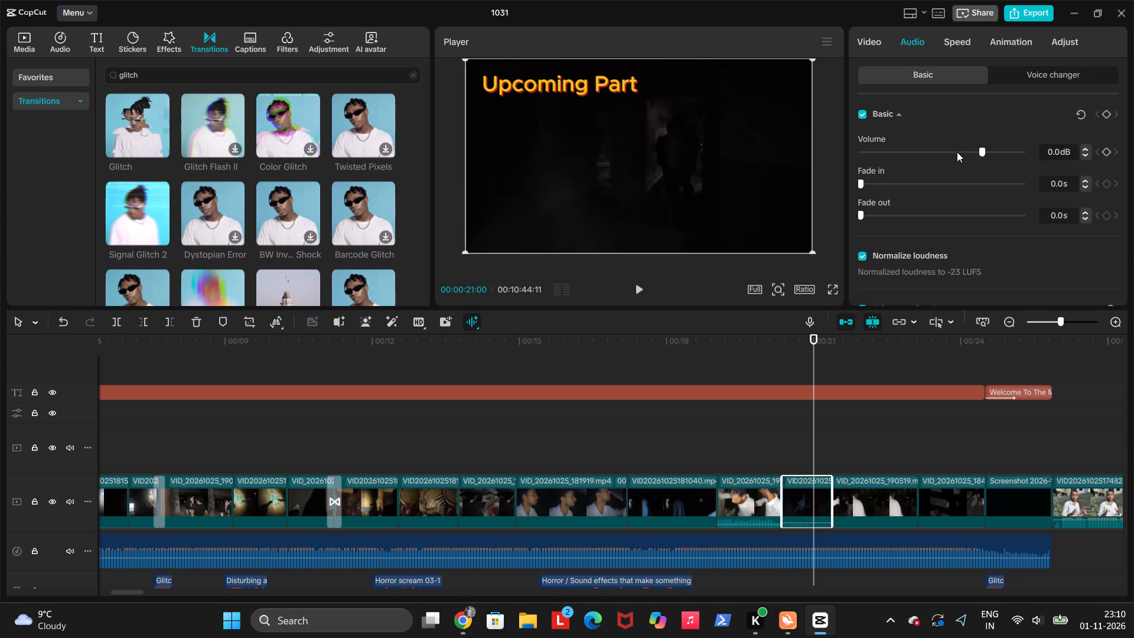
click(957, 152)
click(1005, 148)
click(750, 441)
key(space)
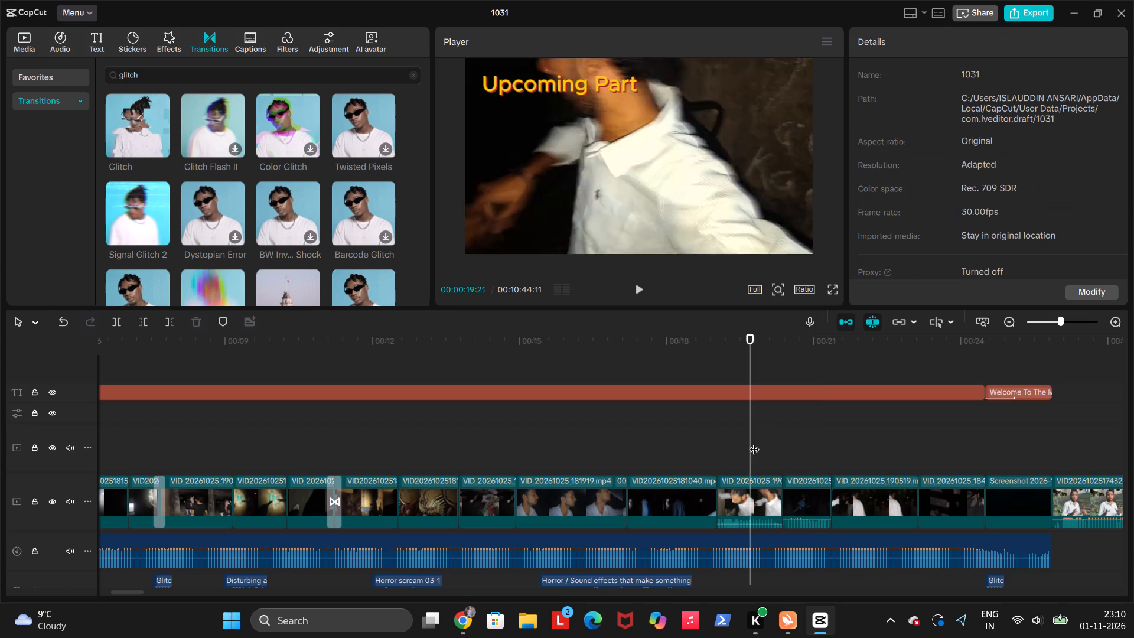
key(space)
Set the dark clip's volume to -22.7 dB and play from the white-shirt clip through to the welcome title.
click(810, 501)
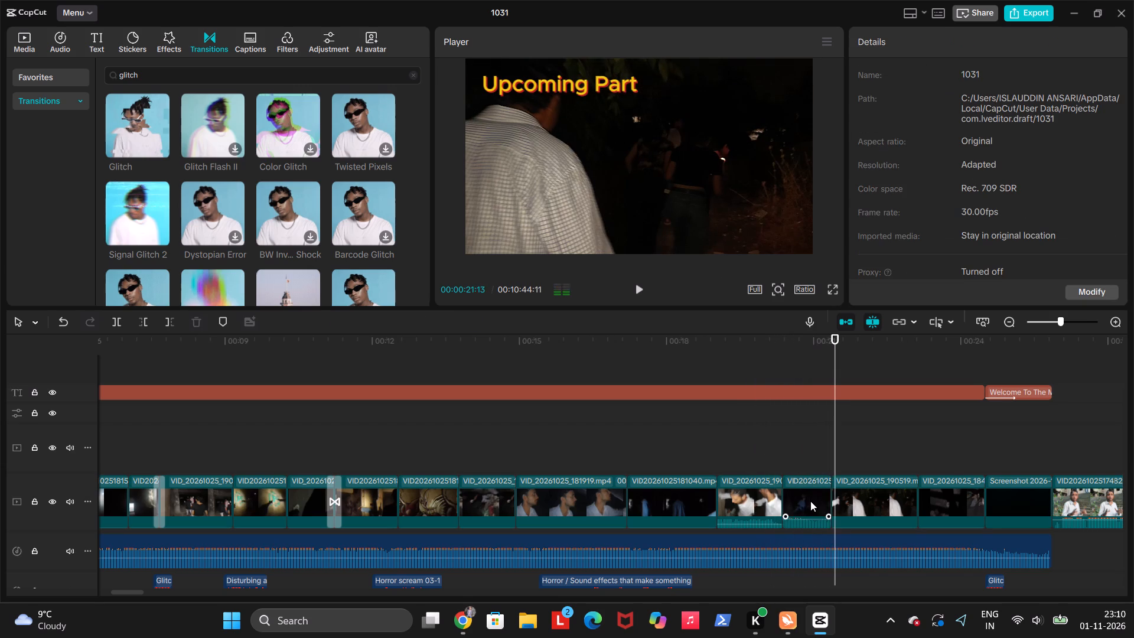
click(913, 36)
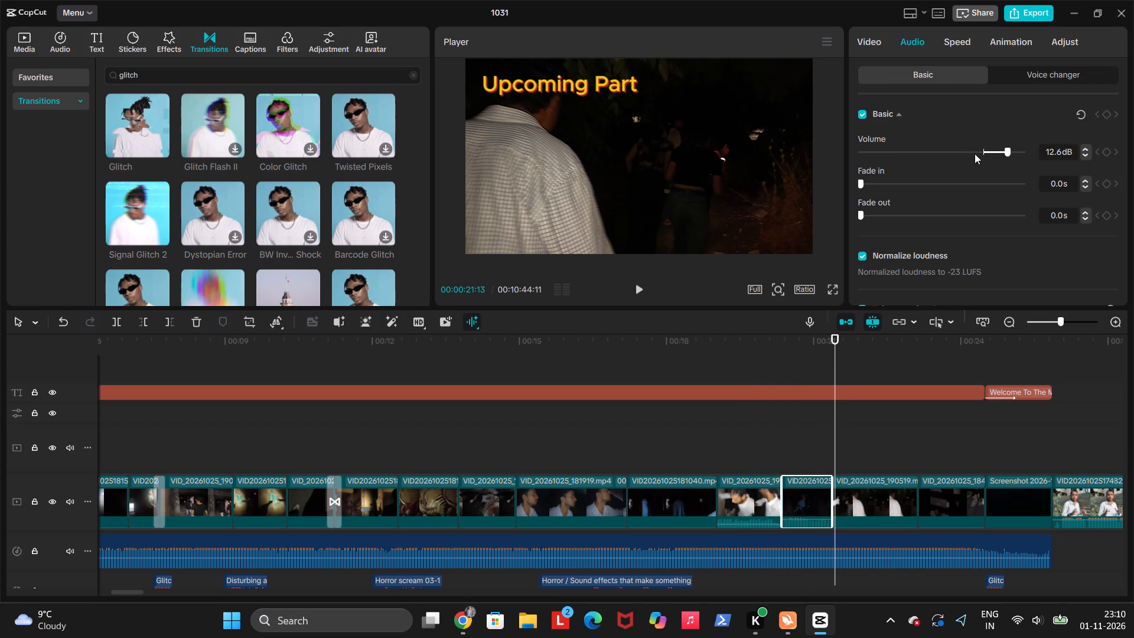
click(933, 152)
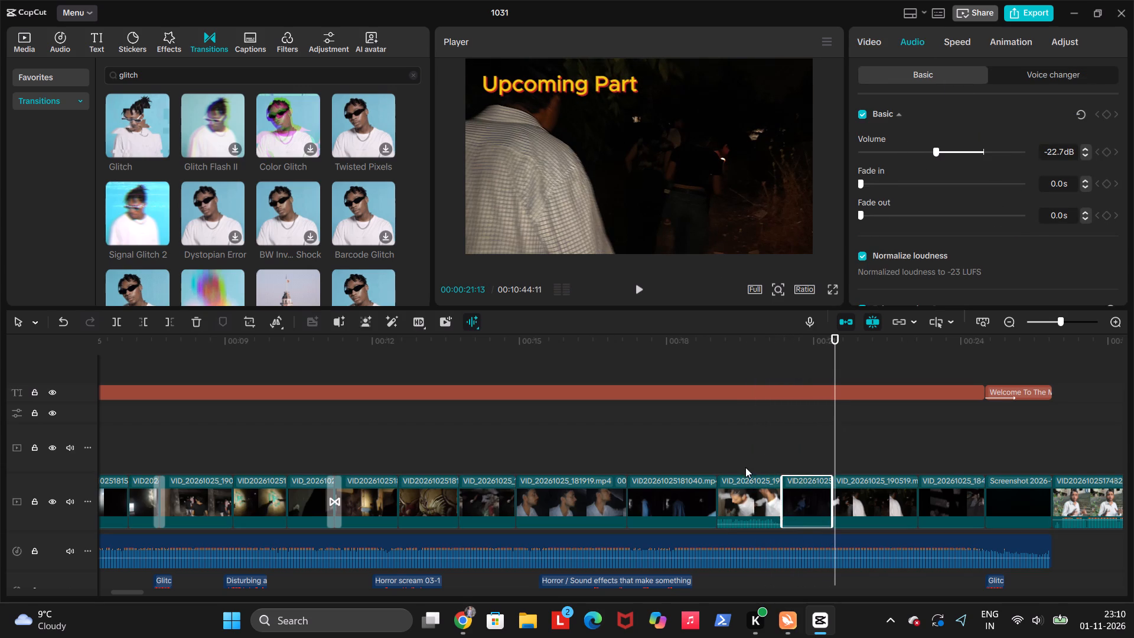
click(741, 462)
key(space)
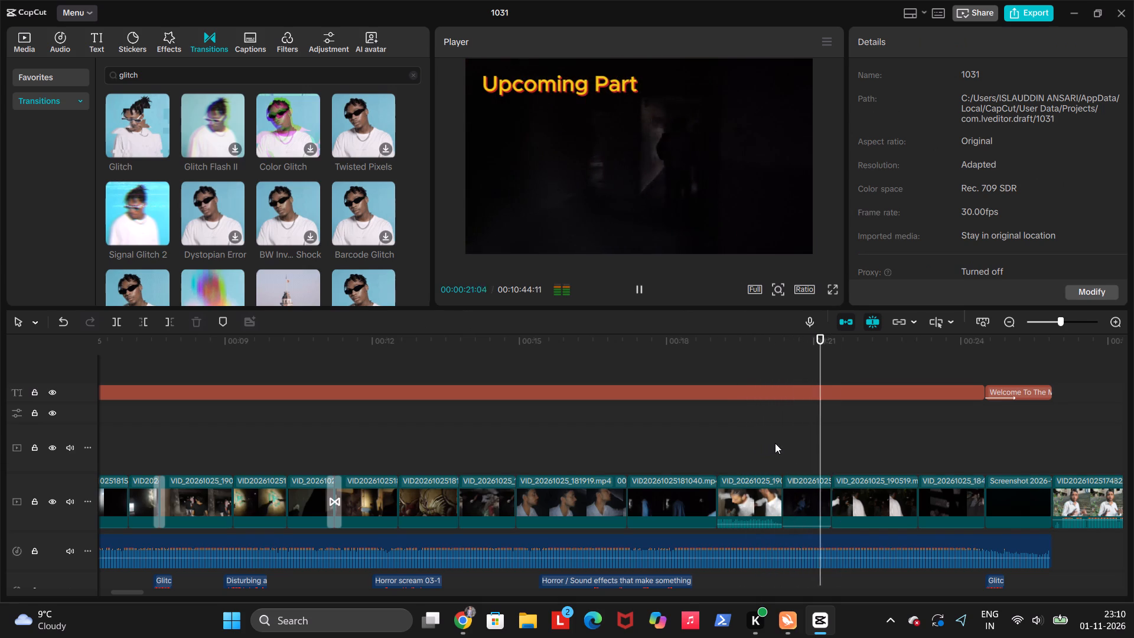
key(space)
key(space)
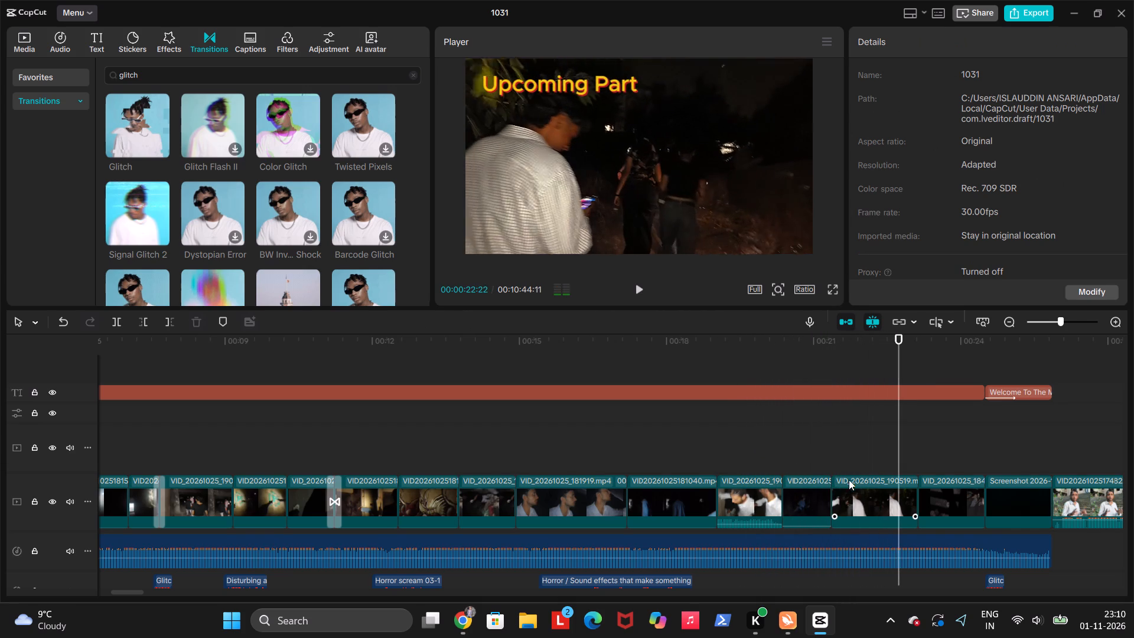
key(space)
key(space)
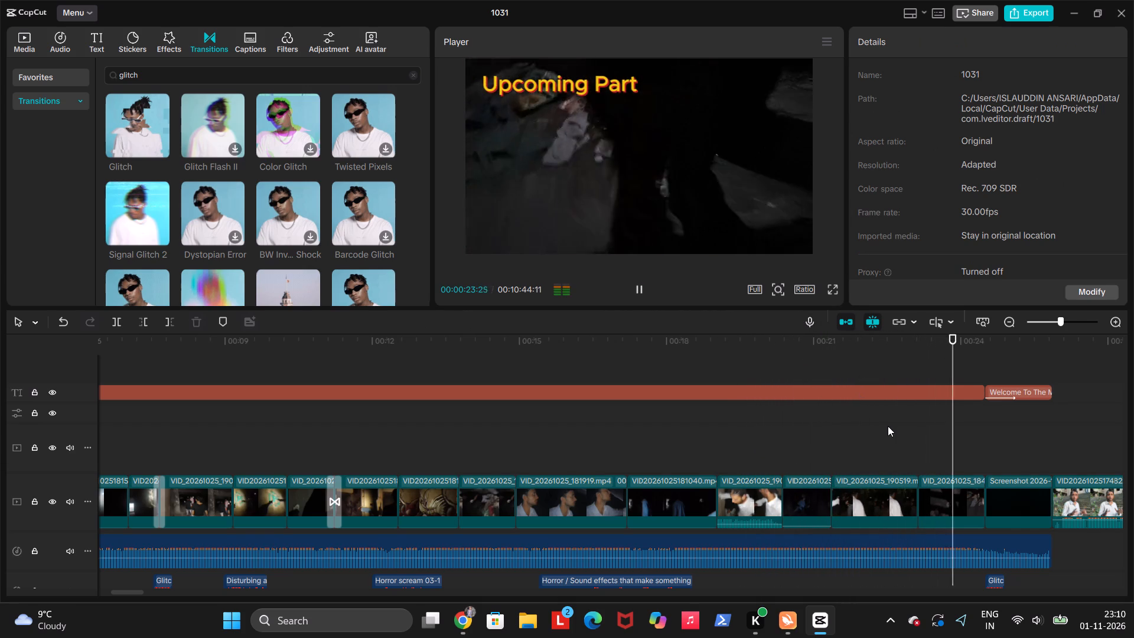
key(space)
Give the opening building clip a Fade In animation with a duration of 0.8 s.
click(959, 444)
click(800, 443)
drag(800, 443, 787, 443)
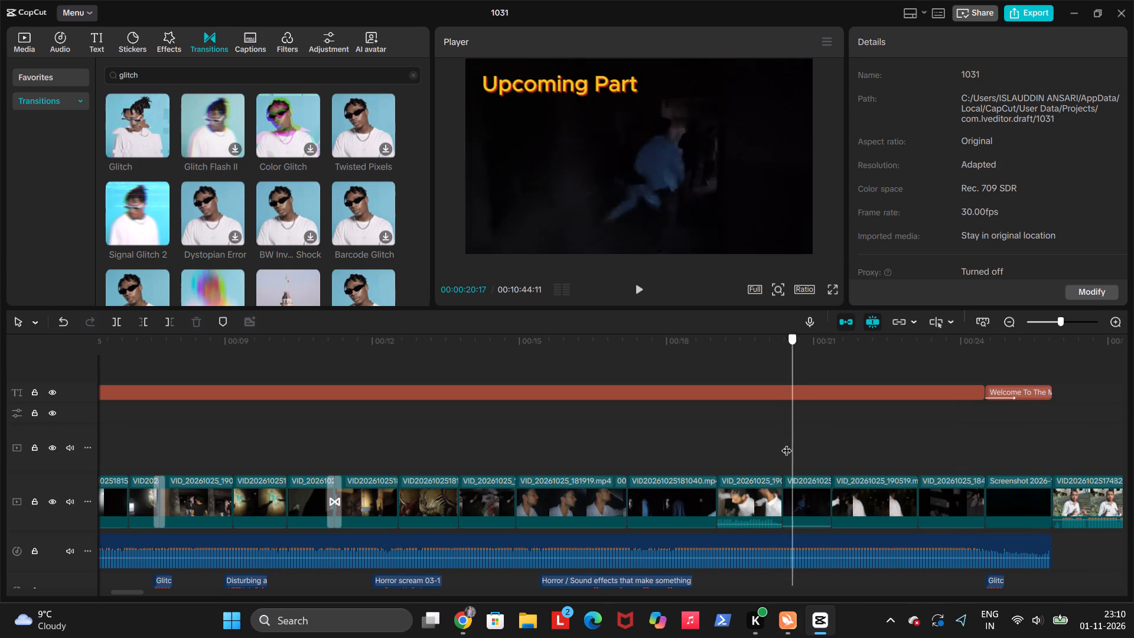
drag(787, 443, 0, 305)
key(space)
key(space)
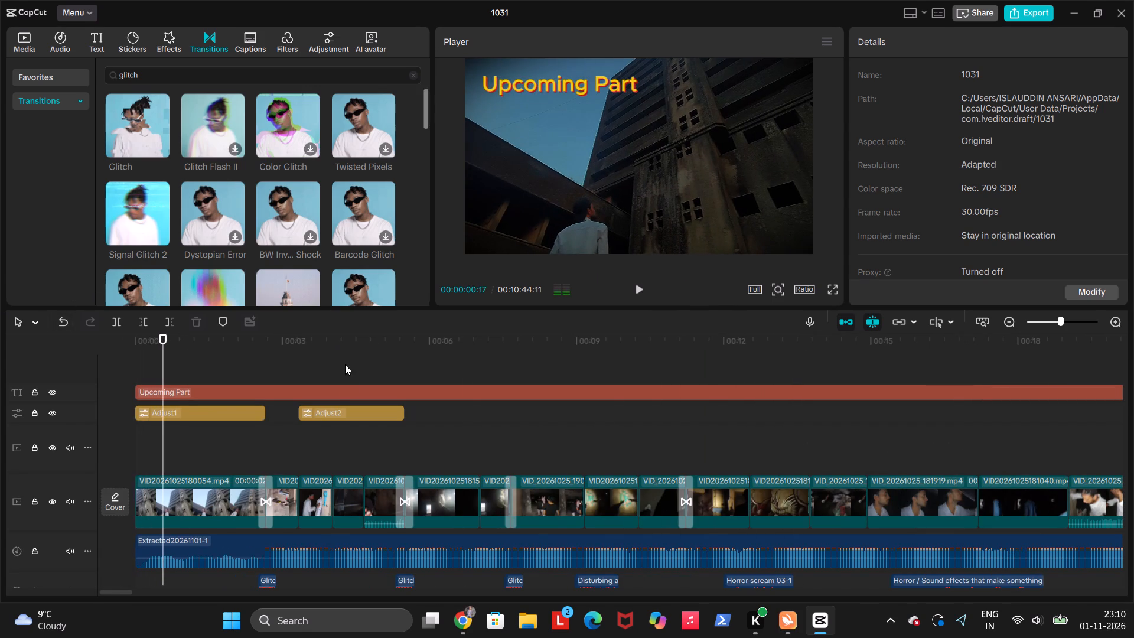
click(189, 500)
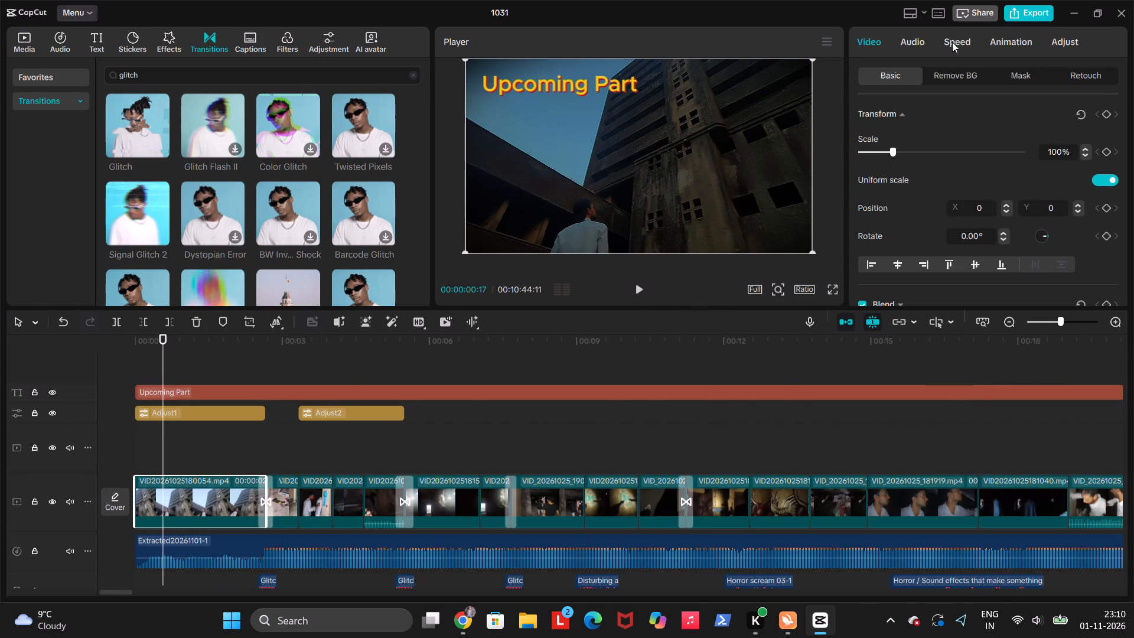
click(998, 44)
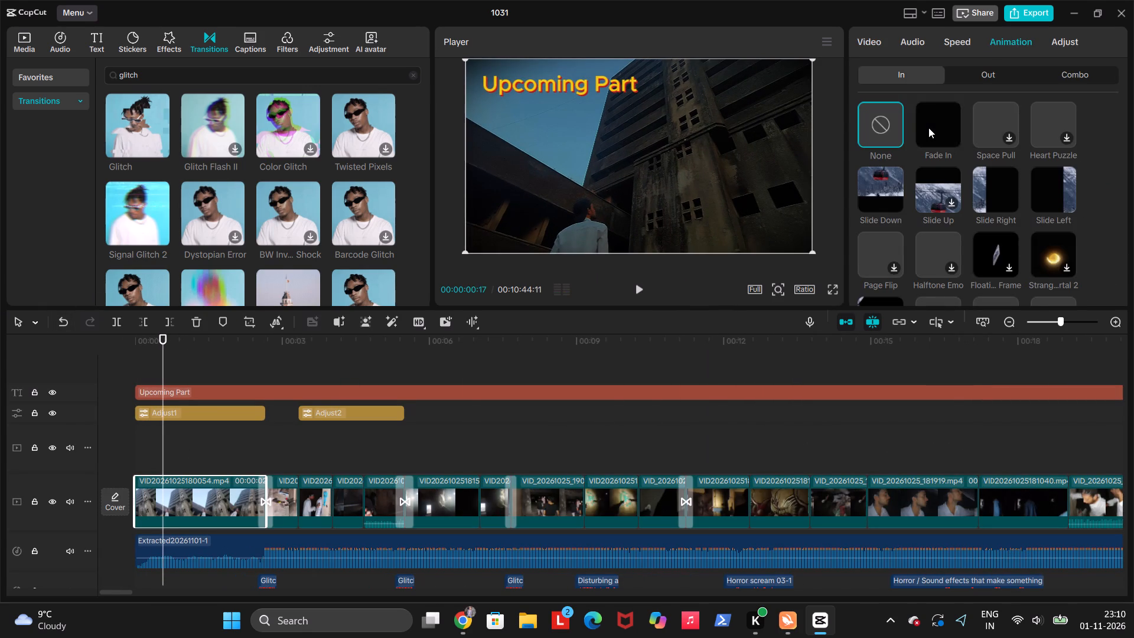
click(928, 128)
click(1011, 293)
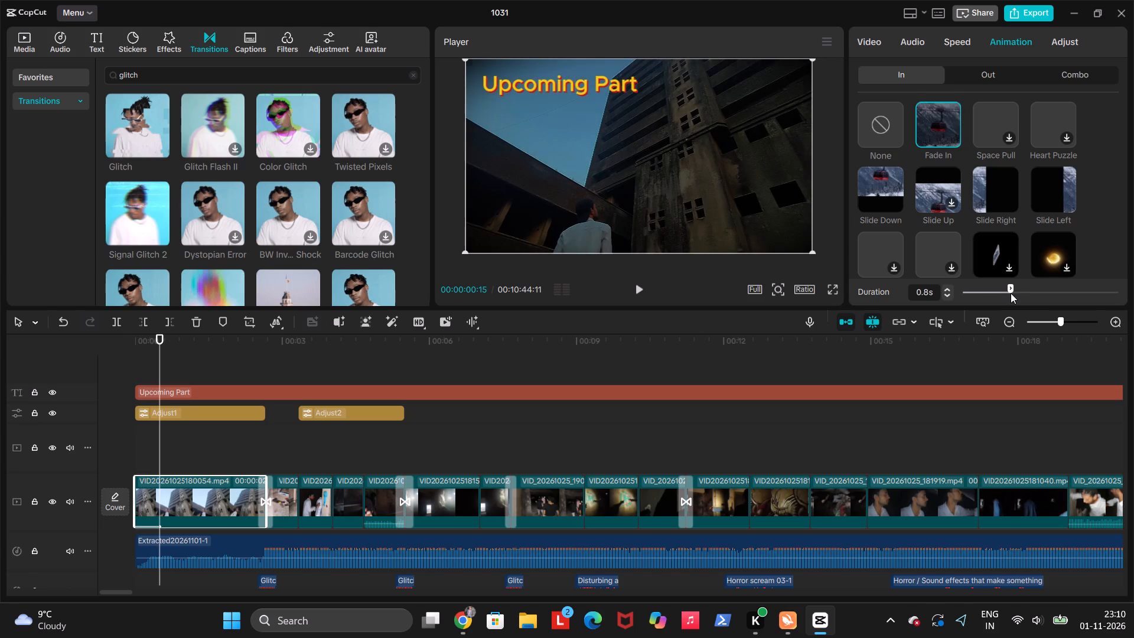
Play the preview from the start to about 12 seconds to check the opening fade and the glitch cuts.
double_click(135, 440)
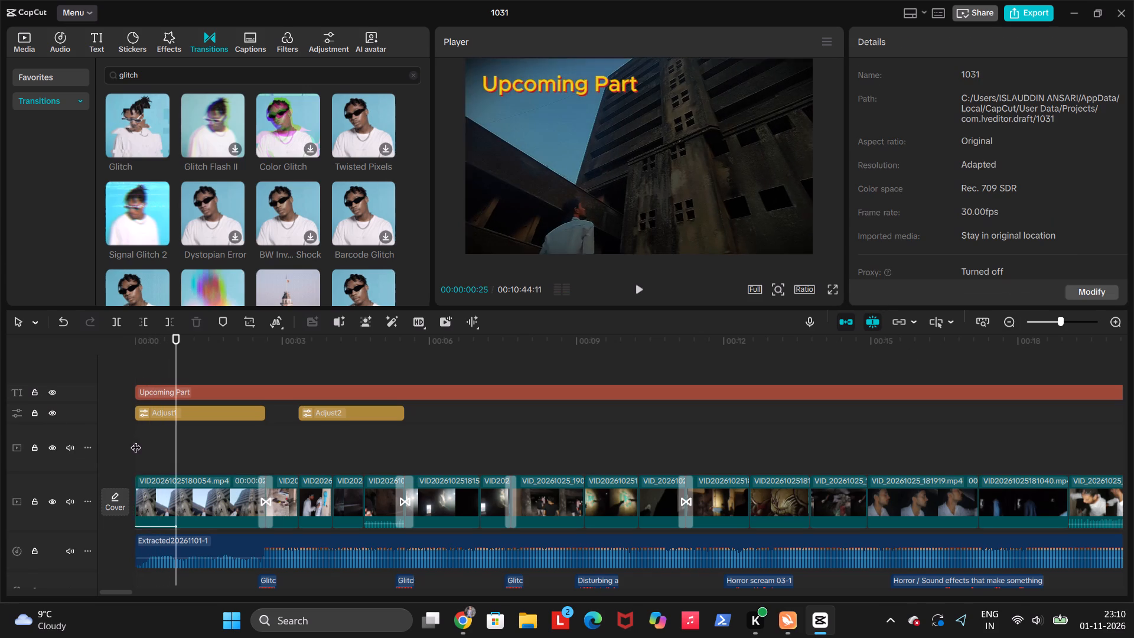
key(space)
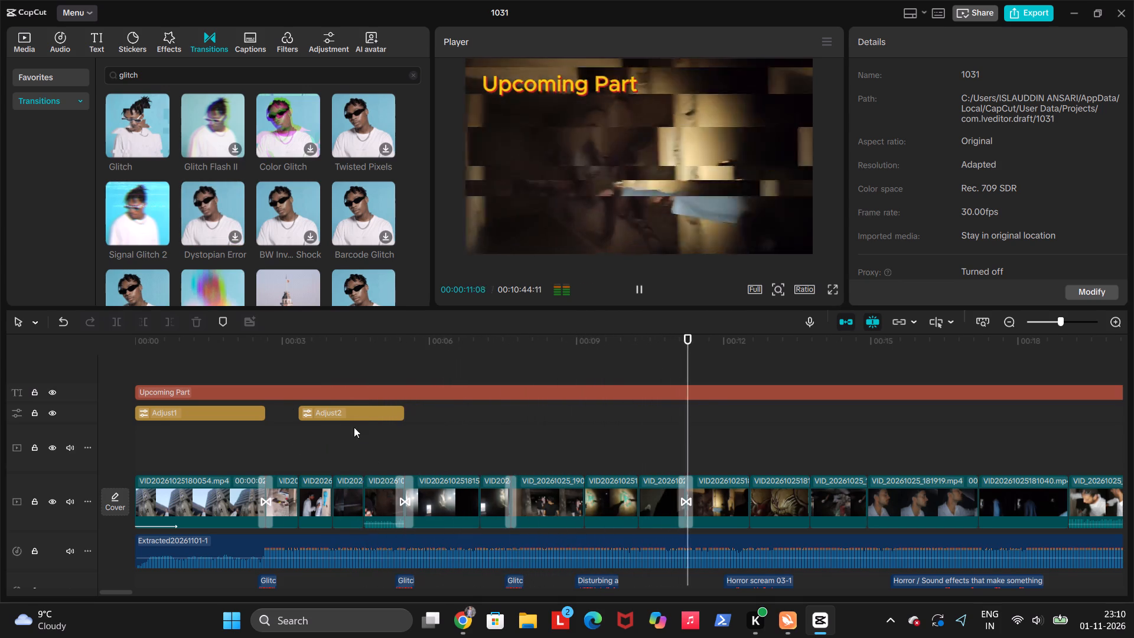
key(space)
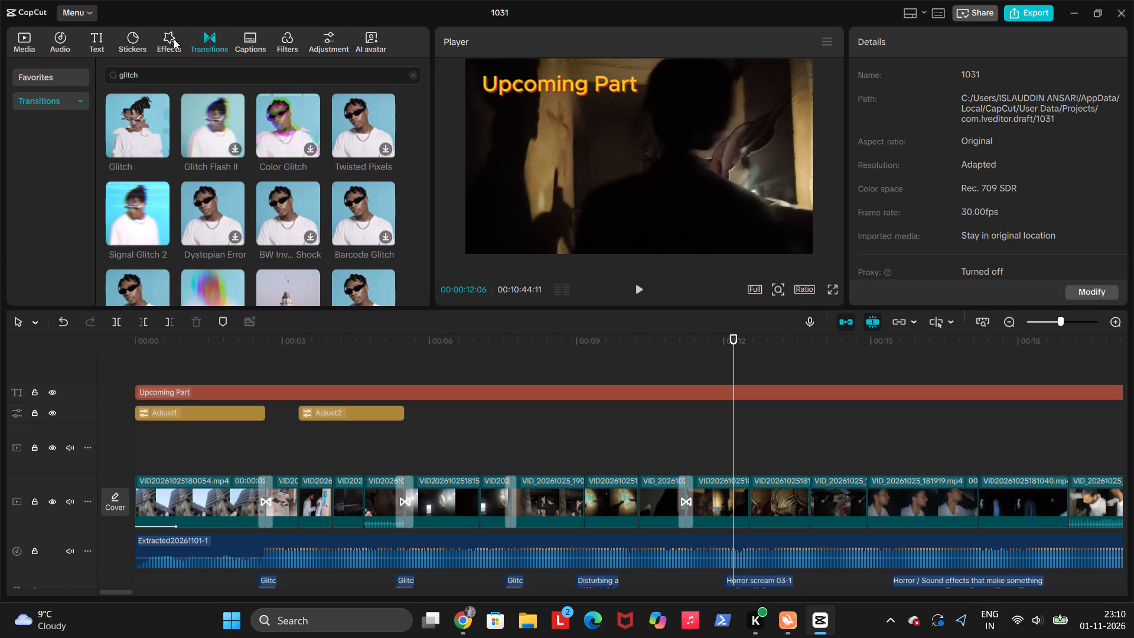
Browse the existing suspense horror sound results in the audio library and audition "Horror scream 03-1 (high reverb)".
click(69, 44)
scroll(249, 154, down, 1)
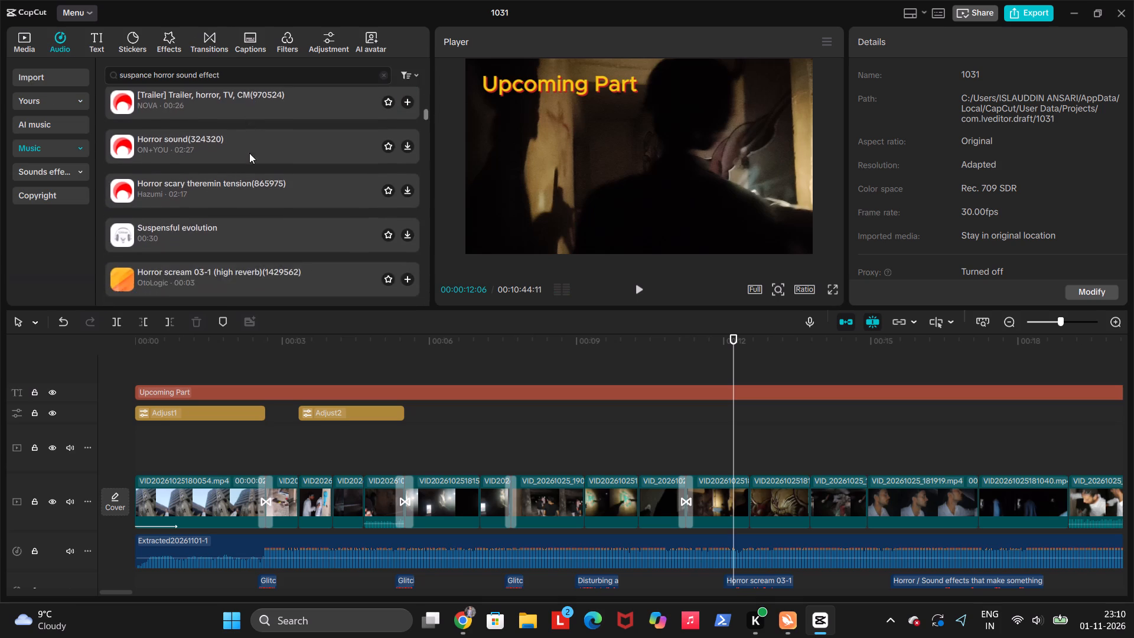
scroll(249, 153, down, 1)
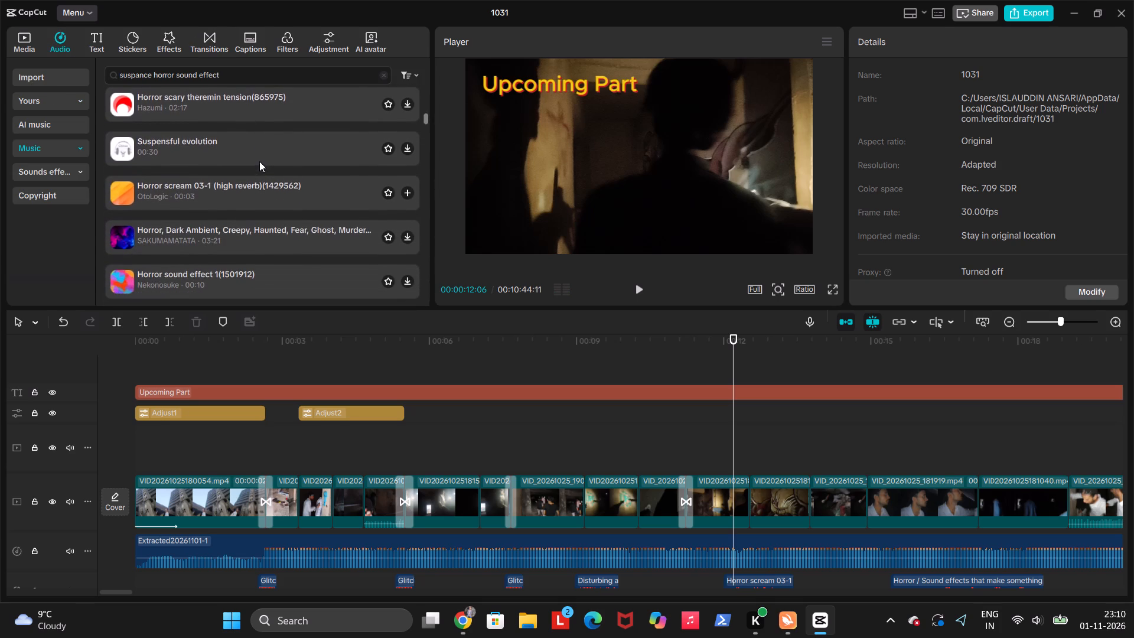
scroll(259, 161, down, 2)
click(256, 189)
scroll(258, 190, down, 1)
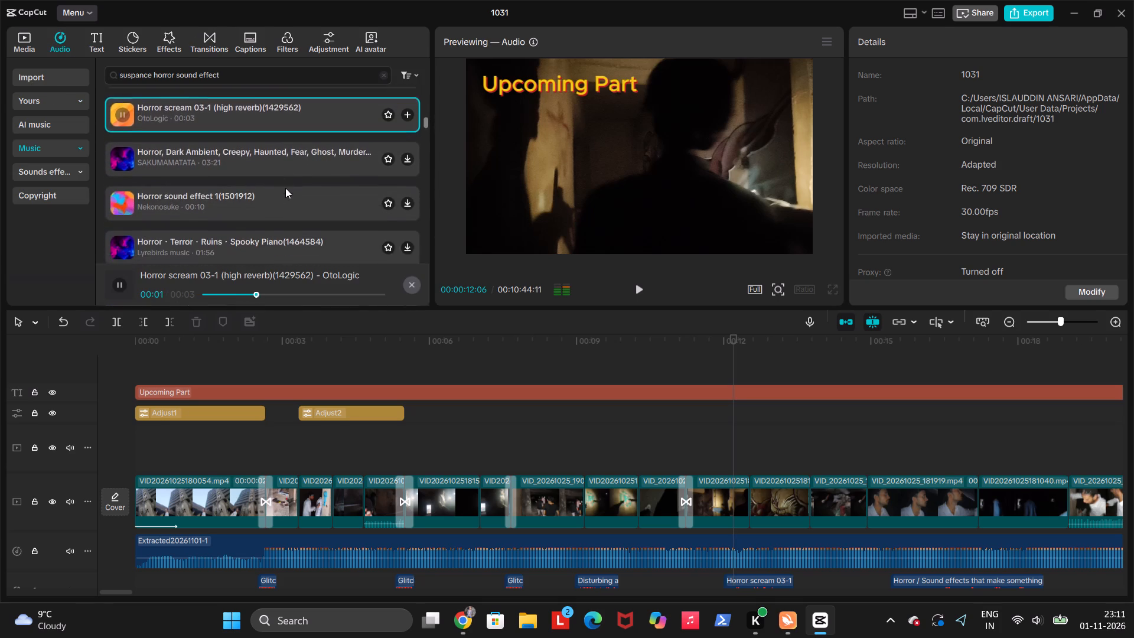
scroll(285, 188, down, 1)
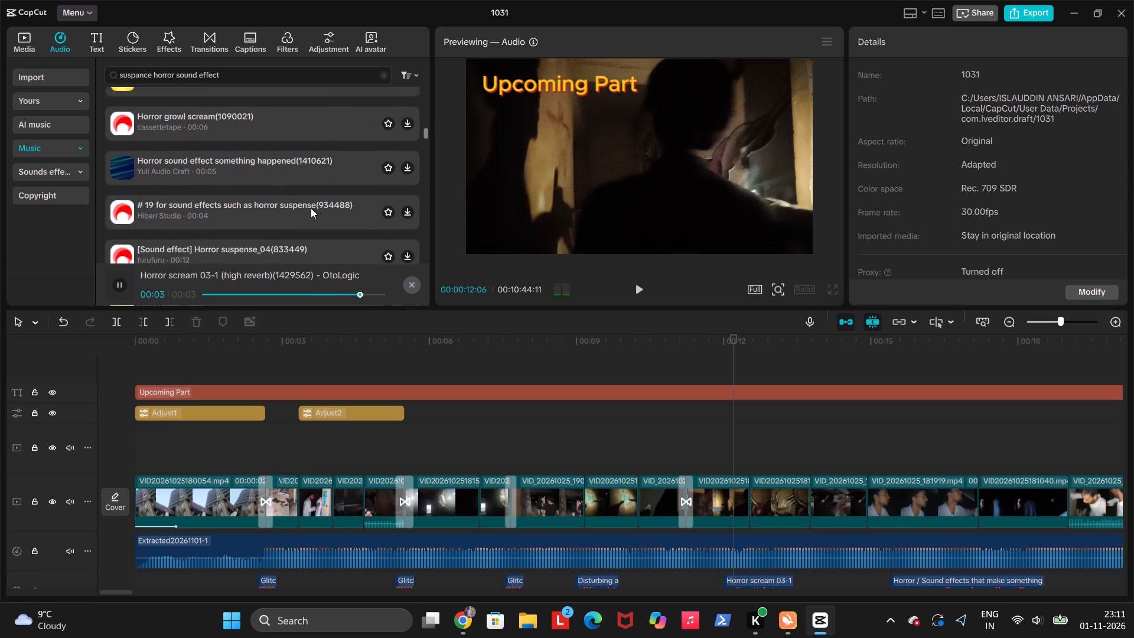
scroll(311, 208, down, 2)
scroll(315, 211, left, 1)
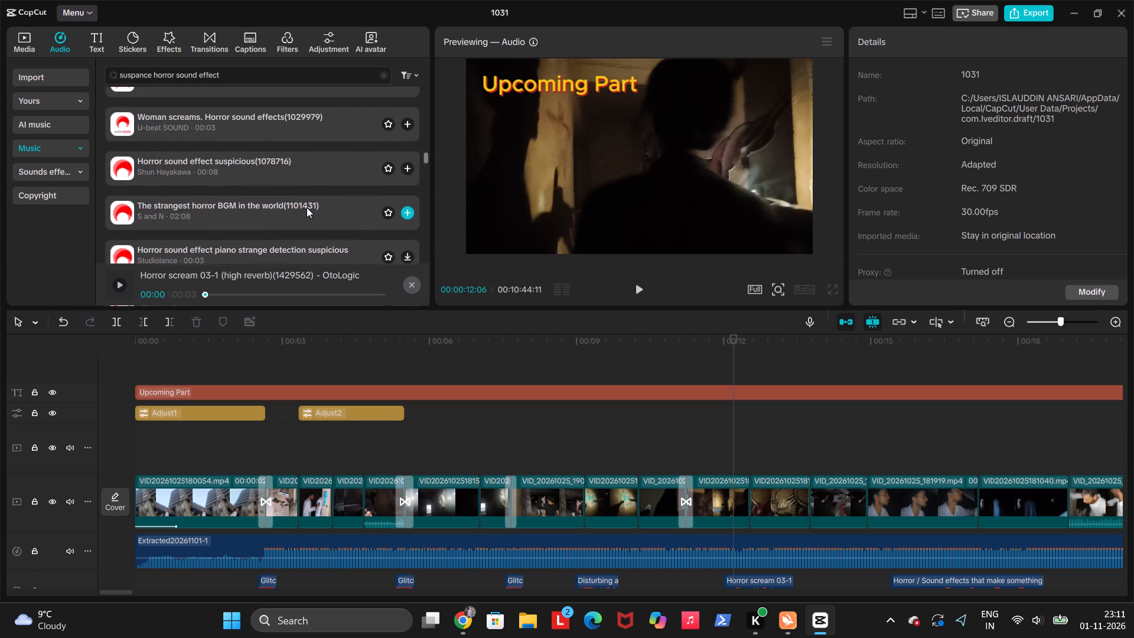
scroll(307, 207, left, 1)
scroll(297, 156, left, 1)
Audition and compare the woman screams, suspicious horror, impact scene one shot and "The strangest horror BGM in the world" sounds.
click(297, 130)
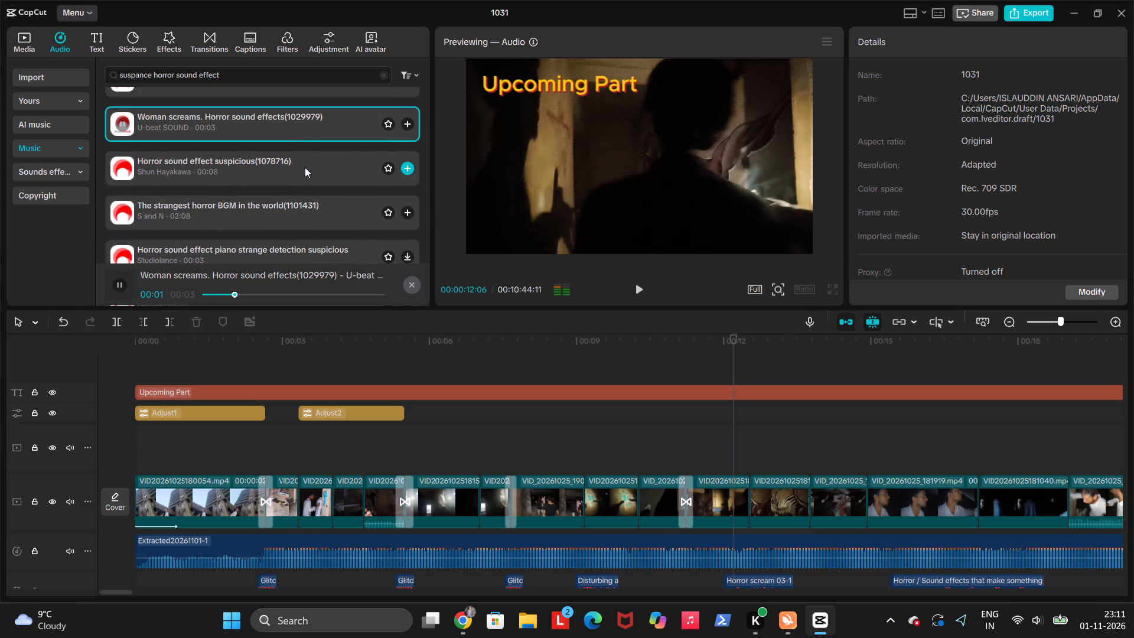
click(307, 168)
click(304, 208)
scroll(304, 208, left, 1)
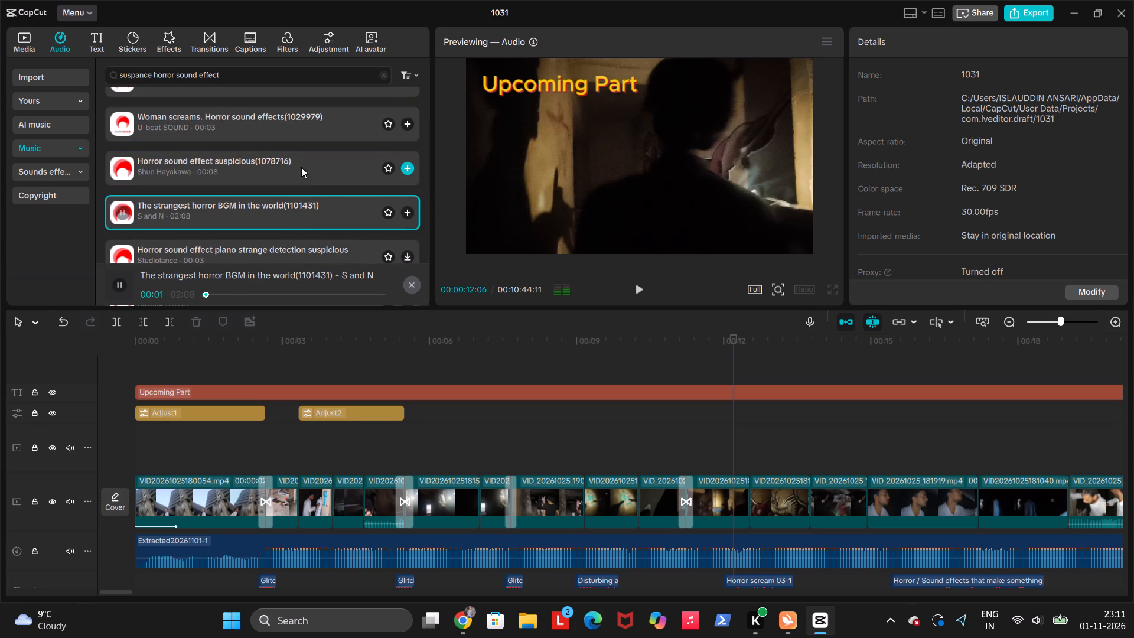
scroll(285, 130, left, 1)
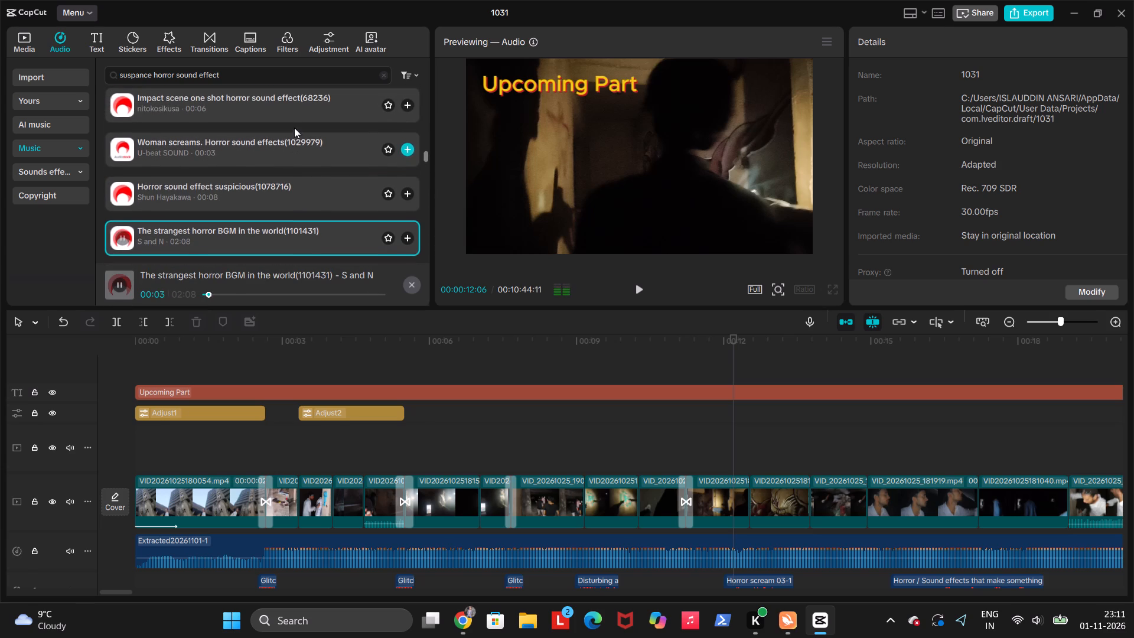
scroll(294, 128, left, 1)
click(288, 110)
scroll(288, 110, left, 3)
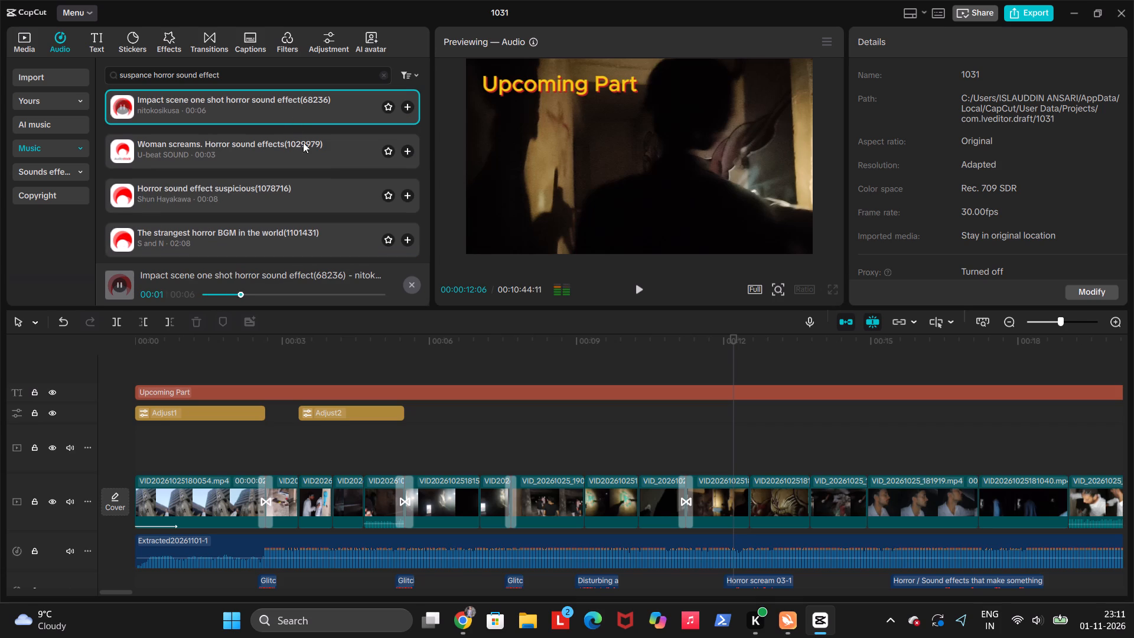
scroll(303, 160, left, 1)
click(303, 160)
click(309, 186)
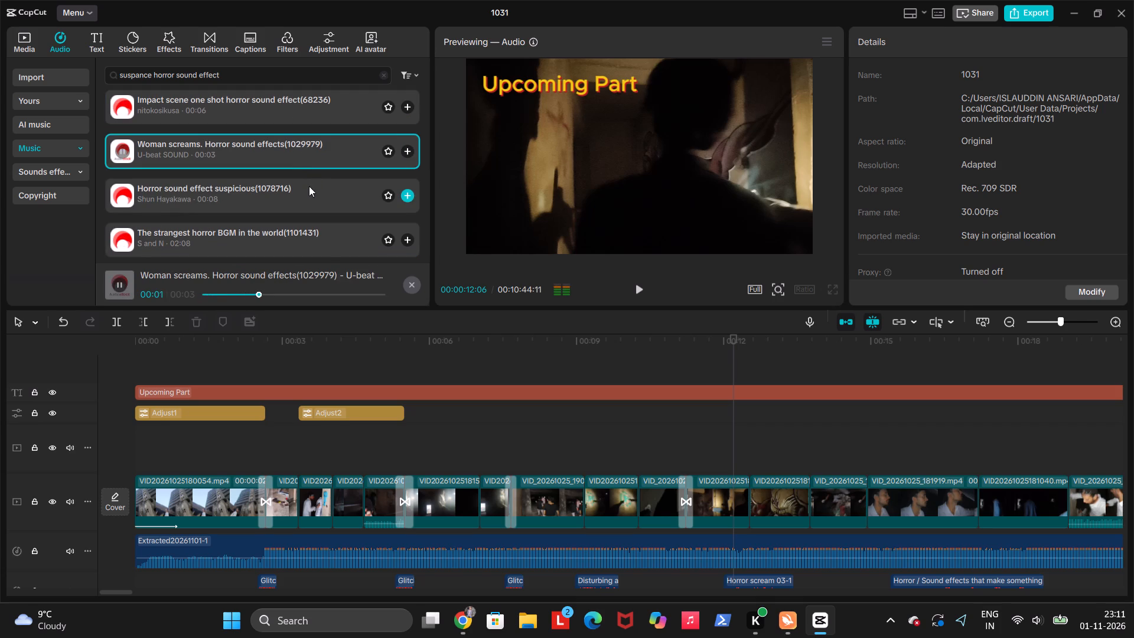
click(309, 232)
scroll(251, 281, left, 1)
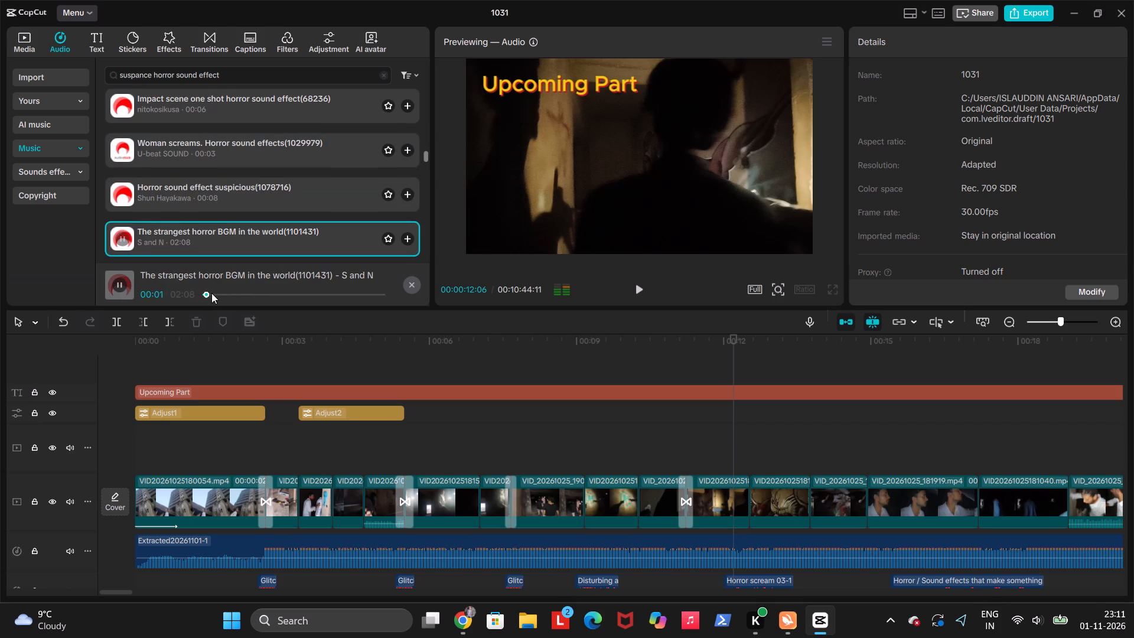
Listen to several passages of "The strangest horror BGM in the world", skipping ahead to about 1:27.
click(211, 293)
click(223, 294)
click(243, 295)
scroll(244, 296, left, 1)
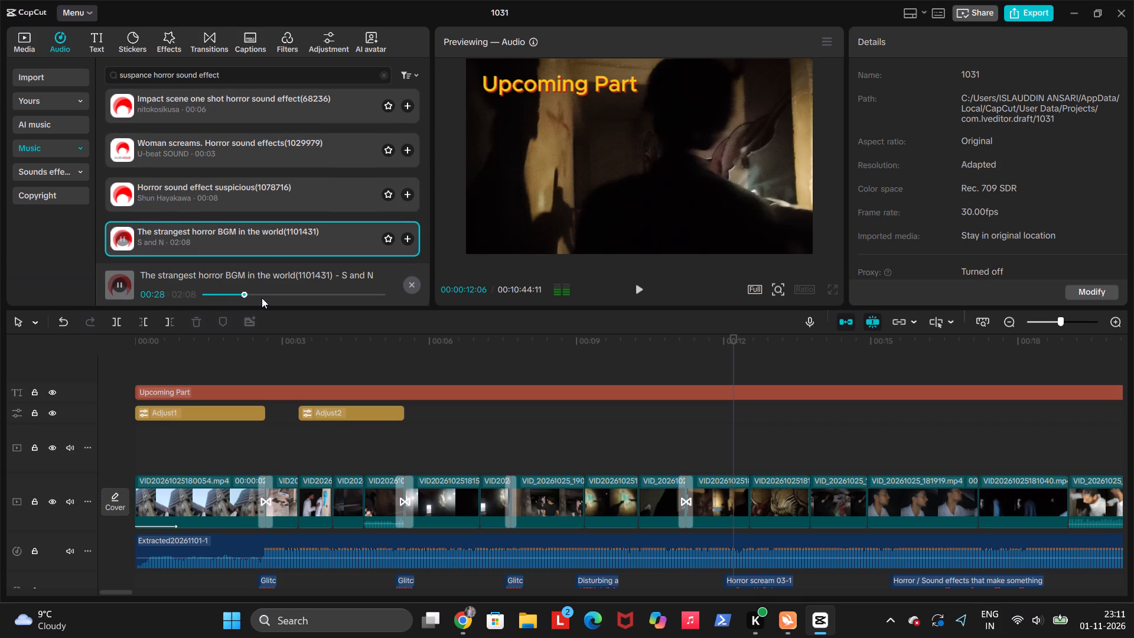
click(263, 298)
scroll(263, 298, left, 1)
click(282, 293)
click(300, 293)
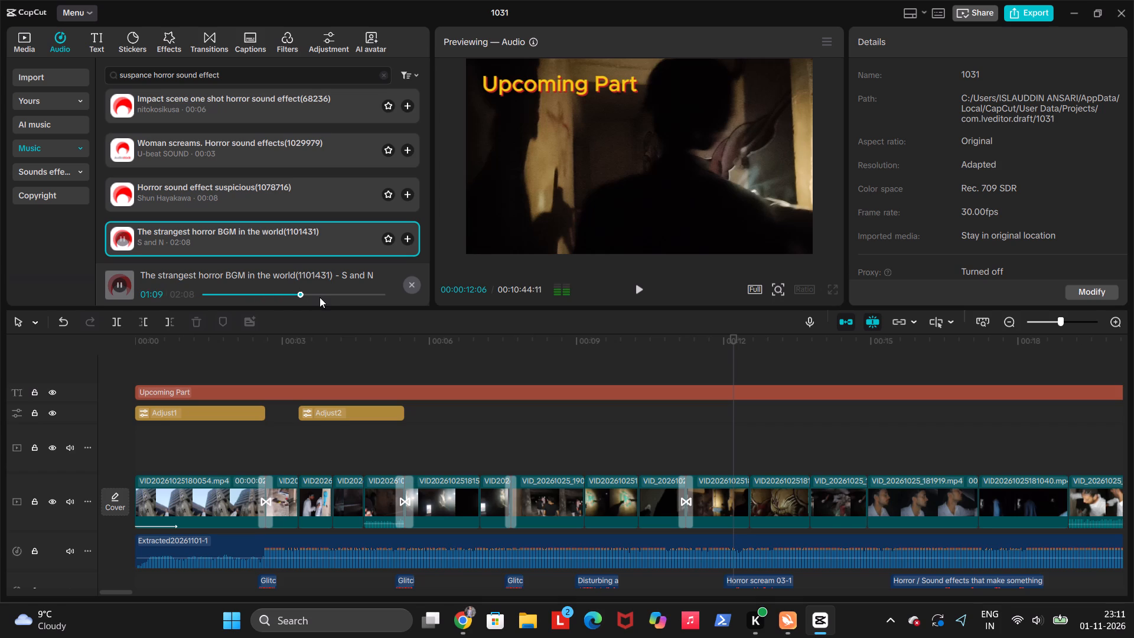
click(323, 297)
scroll(331, 297, left, 1)
scroll(260, 288, left, 1)
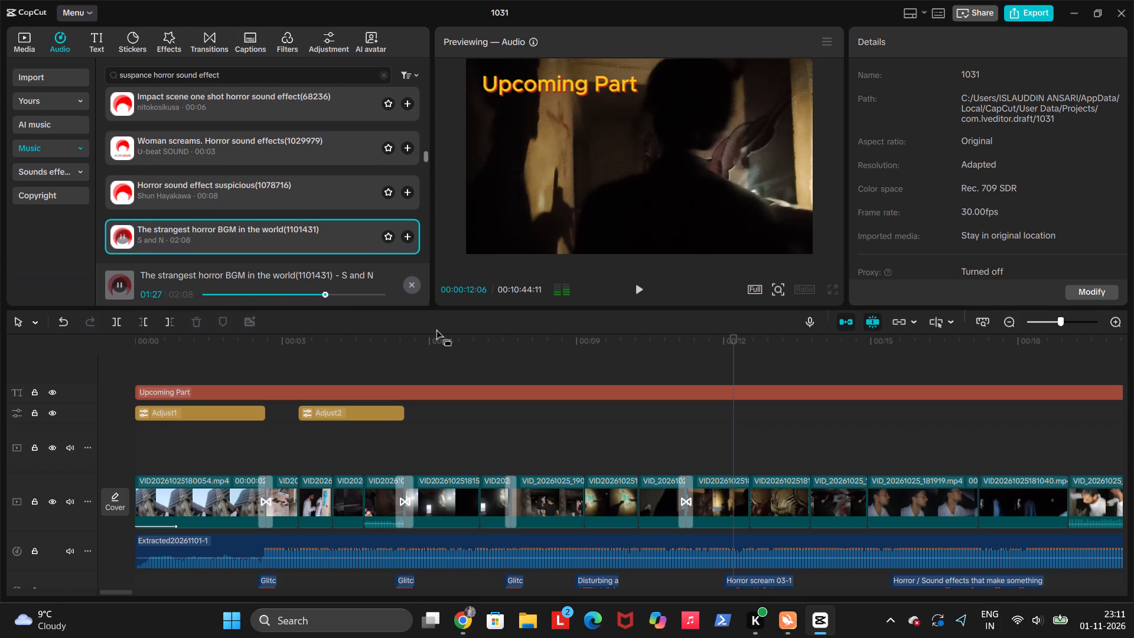
scroll(435, 328, left, 1)
Play the final preview clips around 21 to 24 s, from the white-shirt night clip to the welcome title.
click(851, 442)
click(859, 445)
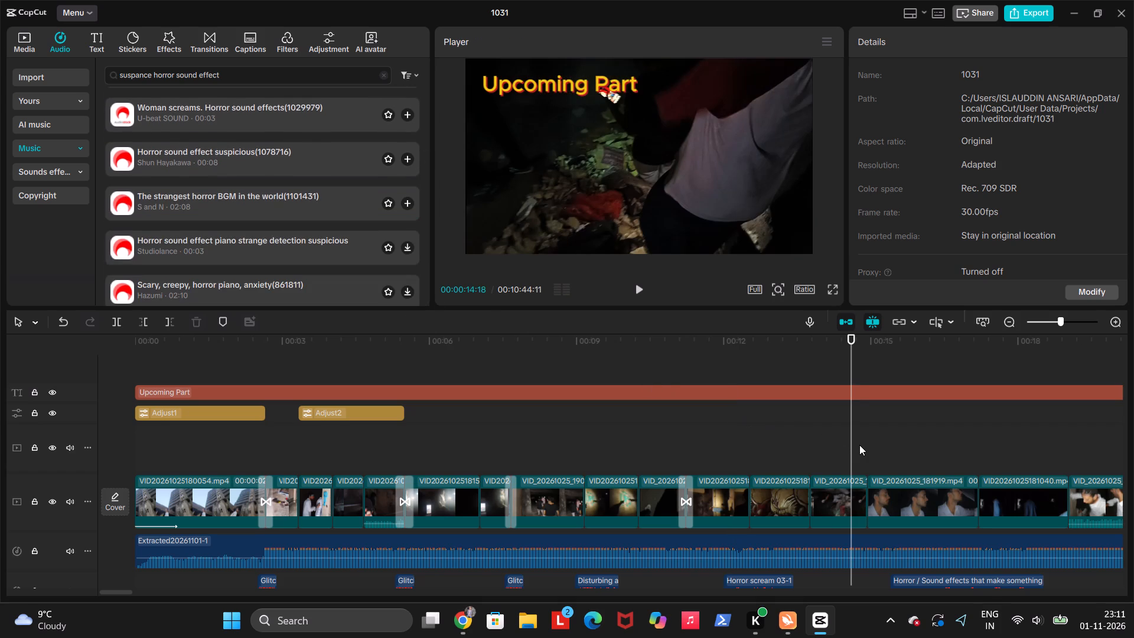
drag(856, 445, 993, 458)
scroll(990, 458, left, 1)
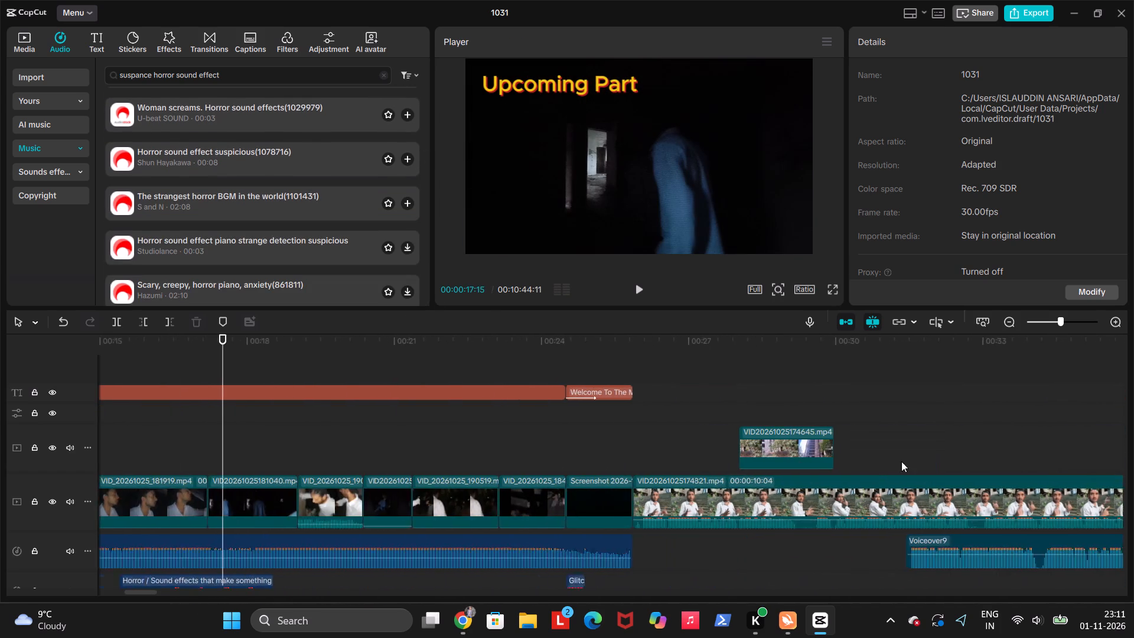
scroll(901, 461, left, 2)
click(357, 441)
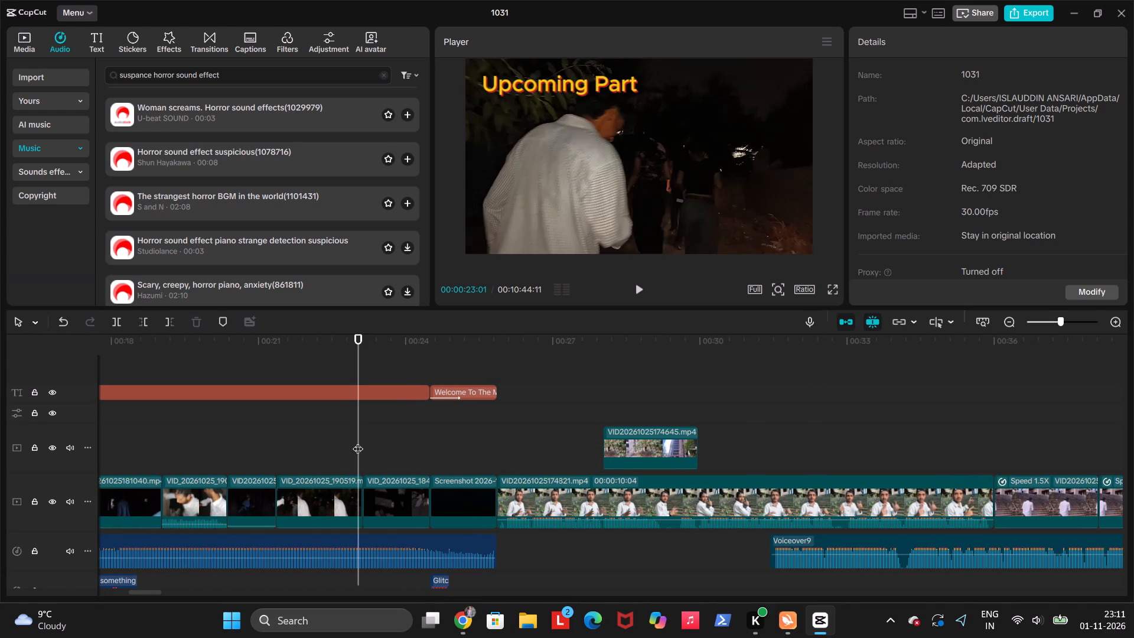
key(space)
click(275, 440)
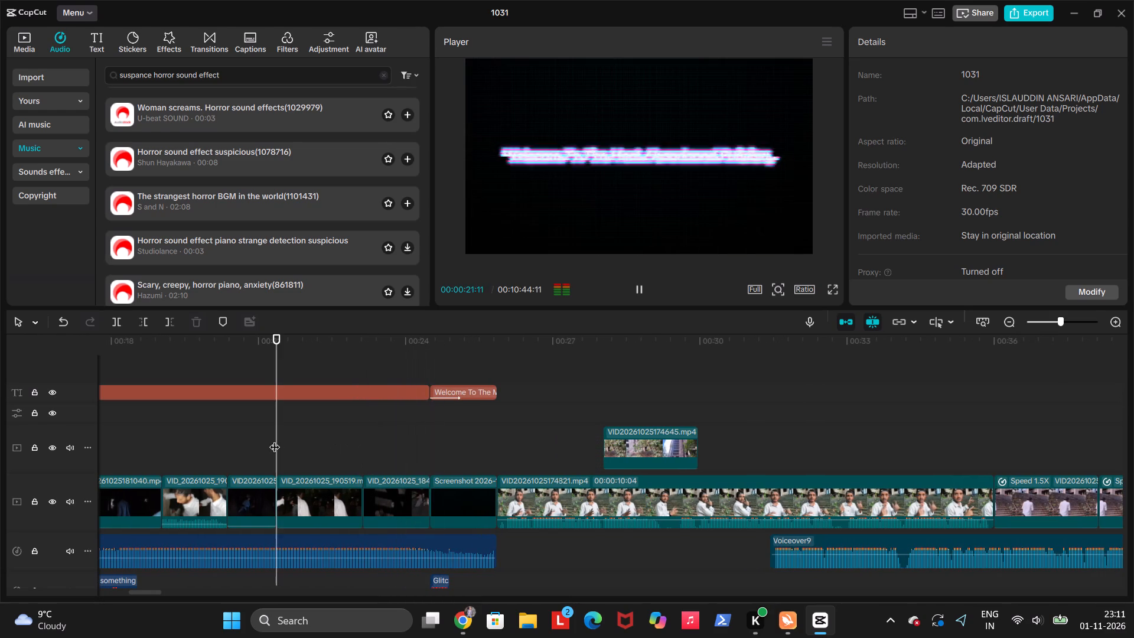
key(space)
key(space)
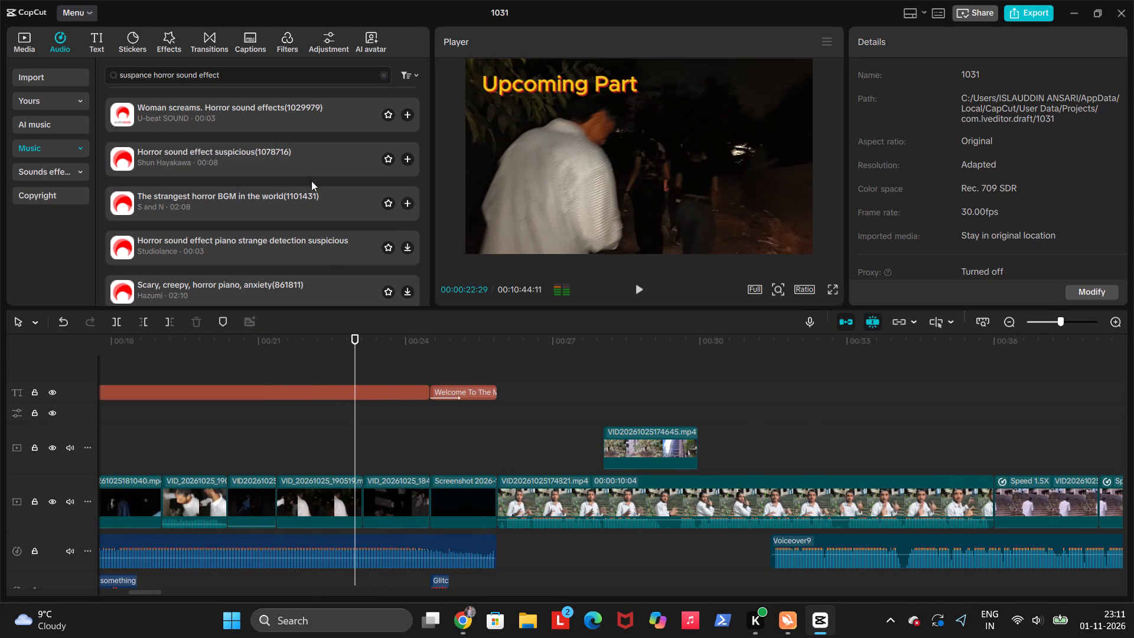
Add "The strangest horror BGM in the world" on its own audio track, starting with the white-shirt night clip at about 21 s.
click(405, 205)
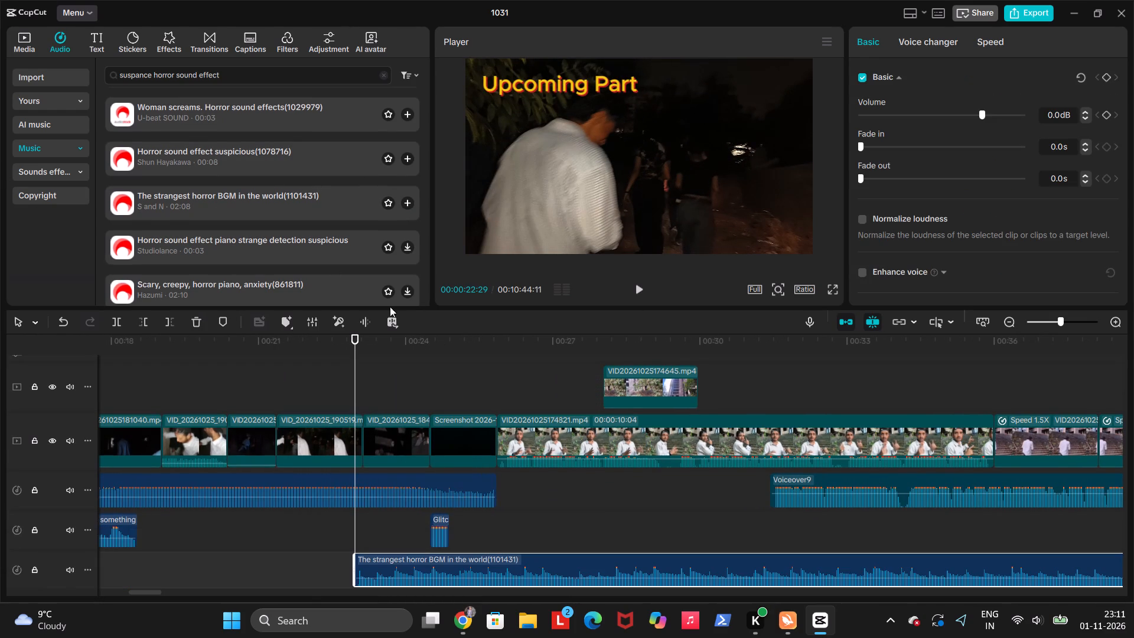
drag(457, 572, 459, 571)
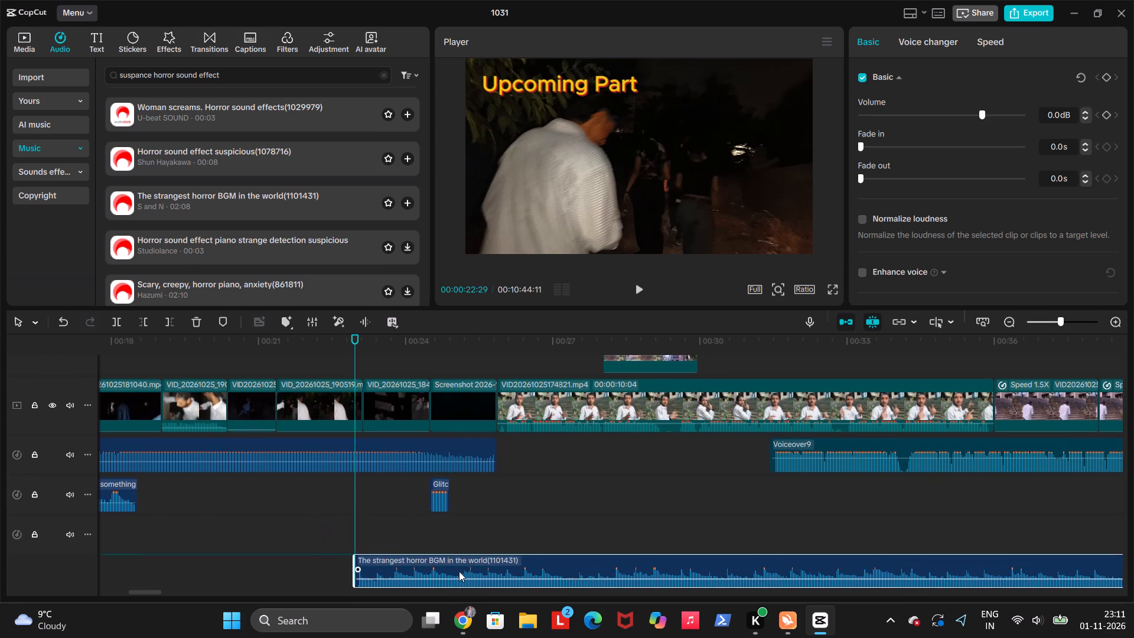
drag(459, 571, 378, 520)
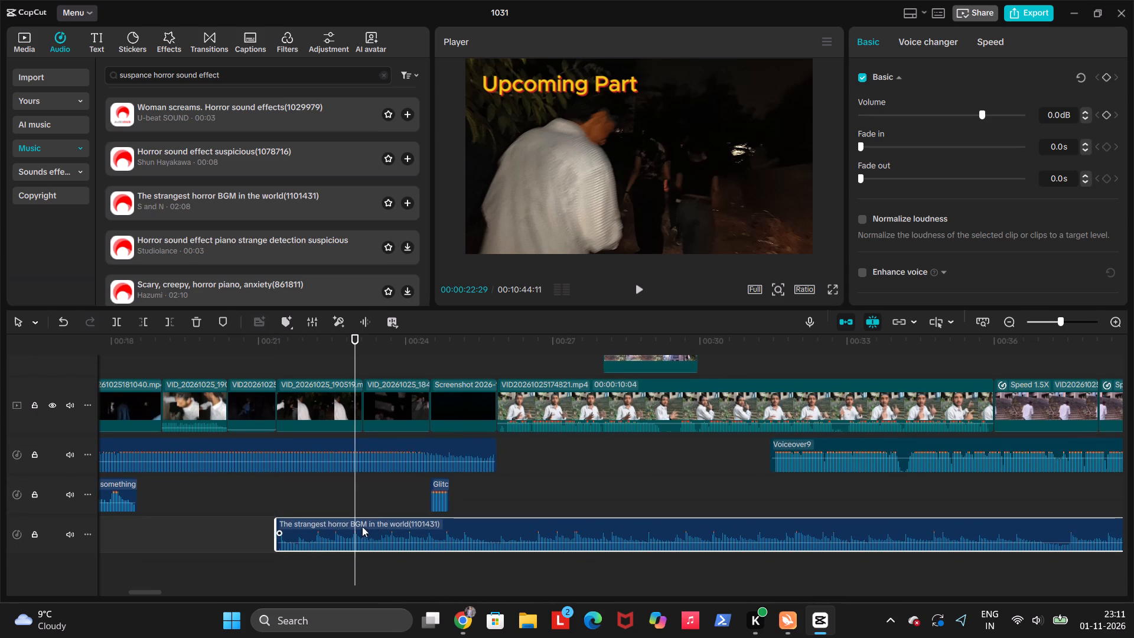
Play from about 20 s to the welcome title to check how the added horror music fits.
click(270, 500)
key(space)
key(space)
click(234, 489)
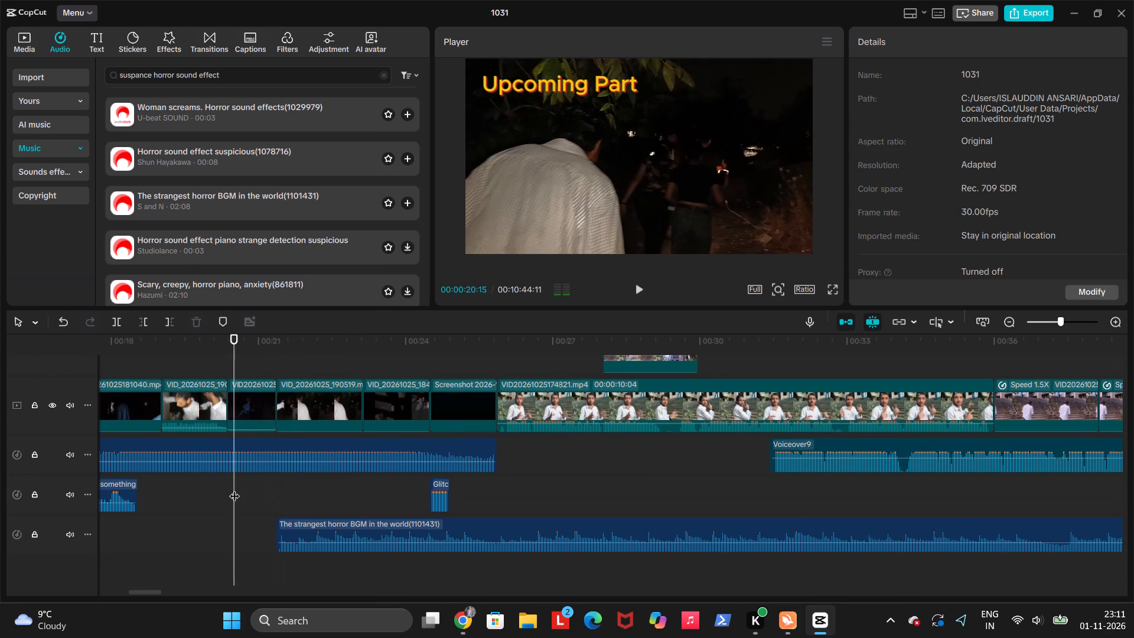
key(space)
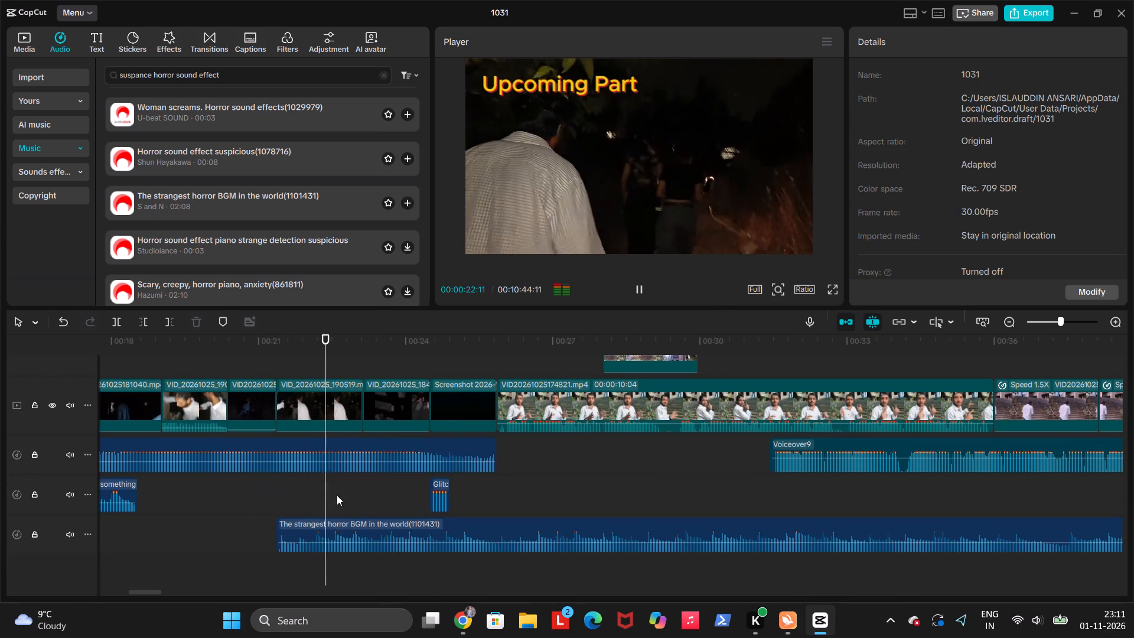
key(space)
key(space)
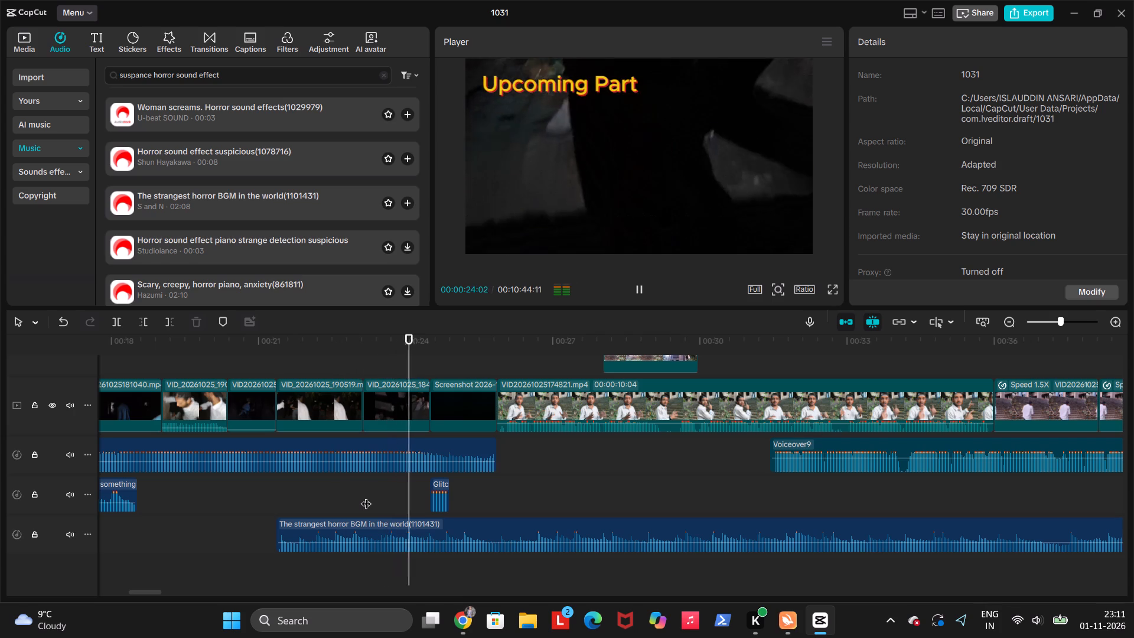
key(space)
key(space)
key(space)
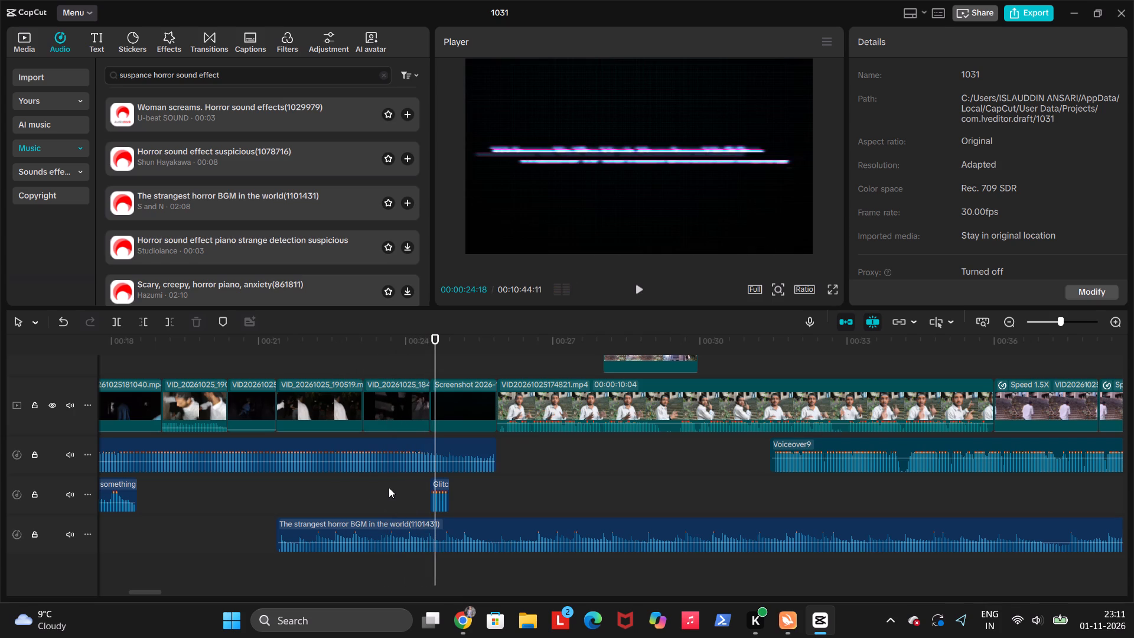
Trim the horror music so it ends where the welcome title begins, at about 24.5 s.
key(Up)
click(416, 529)
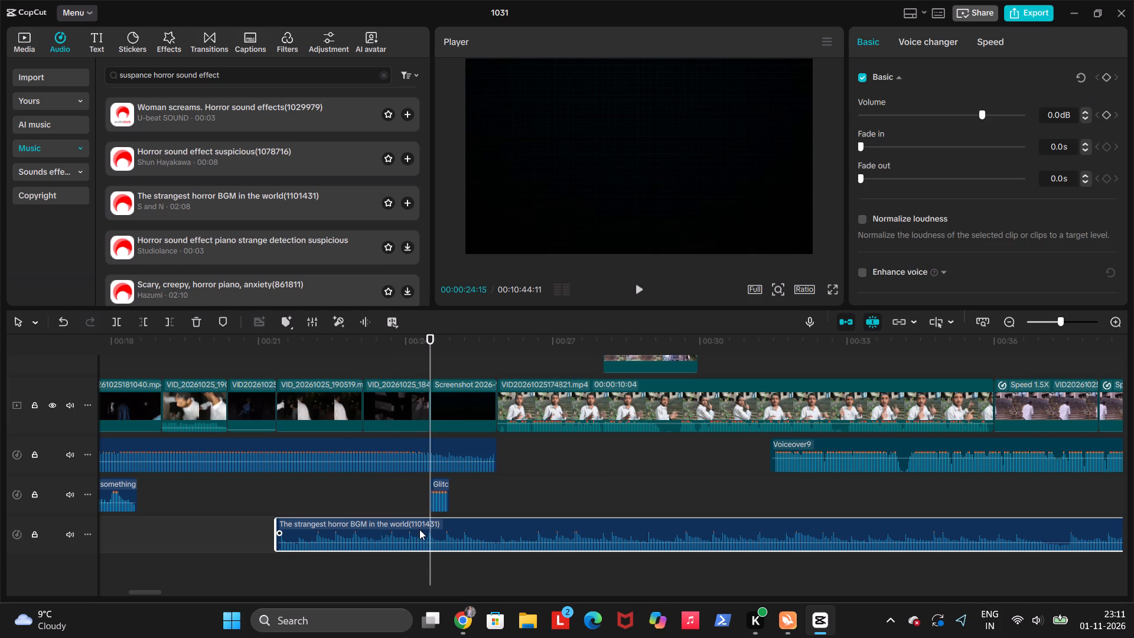
key(w)
drag(274, 523, 280, 527)
click(318, 534)
drag(318, 534, 312, 534)
Play the passage with the trimmed horror music and set the music's volume to 4.6 dB.
click(239, 524)
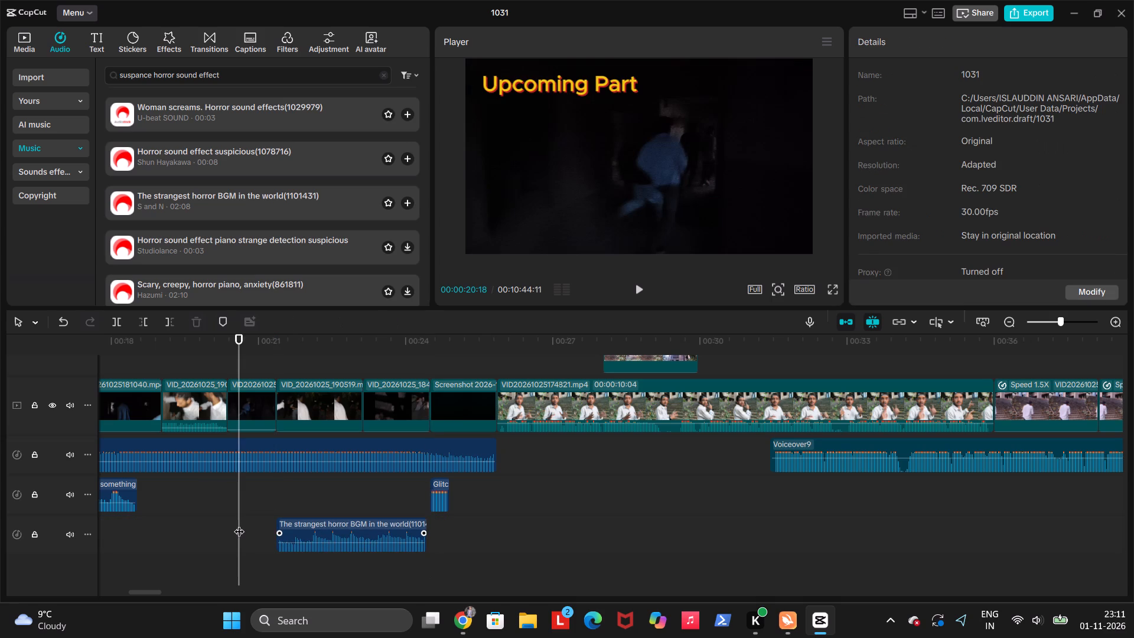
key(c)
key(space)
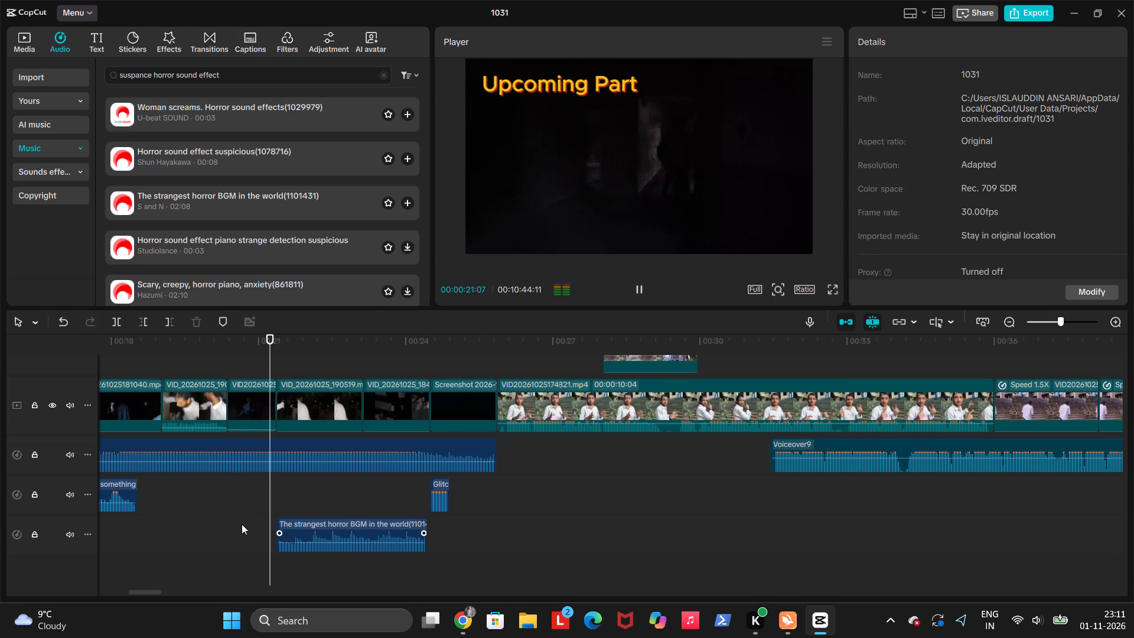
key(space)
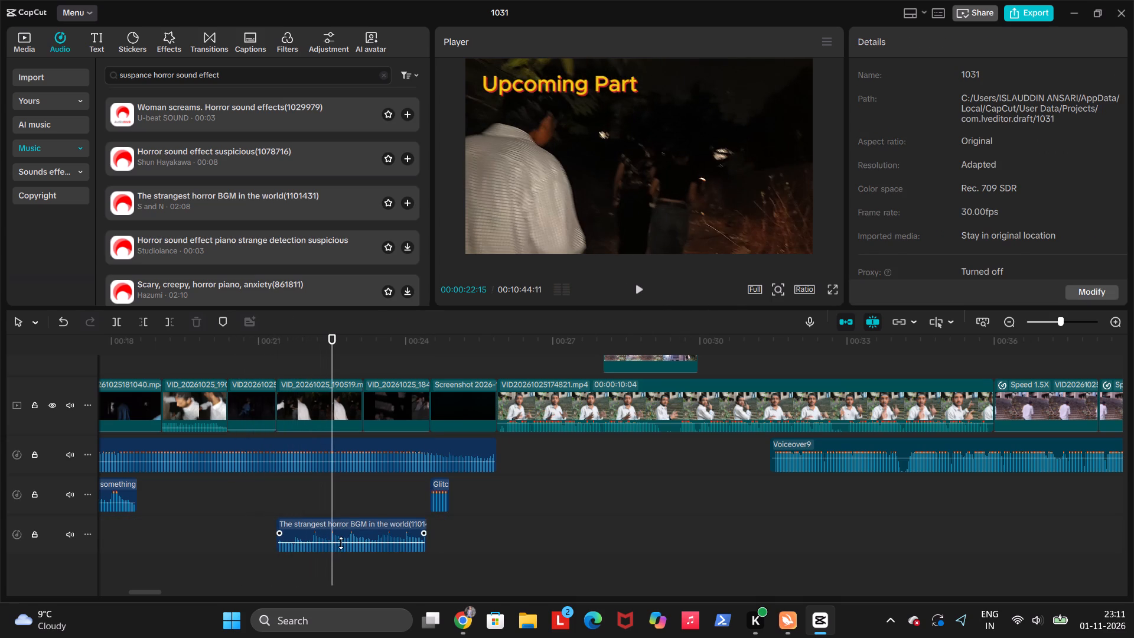
click(341, 543)
key(space)
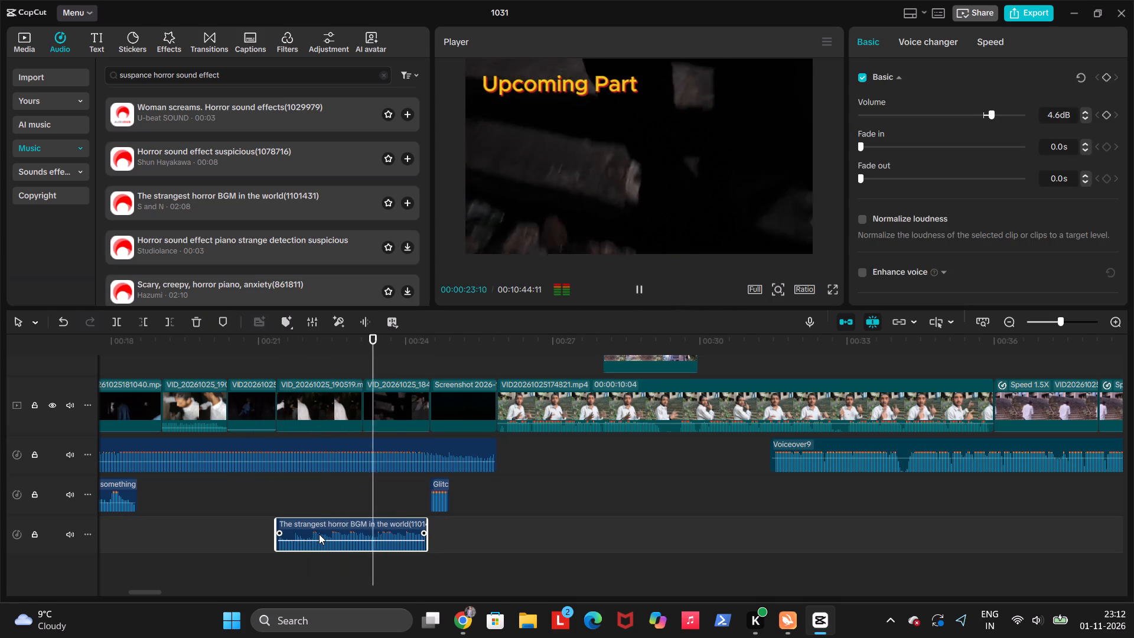
key(space)
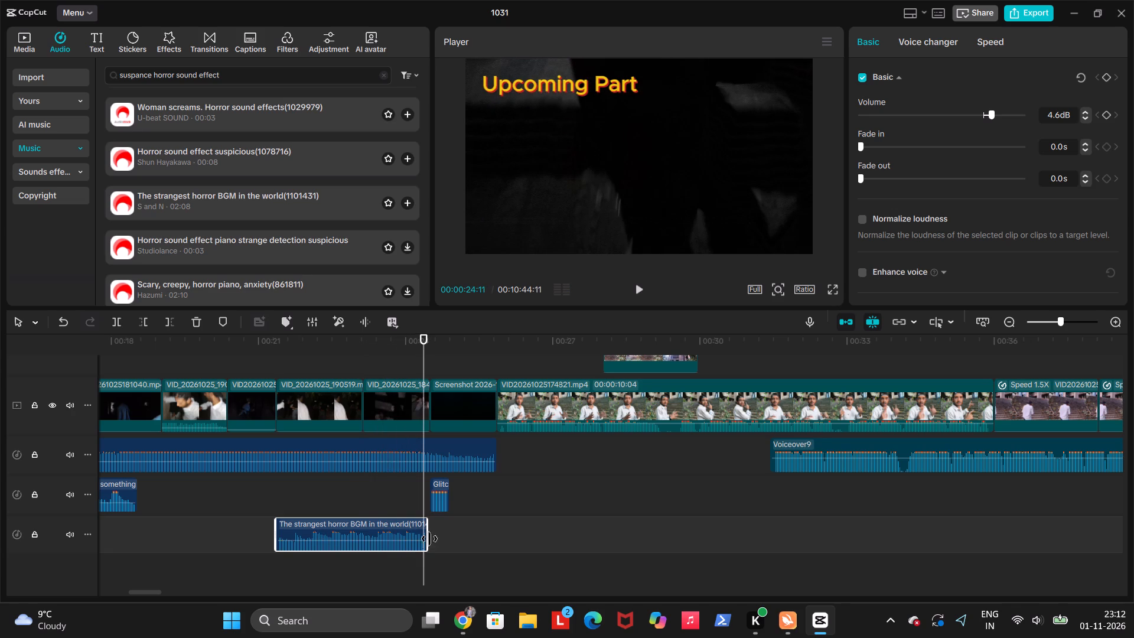
Shorten the horror music so it ends with the white-shirt night clip at about 23 s, and replay the passage.
drag(428, 538, 387, 532)
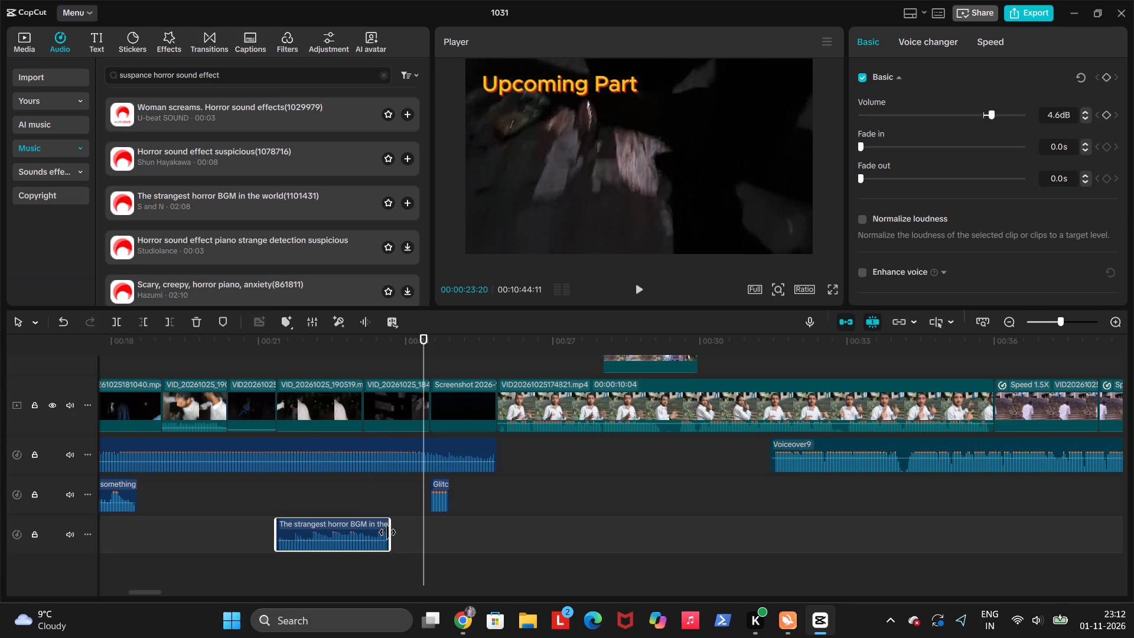
drag(387, 532, 363, 533)
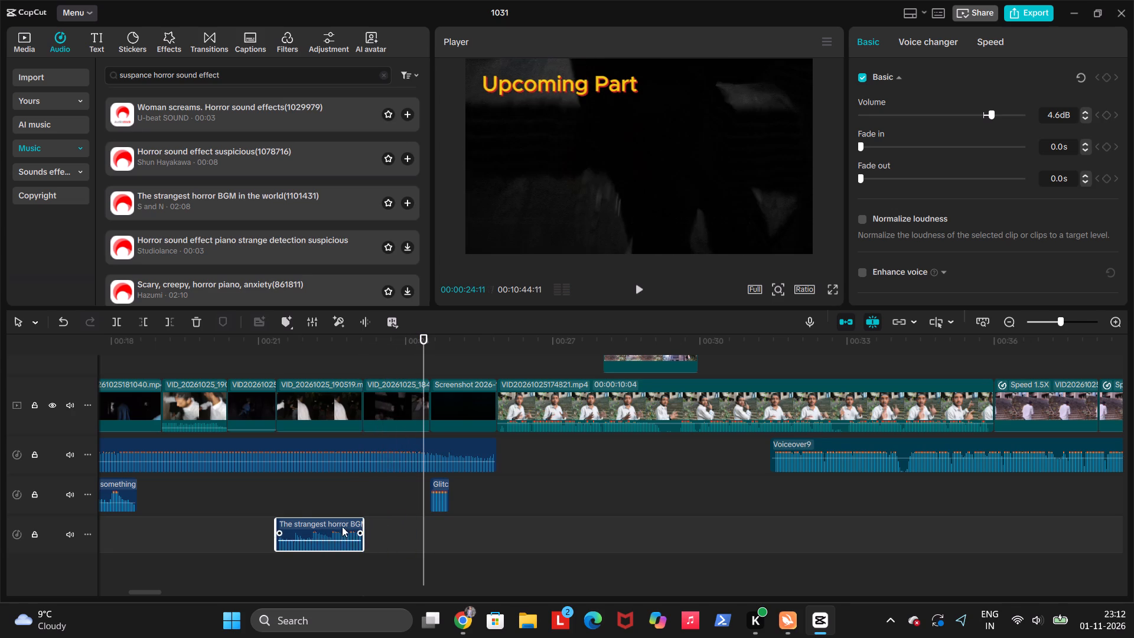
click(226, 482)
key(space)
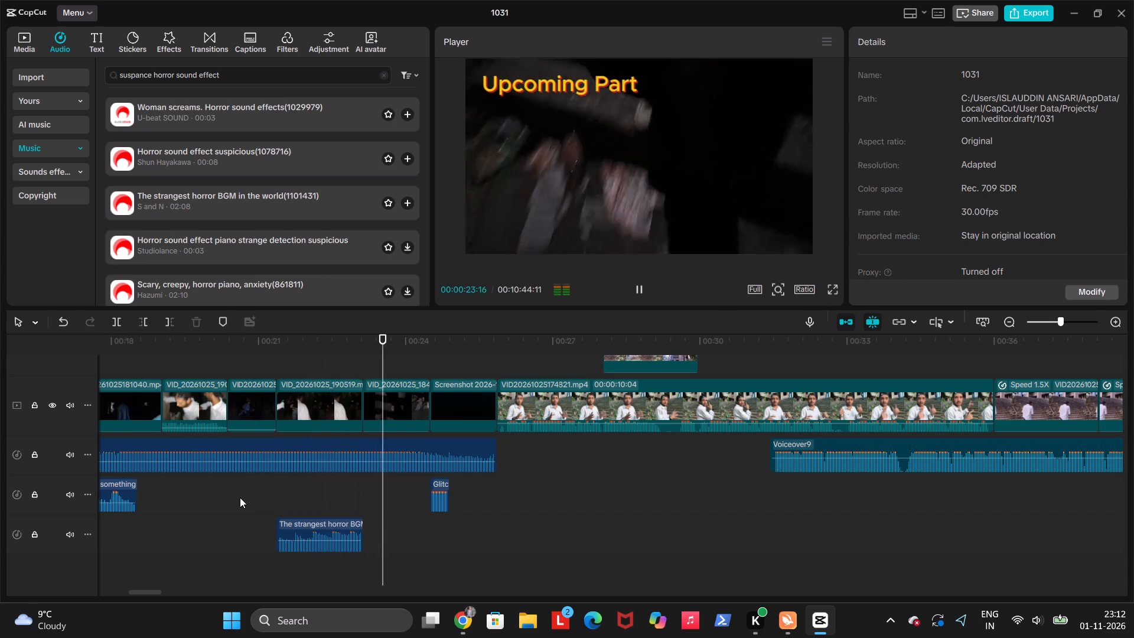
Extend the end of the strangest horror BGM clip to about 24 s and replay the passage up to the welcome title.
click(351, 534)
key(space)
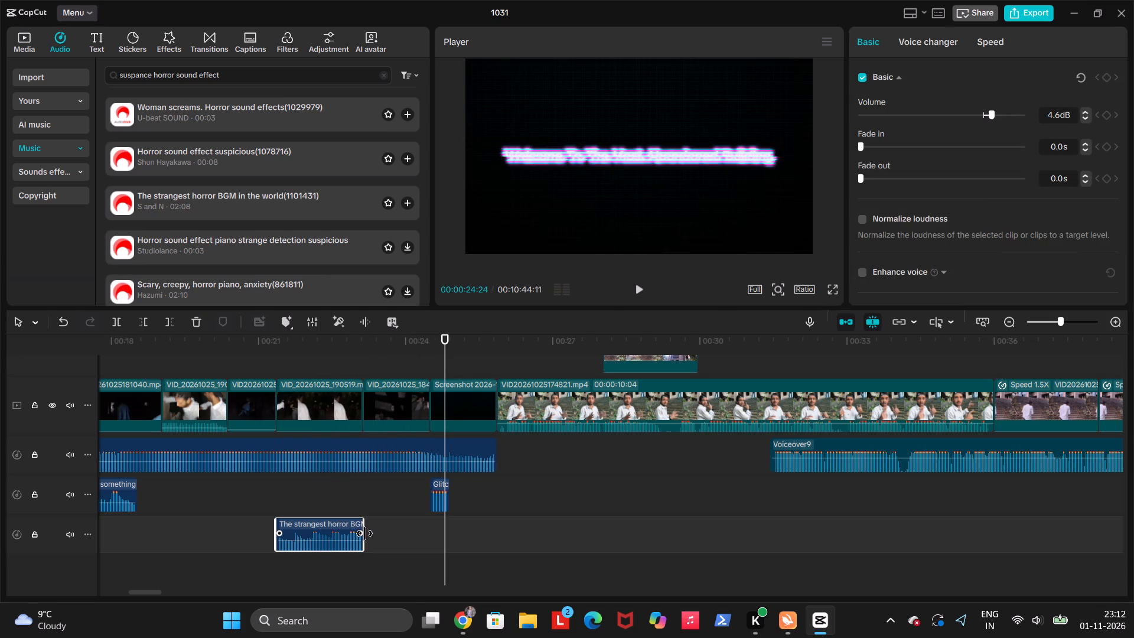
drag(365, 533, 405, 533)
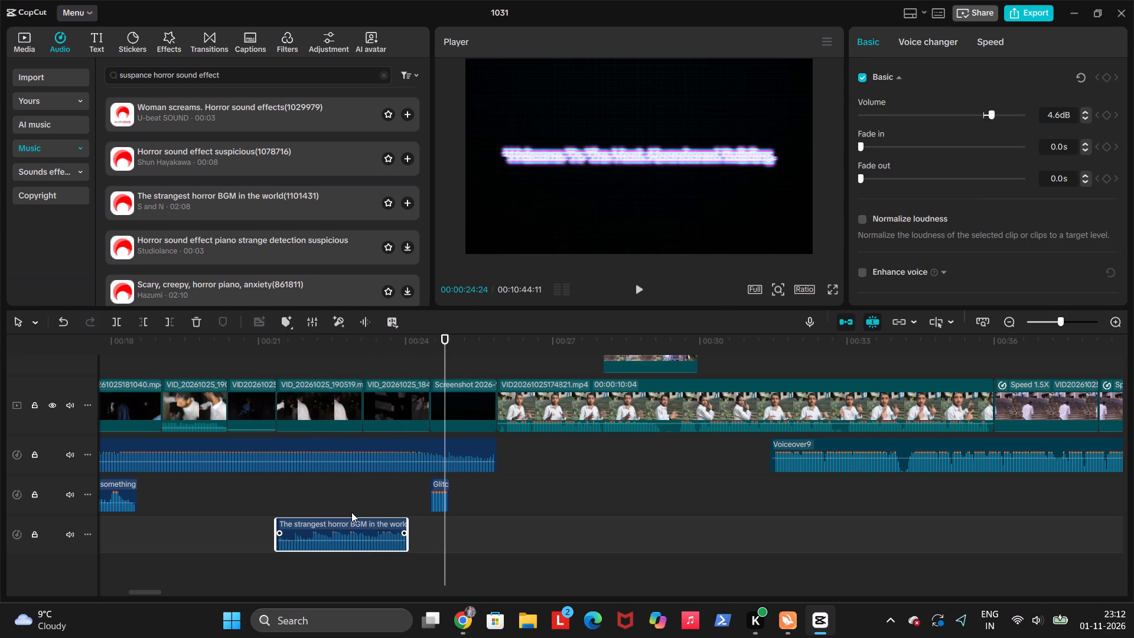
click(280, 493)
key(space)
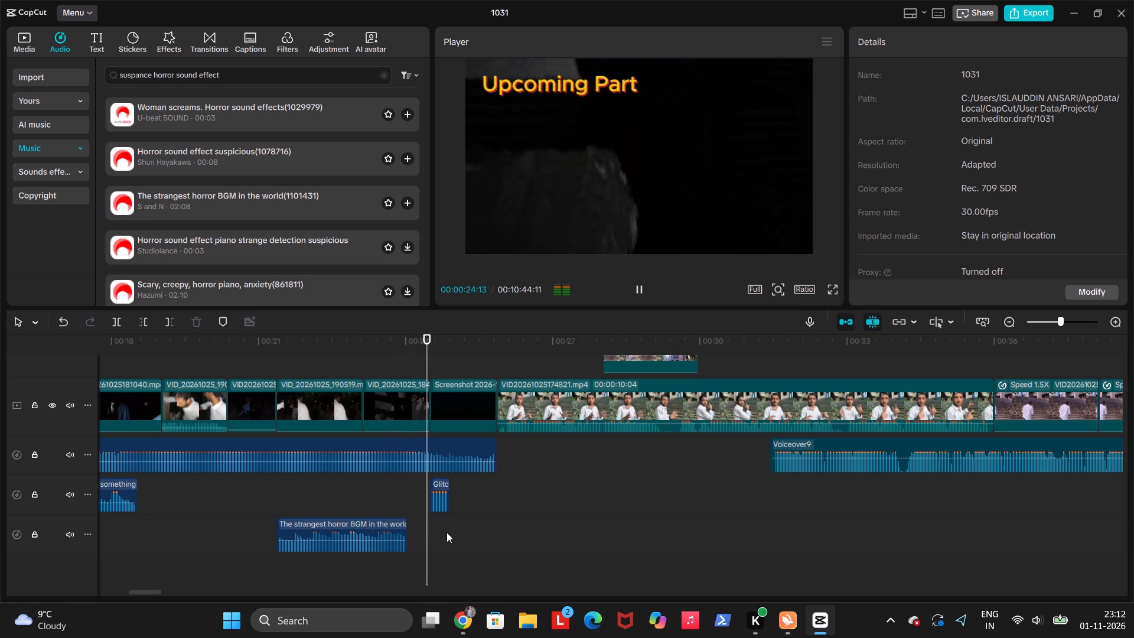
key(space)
Extend the horror music so it ends where the welcome title begins, at about 24.5 s, and replay the passage.
click(405, 529)
click(408, 531)
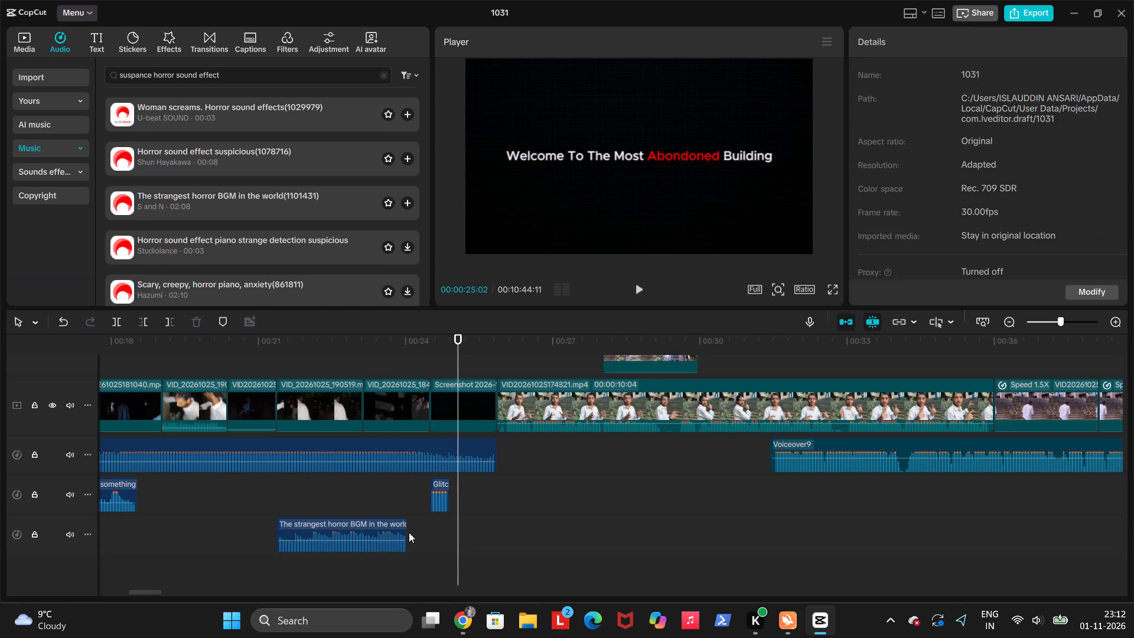
click(398, 532)
drag(408, 532, 423, 532)
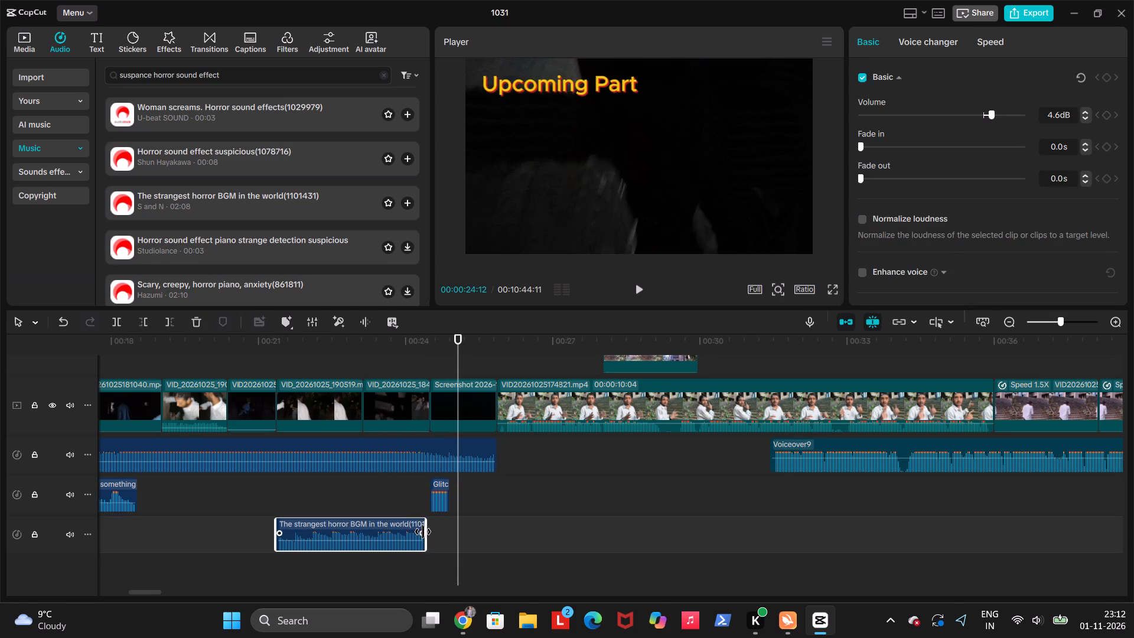
drag(423, 532, 426, 532)
click(246, 493)
key(space)
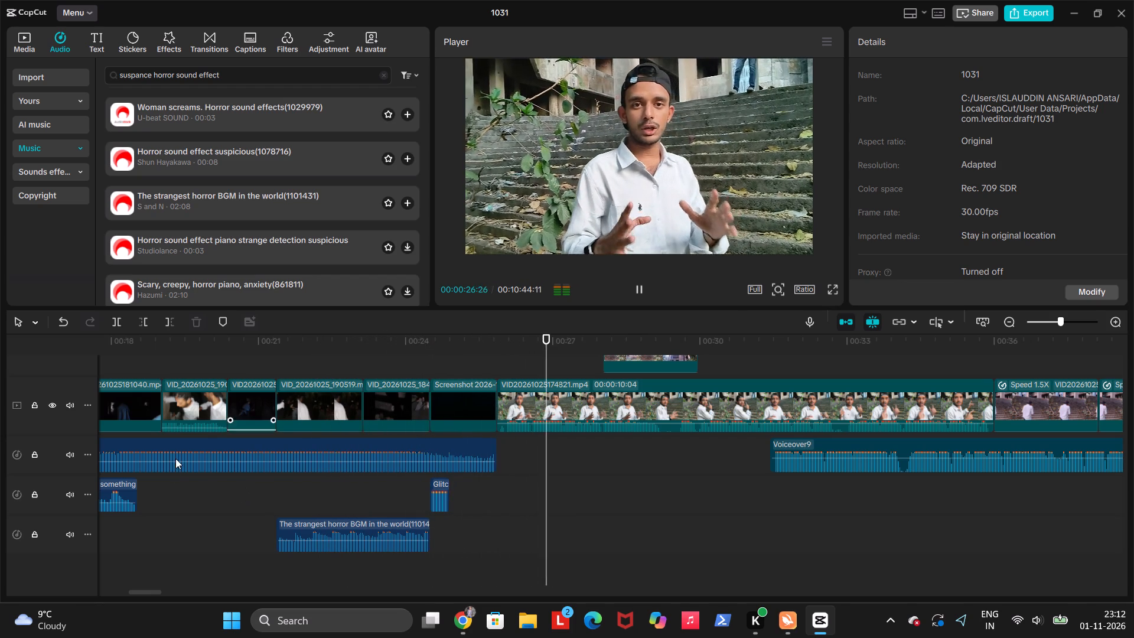
Return the playhead to the start of the timeline at 00:00:00:00.
click(217, 481)
drag(217, 481, 0, 498)
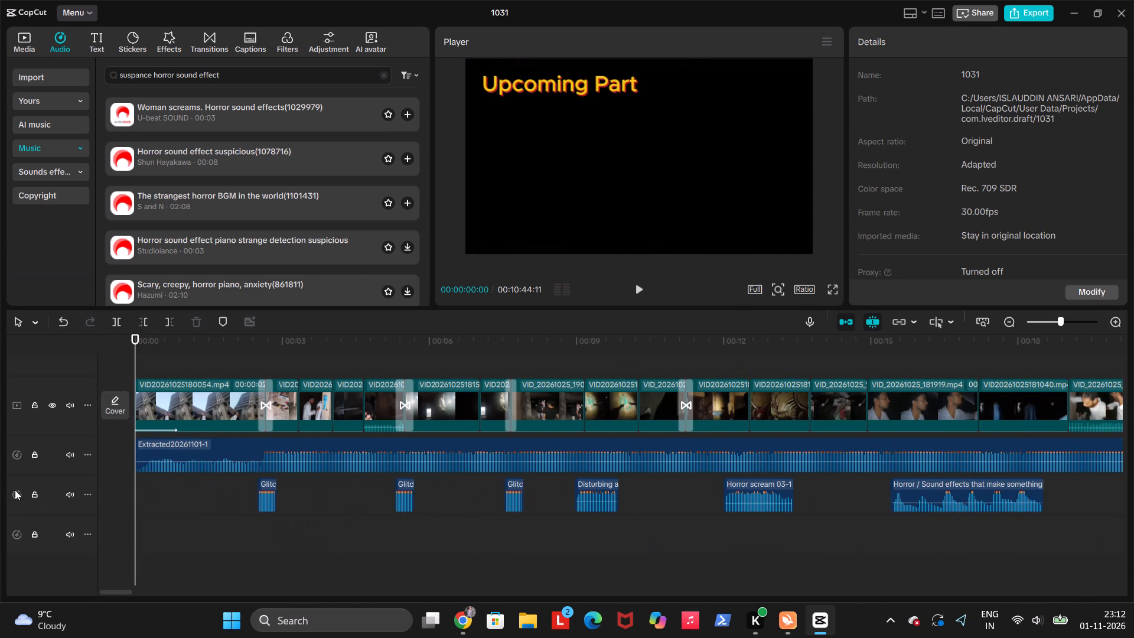
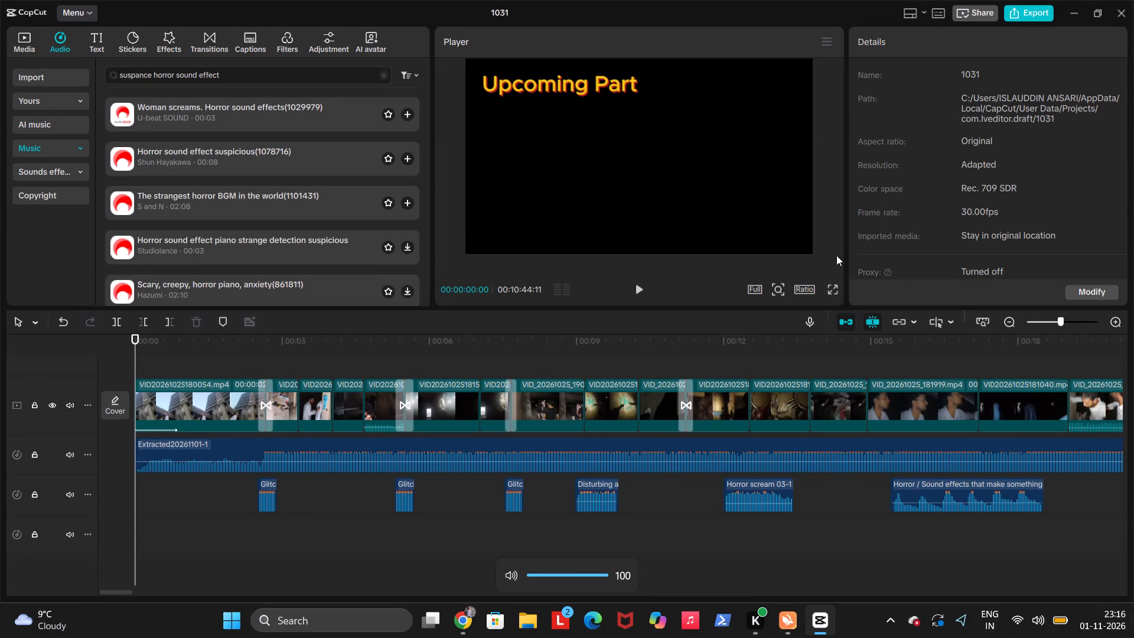
Move the second and third glitch sound clips straight down to the empty audio track, keeping their timing.
scroll(603, 419, up, 1)
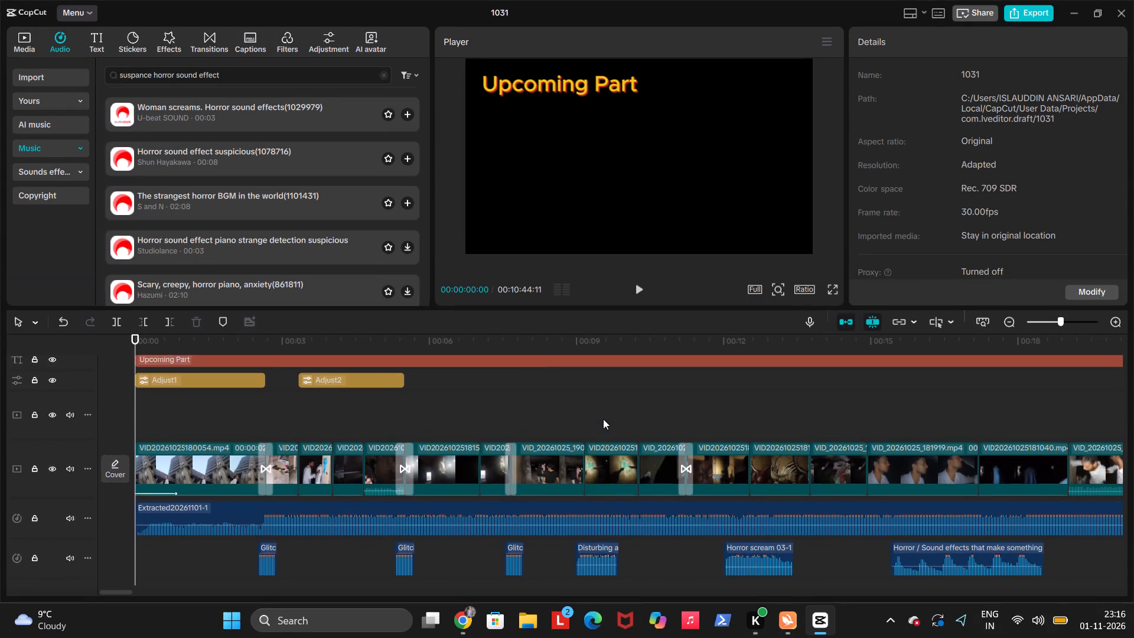
scroll(603, 419, up, 2)
scroll(603, 419, down, 2)
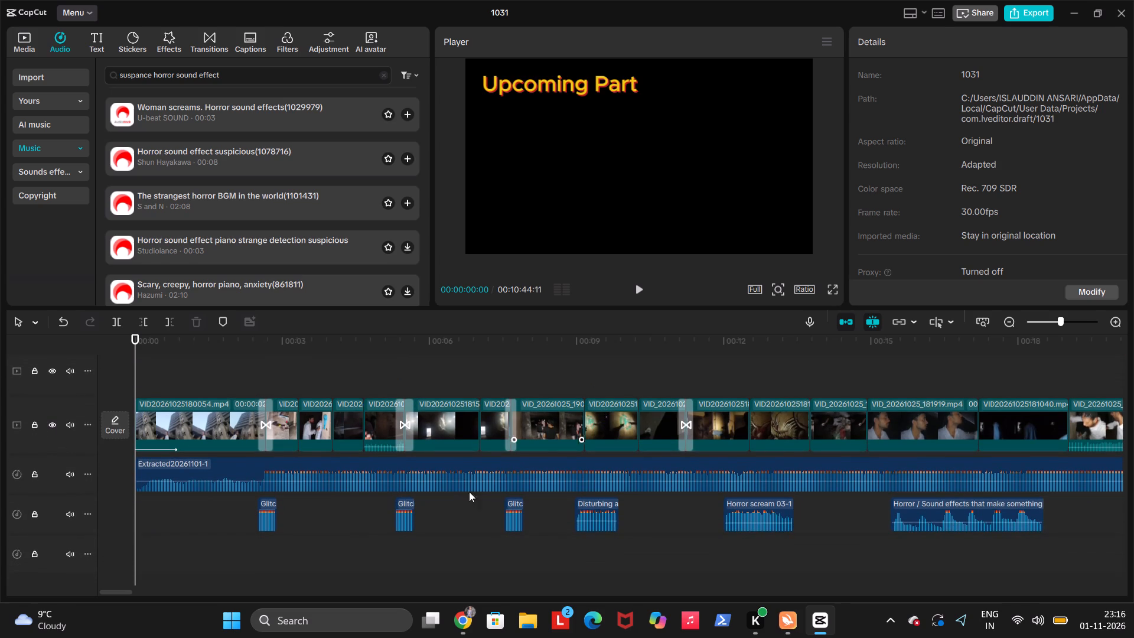
right_click(405, 519)
click(405, 519)
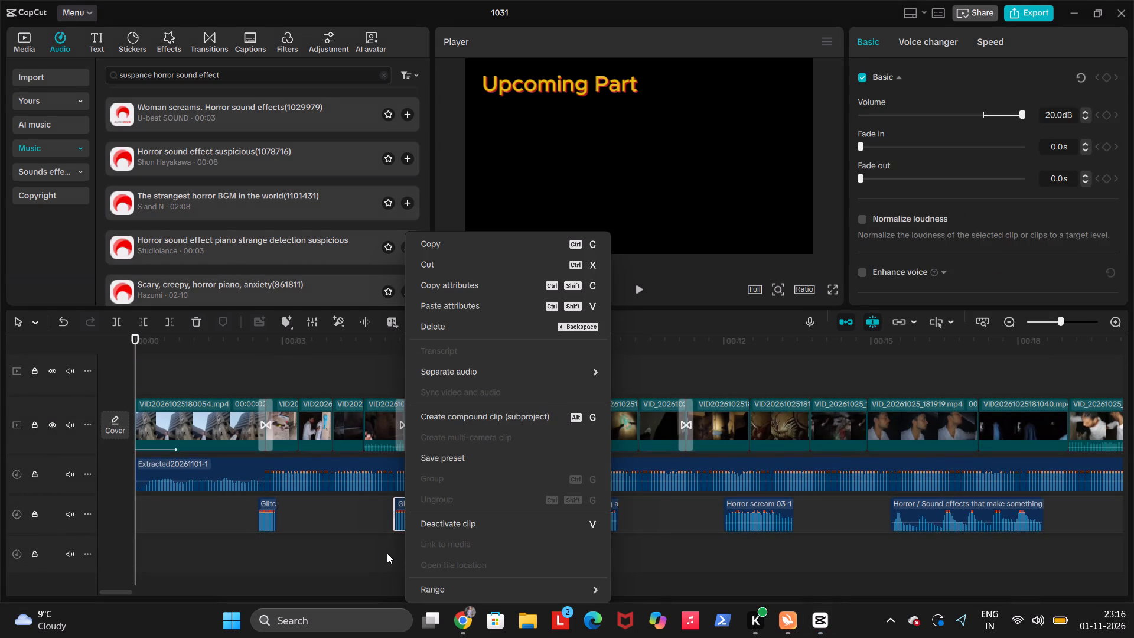
click(387, 553)
click(405, 517)
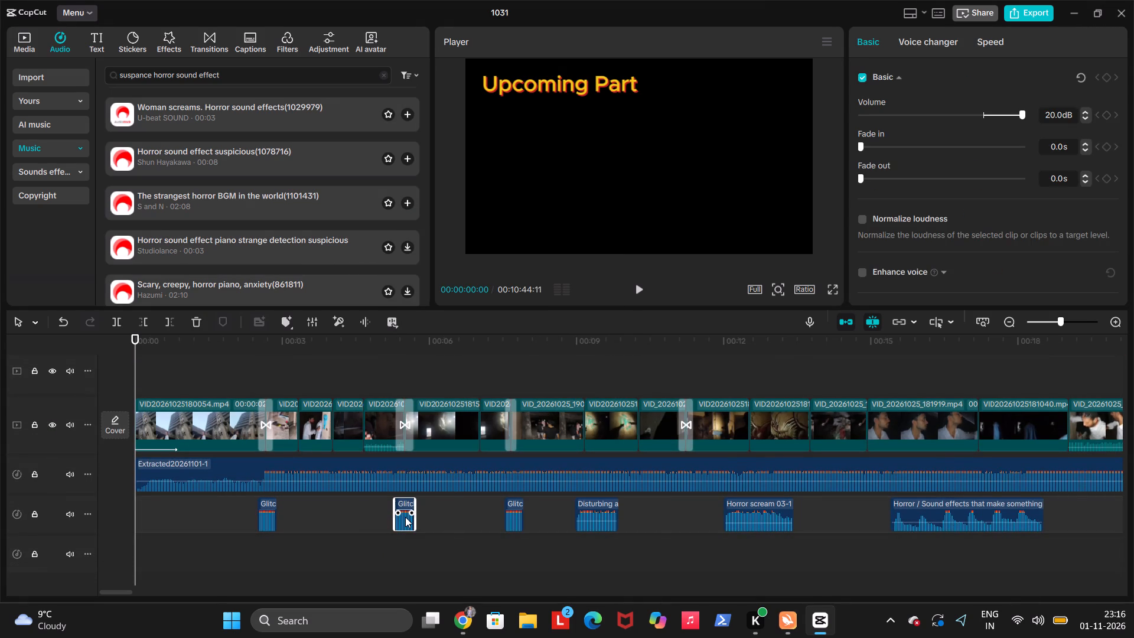
drag(405, 517, 404, 538)
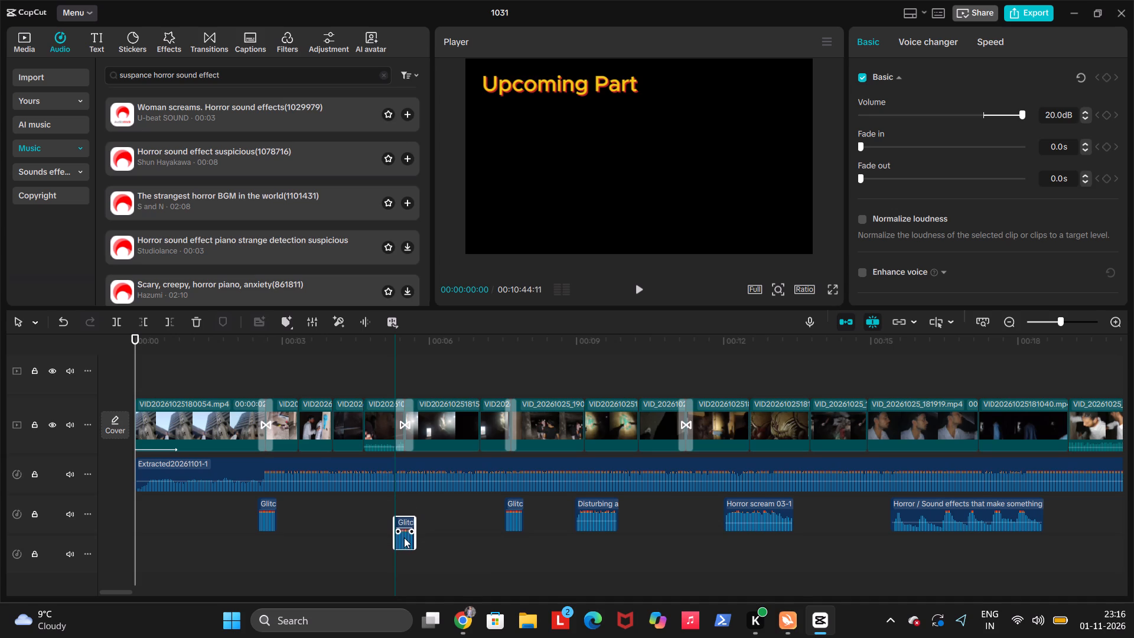
drag(404, 538, 402, 556)
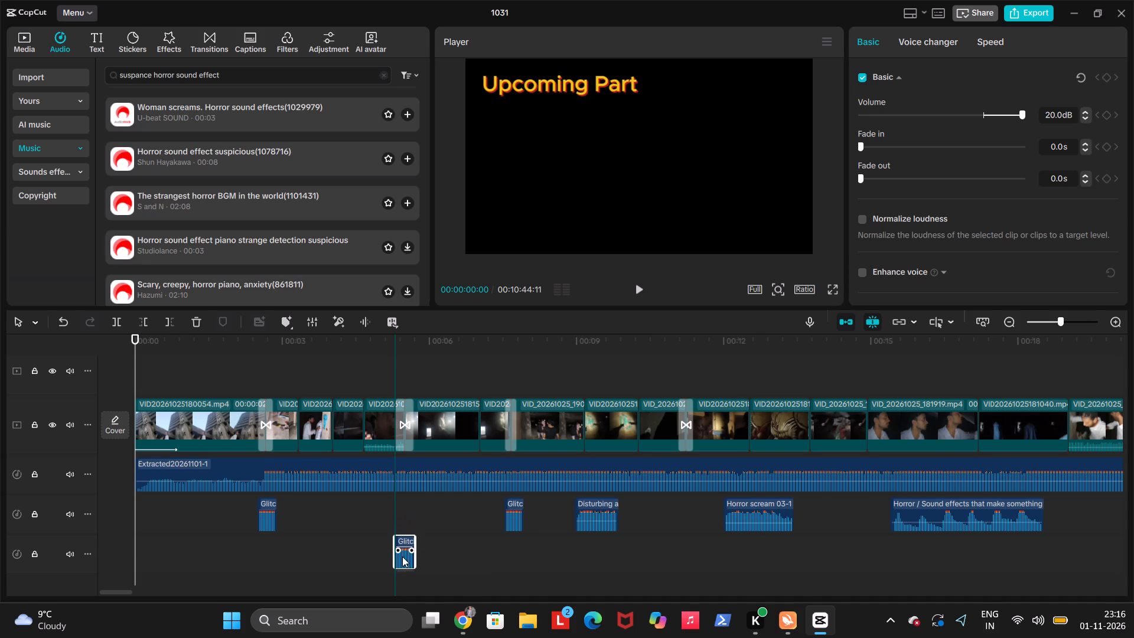
drag(402, 556, 402, 557)
click(514, 520)
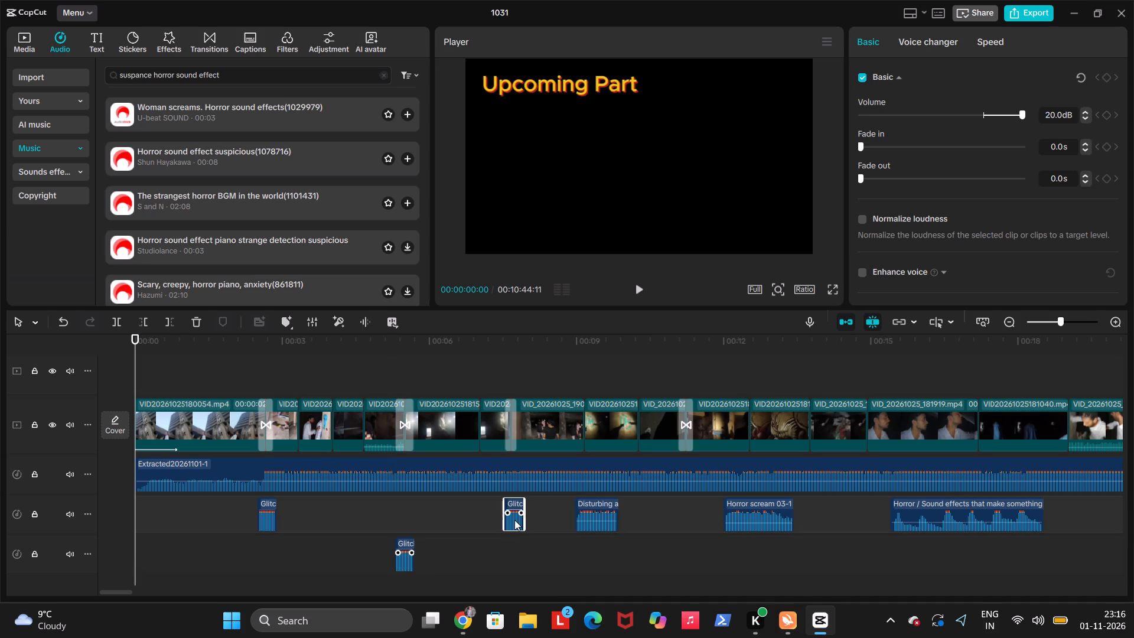
drag(514, 520, 516, 541)
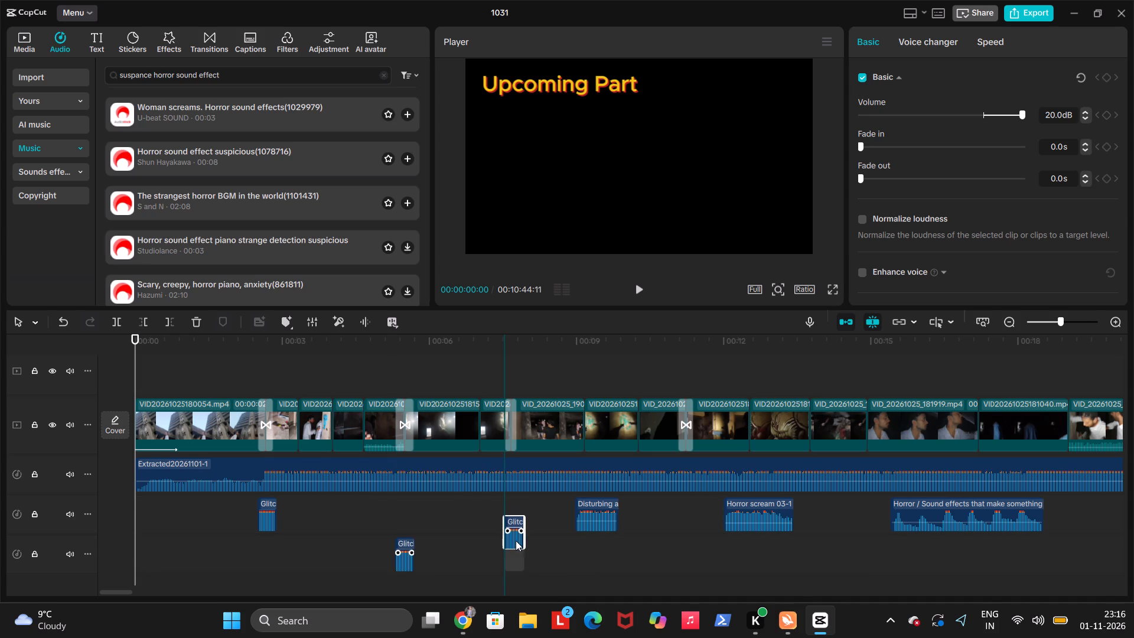
drag(516, 541, 516, 562)
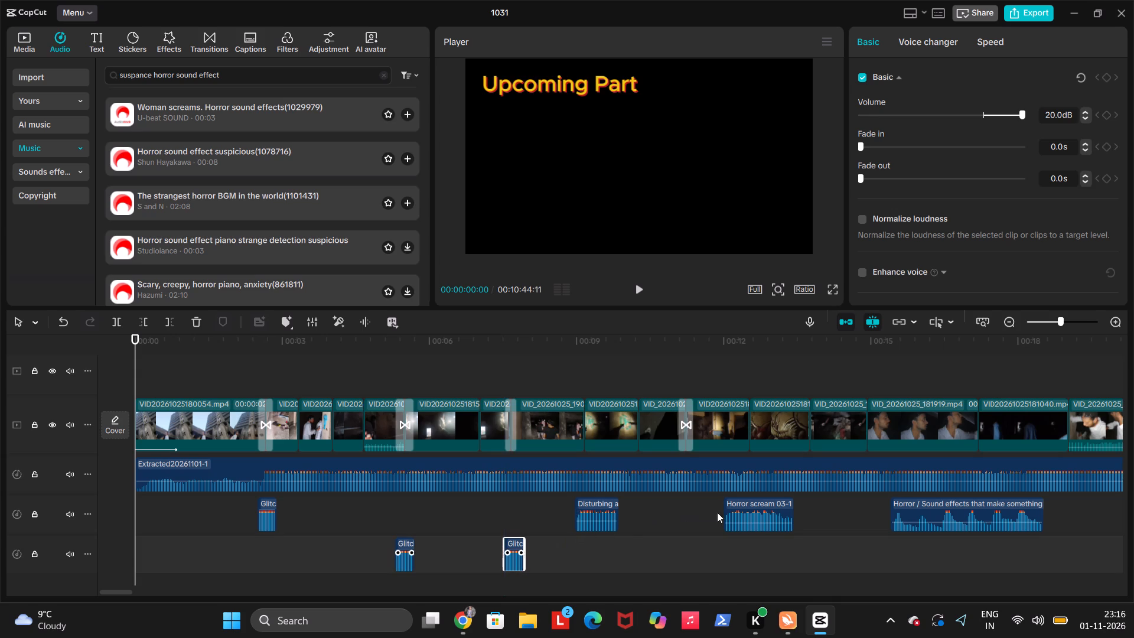
Move the Horror scream sound clip straight down to the same audio track as the two moved glitch clips.
click(753, 516)
drag(753, 516, 754, 526)
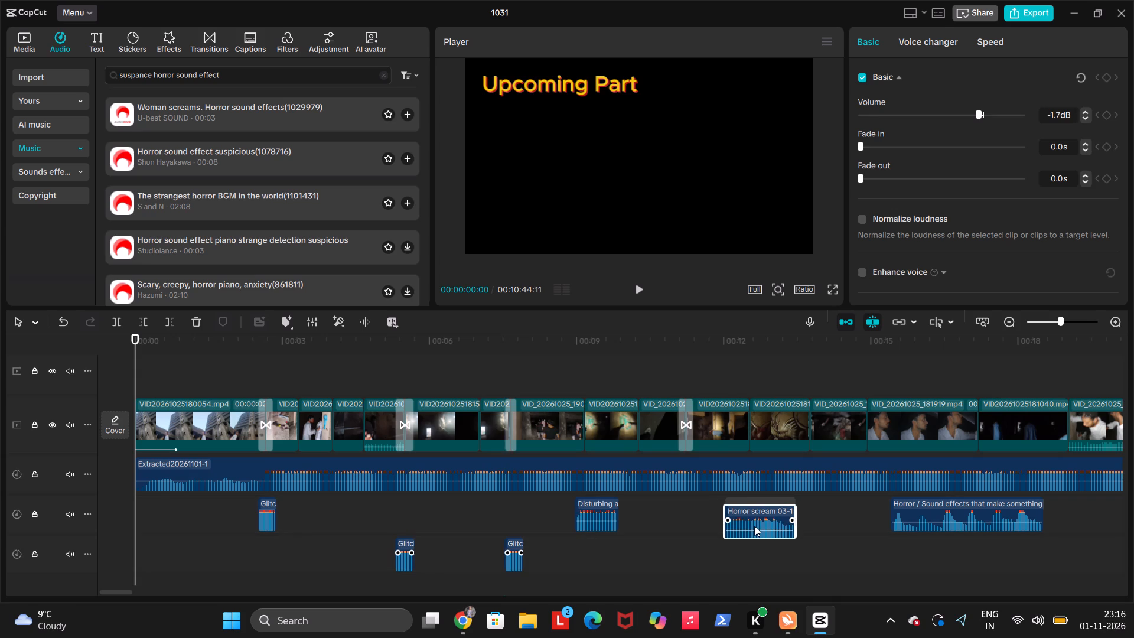
drag(754, 526, 754, 541)
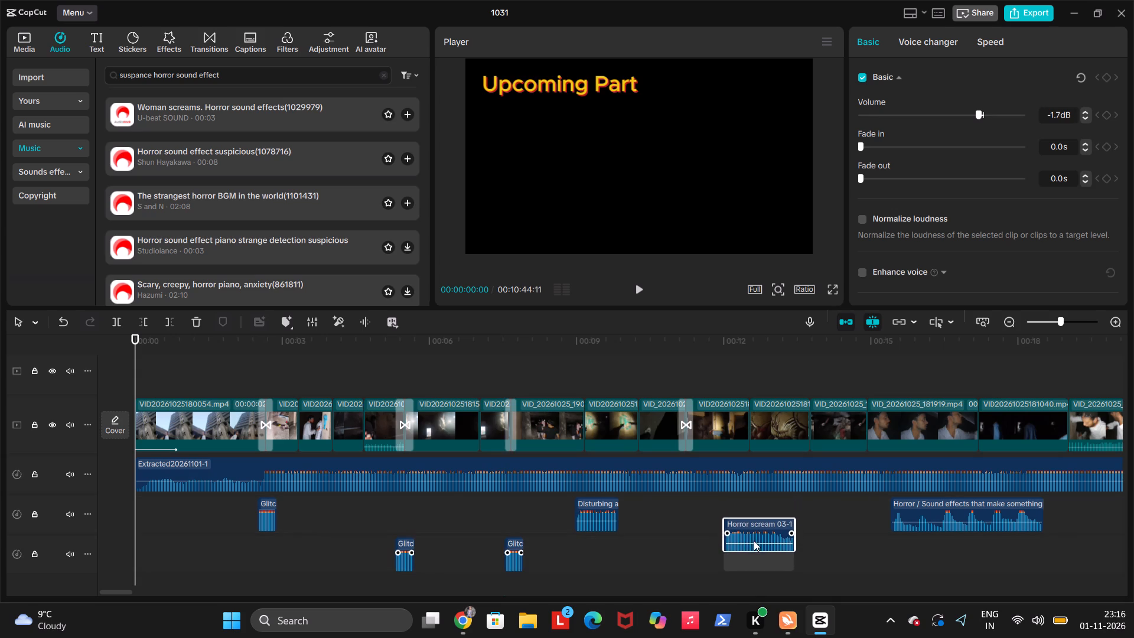
drag(754, 541, 755, 559)
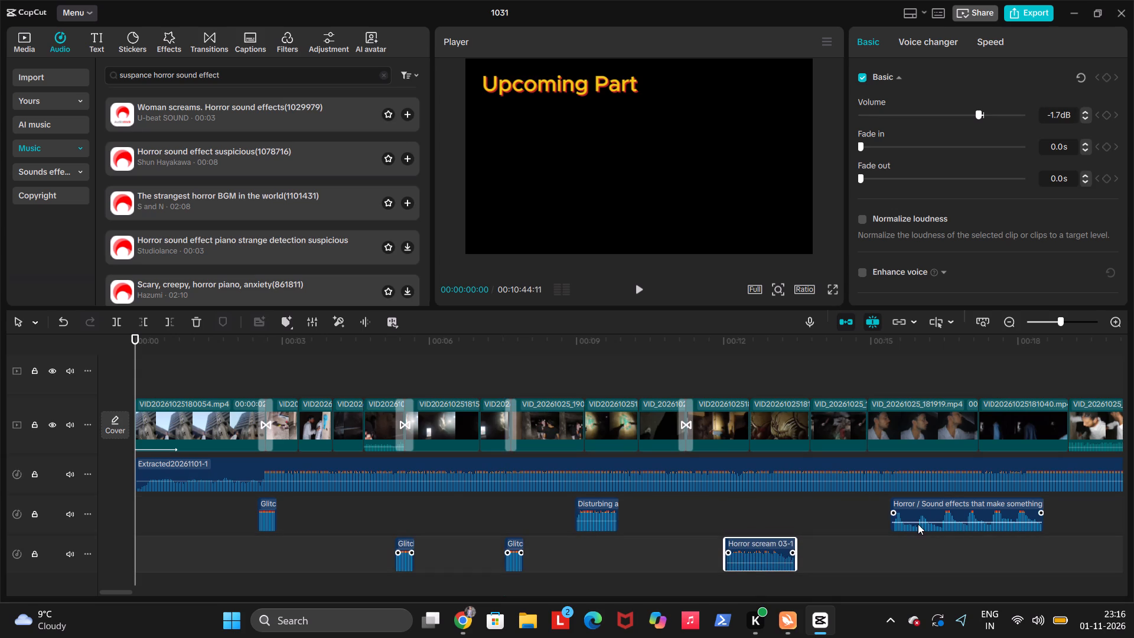
Play the video from the beginning in full screen to review the sound effects and music against the Upcoming Part intro.
click(144, 530)
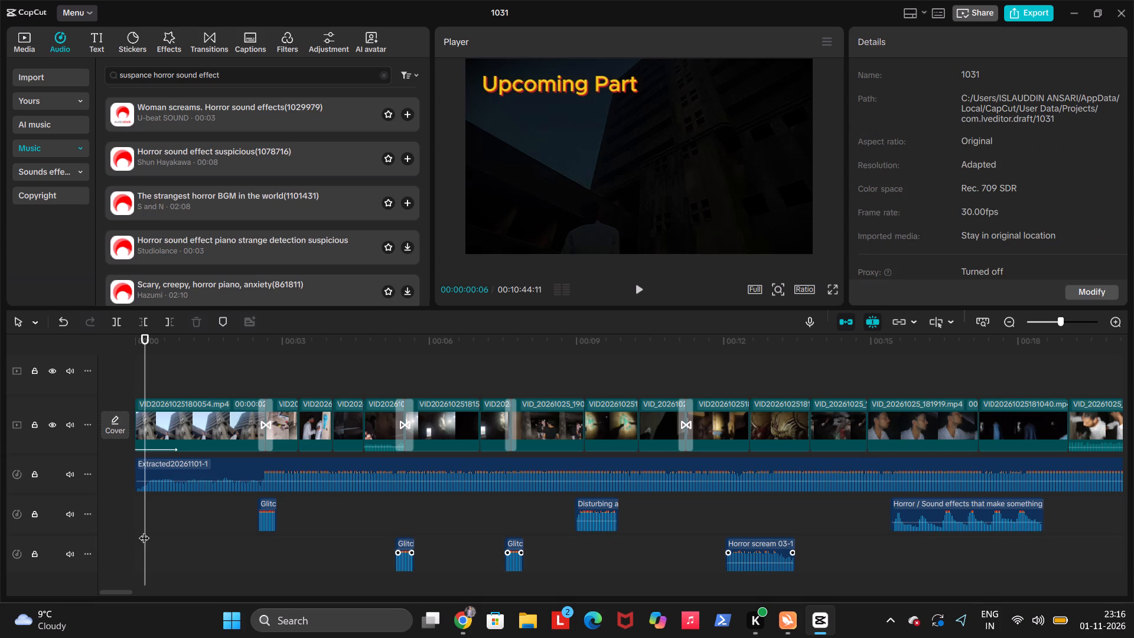
key(space)
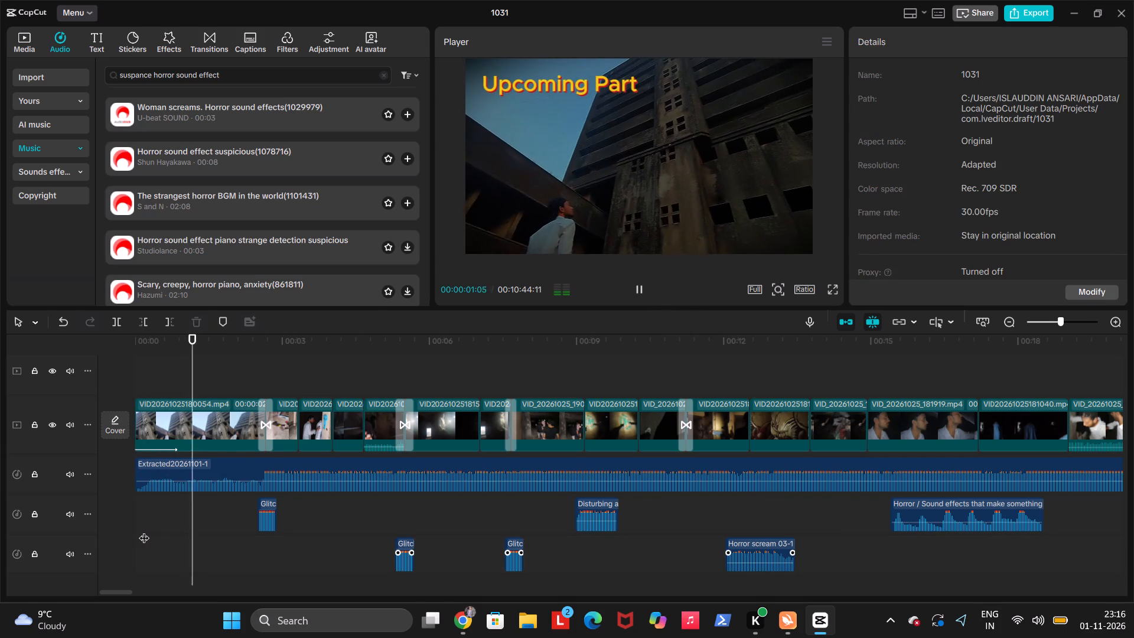
key(Up)
key(Up)
key(Up)
key(Up)
key(Up)
key(Up)
key(Up)
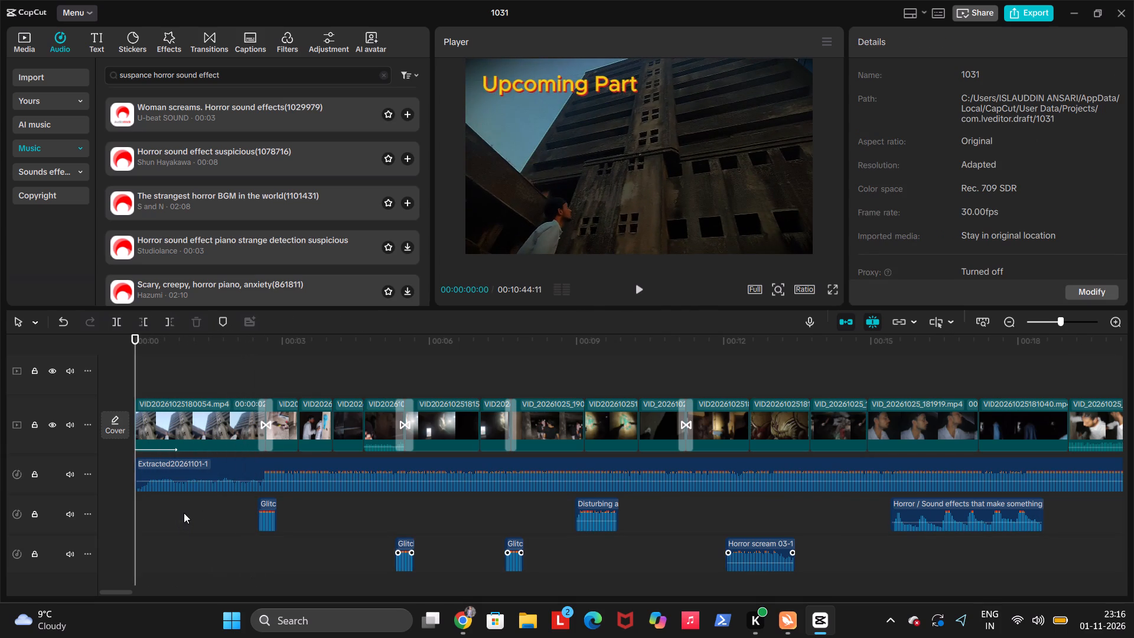
click(831, 292)
key(space)
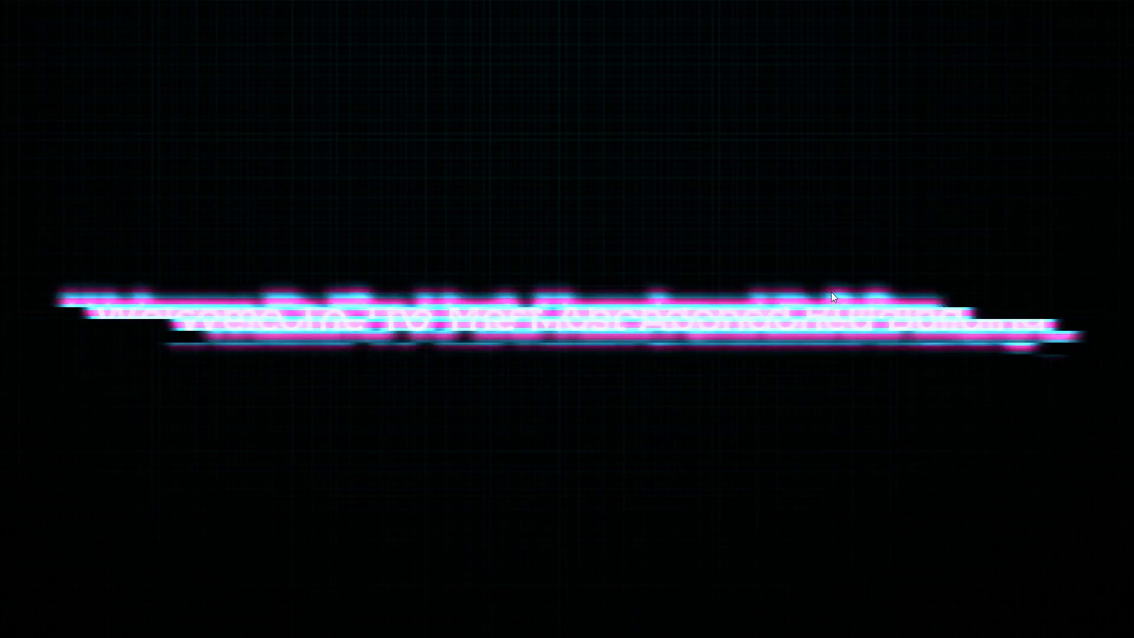
key(Escape)
click(650, 370)
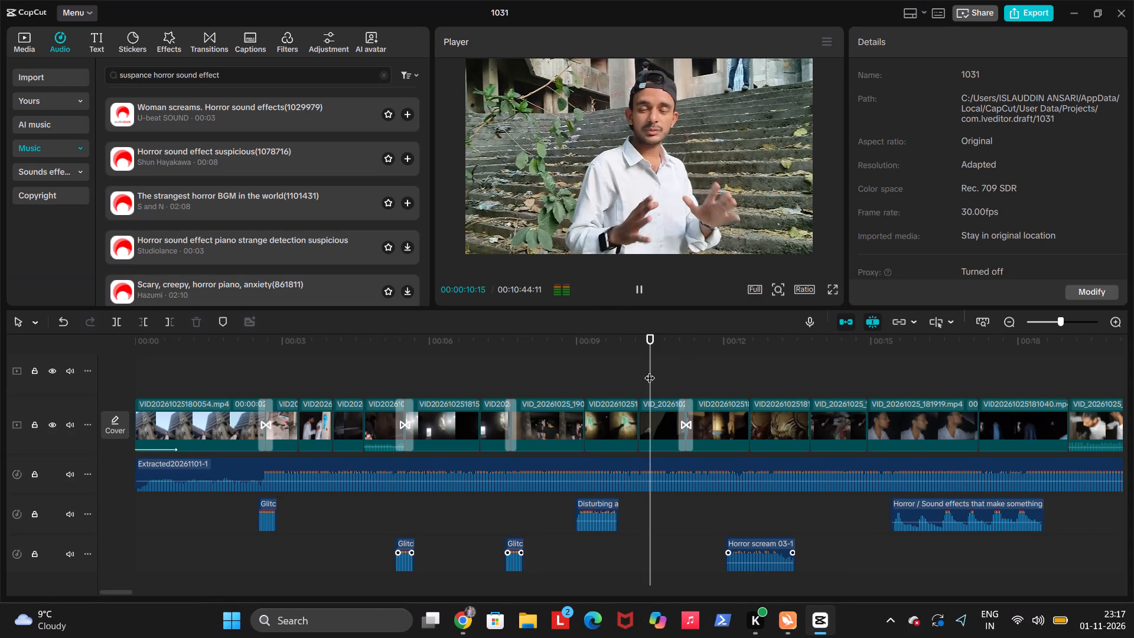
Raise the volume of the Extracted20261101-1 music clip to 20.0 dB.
click(597, 489)
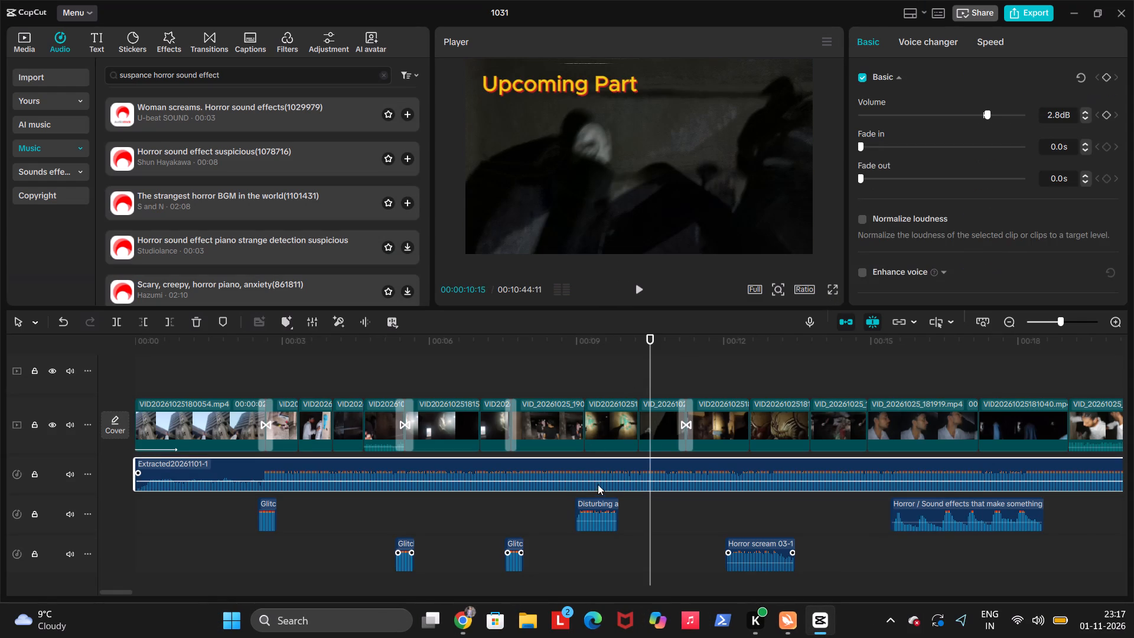
click(599, 484)
drag(600, 481, 605, 473)
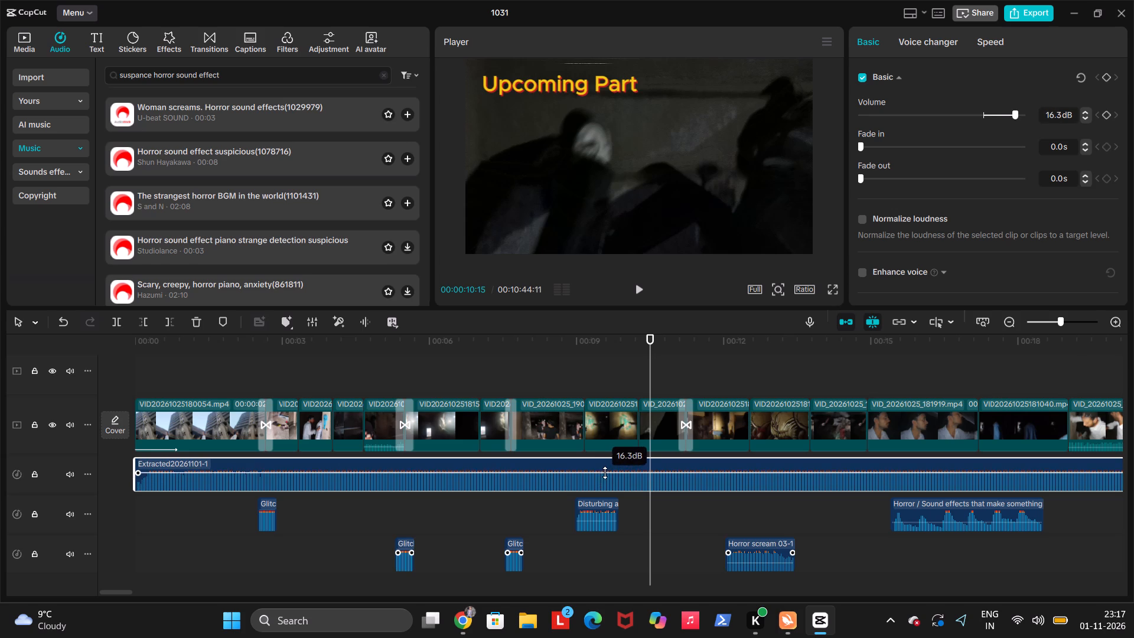
drag(605, 473, 610, 466)
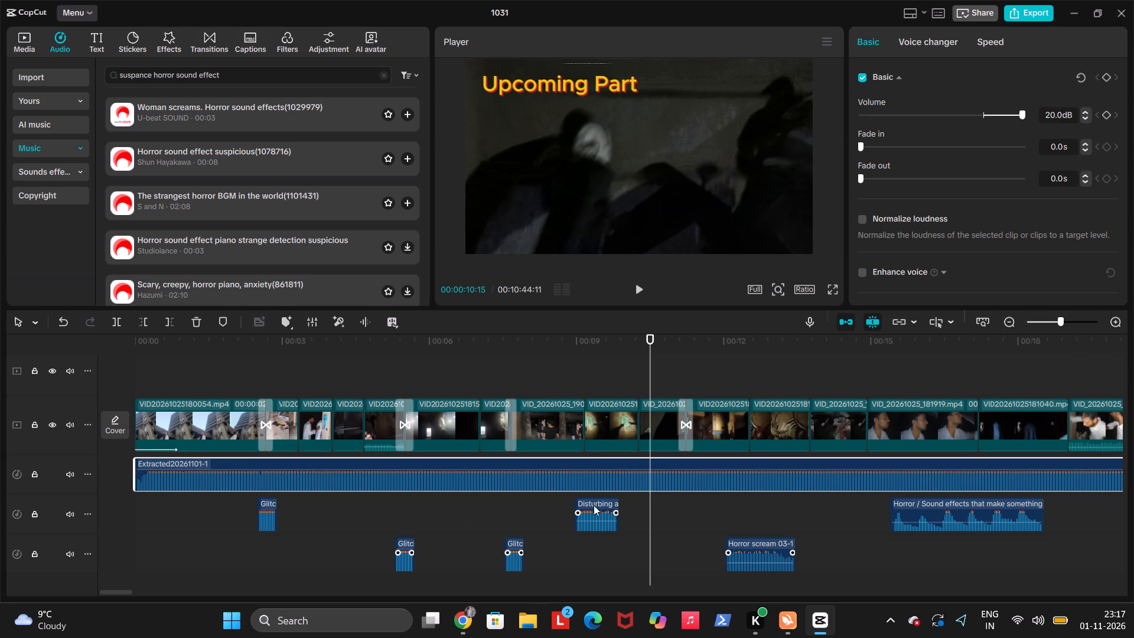
Raise the volume of the Disturbing sound effect clip to about 4.2 dB.
click(594, 523)
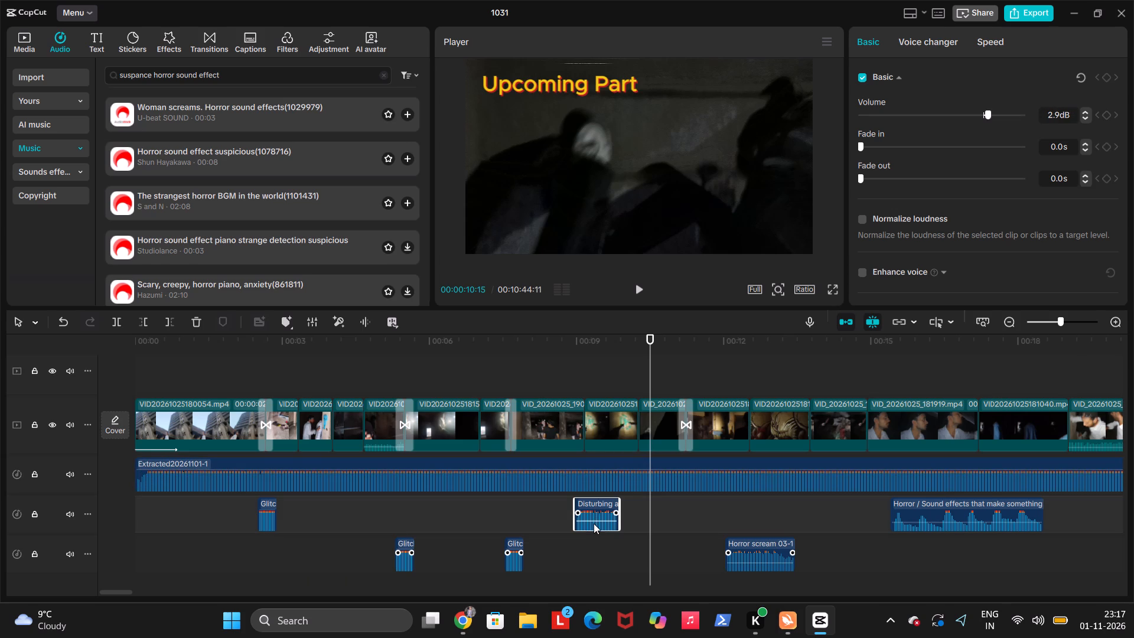
click(594, 519)
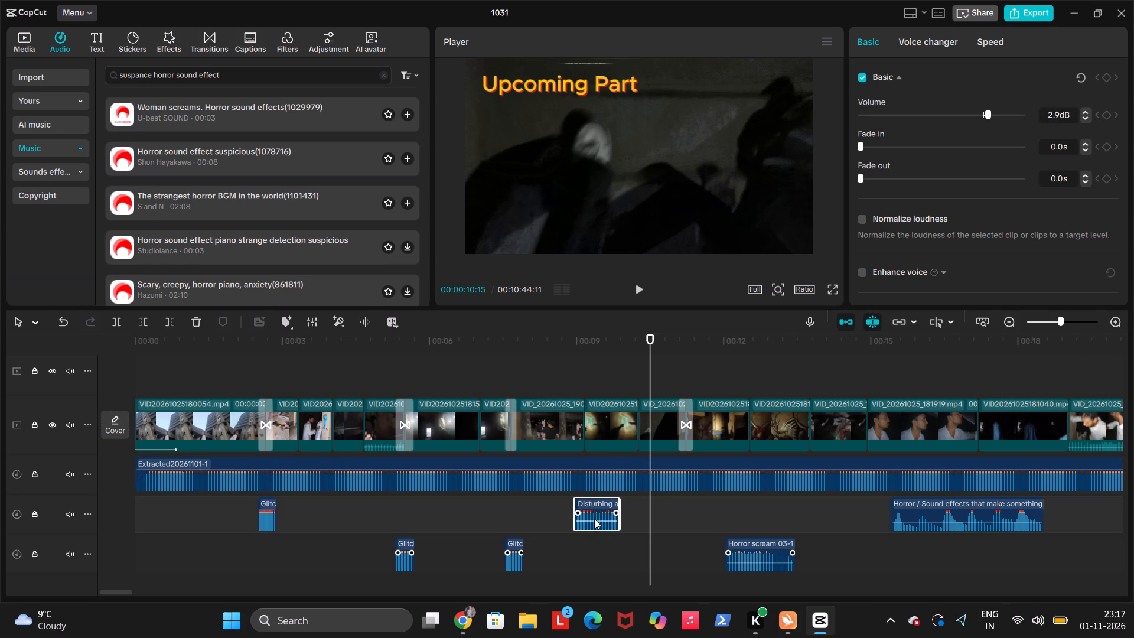
click(595, 520)
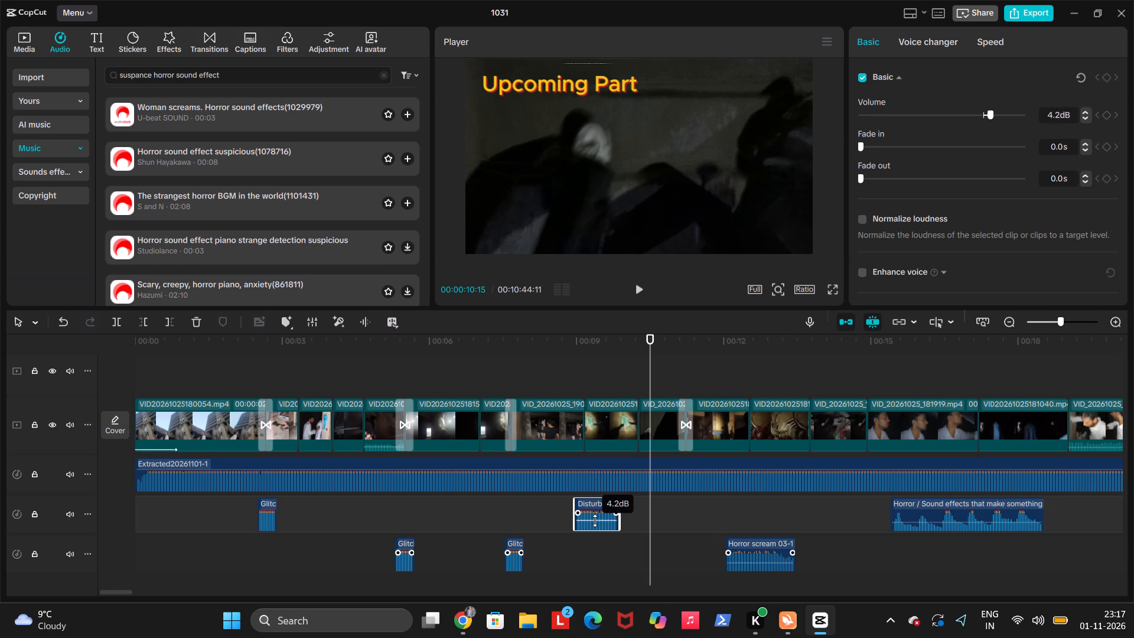
Raise the volume of the Horror scream clip to 1.0 dB.
click(776, 564)
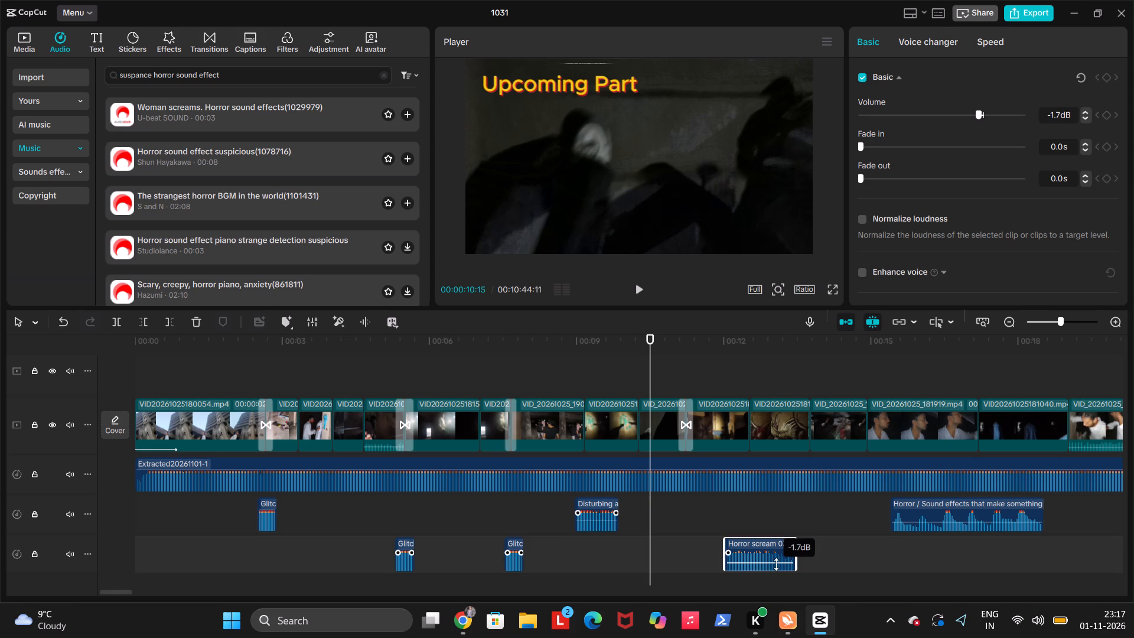
Return to the start of the timeline and play the intro to check the new audio levels.
key(Up)
key(Up)
key(Up)
key(Up)
key(Up)
key(Up)
key(Up)
key(Up)
key(Up)
key(Up)
key(Up)
key(Up)
key(Up)
key(Up)
key(Up)
key(Up)
key(Up)
key(Up)
key(Up)
key(Up)
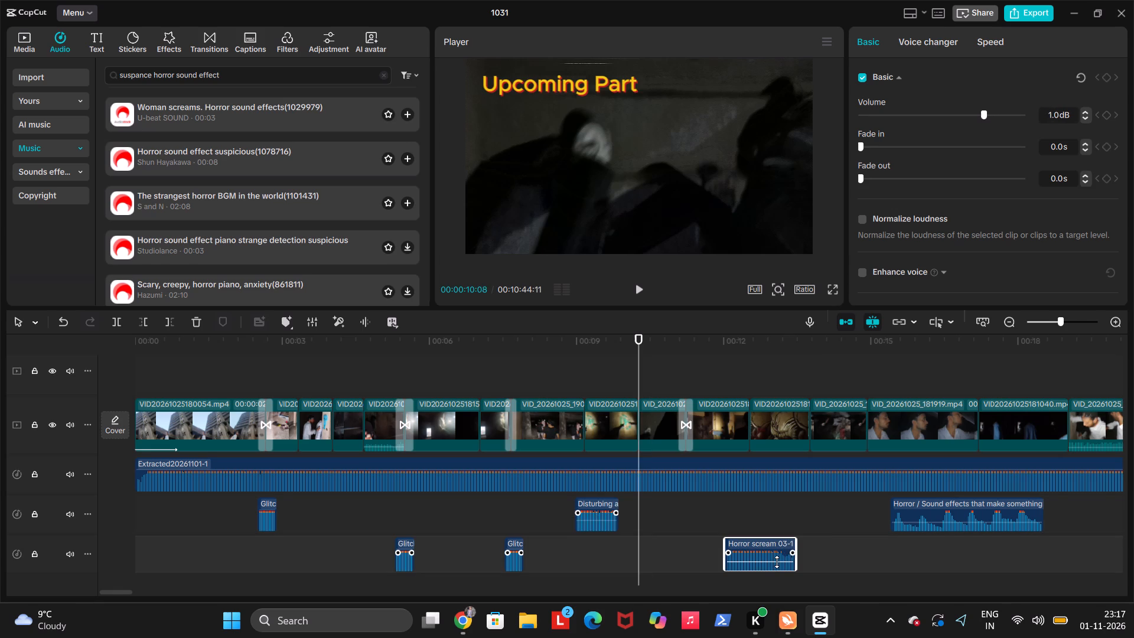
key(space)
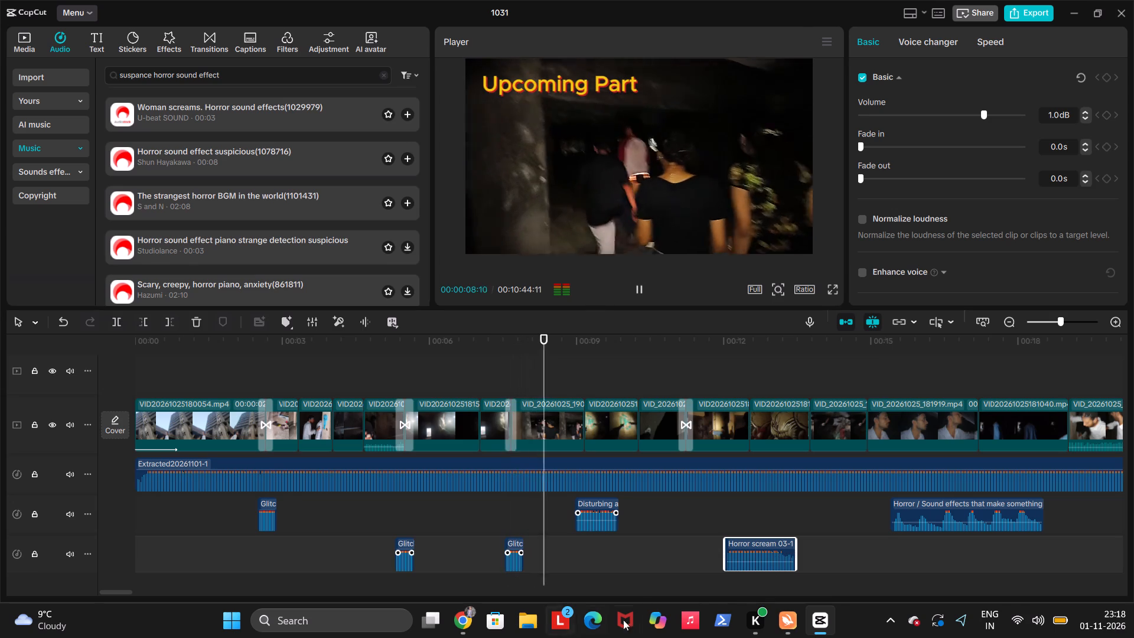
Set the audio volume of the third video clip, at about 00:00:03:22, to 0.0 dB.
click(305, 461)
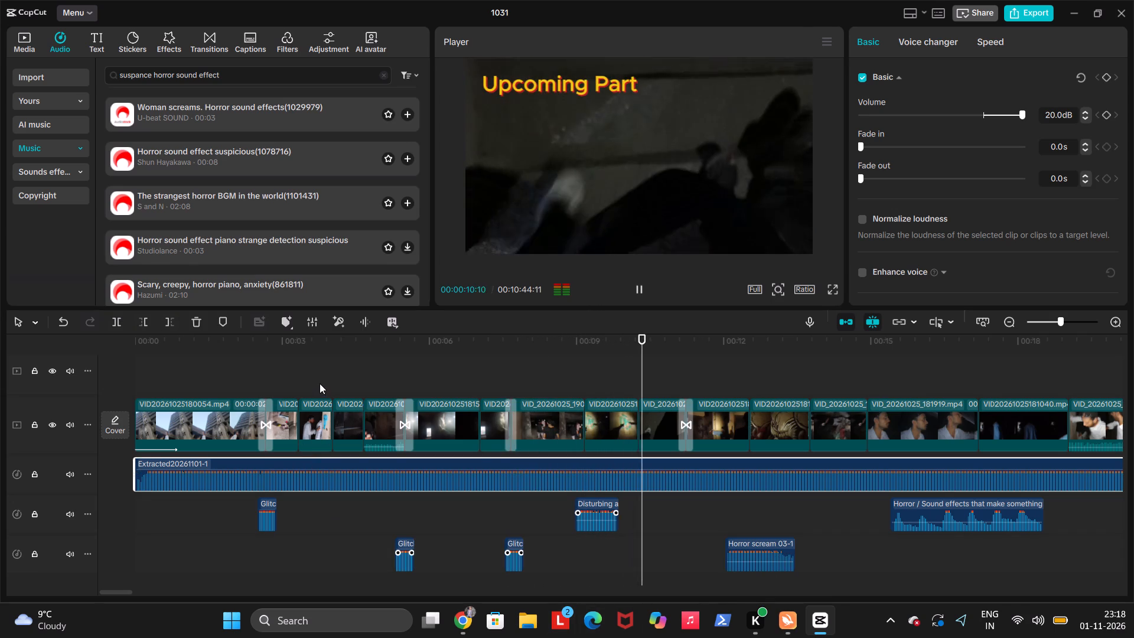
click(318, 381)
click(315, 414)
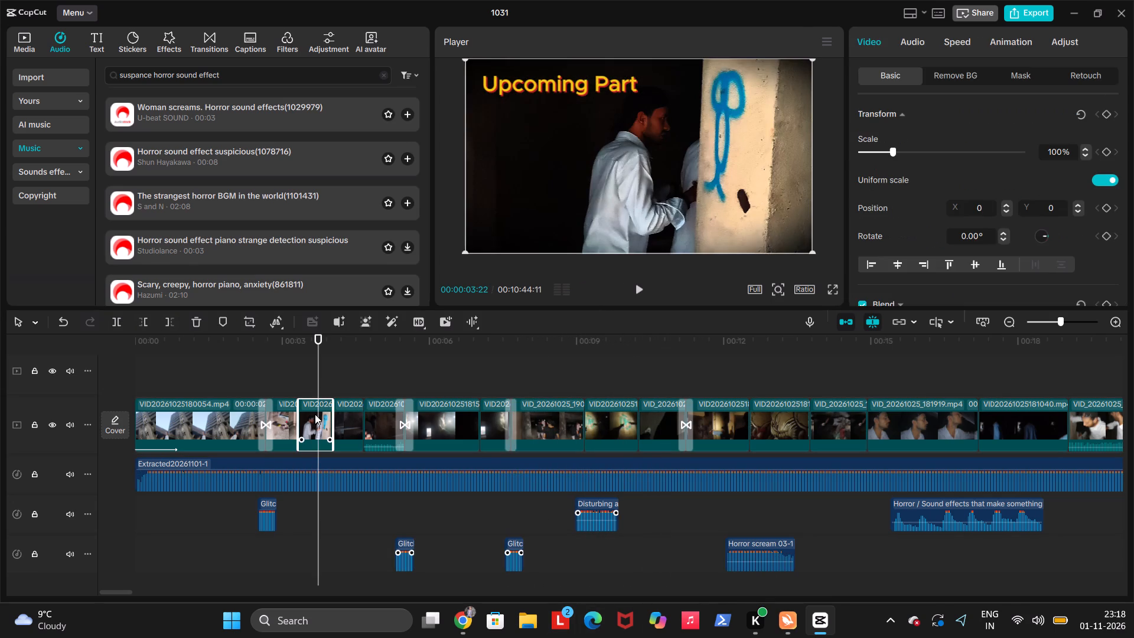
click(911, 35)
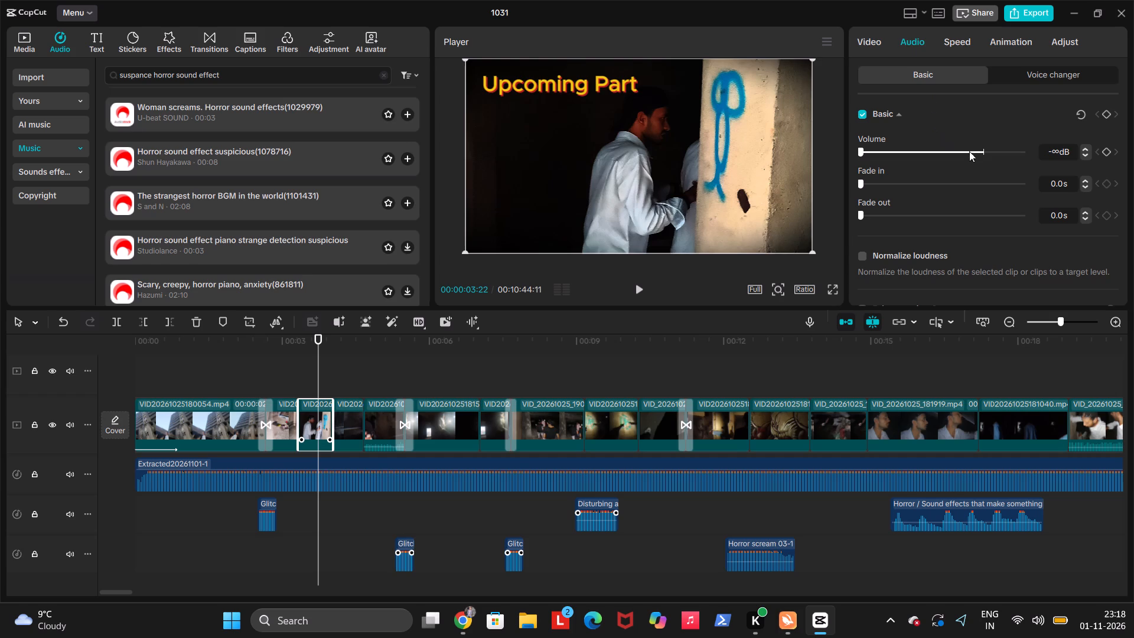
click(981, 149)
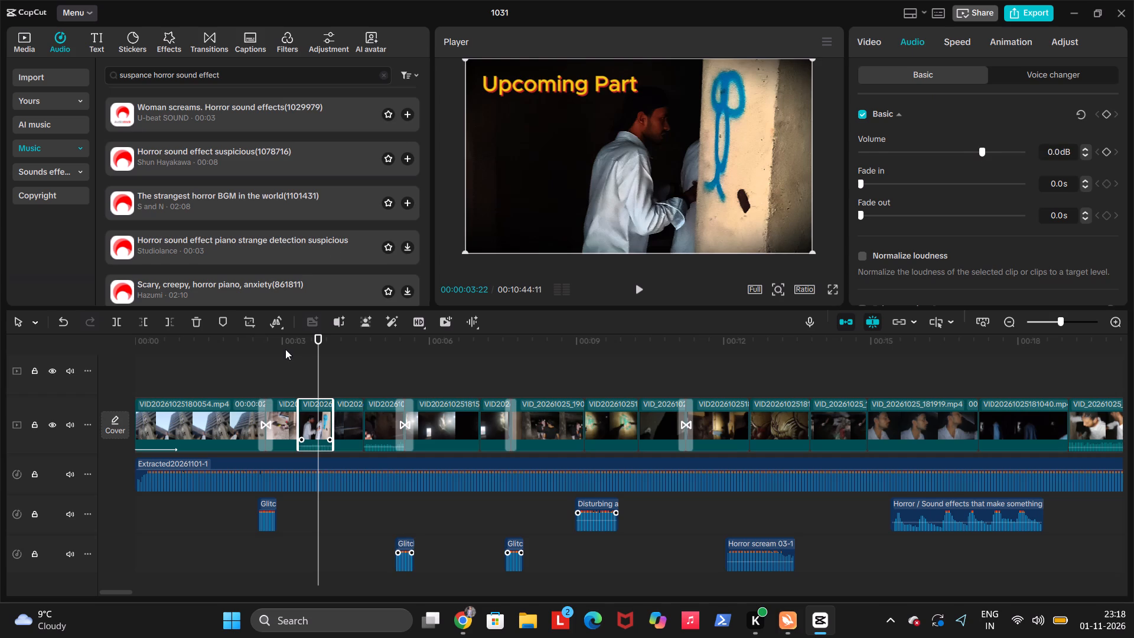
Play the section around the third video clip twice to listen to its original sound within the mix.
click(278, 356)
key(space)
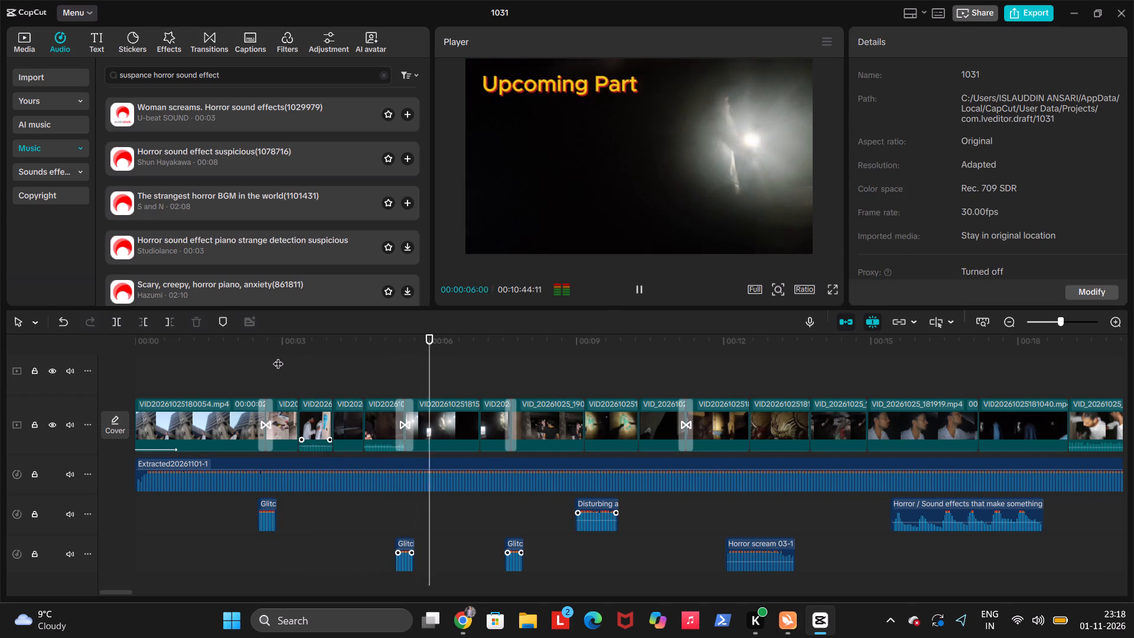
click(296, 383)
key(space)
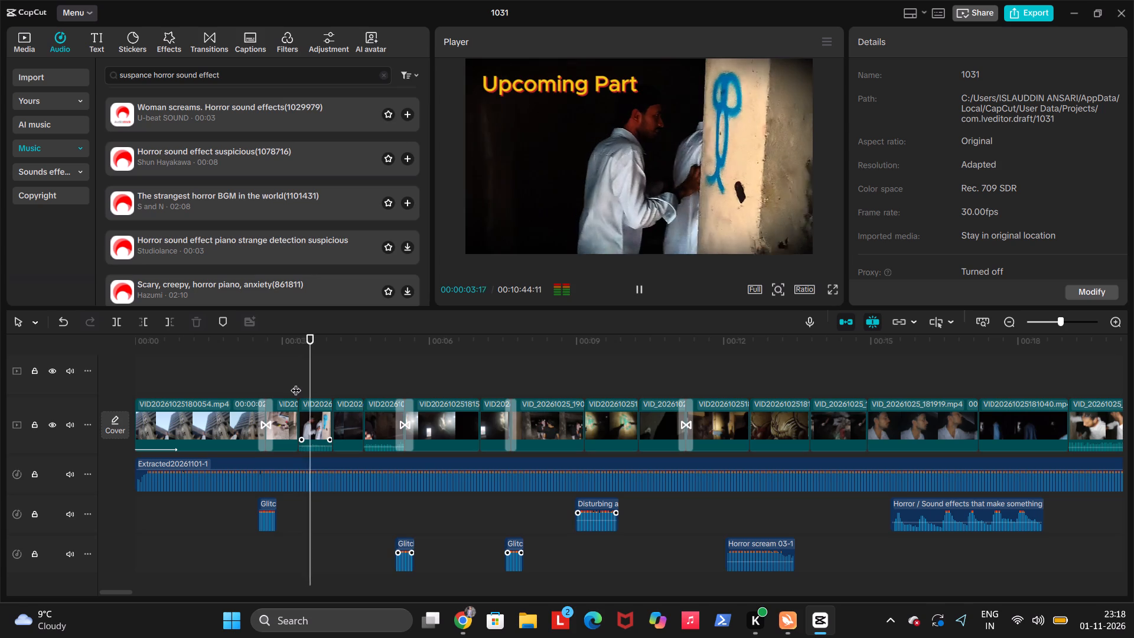
Lower the audio volume of the third video clip, at about 00:00:03:25, to about -58.4 dB.
click(311, 423)
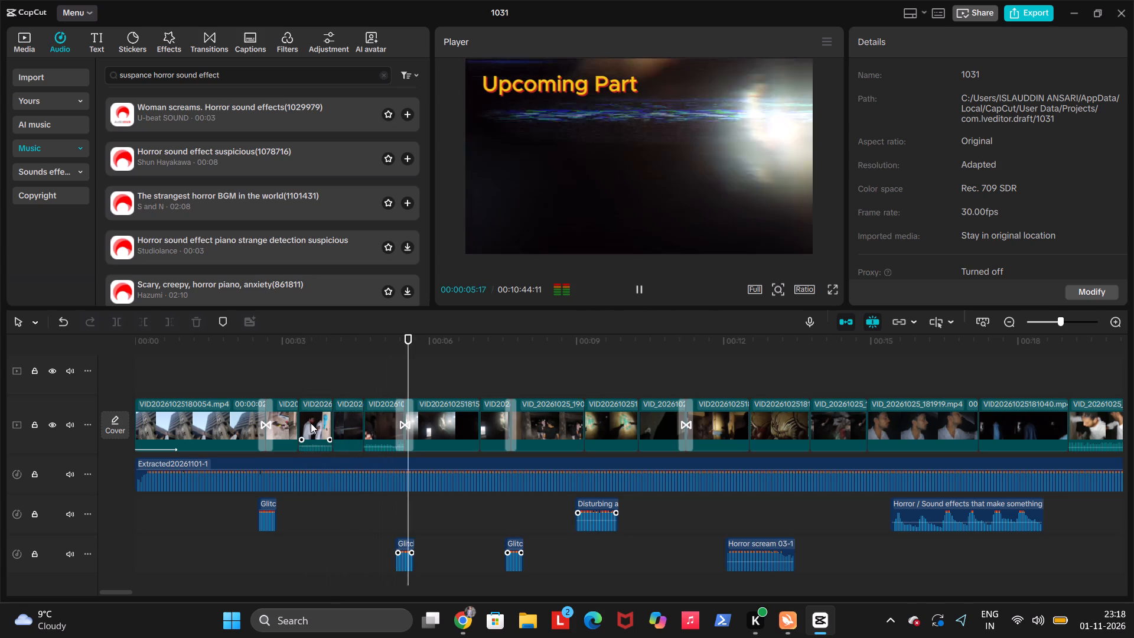
click(323, 370)
click(315, 411)
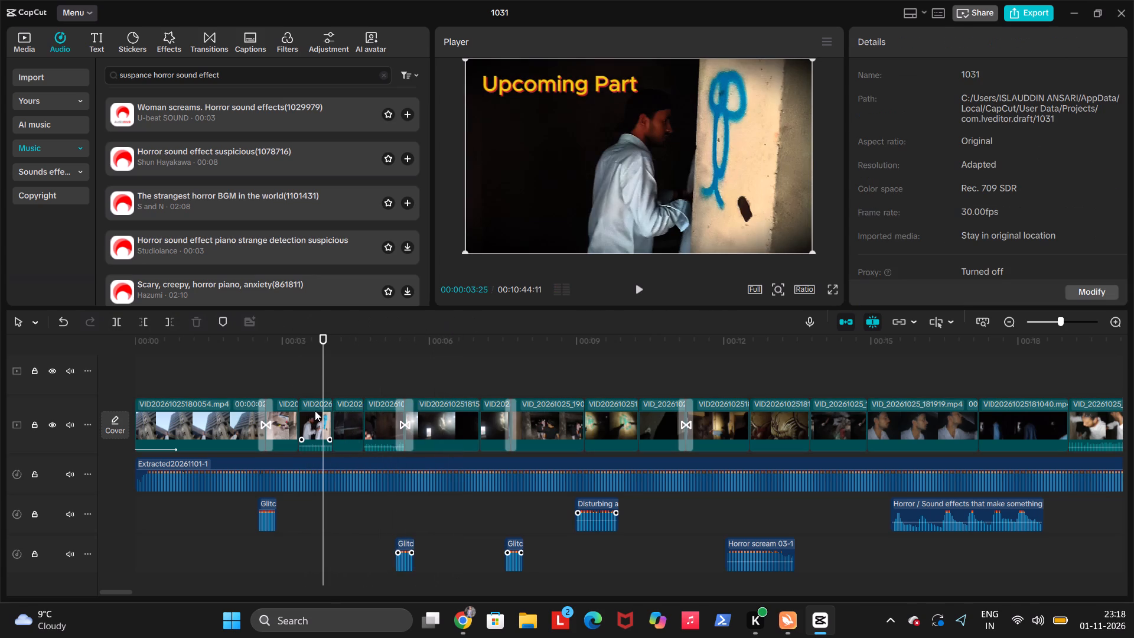
click(914, 37)
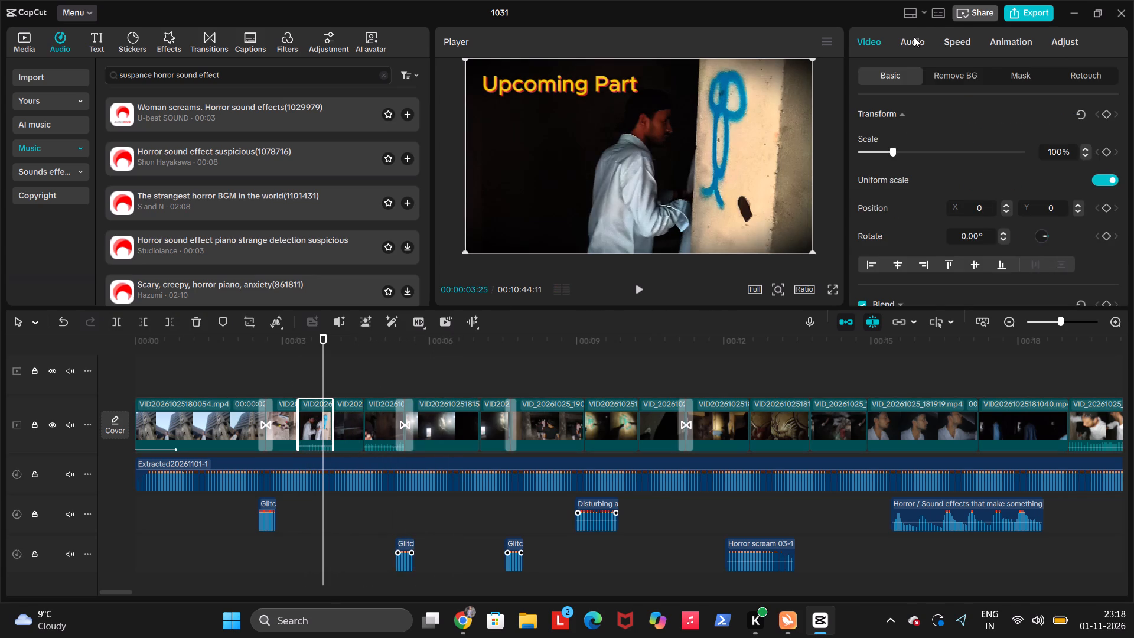
click(861, 151)
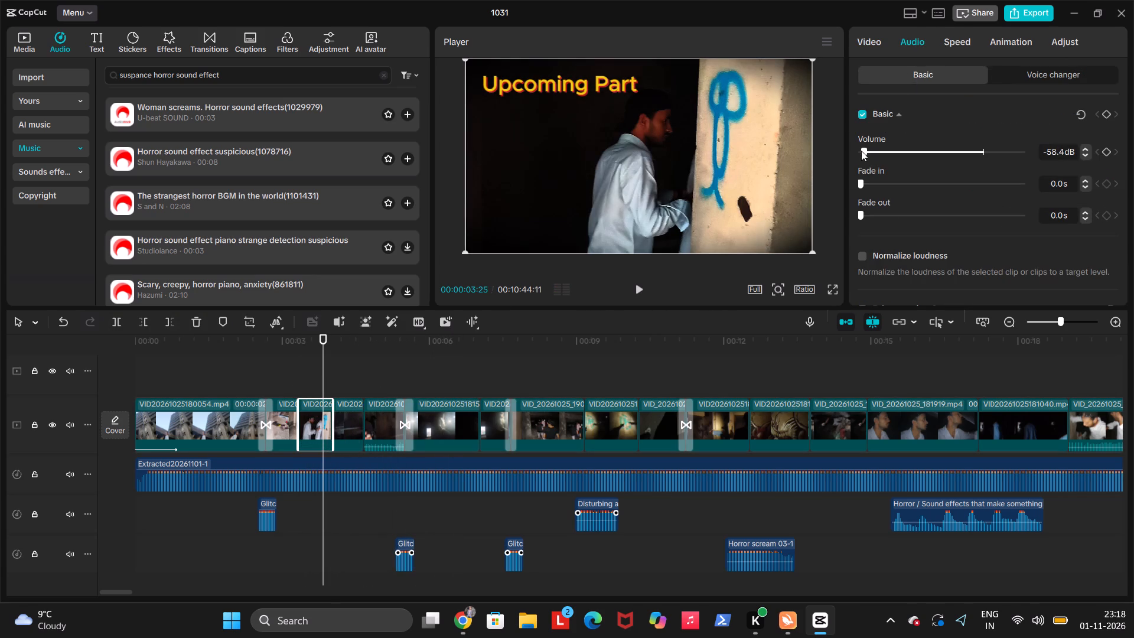
Raise the audio volume of the fifth video clip, just before the transition at about 00:00:05, to 5.6 dB.
click(374, 405)
click(995, 151)
click(990, 151)
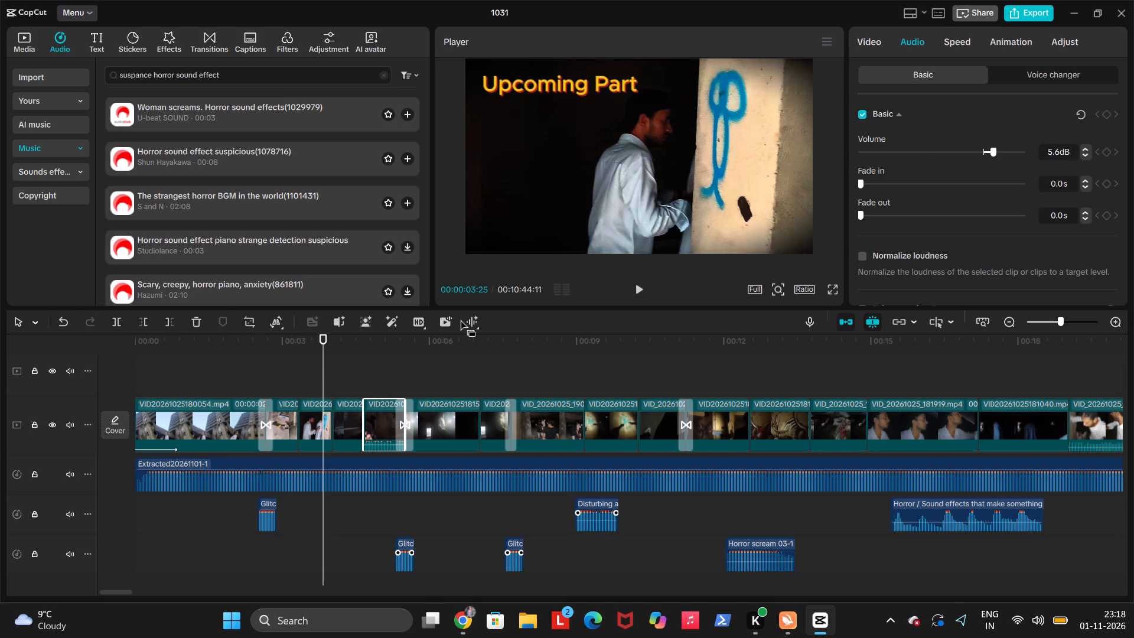
Return to the start of the timeline and play the Upcoming Part intro to check the adjusted clip volumes.
click(313, 370)
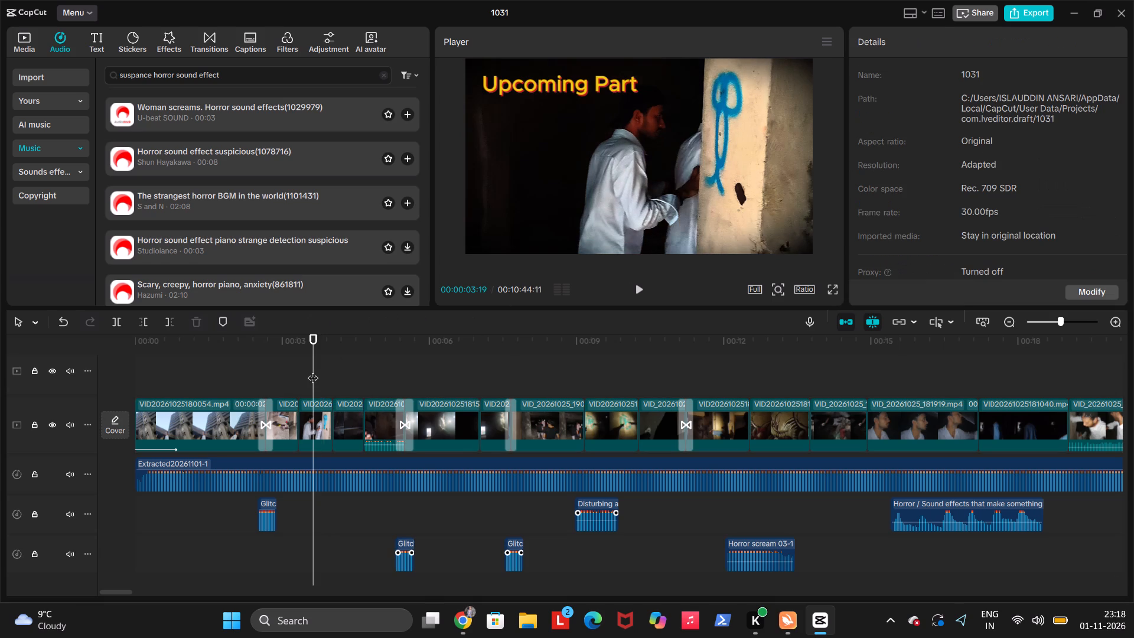
key(Up)
key(Up)
key(Up)
key(Up)
key(Up)
key(Up)
key(Up)
key(Up)
key(Up)
key(Up)
key(Up)
key(Up)
key(Up)
key(Up)
key(Up)
key(Up)
key(Up)
key(Up)
key(Up)
key(space)
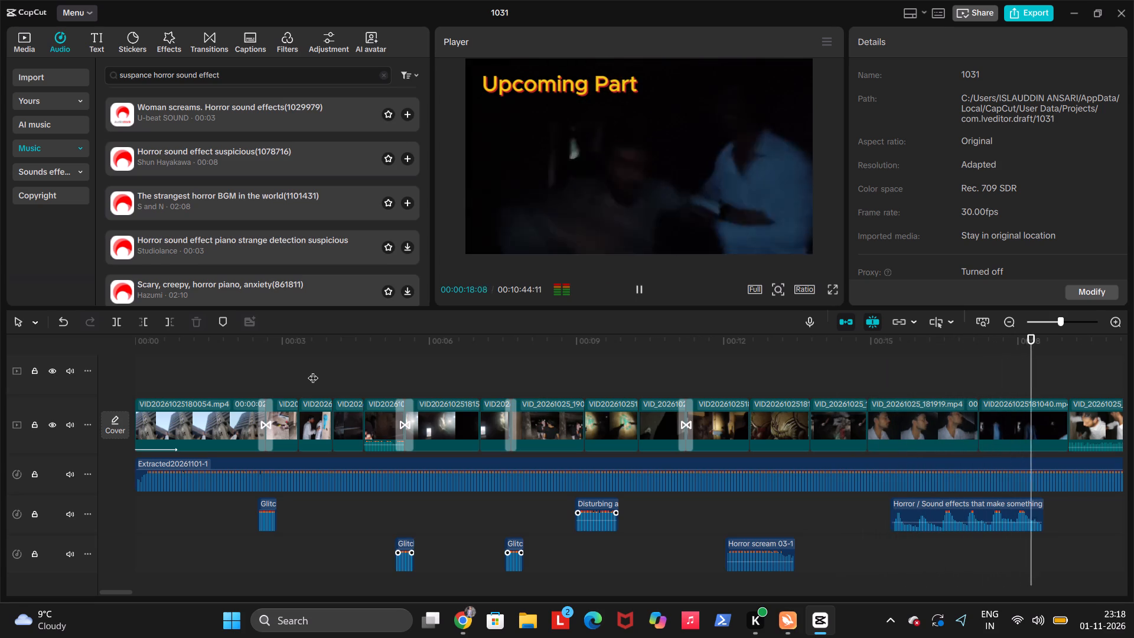
Deactivate the "Horror / Sound effects that make something" audio clip at about 00:00:16 and stop the playback.
click(924, 524)
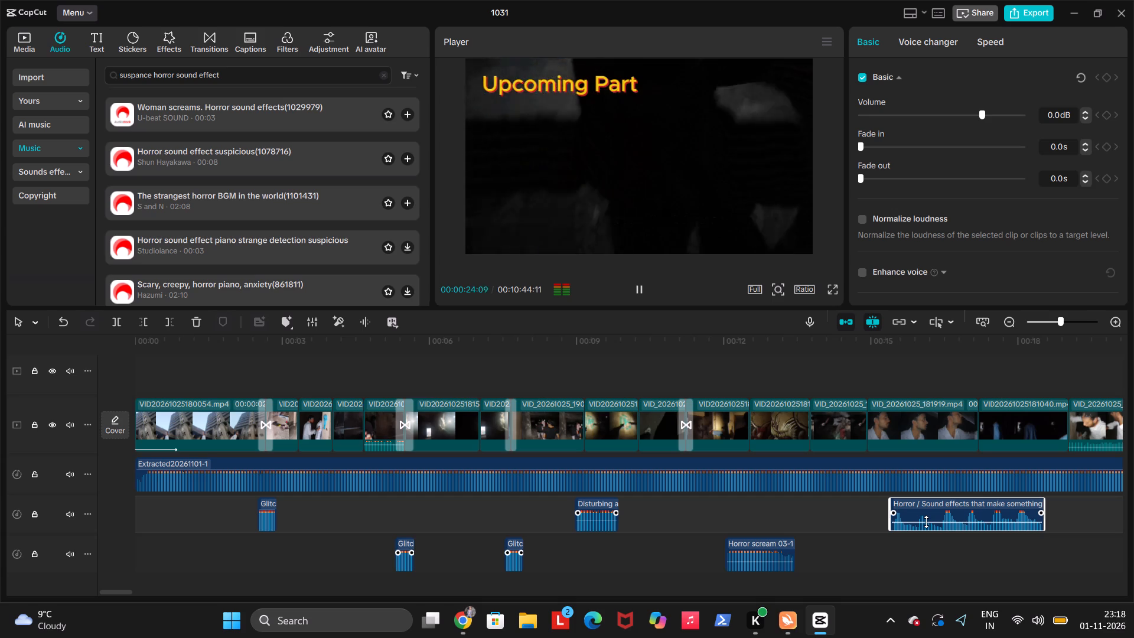
text(vc)
key(space)
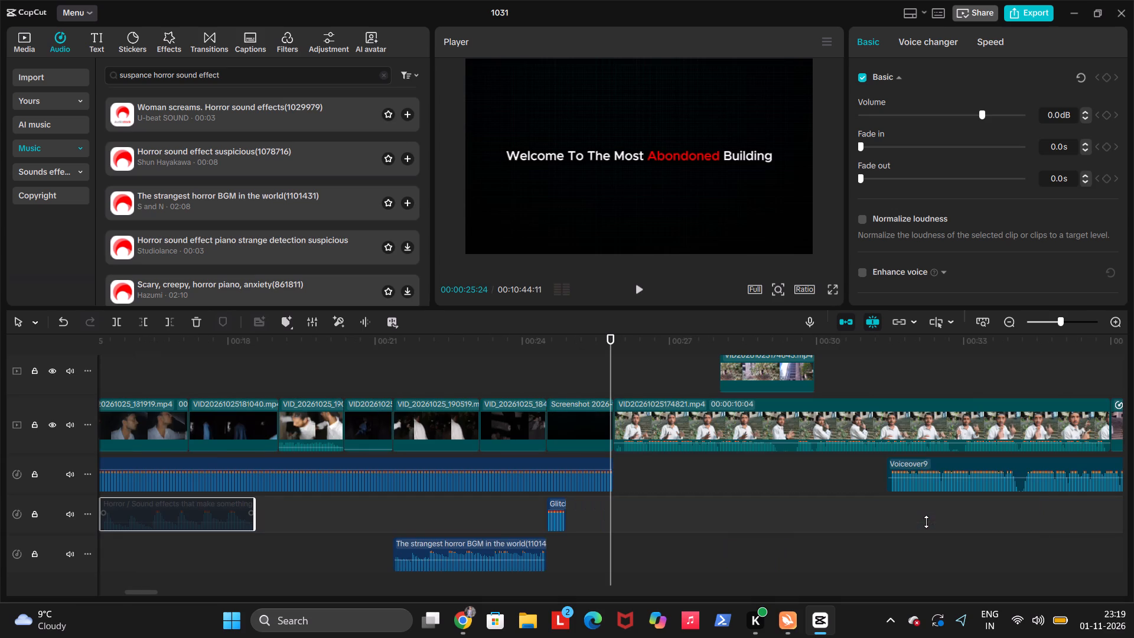
Raise the volume of "The strangest horror BGM in the world" audio clip to 8.0 dB.
click(503, 559)
click(503, 559)
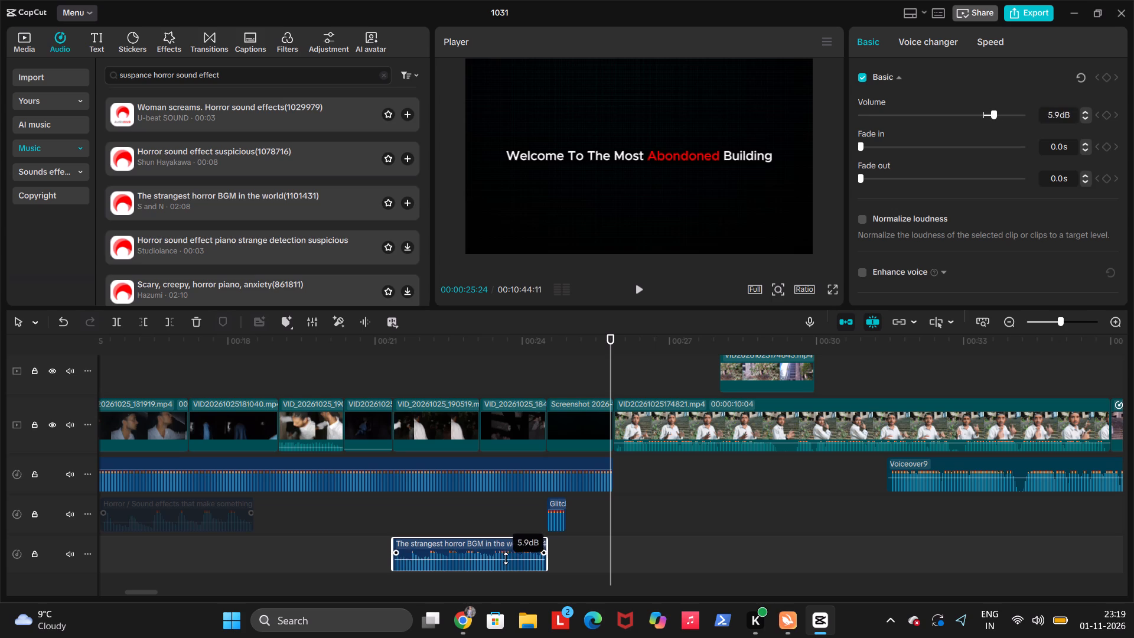
click(504, 558)
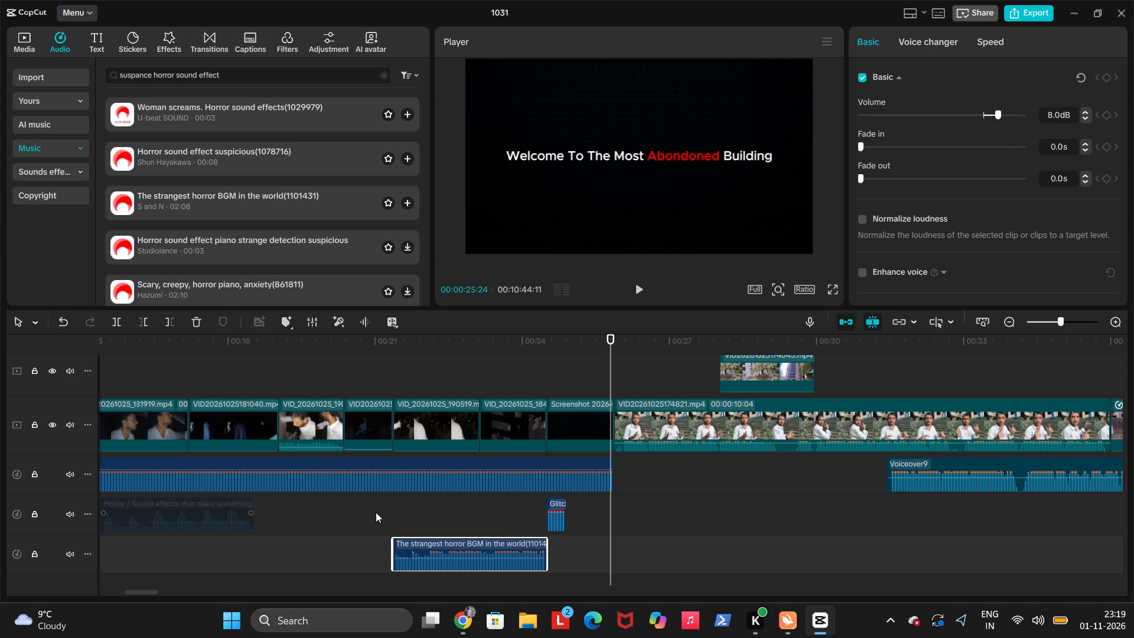
Play short parts of the intro at about 00:00:21 and 00:00:10 to check the sound and picture.
click(376, 512)
key(space)
key(space)
scroll(376, 512, right, 1)
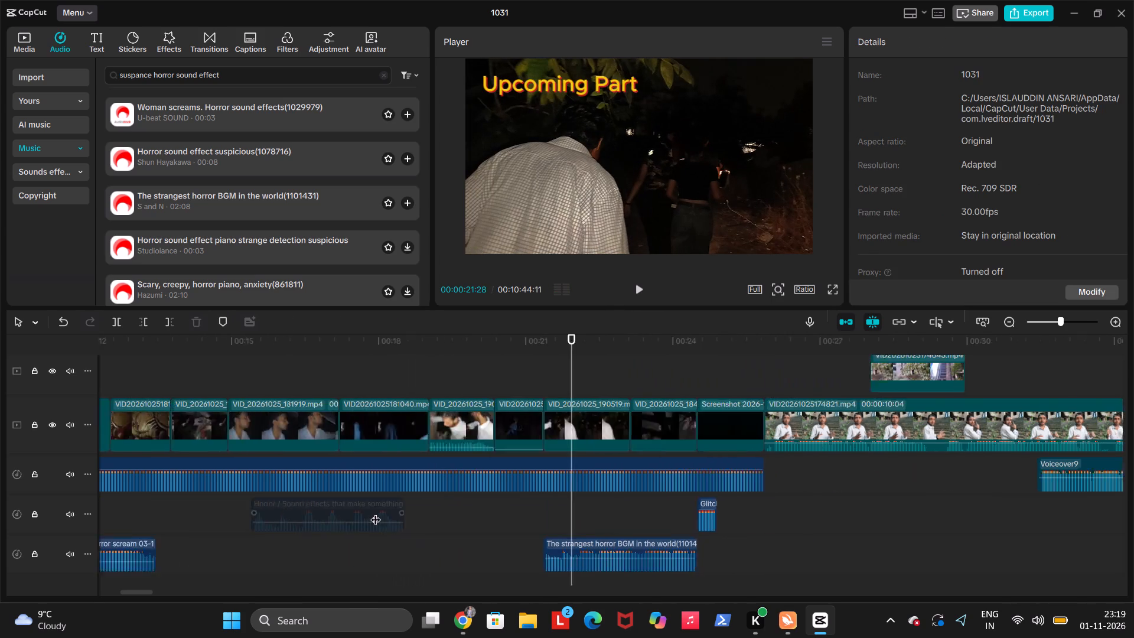
scroll(376, 512, right, 1)
click(406, 499)
key(space)
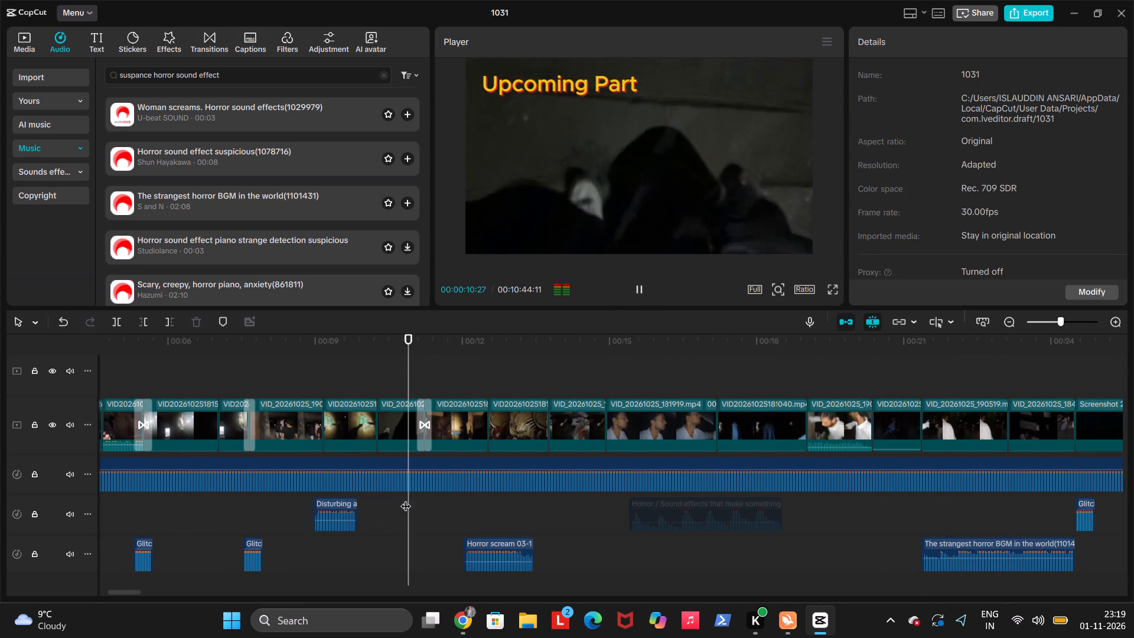
key(space)
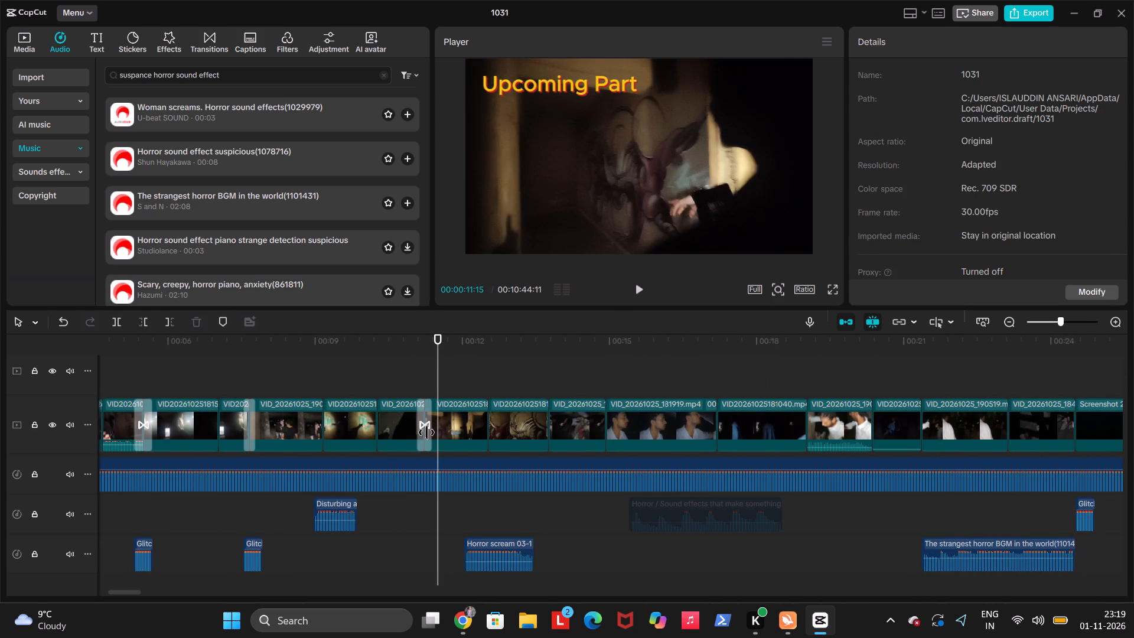
Delete the transition between the two video clips at about 00:00:11.
click(426, 432)
key(Delete)
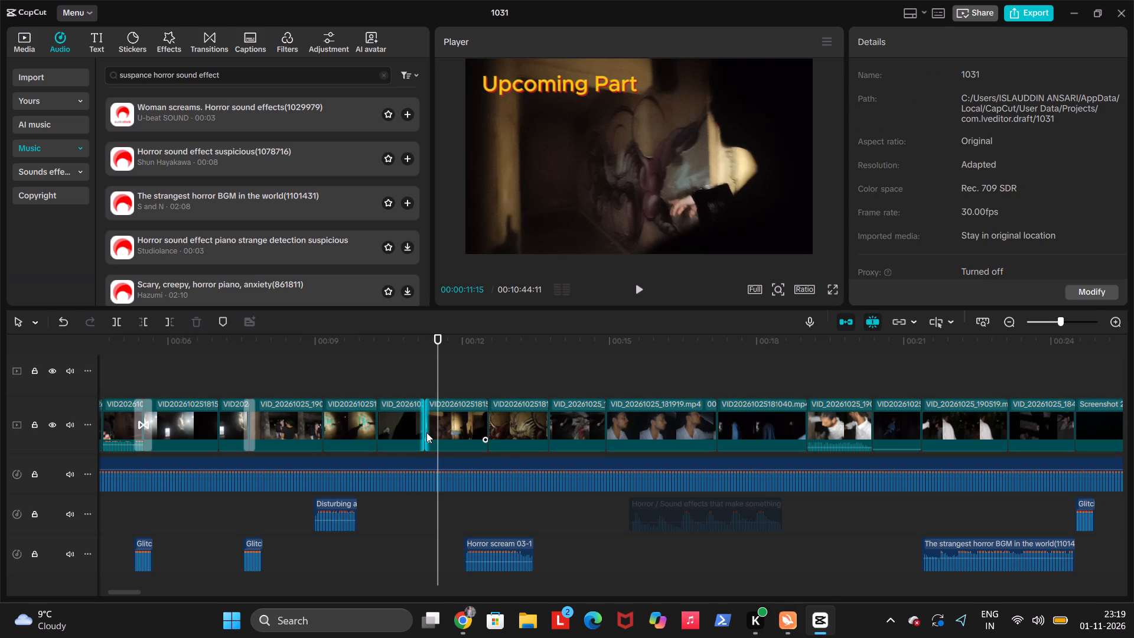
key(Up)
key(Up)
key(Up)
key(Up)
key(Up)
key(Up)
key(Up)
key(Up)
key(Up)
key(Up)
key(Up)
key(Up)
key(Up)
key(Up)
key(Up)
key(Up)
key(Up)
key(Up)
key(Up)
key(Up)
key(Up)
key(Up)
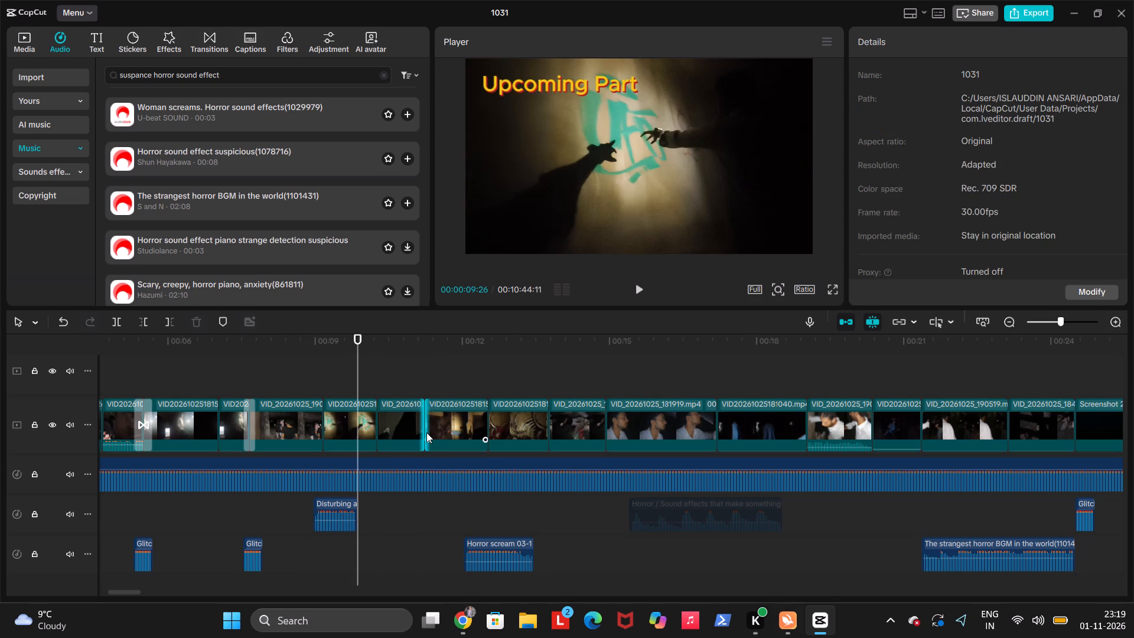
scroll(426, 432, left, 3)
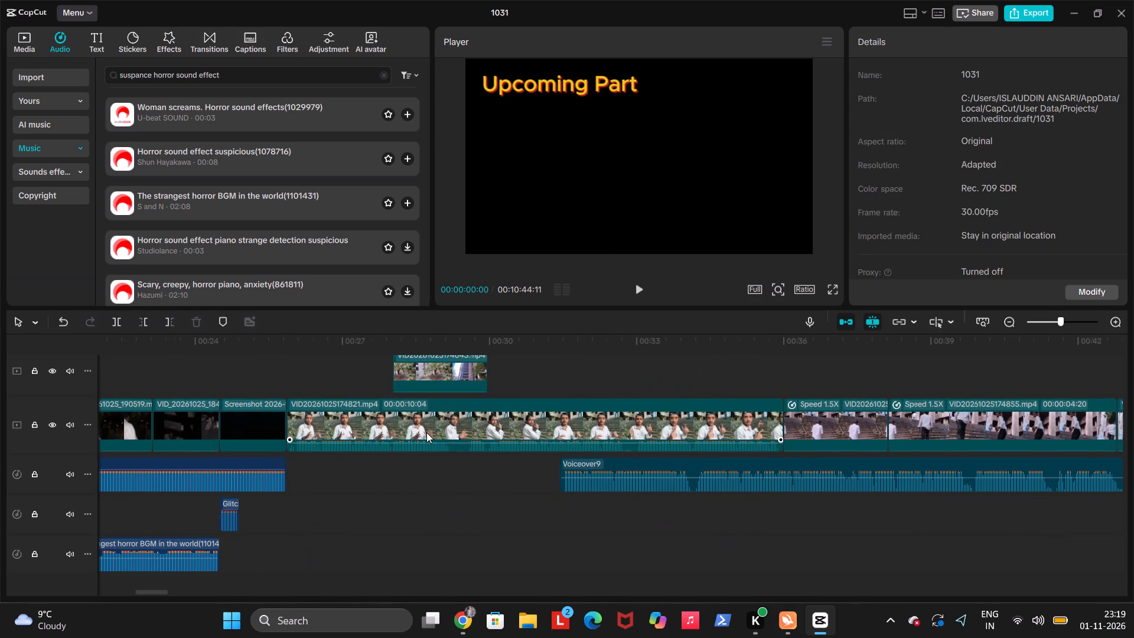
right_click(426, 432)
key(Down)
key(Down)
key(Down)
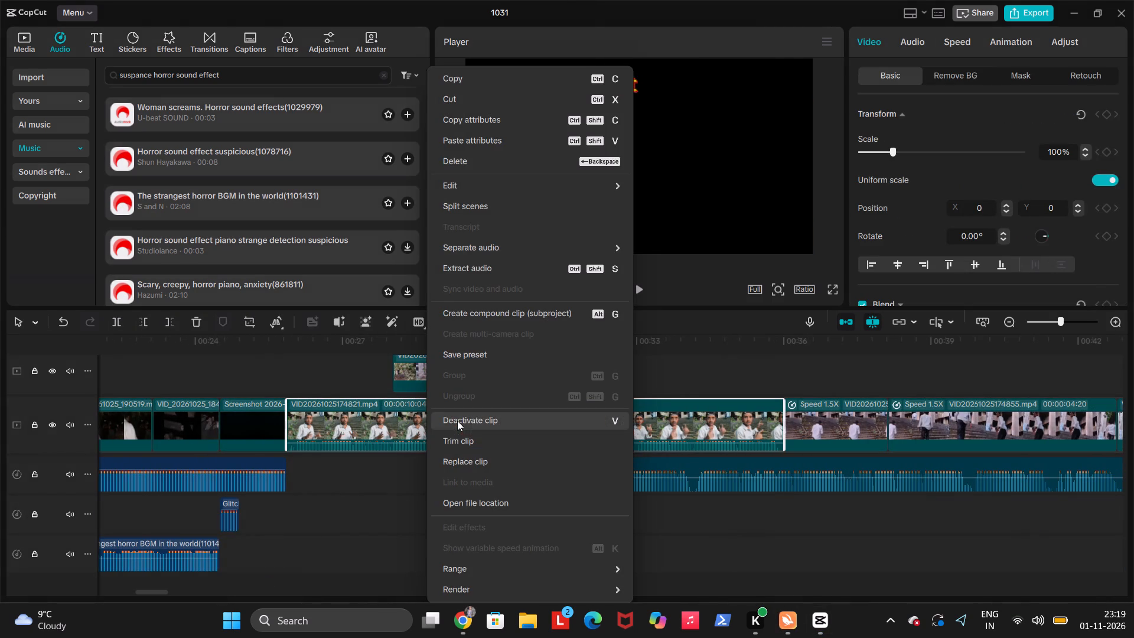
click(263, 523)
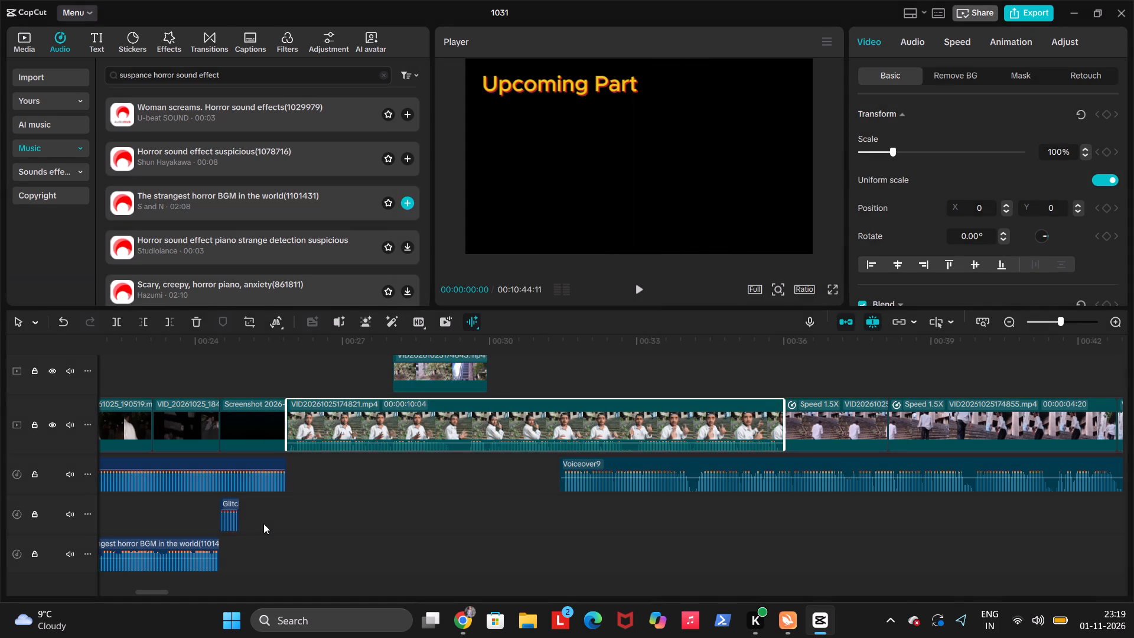
Examine the main video's clips and audio tracks from the end of the intro to beyond 06:30.
click(263, 523)
key(Down)
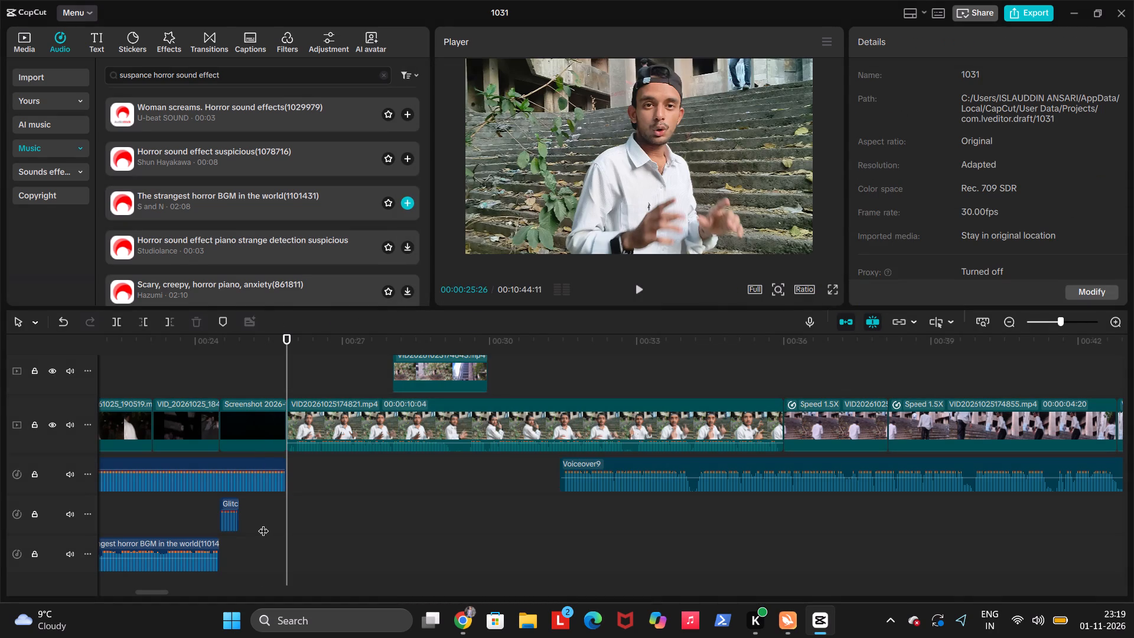
scroll(263, 523, left, 3)
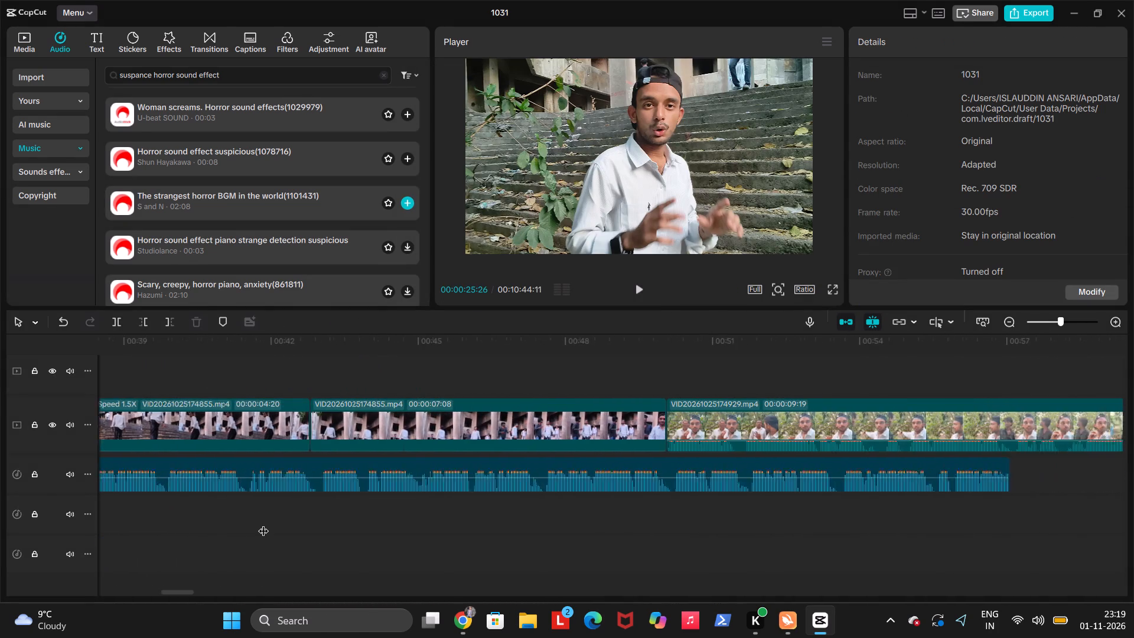
scroll(263, 523, left, 3)
ctrl+scroll(263, 523, down, 4)
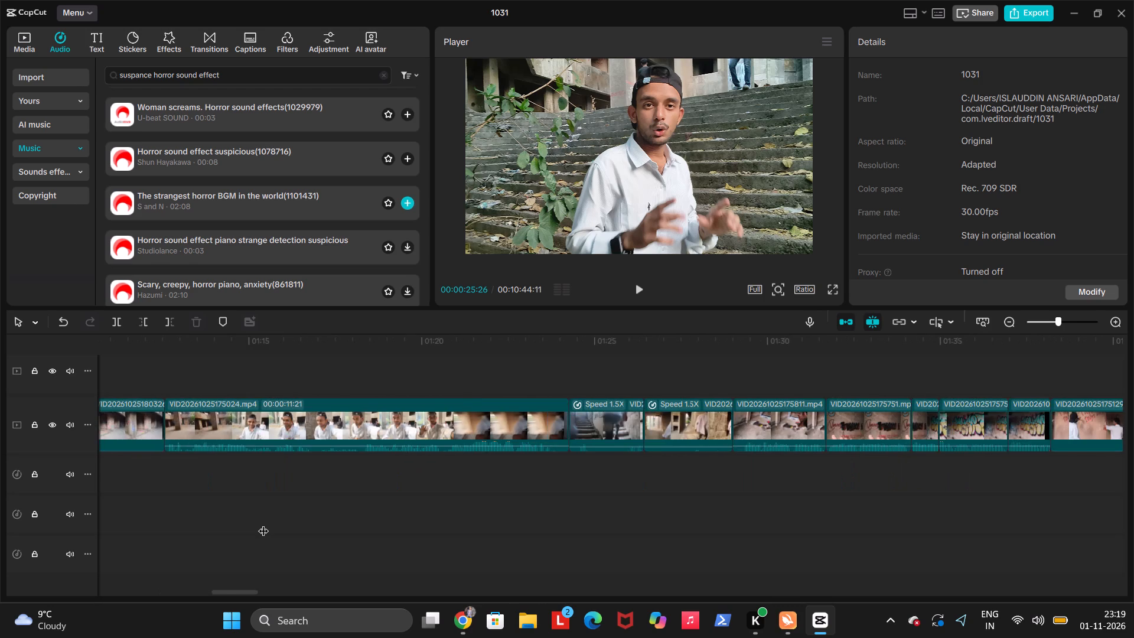
ctrl+scroll(263, 523, down, 10)
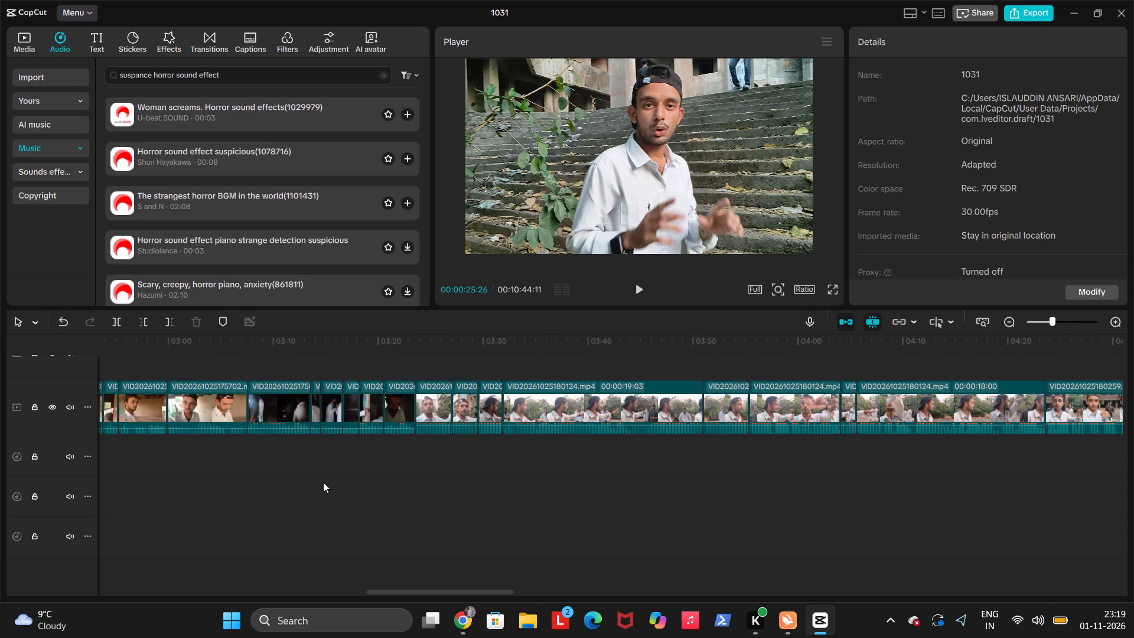
ctrl+scroll(311, 471, down, 3)
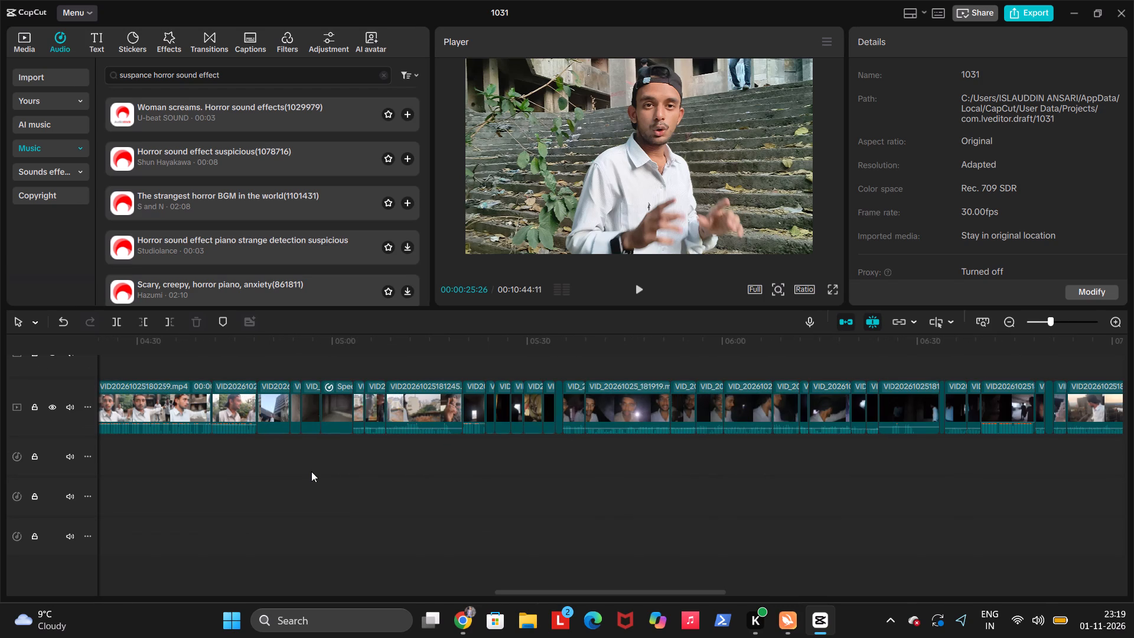
scroll(311, 471, right, 3)
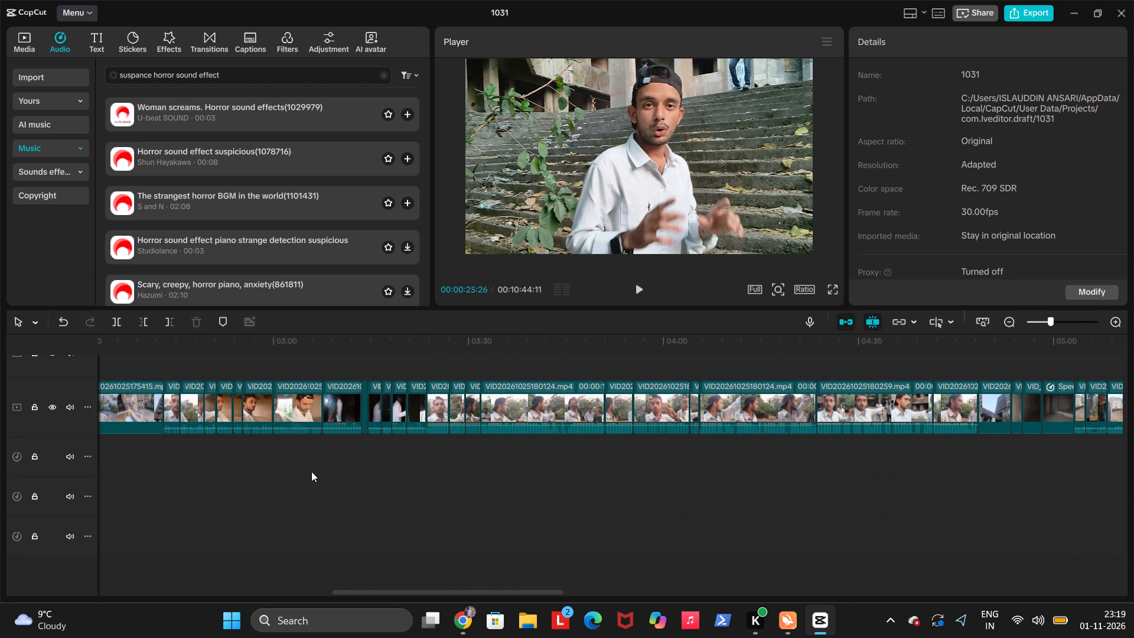
scroll(311, 471, right, 3)
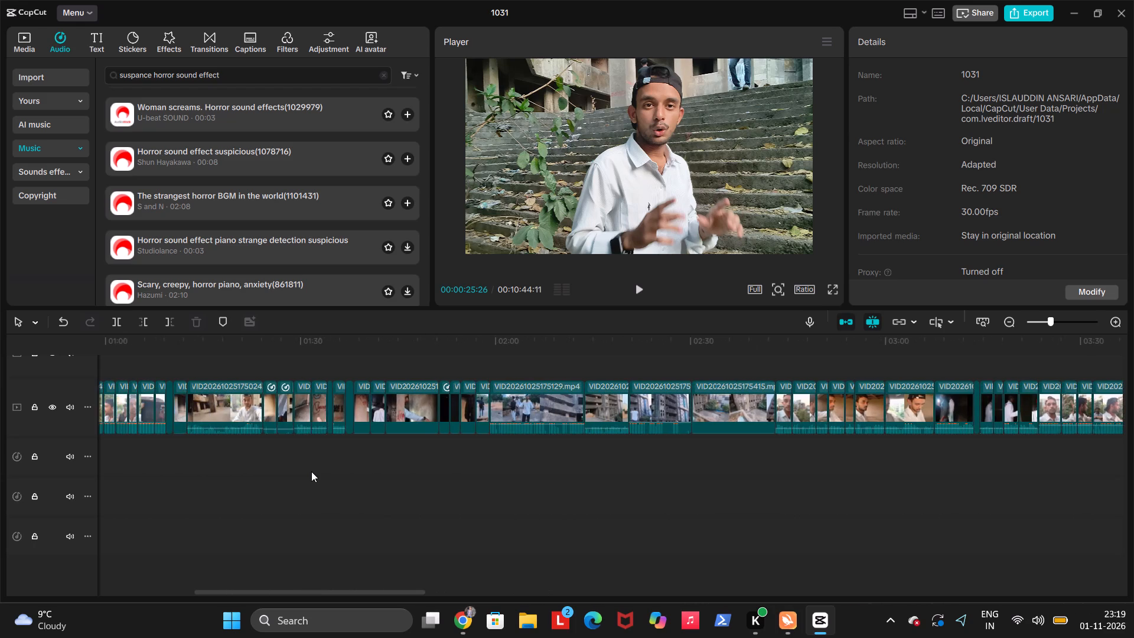
scroll(311, 471, right, 1)
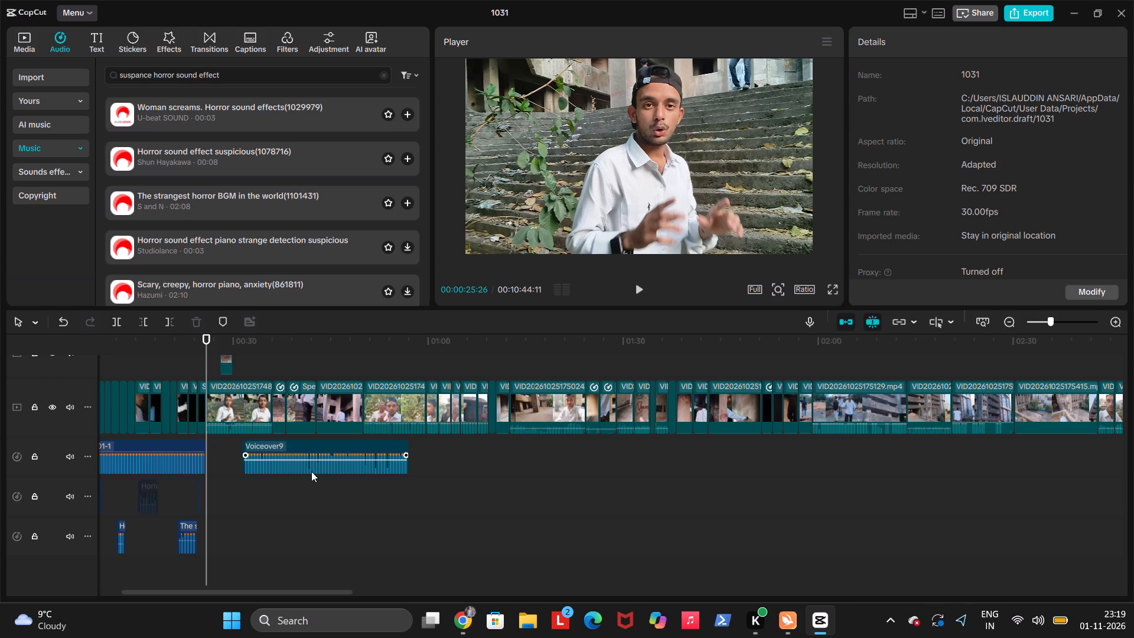
Examine the main video cut by cut from about 00:00:25 to 00:05:25.
key(Up)
key(Down)
key(Down)
key(Down)
key(Down)
key(Down)
key(Down)
key(Down)
key(Down)
key(Down)
key(Down)
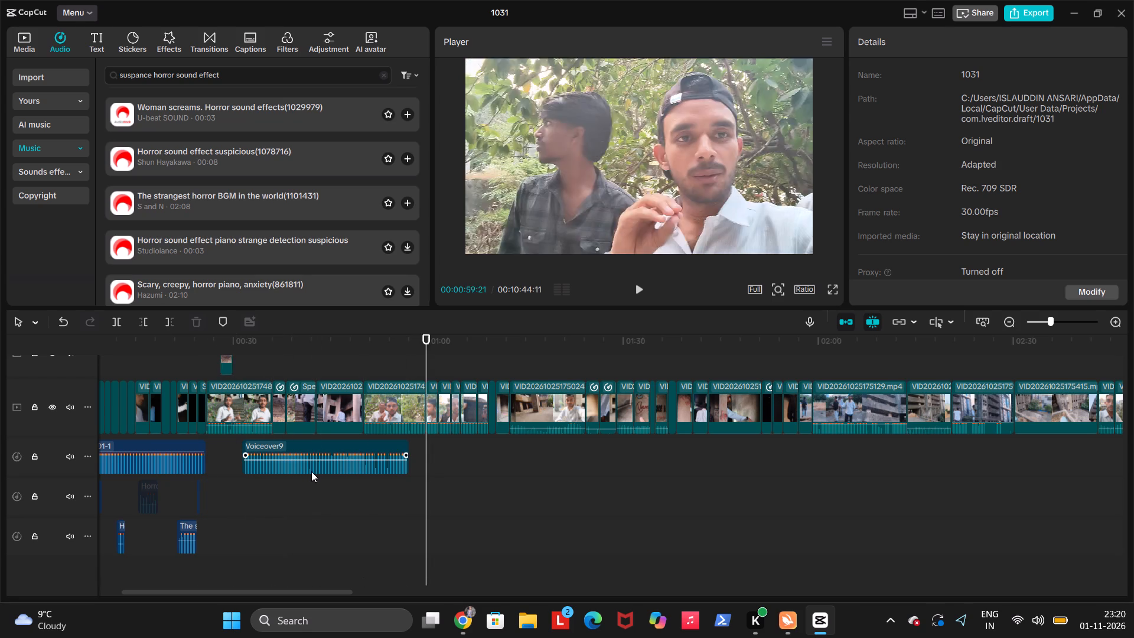
key(Down)
key(Down)
key(Down)
key(Down)
key(Down)
key(Down)
key(Down)
key(Down)
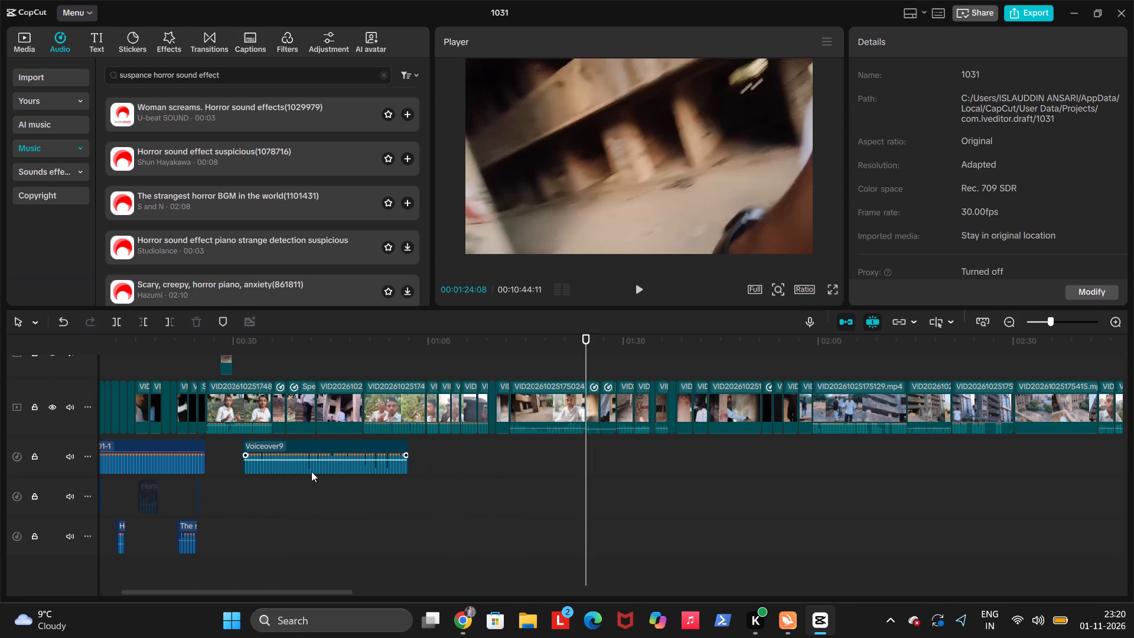
key(Down)
key(Down)
key(Down)
key(Down)
key(Down)
key(Down)
key(Down)
key(Down)
key(Down)
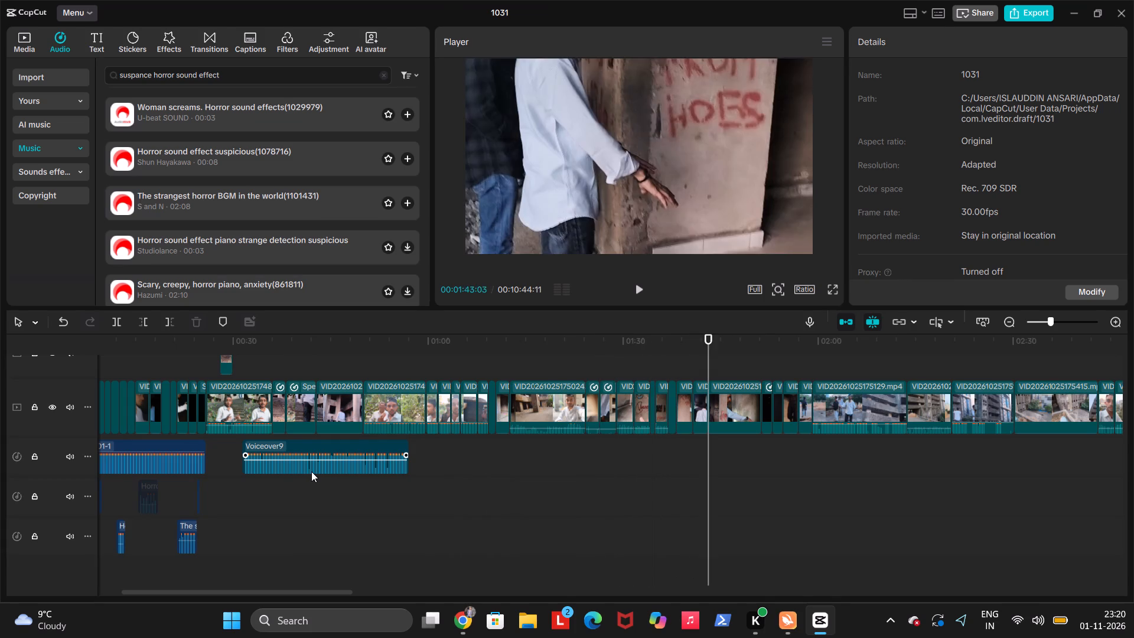
key(Down)
key(Down)
key(Down)
key(Down)
key(Down)
key(Down)
key(Down)
key(Down)
key(Down)
key(Down)
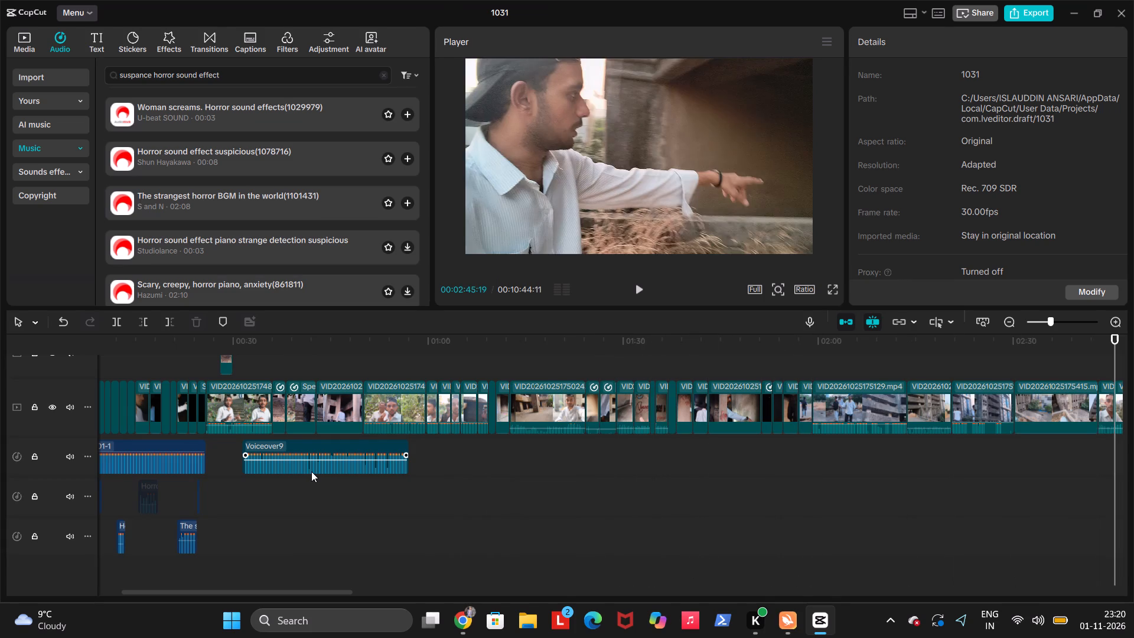
key(Down)
key(Down)
key(Down)
key(Down)
key(Down)
key(Down)
key(Down)
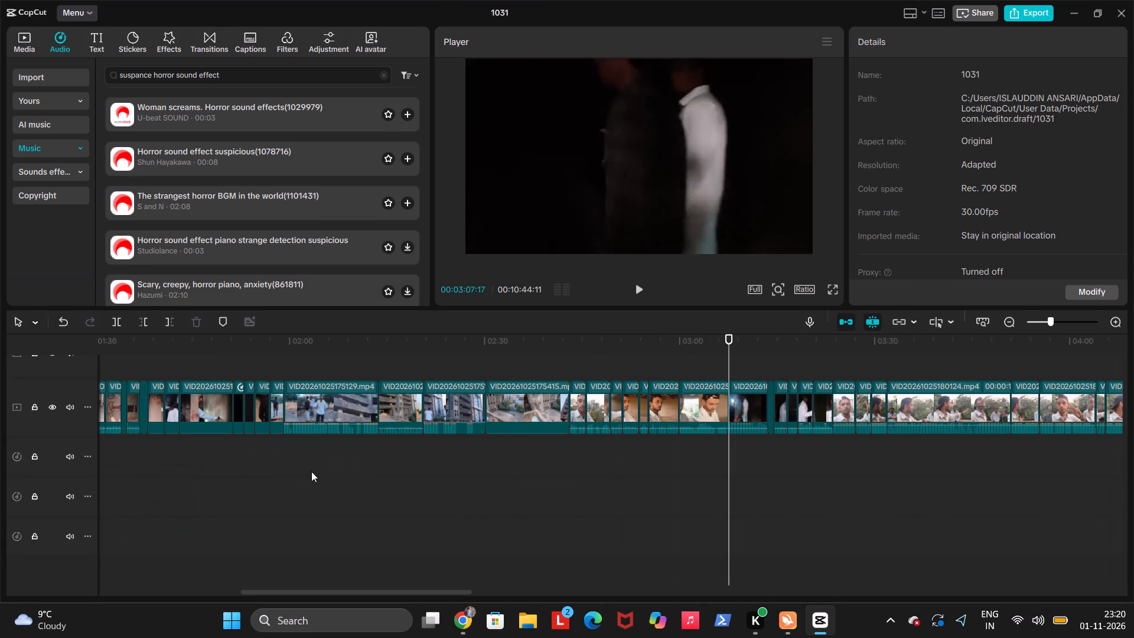
key(Down)
key(Down)
key(Down)
key(Down)
key(Down)
key(Down)
key(Down)
key(Down)
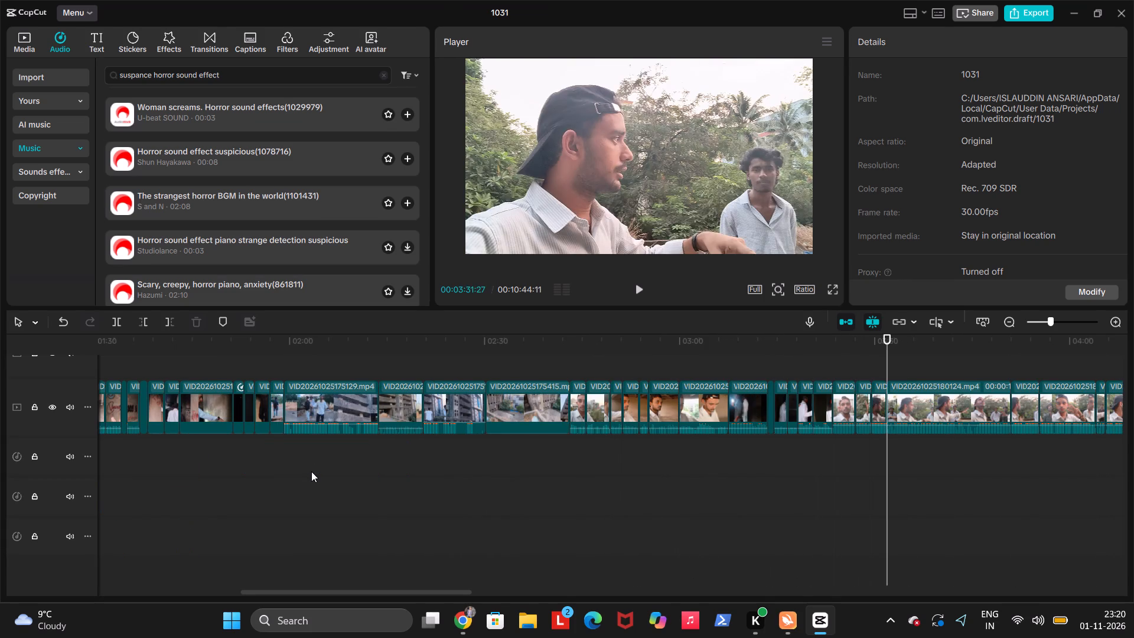
key(Down)
key(Down)
key(Down)
key(Down)
key(Down)
key(Down)
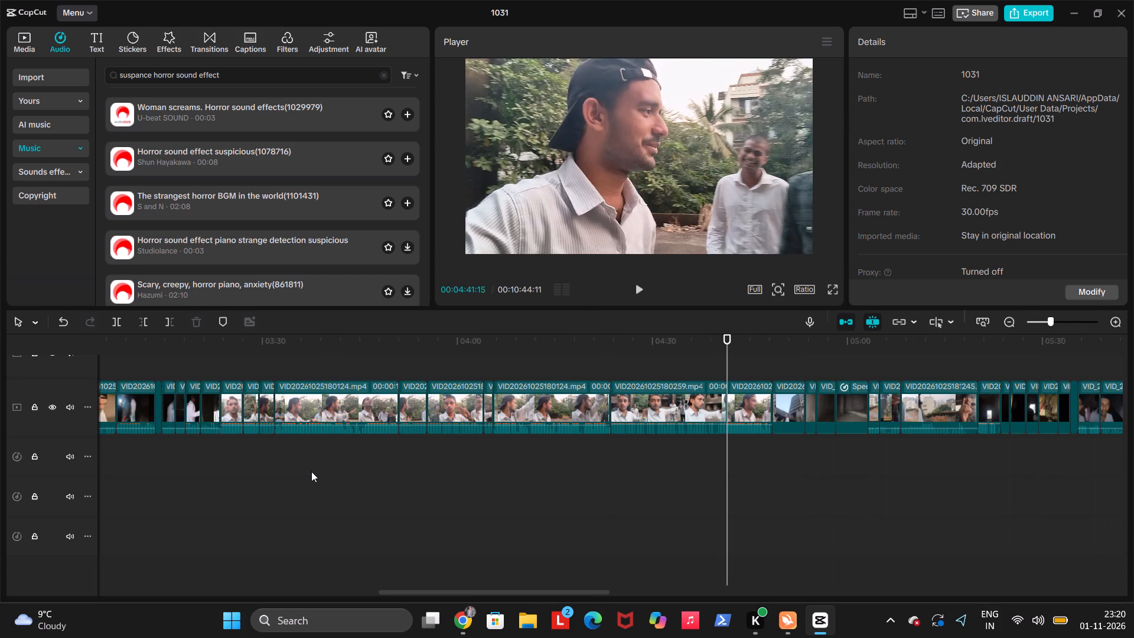
key(Down)
key(Down)
key(Down)
key(Down)
key(Down)
key(Down)
key(Down)
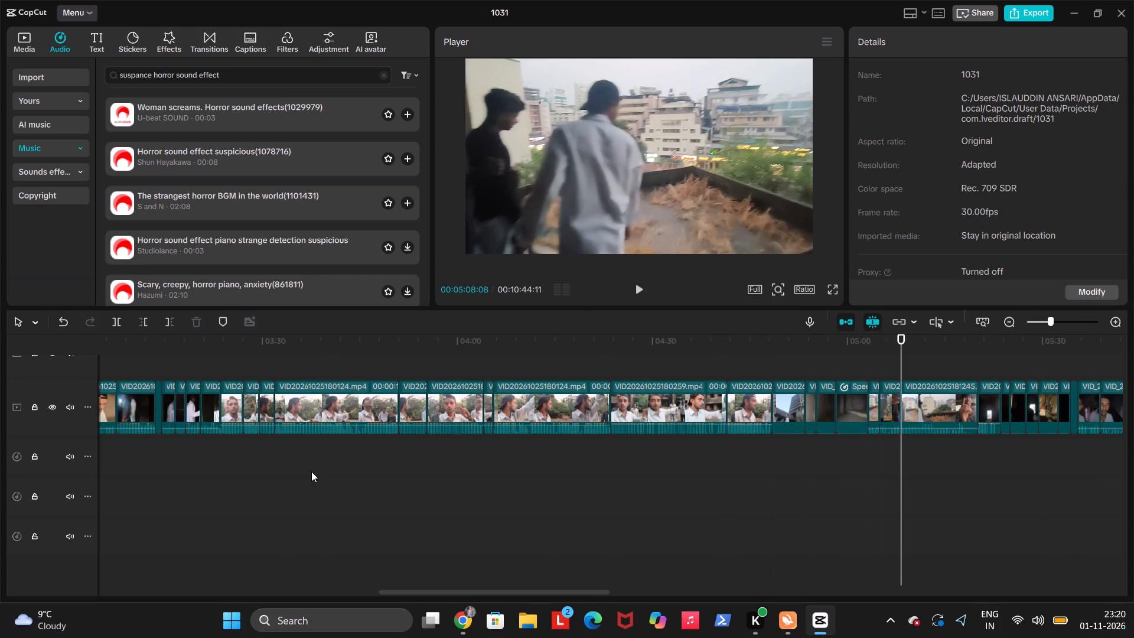
key(Down)
key(Down)
key(Down)
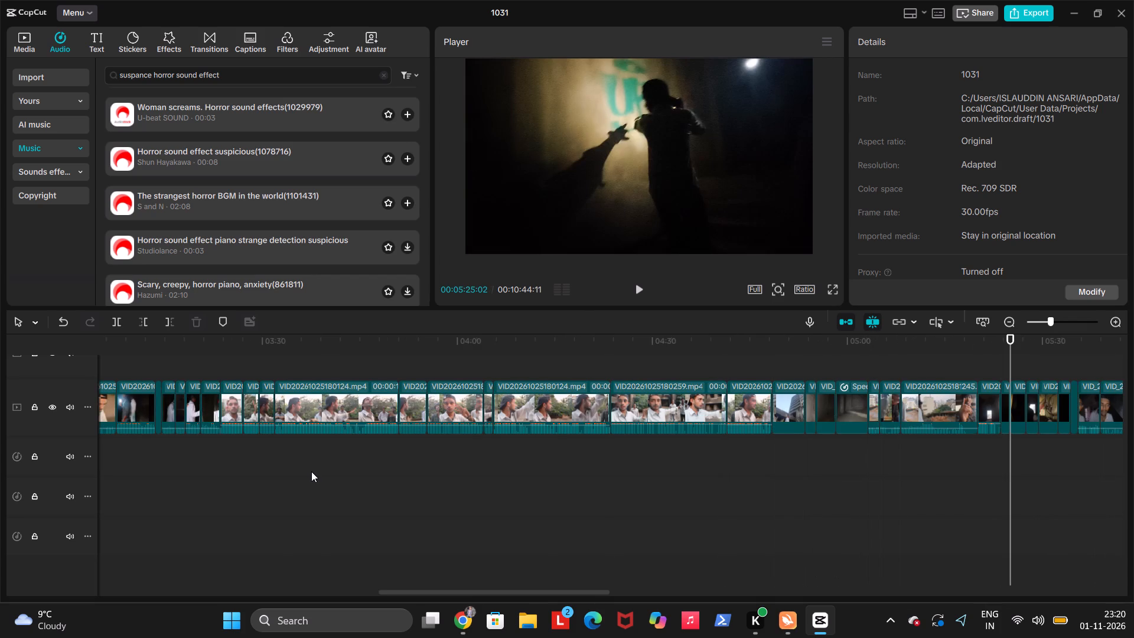
Review the dark night clips after 00:05:25, playing short parts from about 00:05:39 and 00:05:52 to check their sound.
ctrl+scroll(311, 471, up, 3)
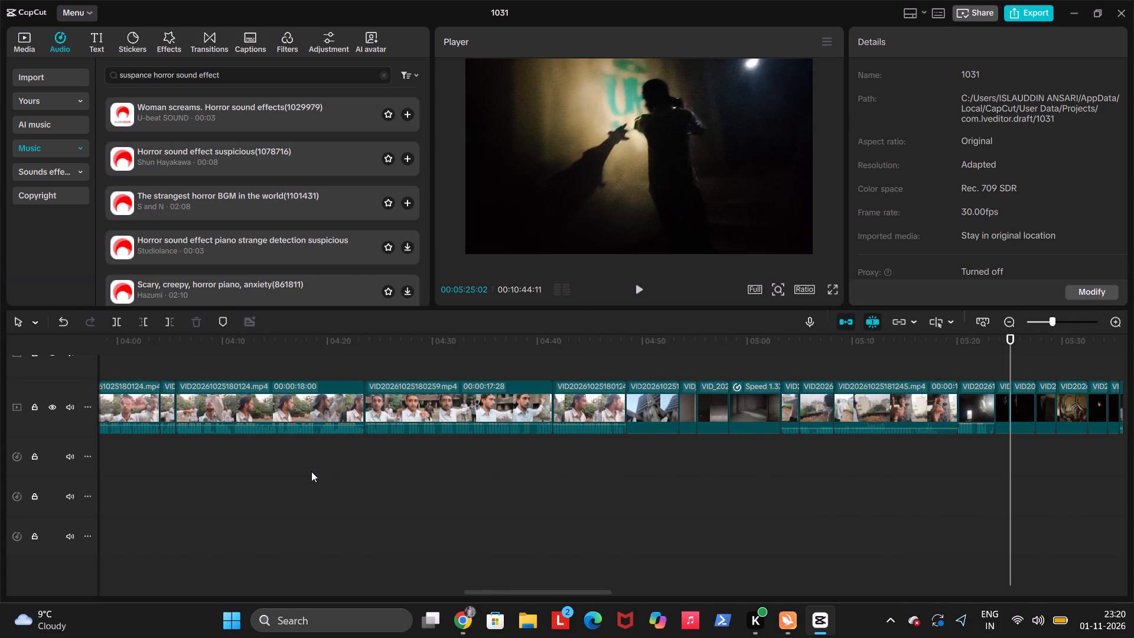
scroll(311, 471, left, 1)
ctrl+scroll(666, 443, up, 5)
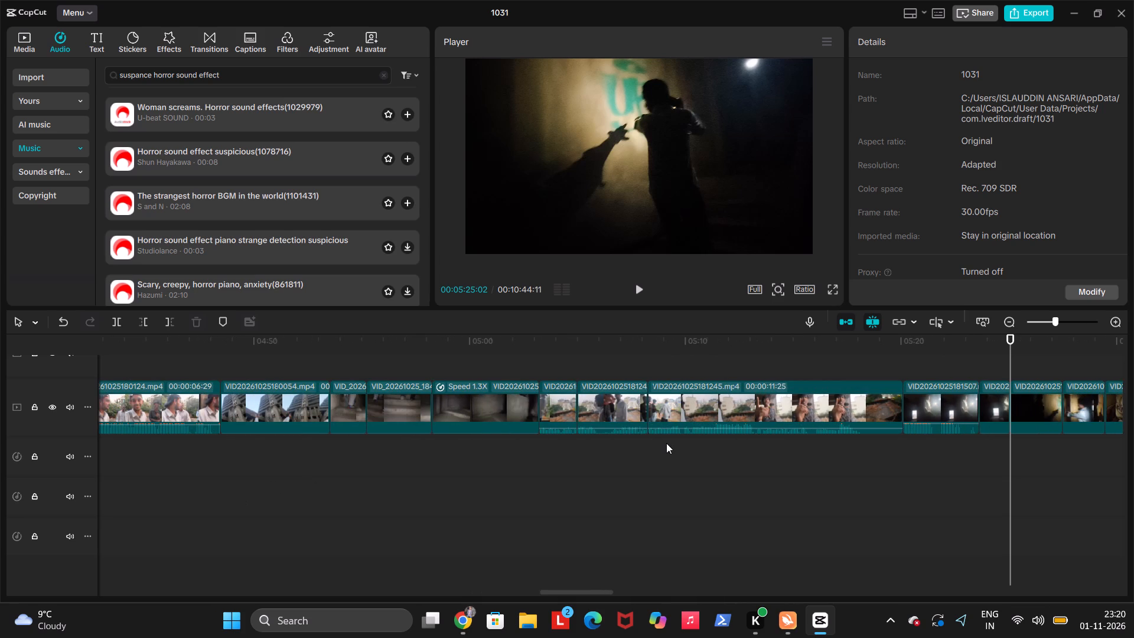
key(Down)
key(Down)
key(Down)
key(Down)
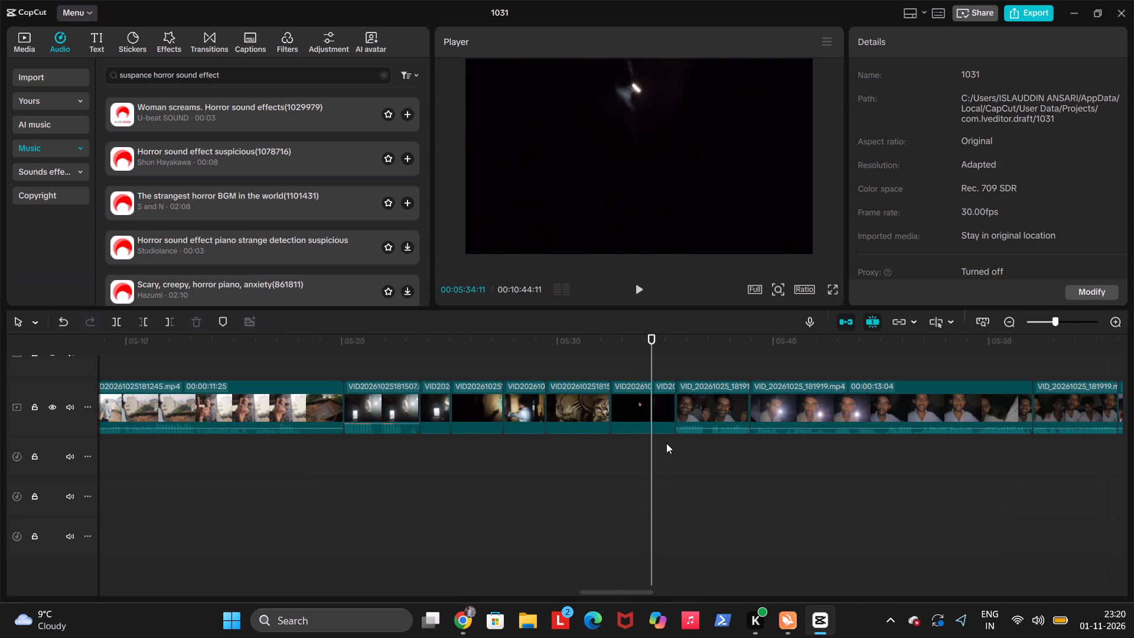
key(Down)
key(Down)
key(Down)
key(Down)
key(Up)
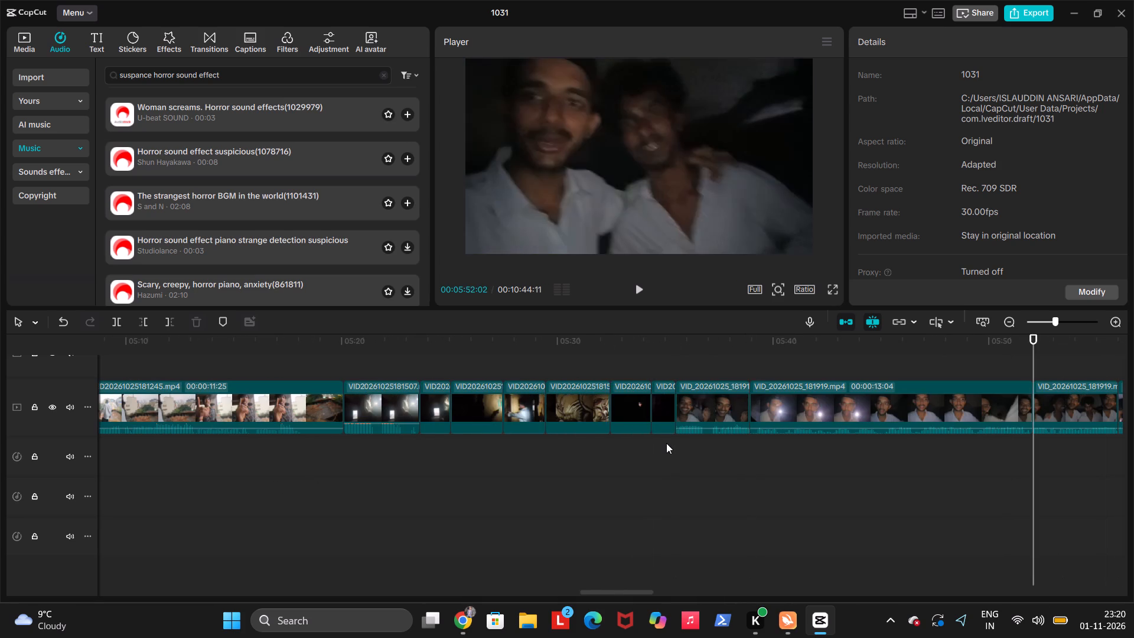
key(Up)
key(Up)
key(Up)
key(Down)
key(space)
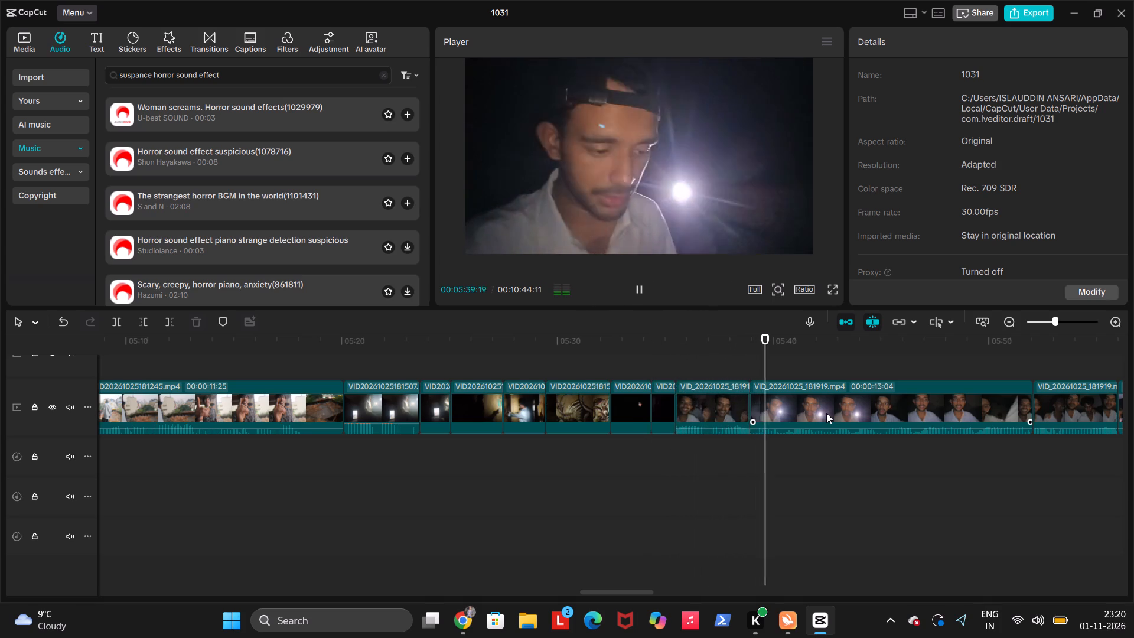
scroll(826, 413, left, 2)
key(Down)
key(Down)
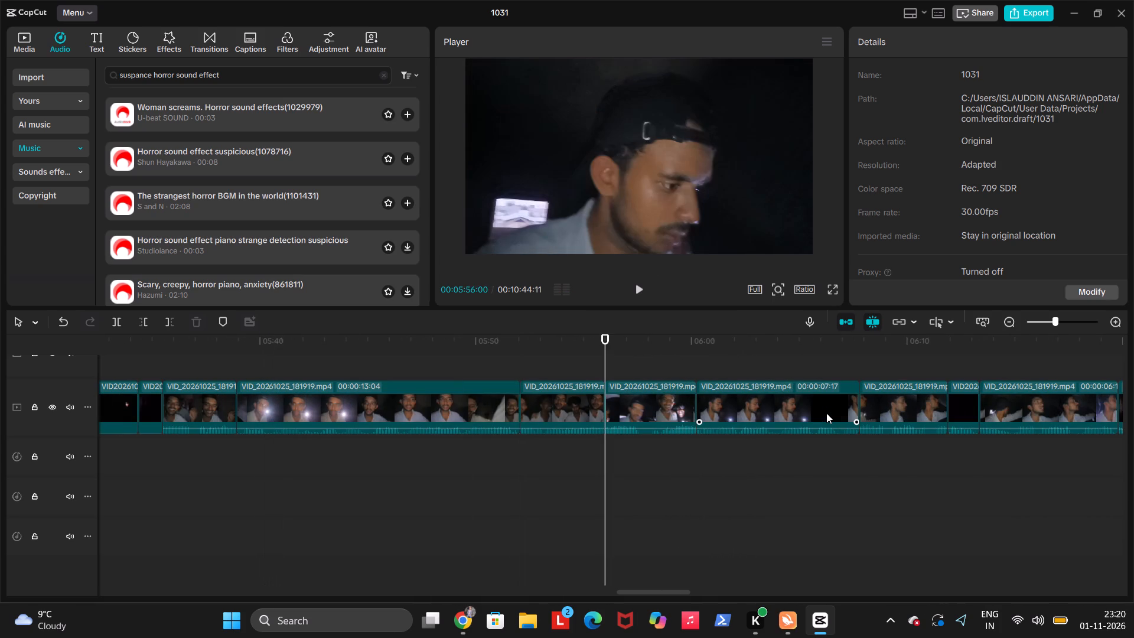
key(Up)
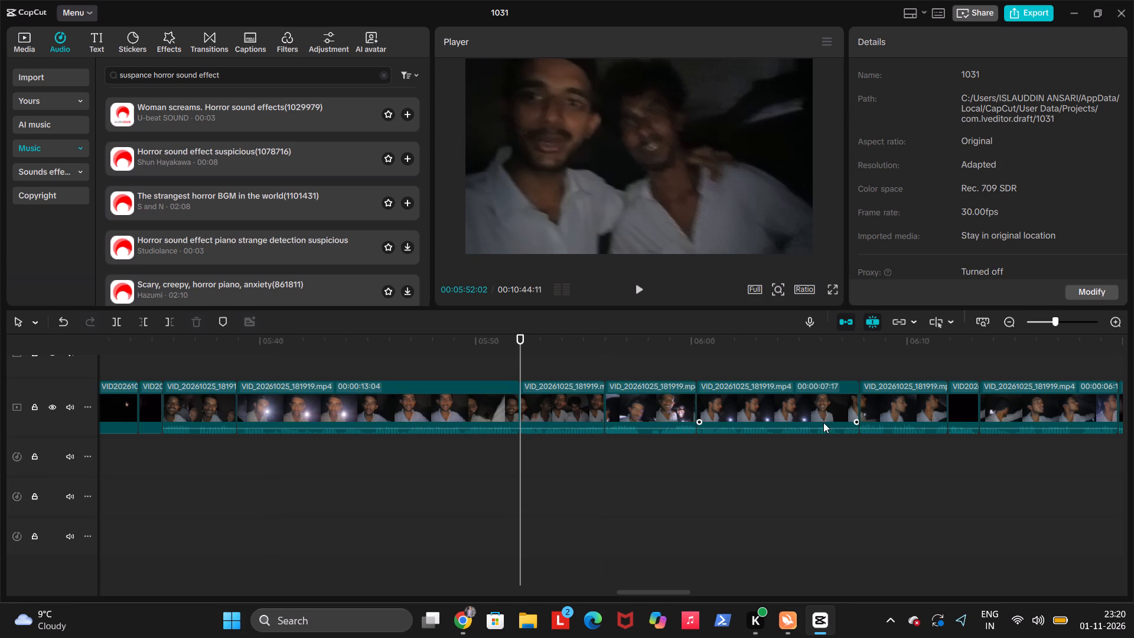
key(space)
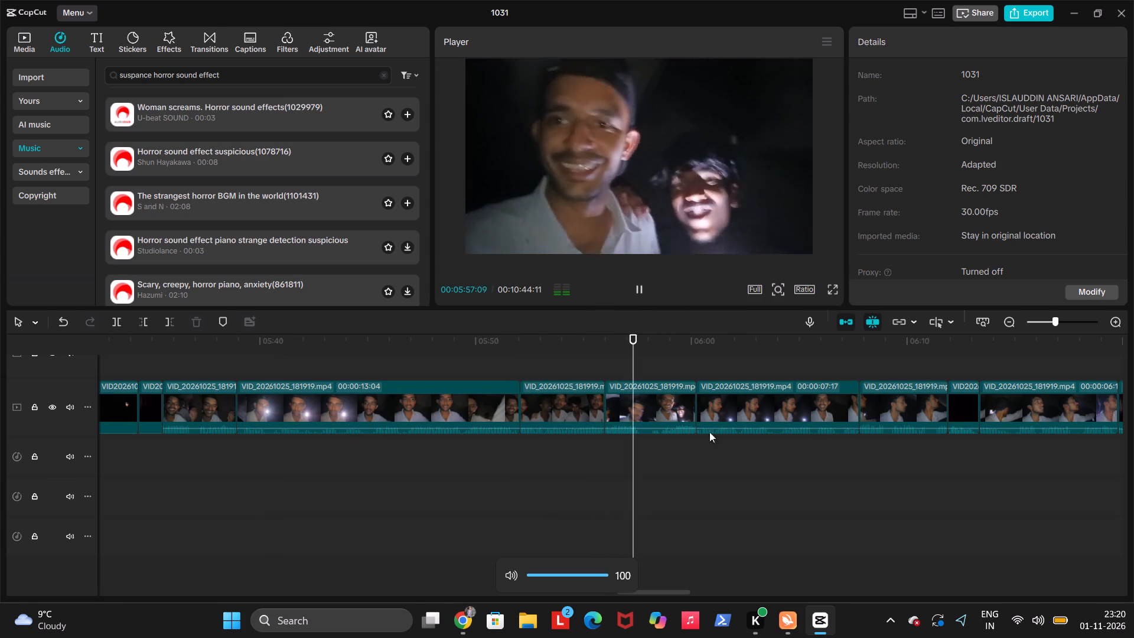
Examine the remaining main video clips cut by cut from about 00:06:00 to 00:09:31.
key(Down)
key(Down)
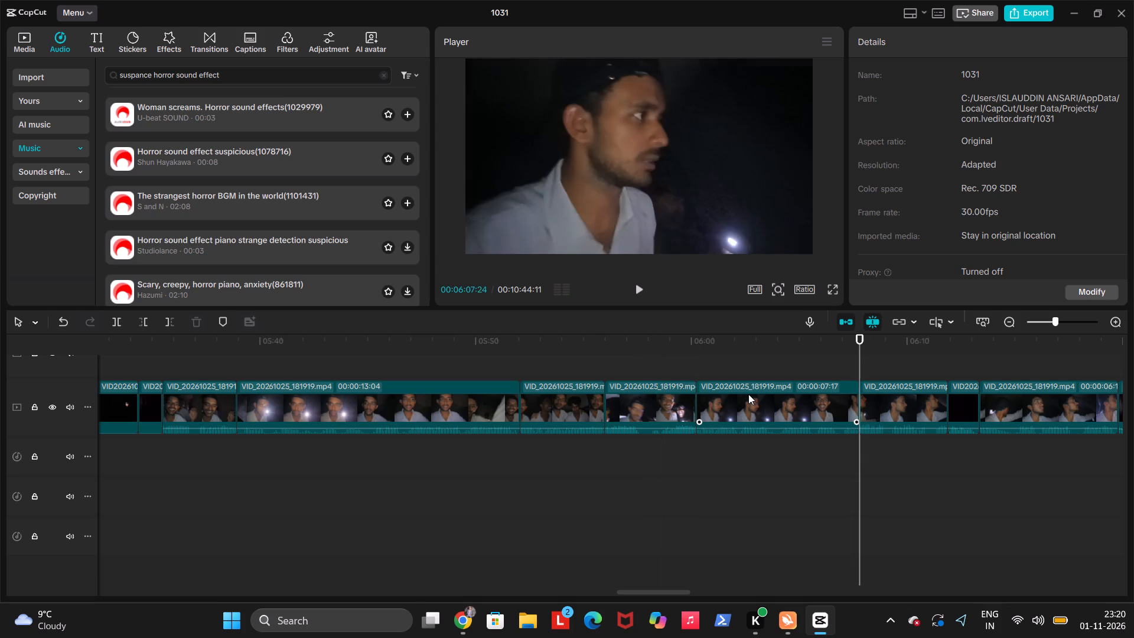
key(Down)
key(Down)
key(Down)
key(Down)
key(Down)
key(Down)
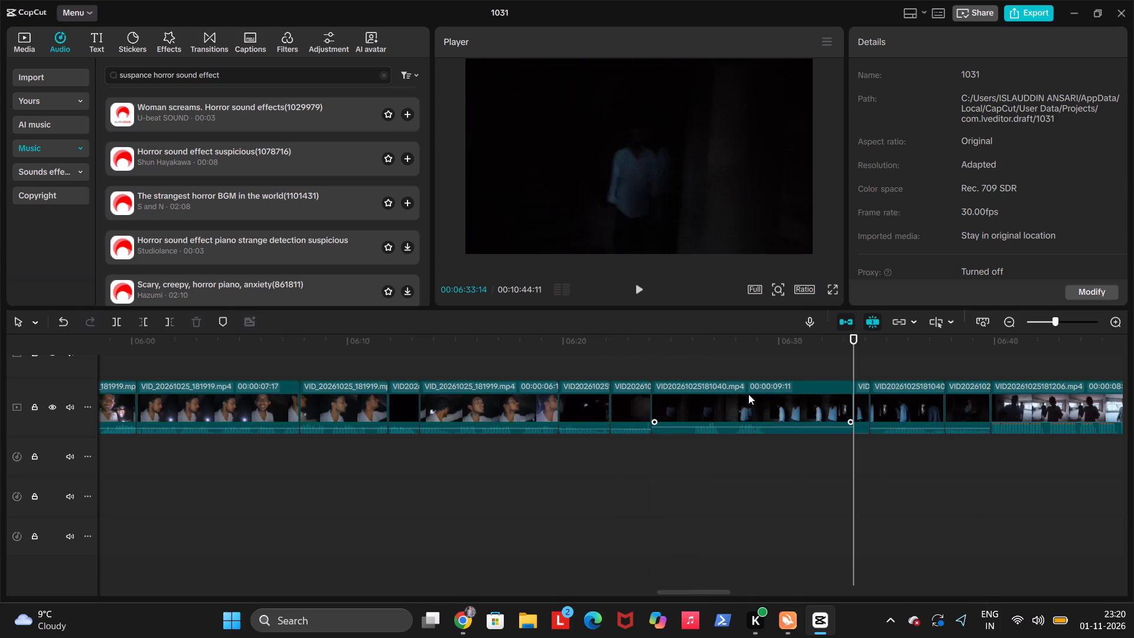
key(Down)
key(Down)
key(Down)
key(Down)
key(Down)
key(Down)
key(Down)
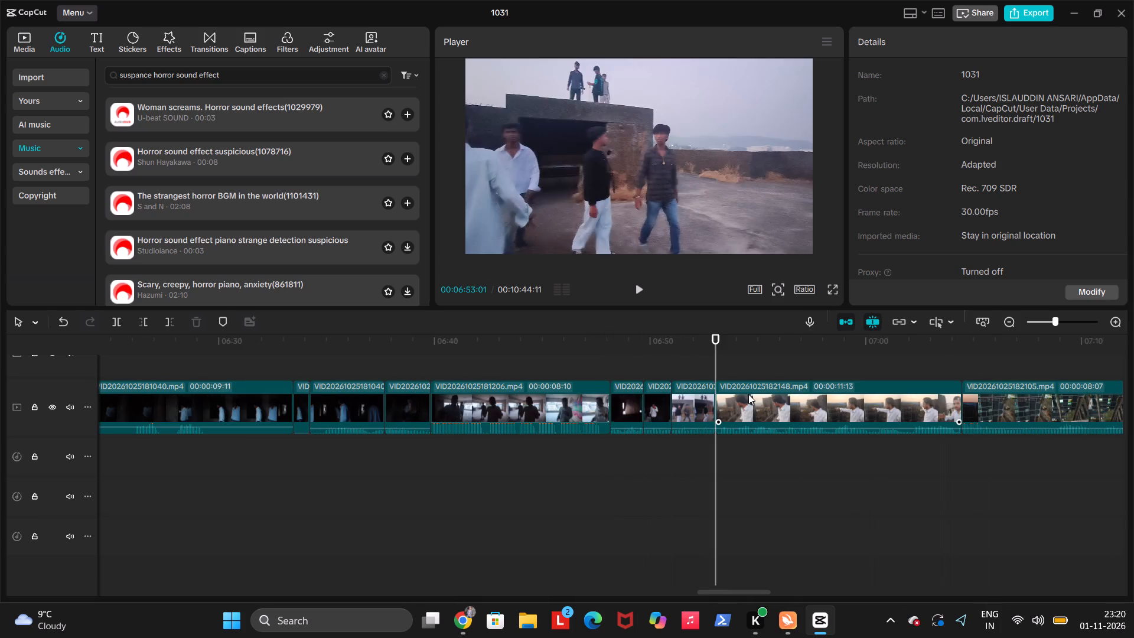
key(Down)
key(Down)
key(Down)
key(Down)
key(Down)
key(Down)
key(Down)
key(Down)
key(Down)
key(Down)
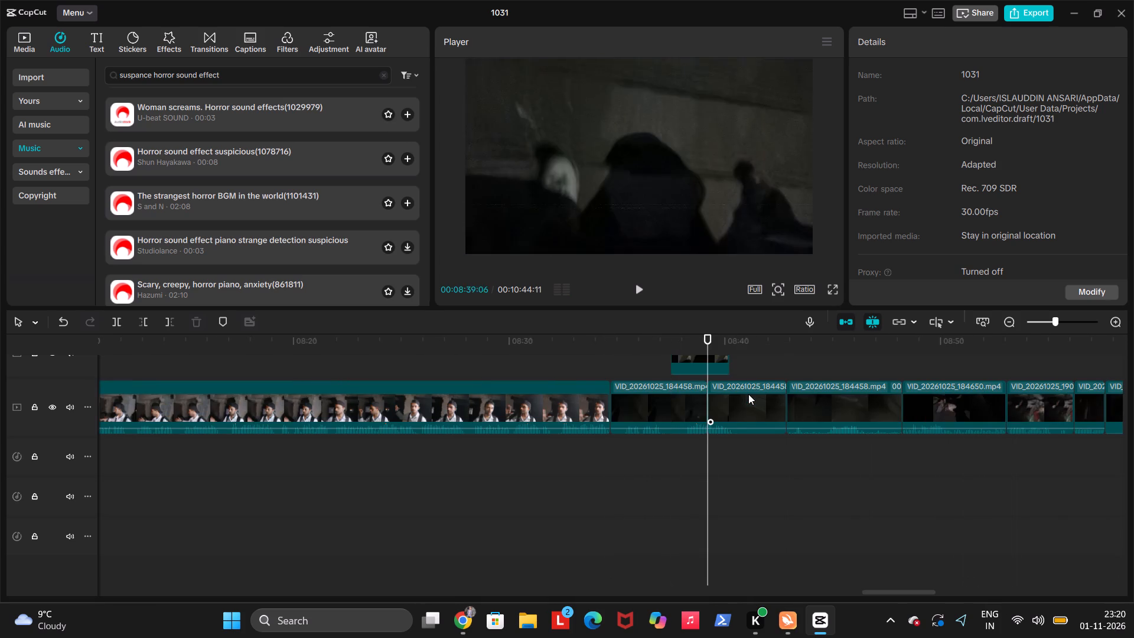
key(Down)
key(Down)
key(Down)
key(Down)
key(Down)
key(Down)
key(Down)
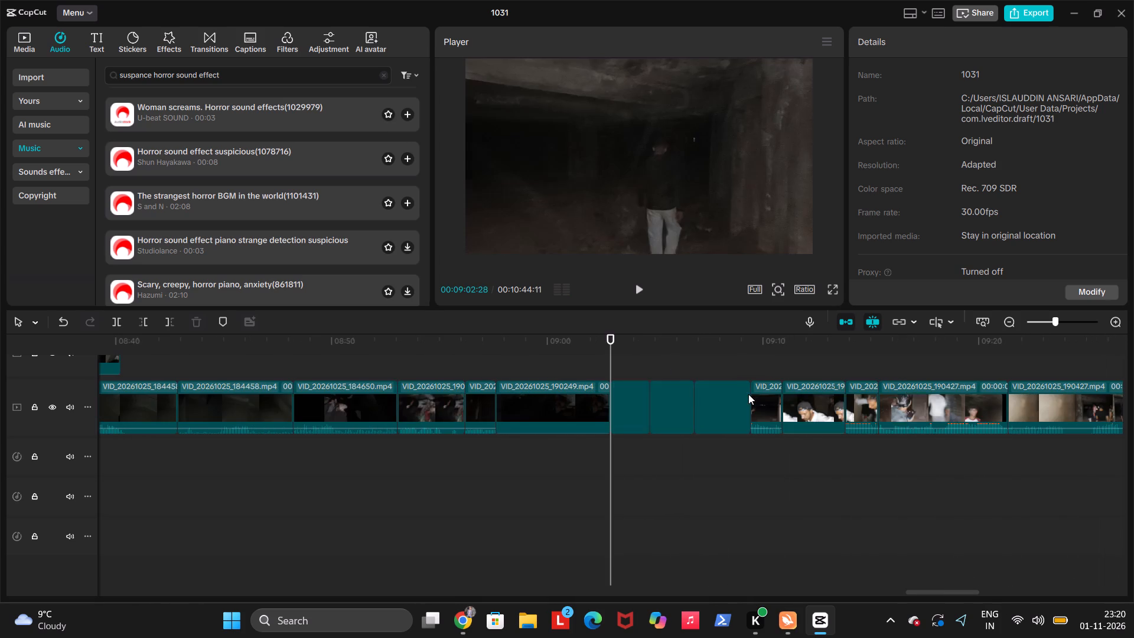
key(Down)
key(Down)
key(Down)
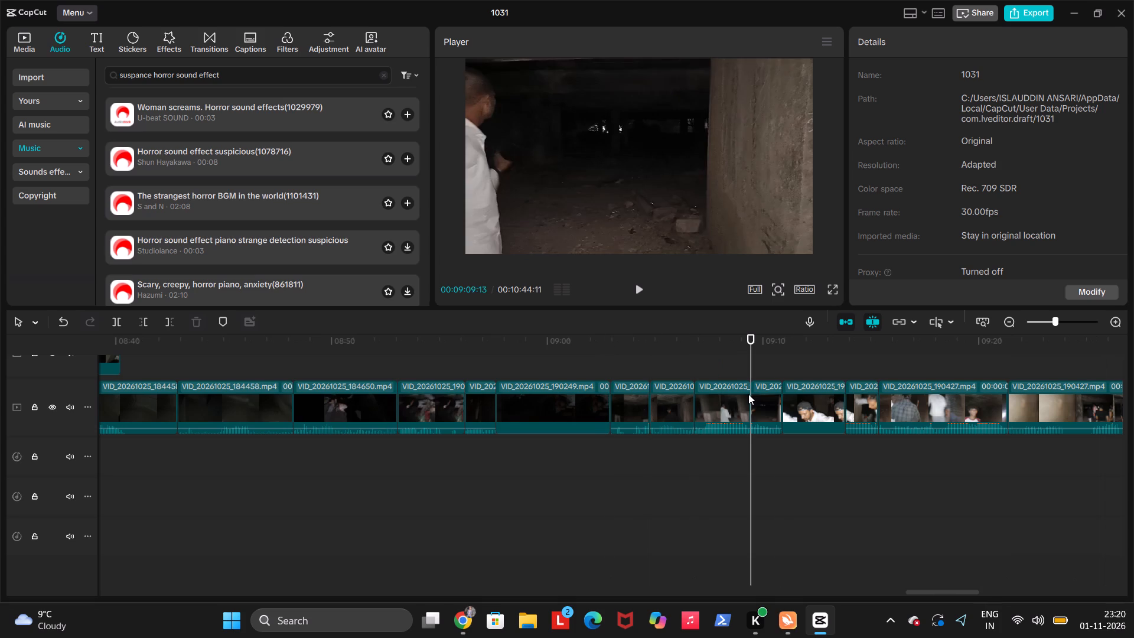
key(Down)
key(Down)
key(Down)
key(Down)
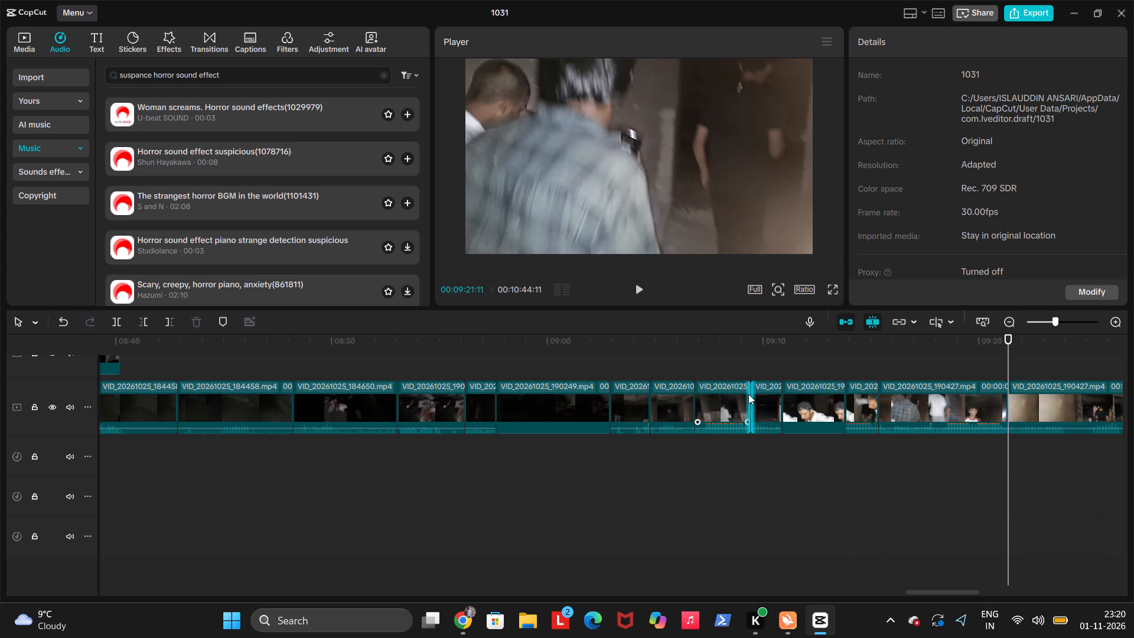
key(Down)
key(Down)
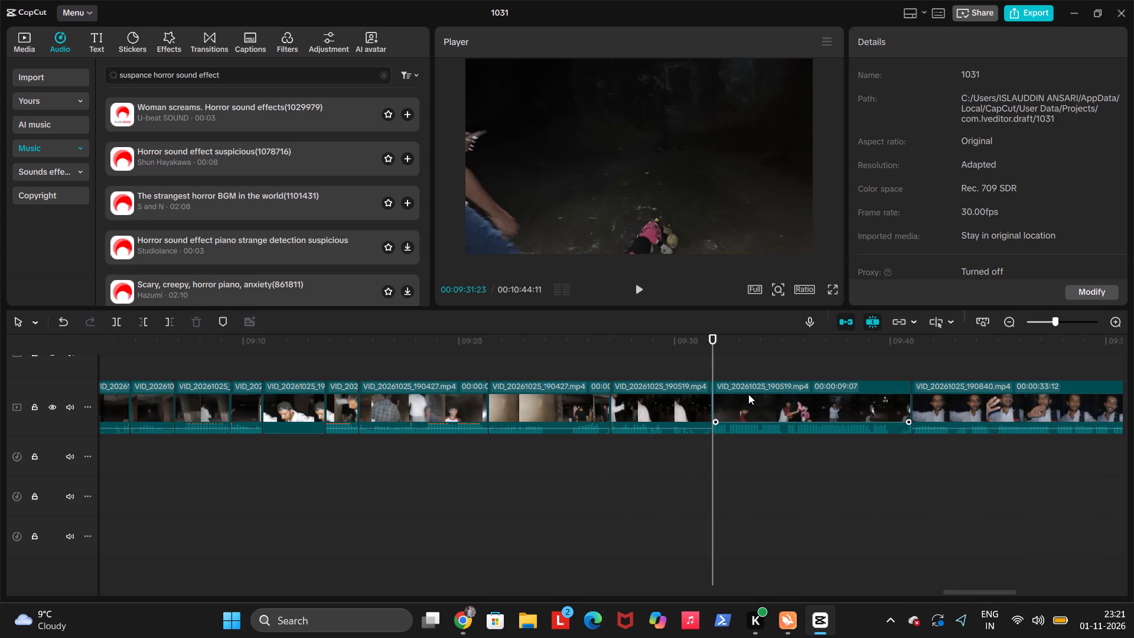
Play the 33-second VID_20261025_190840.mp4 clip starting at about 00:09:41 and raise its volume to 20.0 dB.
key(Down)
key(space)
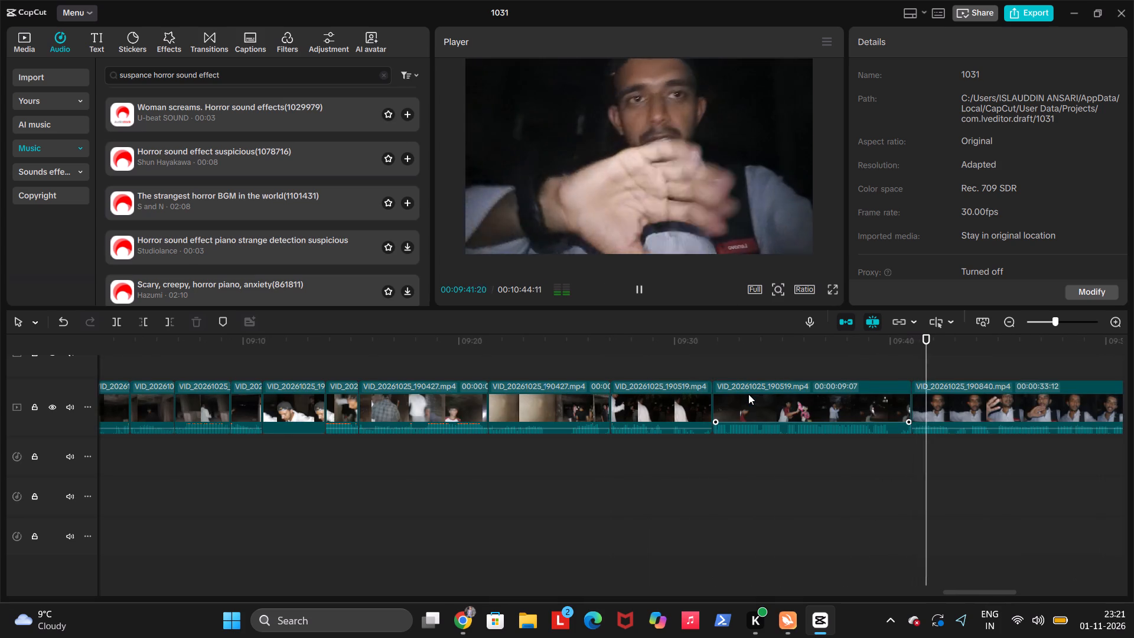
click(1022, 402)
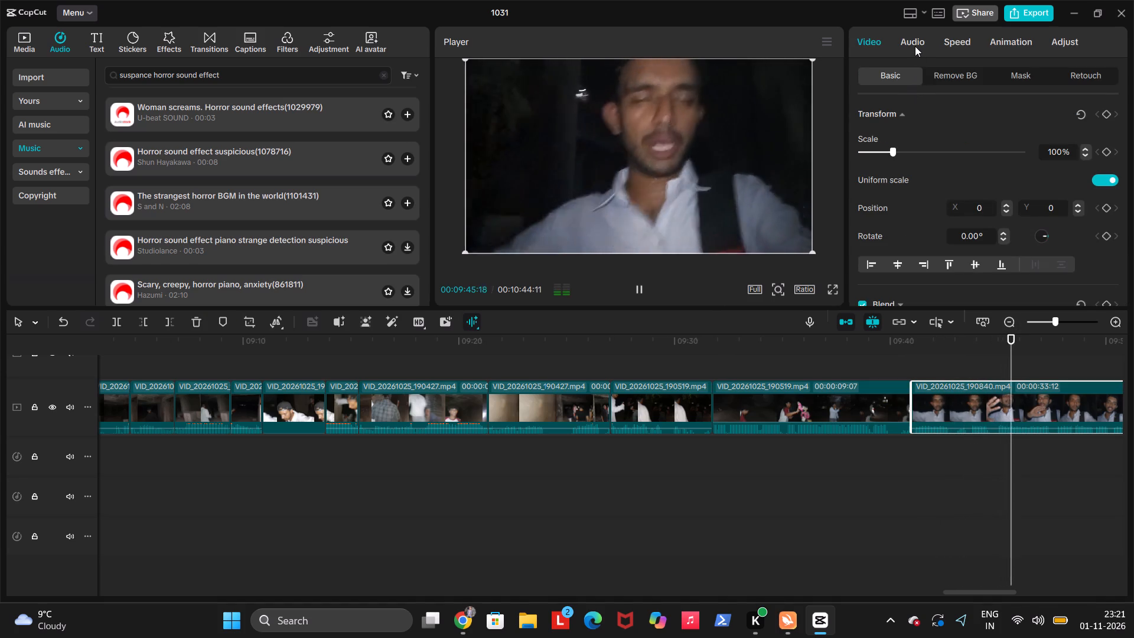
click(915, 44)
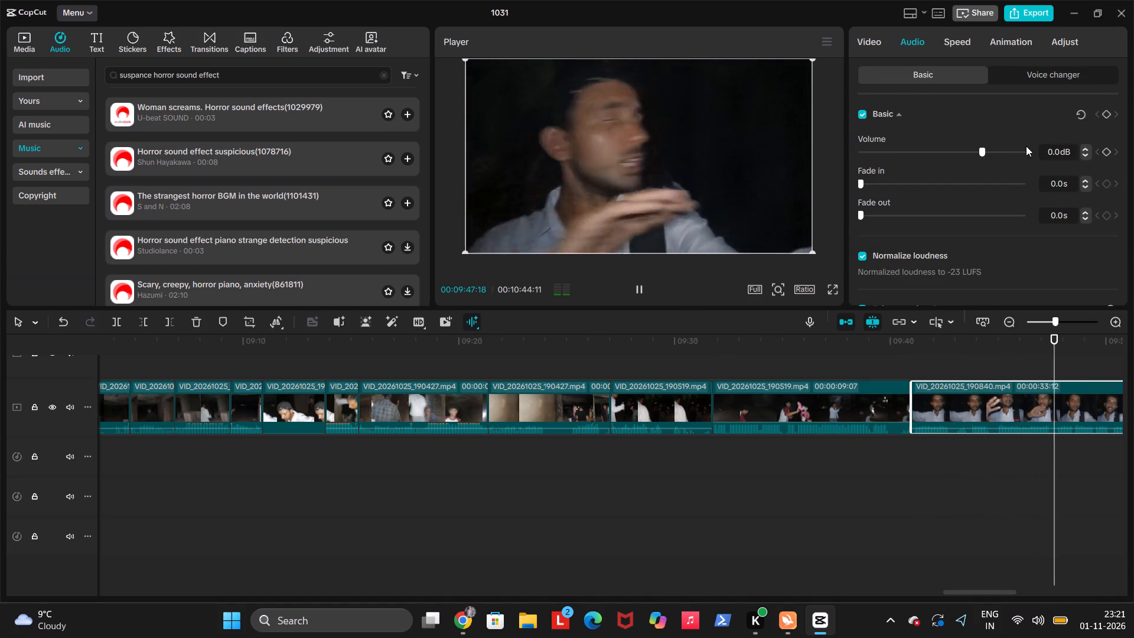
click(1026, 151)
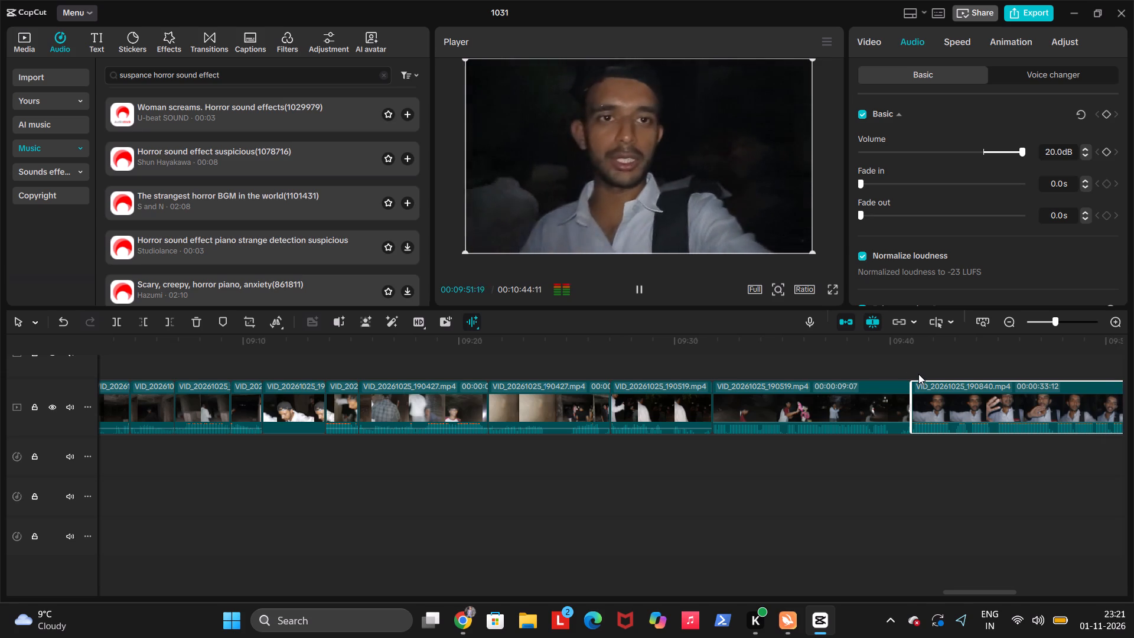
Raise the volume of the last two VID_20261025_190840.mp4 clips, starting at about 00:10:14 and 00:10:20, to 20.0 dB.
scroll(918, 374, left, 1)
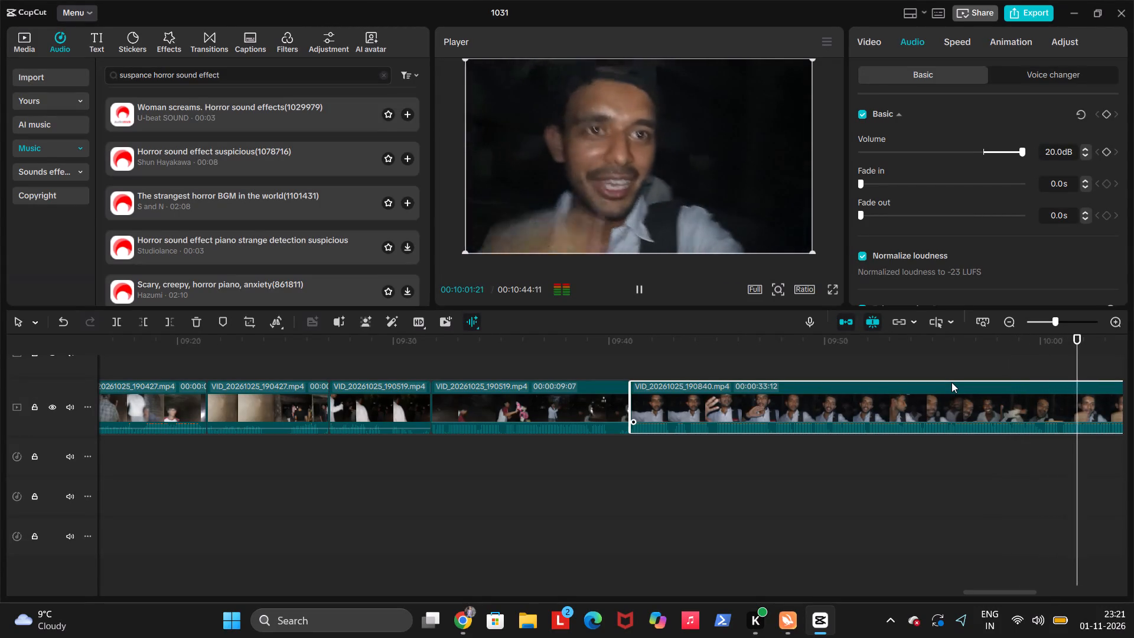
scroll(951, 382, left, 1)
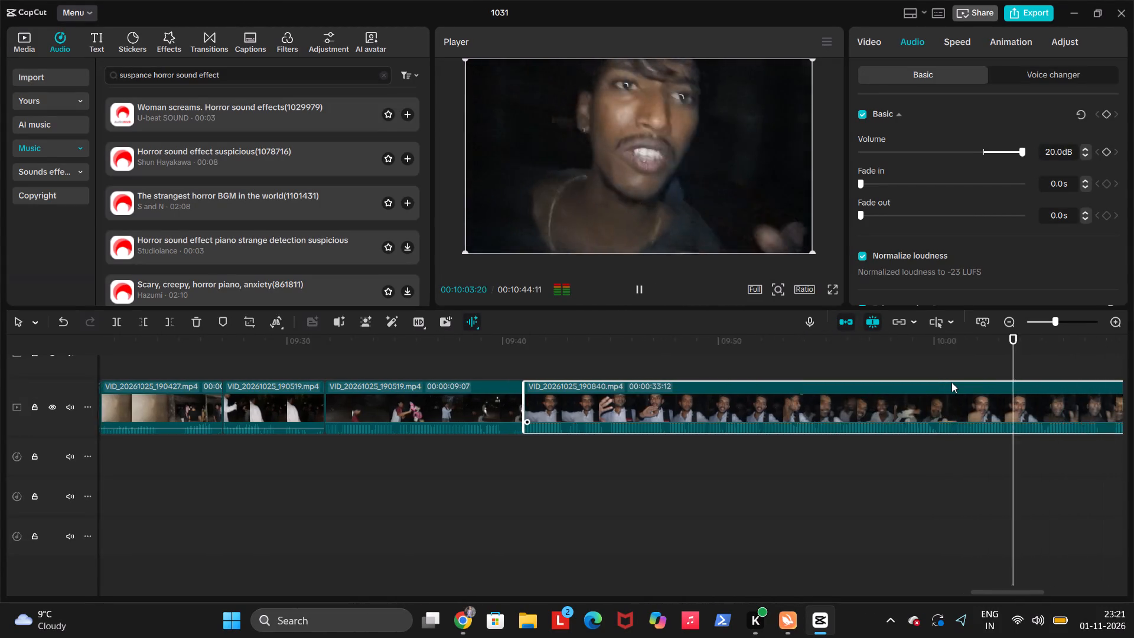
scroll(951, 382, left, 1)
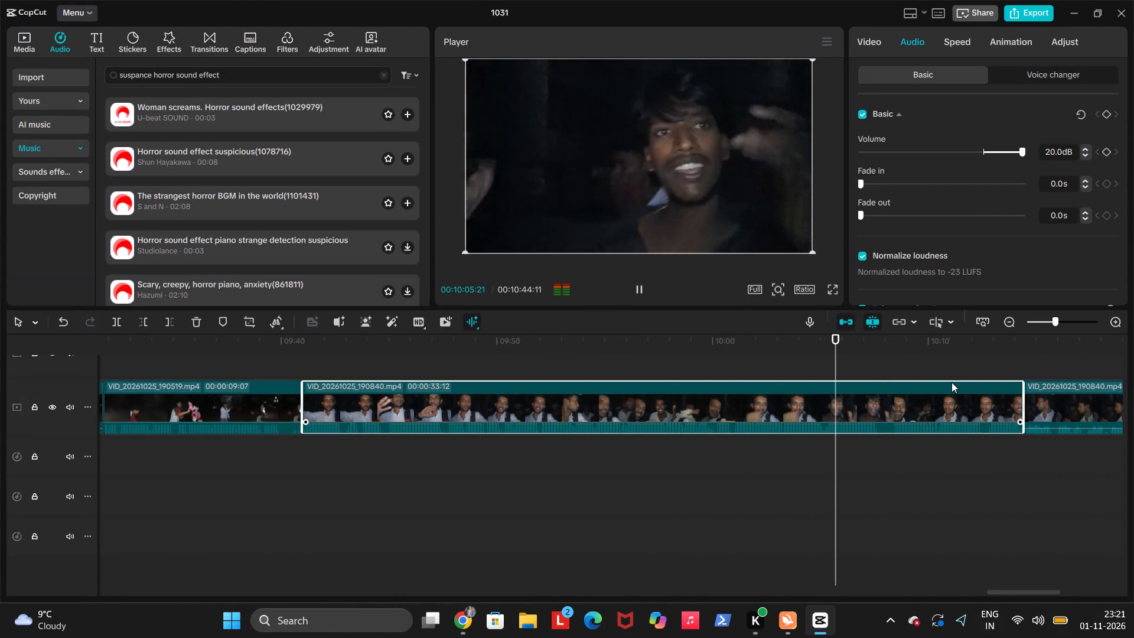
click(1037, 404)
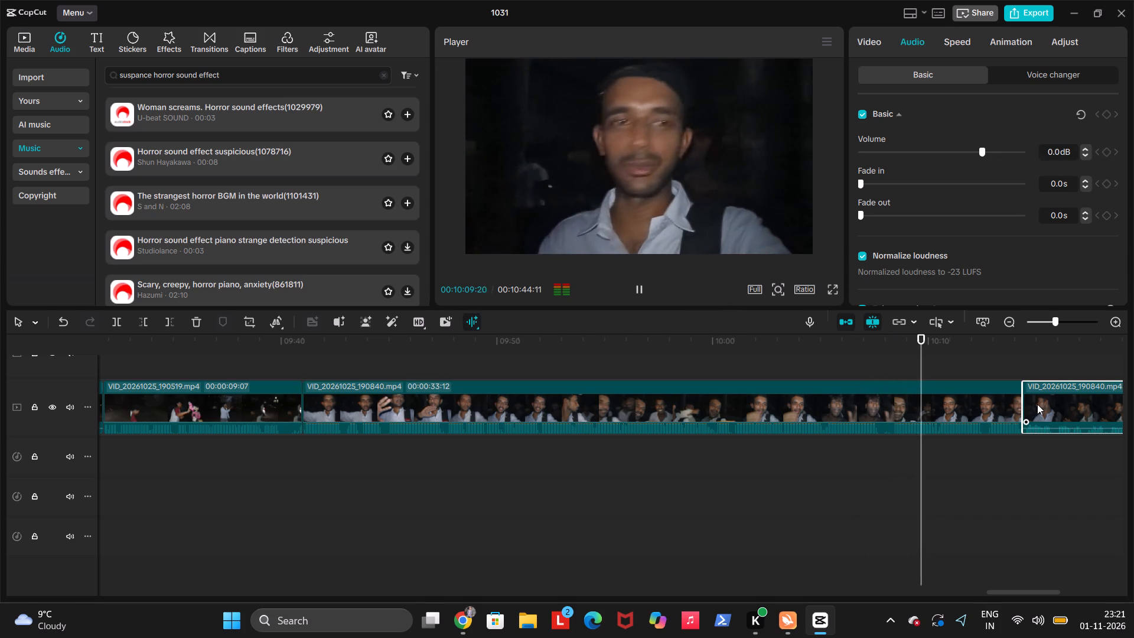
scroll(1037, 404, left, 1)
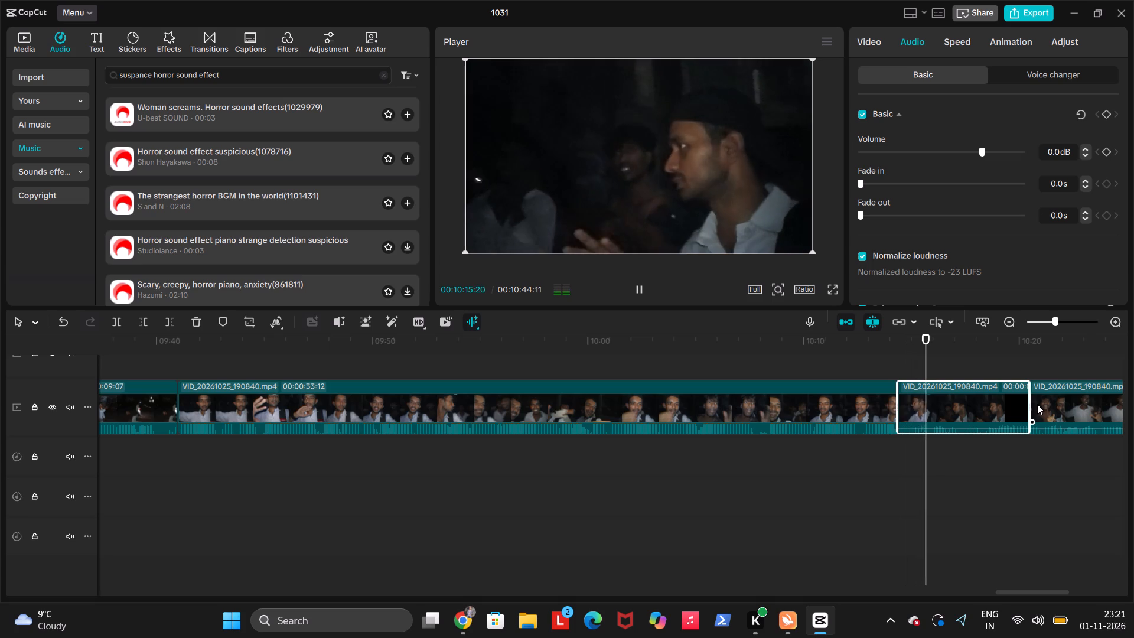
click(1007, 411)
click(1024, 150)
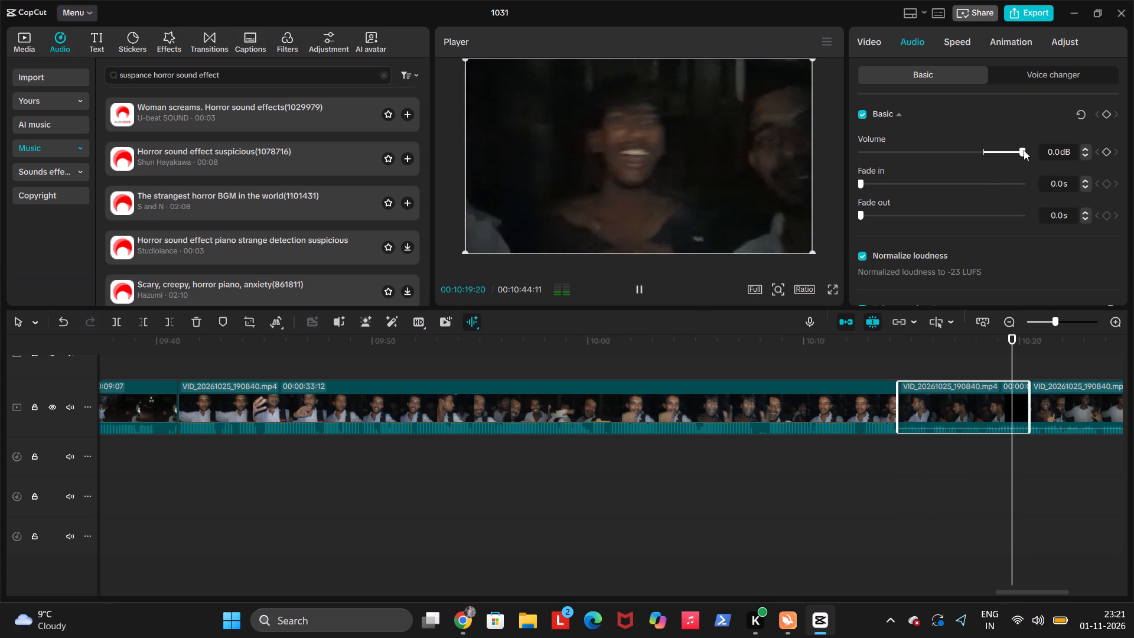
click(1055, 402)
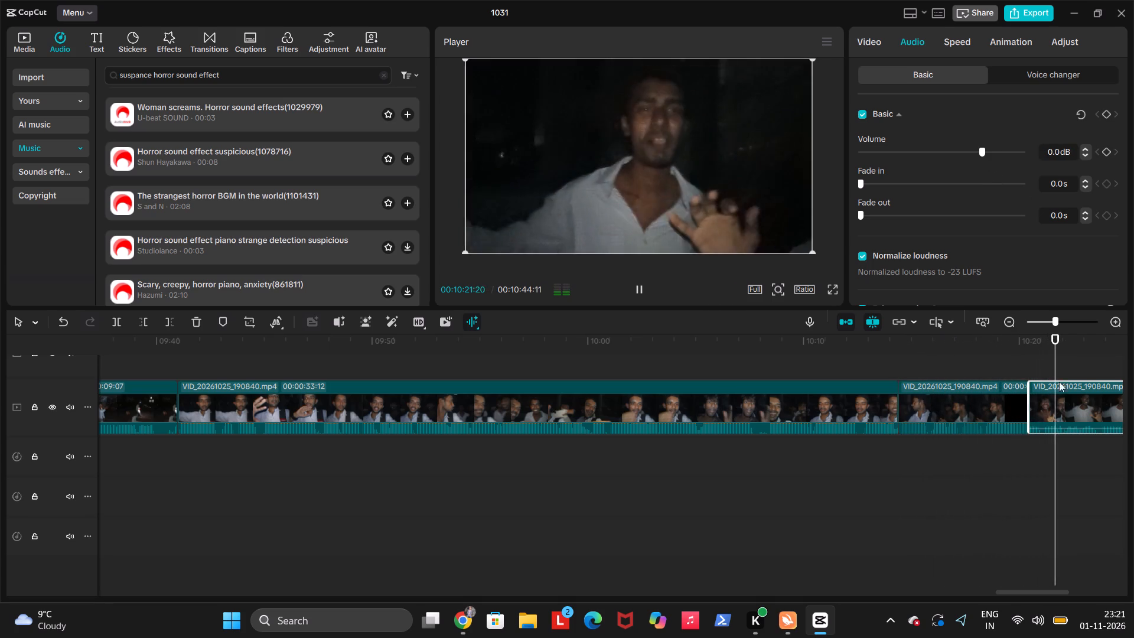
click(1024, 151)
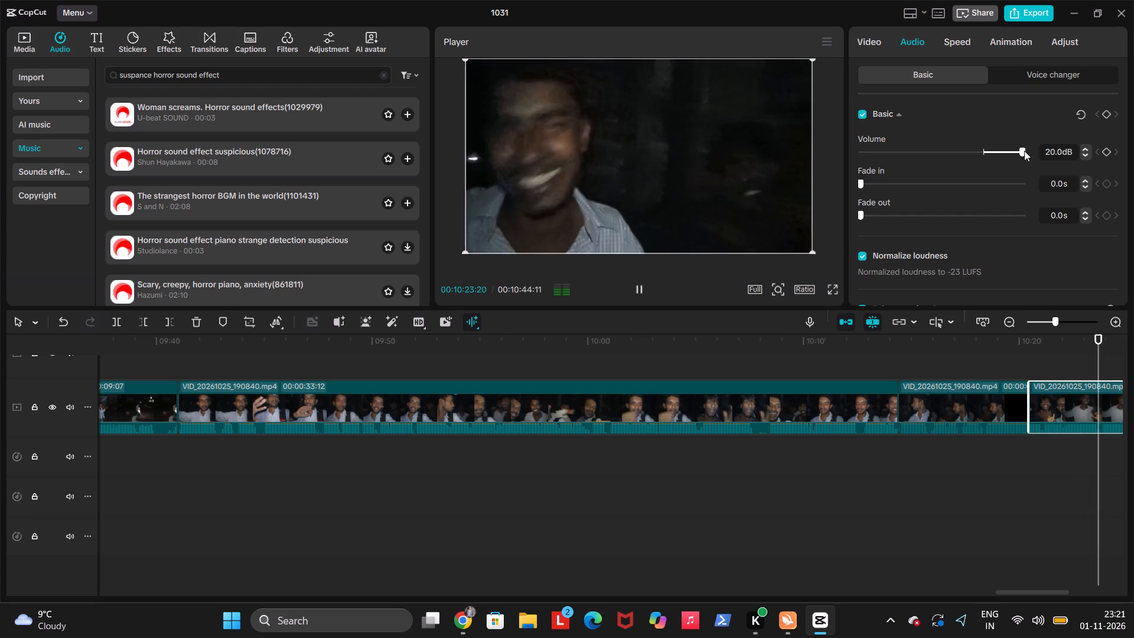
Play the opening "Upcoming Part" montage from the start of the project to check its sound.
scroll(1041, 393, right, 1)
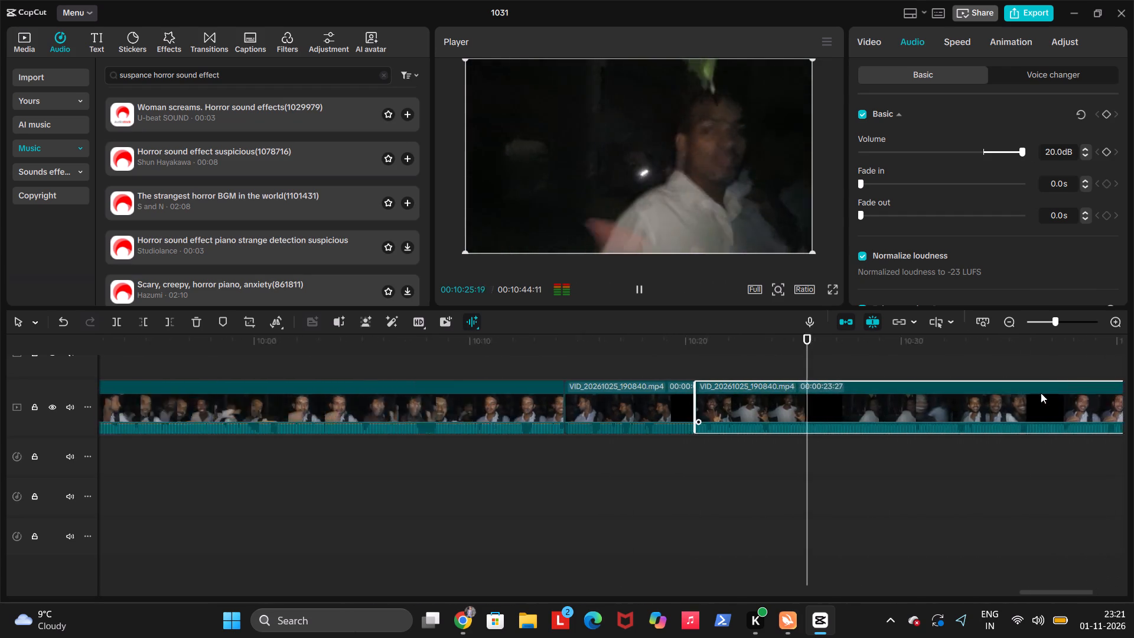
scroll(1041, 393, right, 17)
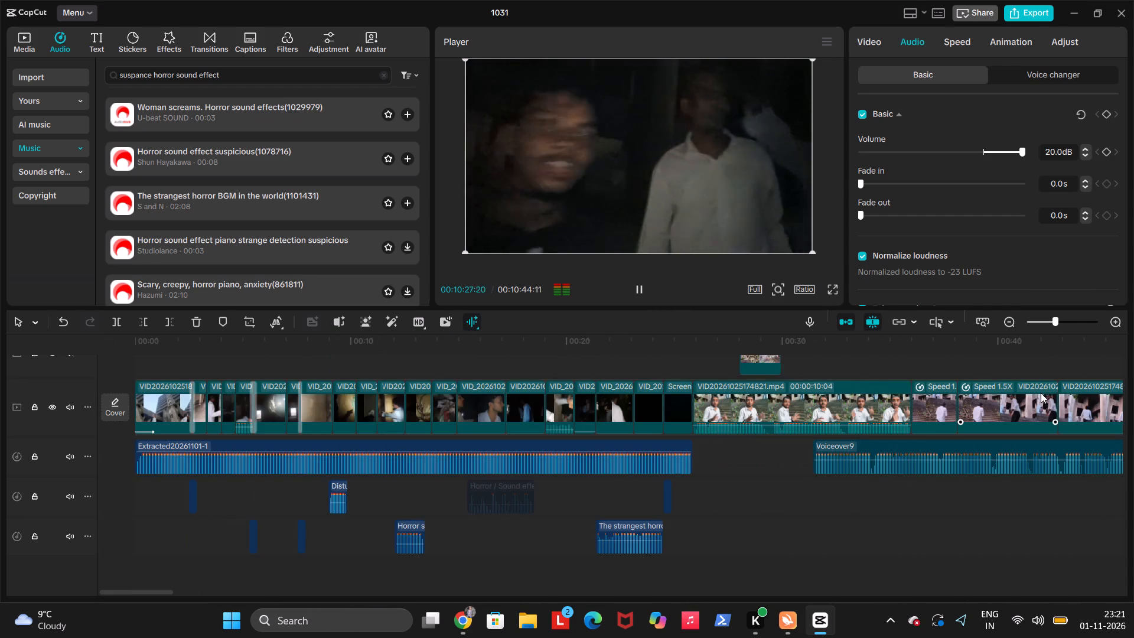
click(152, 508)
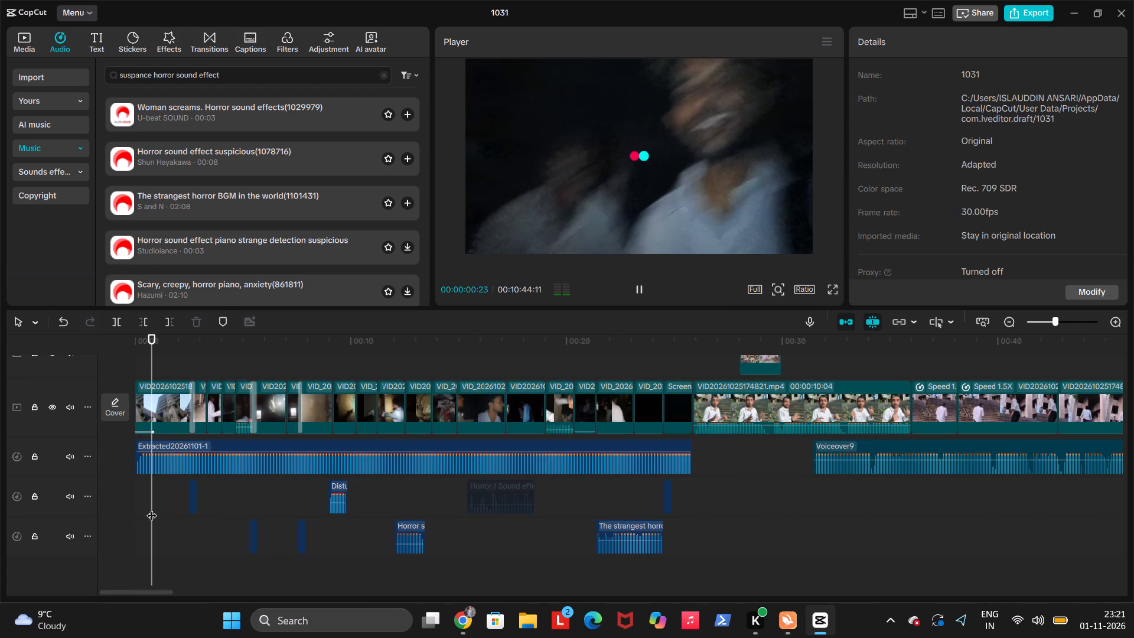
key(Up)
key(Up)
key(space)
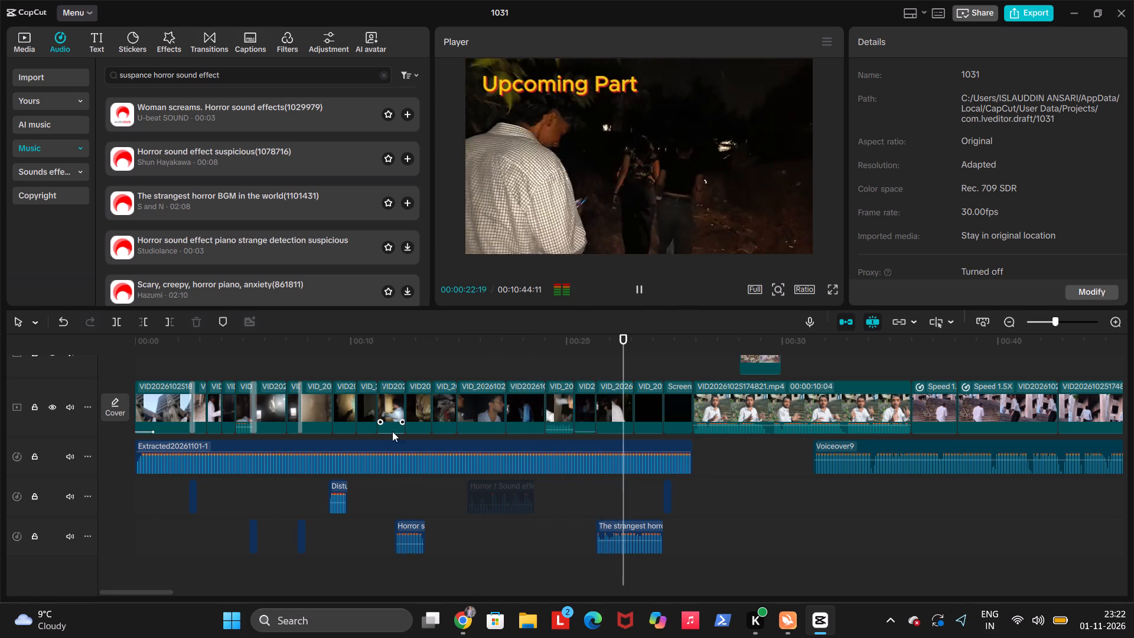
Check the montage clip starting at about 00:00:19 and set its volume to 8.2 dB.
click(548, 364)
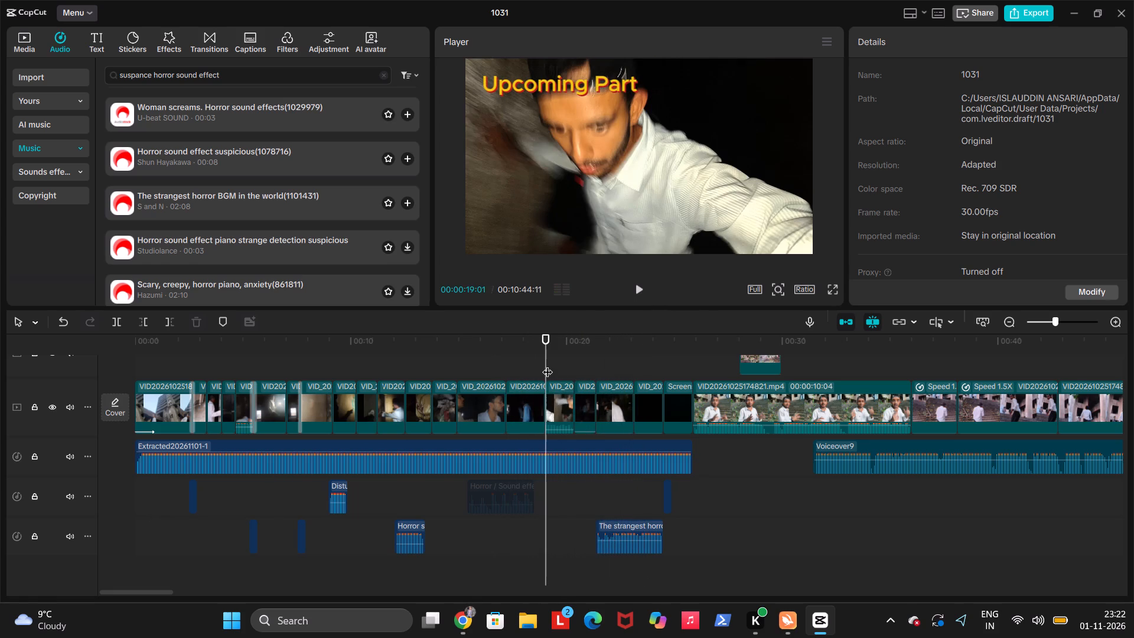
key(space)
key(space)
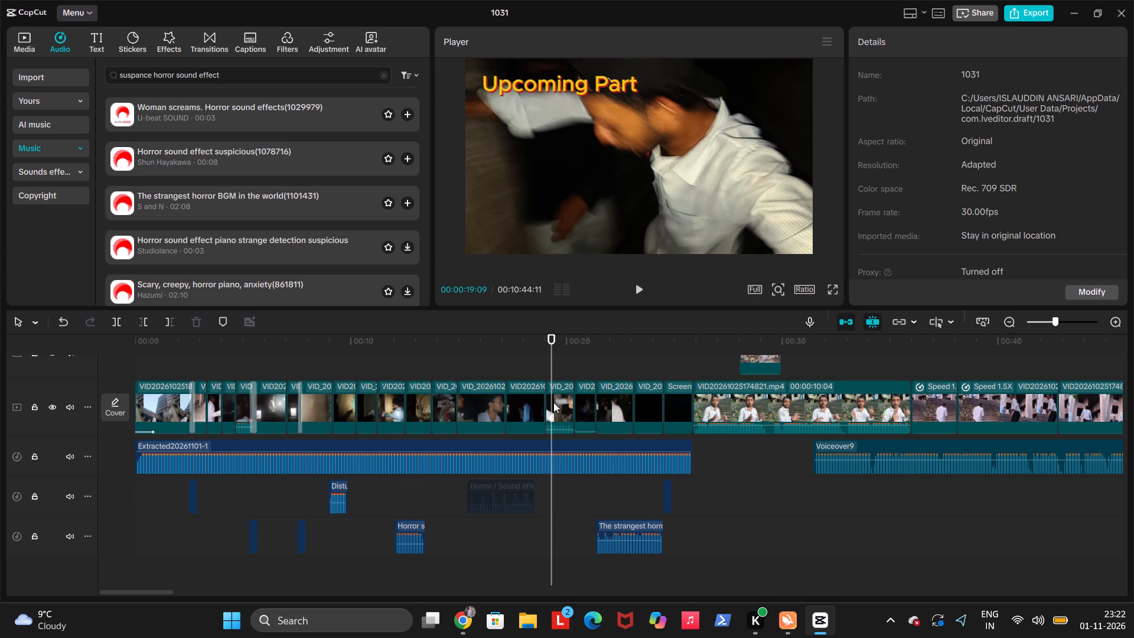
click(549, 418)
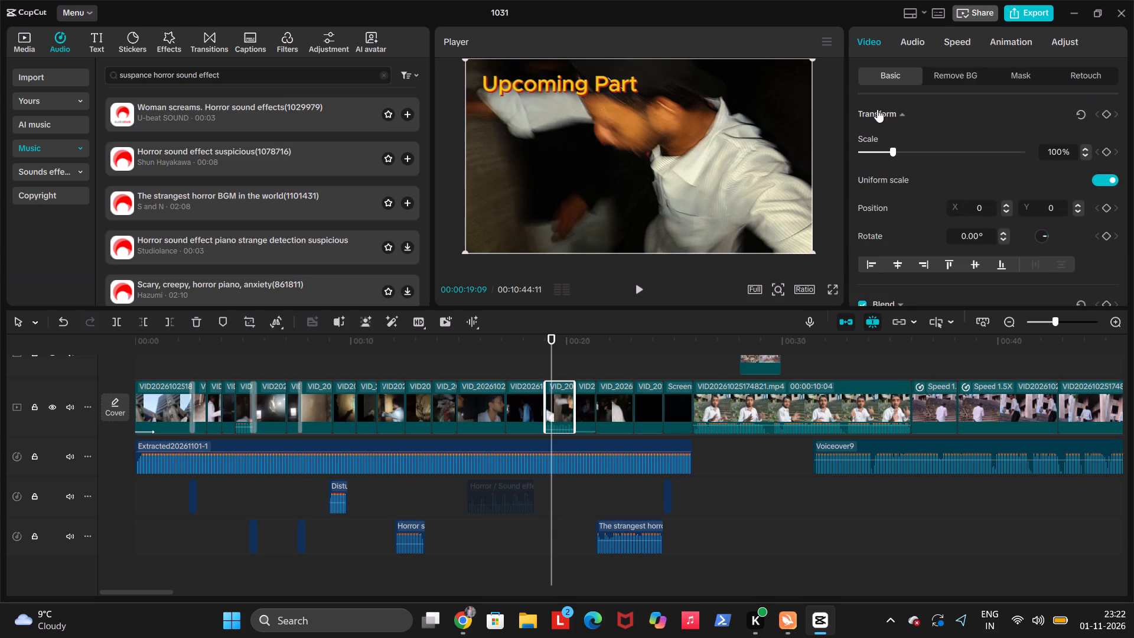
click(919, 42)
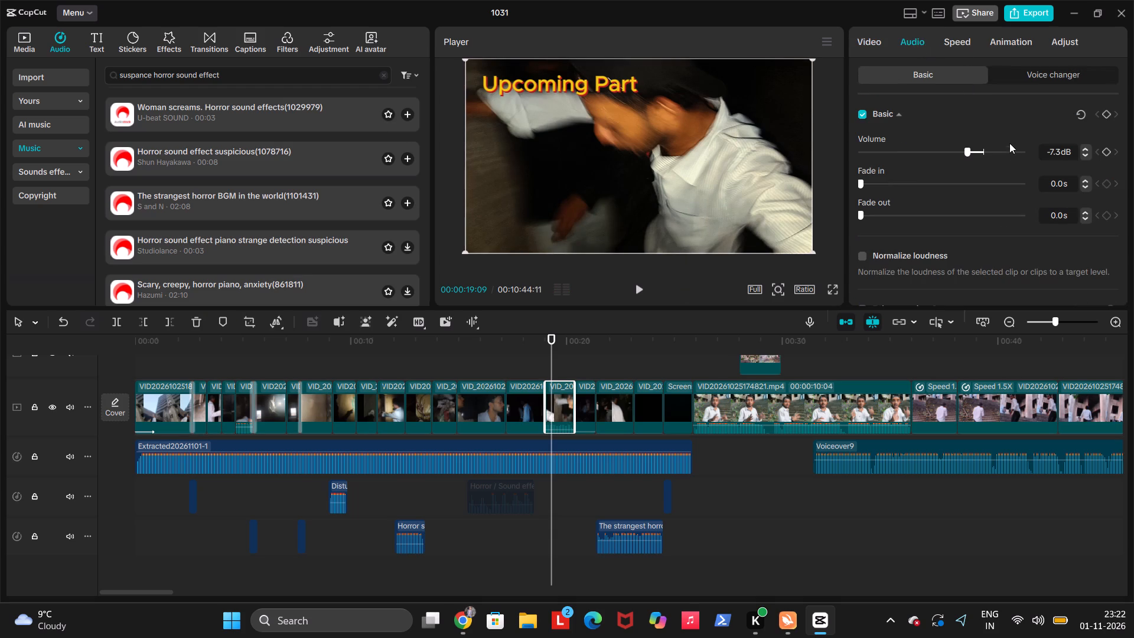
click(996, 152)
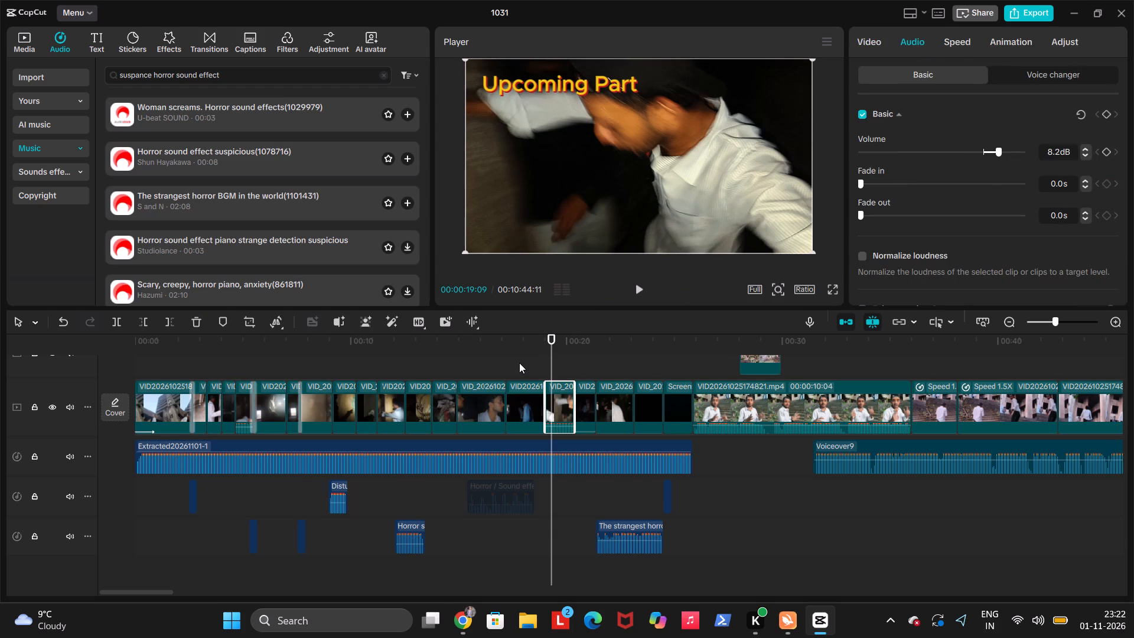
Play the montage from about 00:00:18 to the "Welcome To The Most Abondoned Building" title to check the adjusted sound.
click(519, 364)
key(space)
key(space)
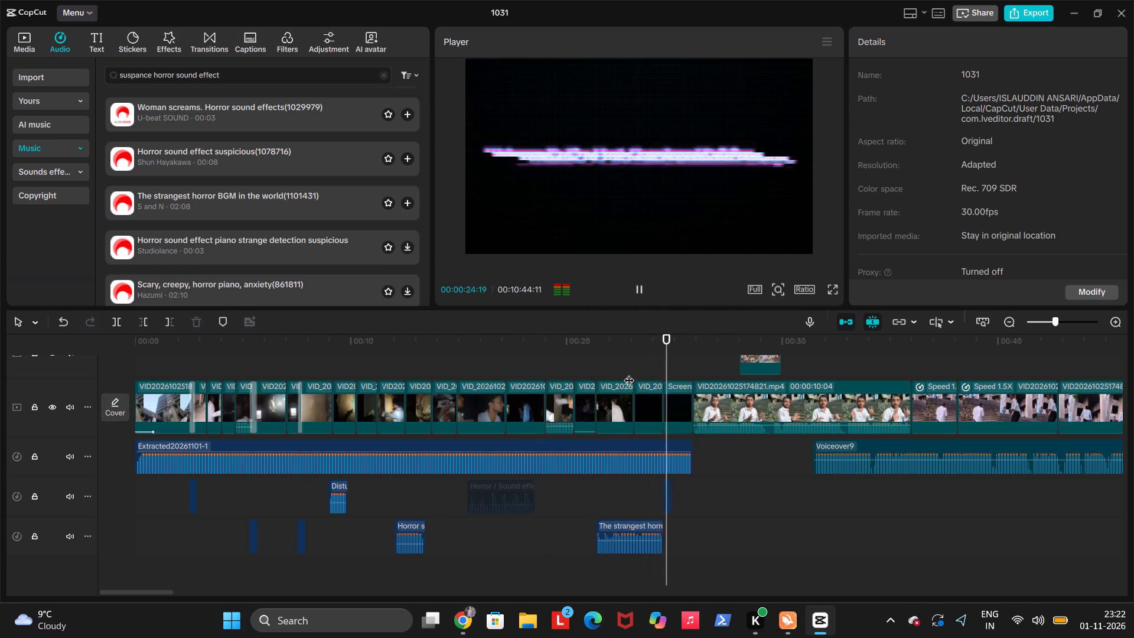
key(space)
Close project 1031.
ctrl+scroll(629, 373, down, 2)
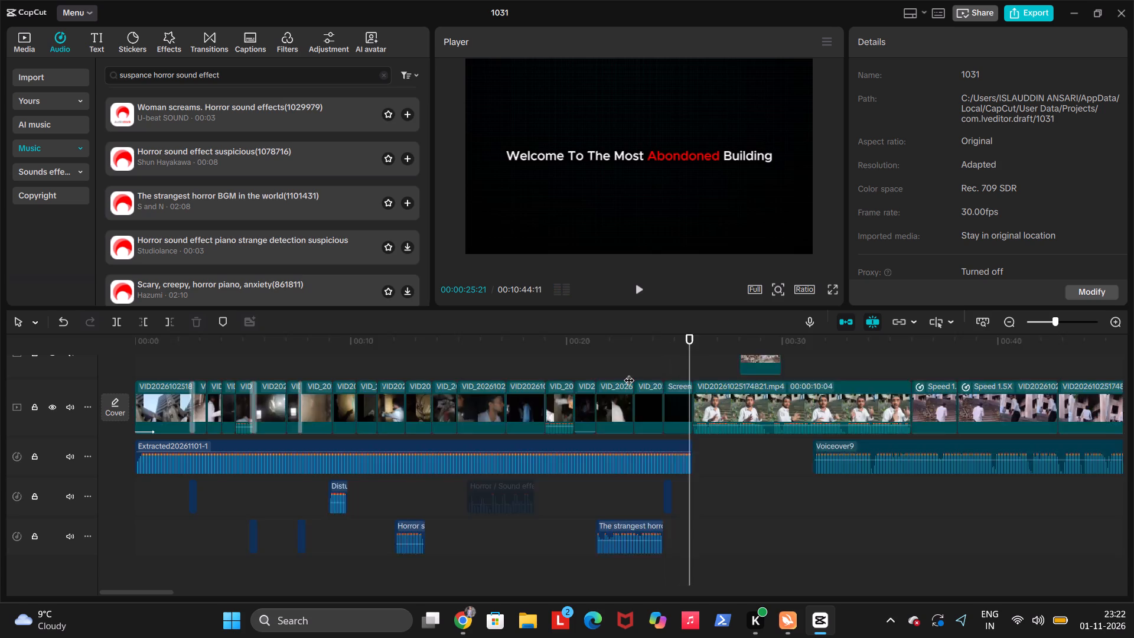
ctrl+scroll(629, 373, down, 12)
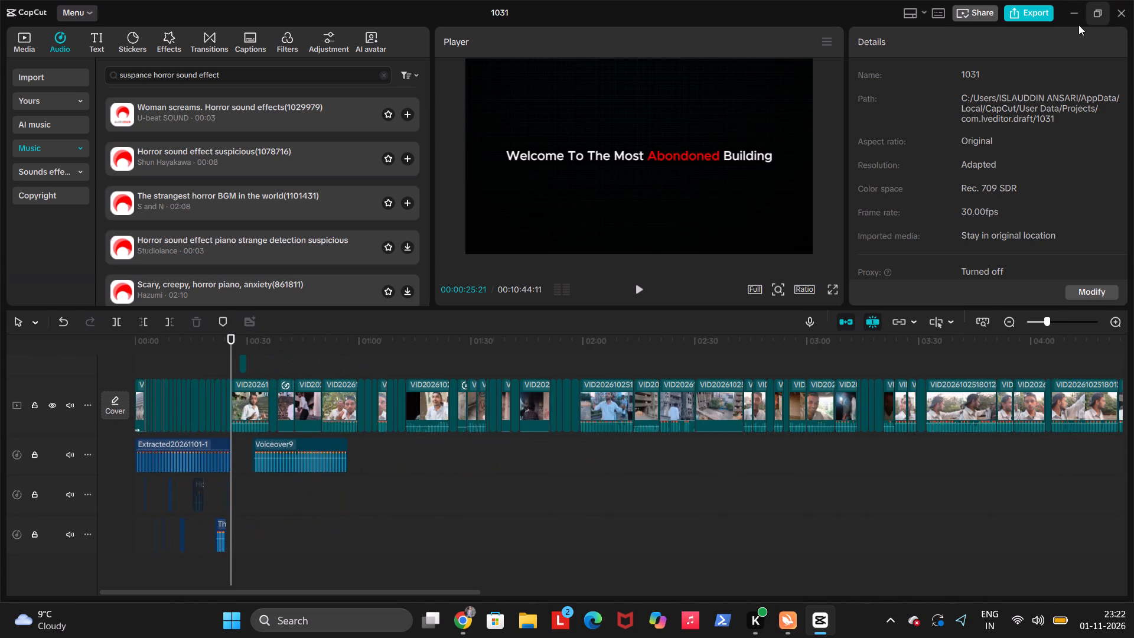
click(1117, 12)
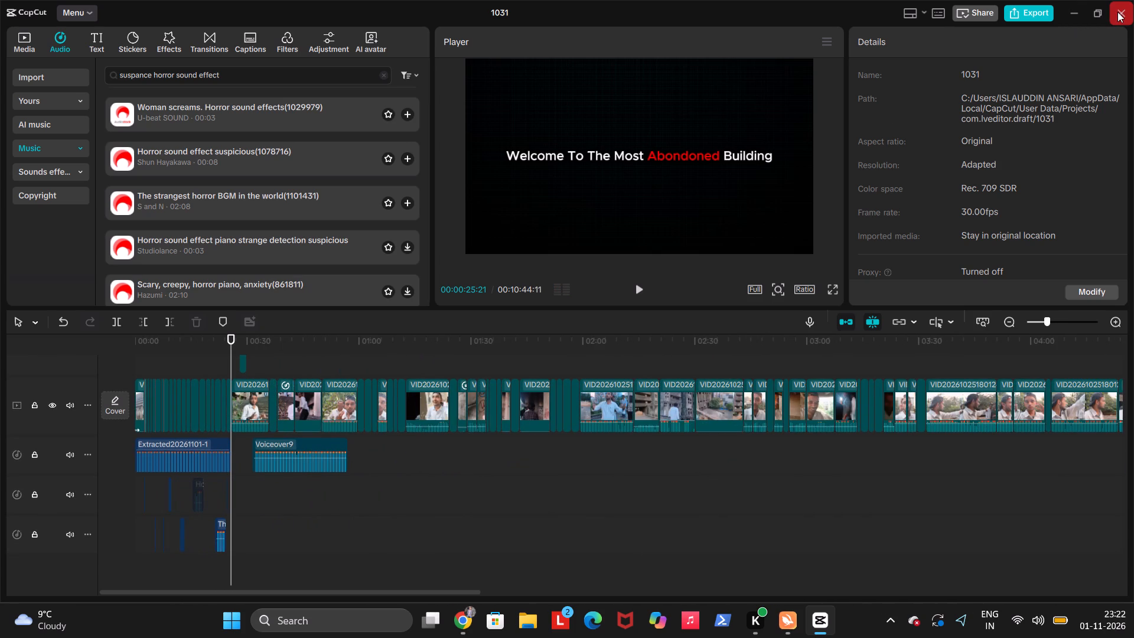